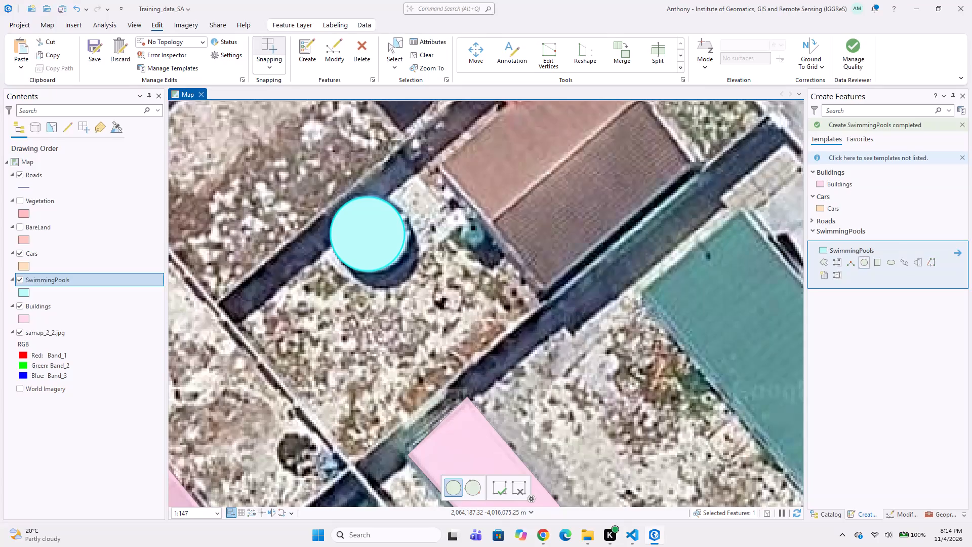
# Digitize the brown-roofed building just east of the round pool, west of Nightjar St, as a Buildings polygon.
pyautogui.moveTo(507, 245); pyautogui.dragTo(477, 306, button='middle')
pyautogui.moveTo(492, 310); pyautogui.dragTo(451, 262, button='middle')
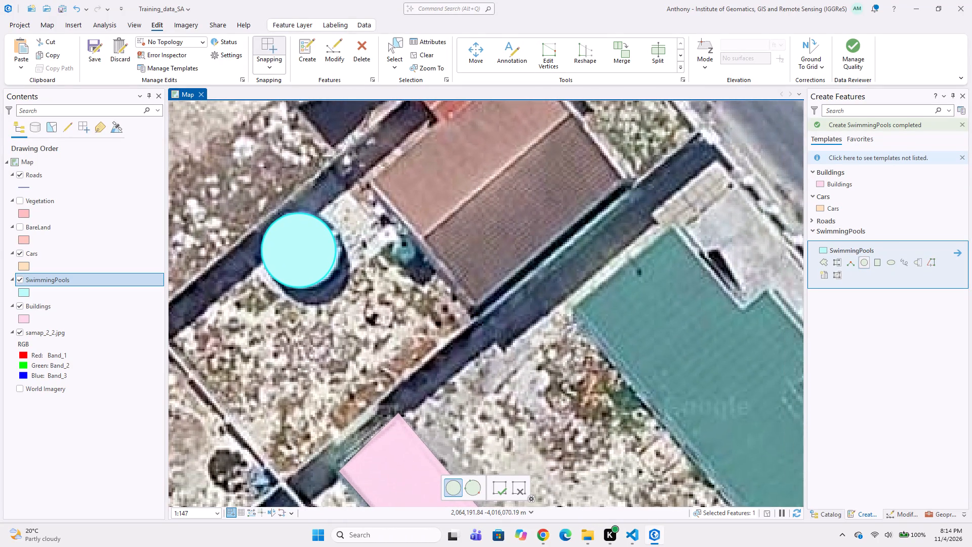
pyautogui.moveTo(488, 213); pyautogui.dragTo(488, 248, button='middle')
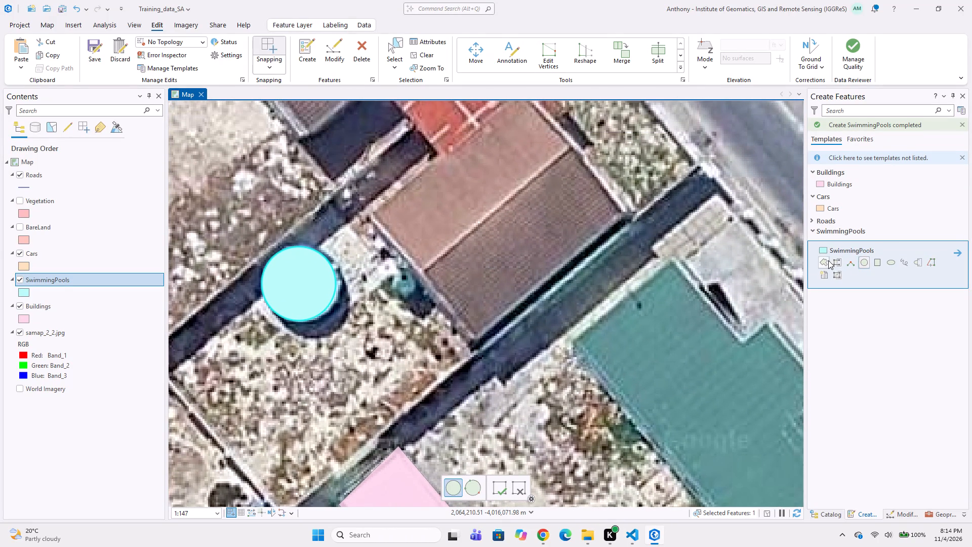
pyautogui.click(827, 260)
pyautogui.moveTo(561, 218); pyautogui.dragTo(548, 271, button='middle')
pyautogui.click(504, 145)
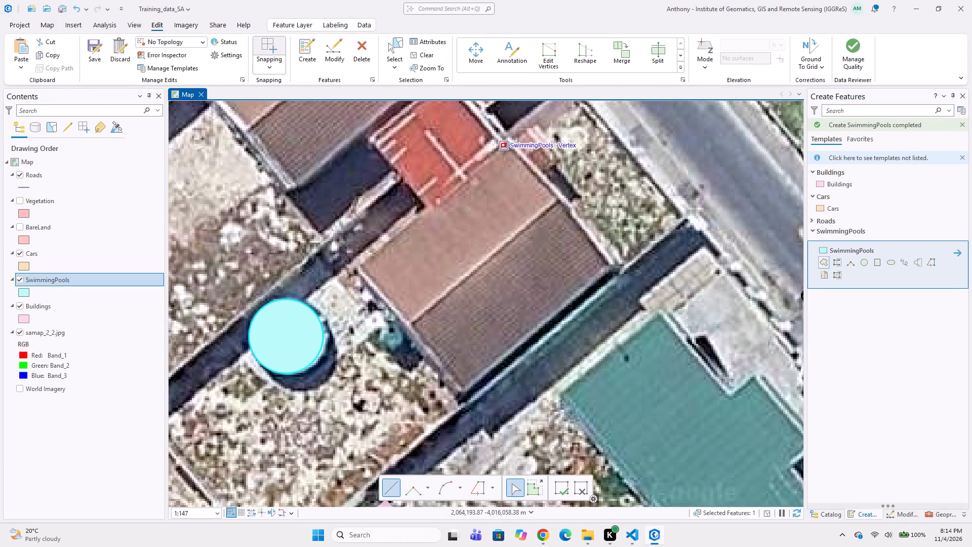
pyautogui.click(357, 269)
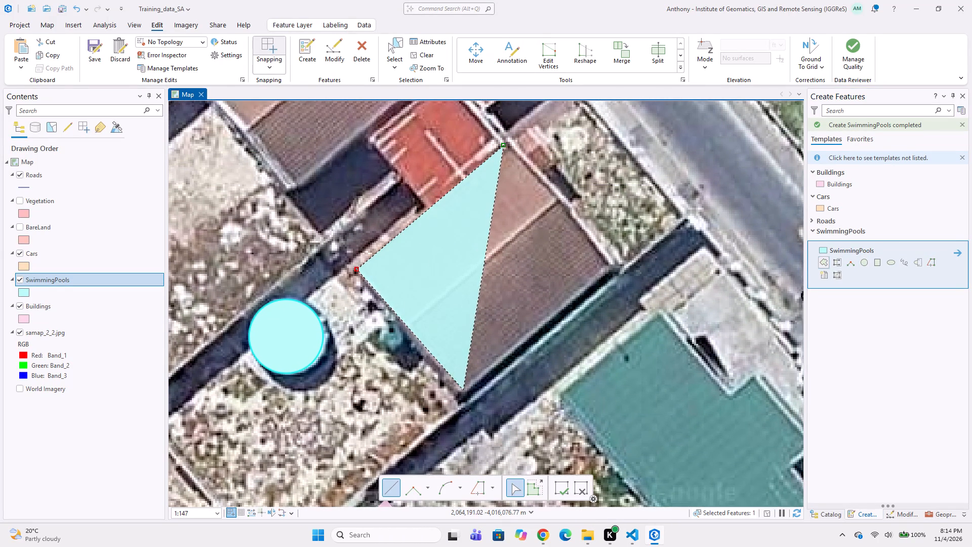
pyautogui.click(821, 184)
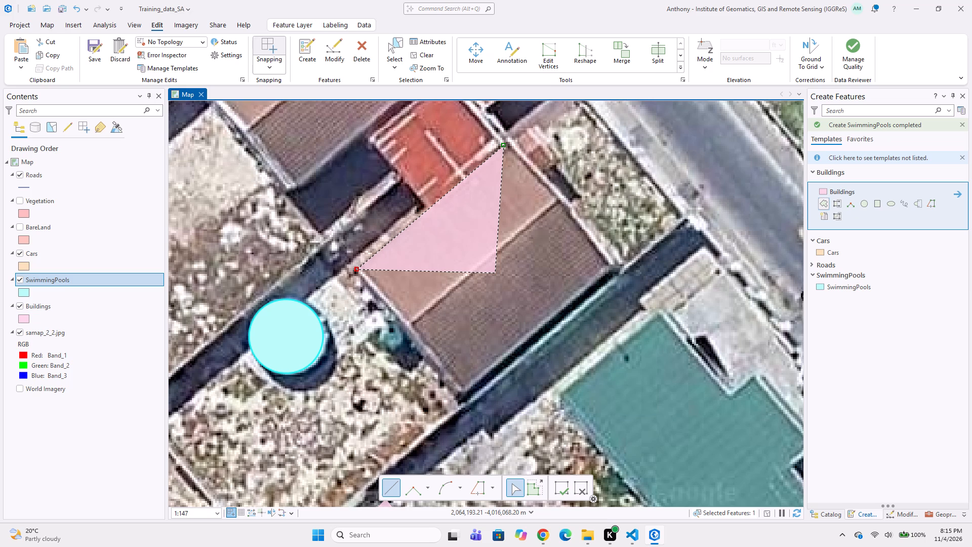
pyautogui.click(461, 392)
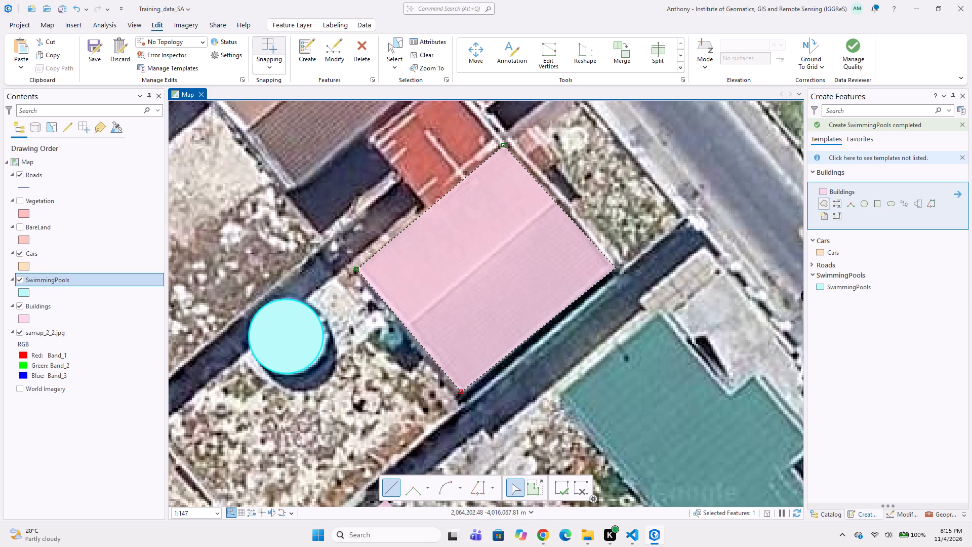
pyautogui.click(616, 268)
pyautogui.doubleClick(570, 202)
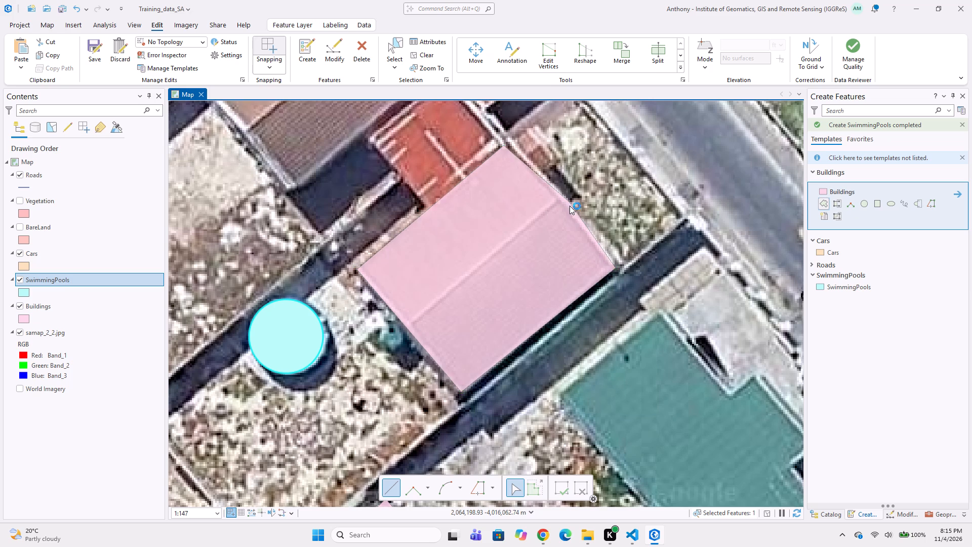
# Digitize the large green-roofed building beside Nightjar St as a Buildings polygon, following its stepped street-facing side.
pyautogui.scroll(-1, 635, 278)
pyautogui.moveTo(644, 324); pyautogui.dragTo(550, 286, button='middle')
pyautogui.scroll(1, 578, 298)
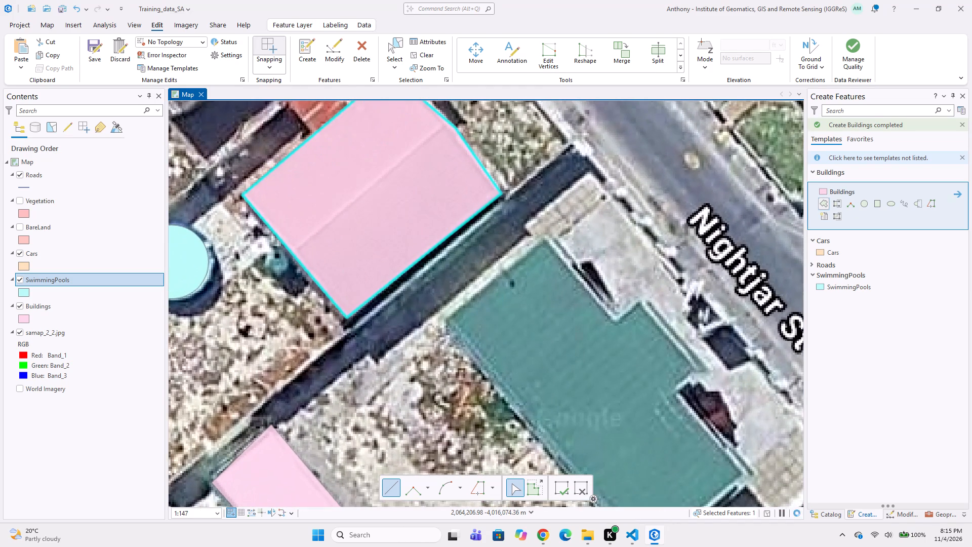
pyautogui.click(545, 234)
pyautogui.click(617, 314)
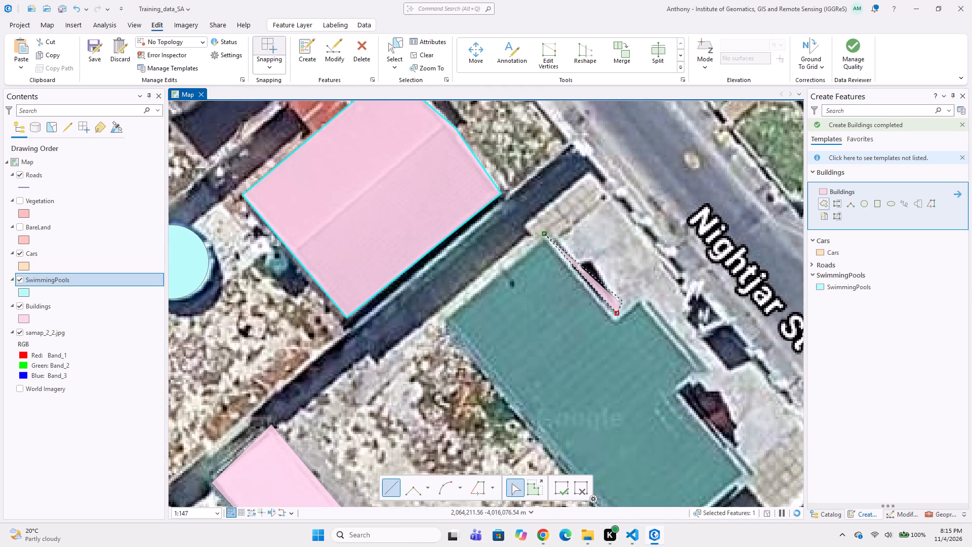
pyautogui.click(633, 298)
pyautogui.click(713, 372)
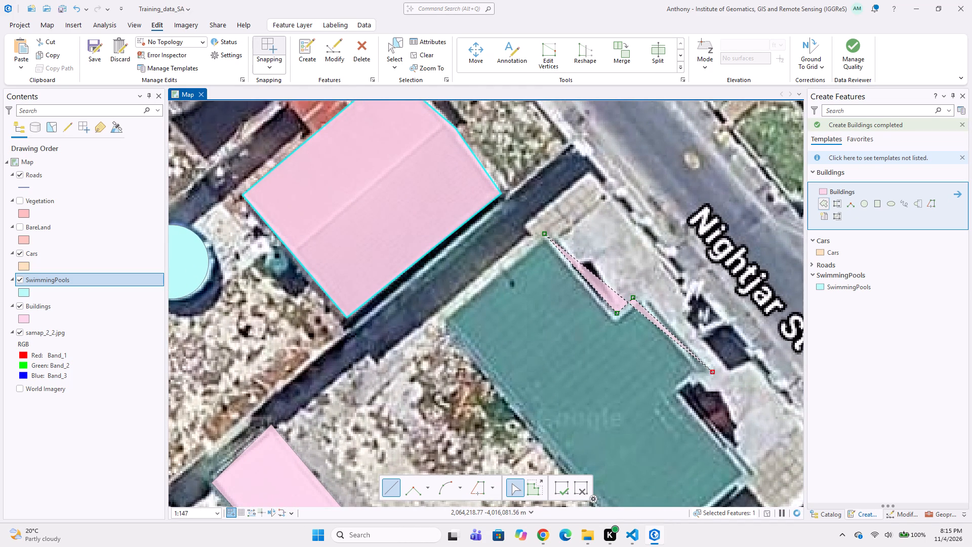
pyautogui.click(676, 392)
pyautogui.moveTo(722, 441); pyautogui.dragTo(650, 381)
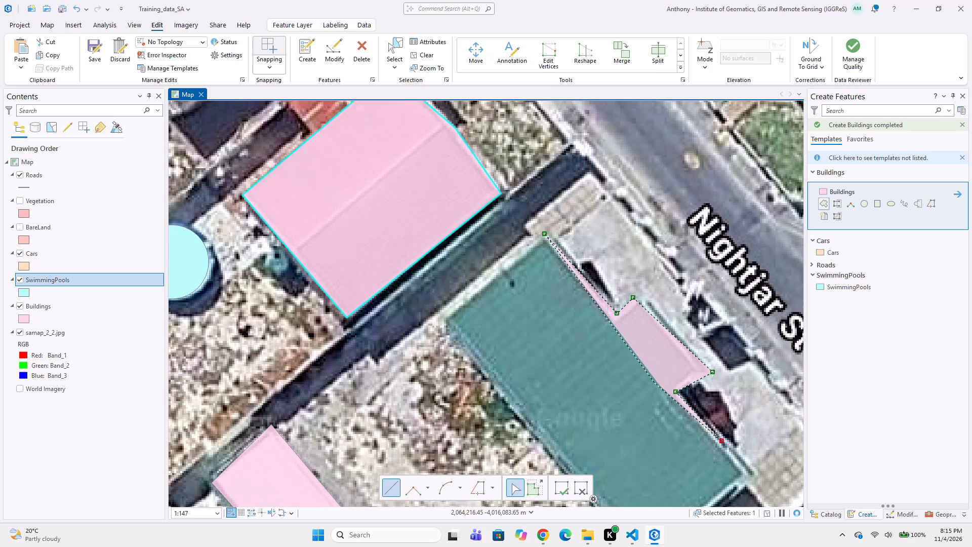
pyautogui.moveTo(650, 381); pyautogui.dragTo(647, 379)
pyautogui.moveTo(651, 420); pyautogui.dragTo(548, 326, button='middle')
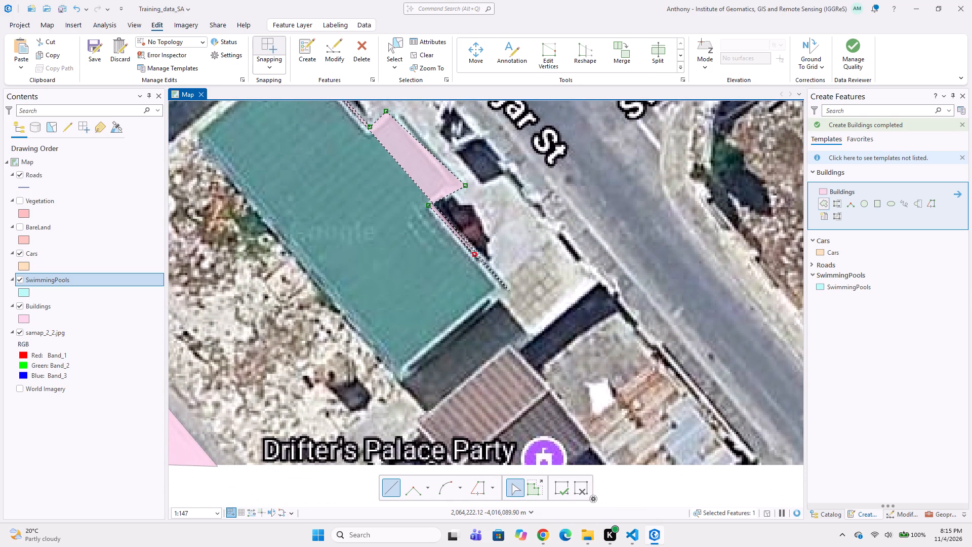
pyautogui.click(508, 286)
pyautogui.click(403, 381)
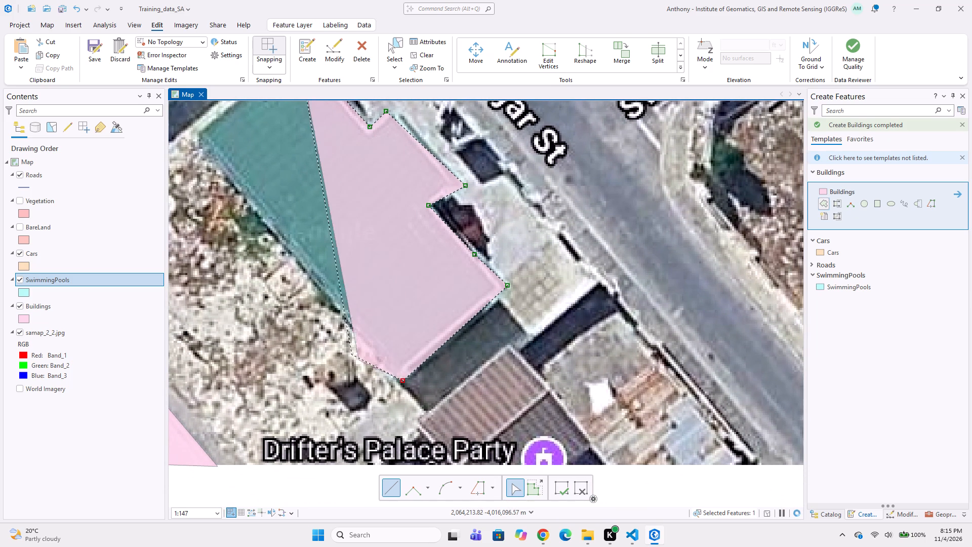
pyautogui.moveTo(345, 342); pyautogui.dragTo(417, 408, button='middle')
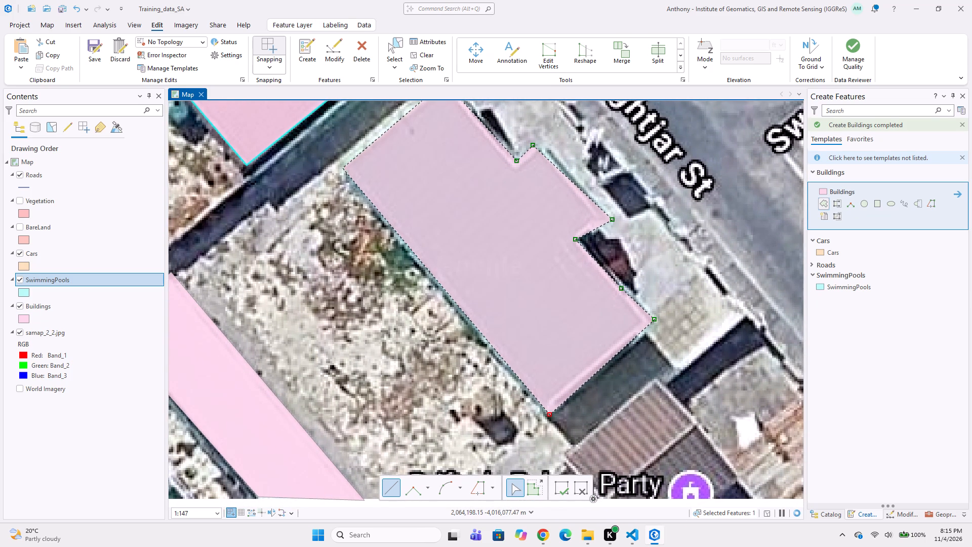
pyautogui.doubleClick(339, 172)
# Digitize the brown striped-roof building at the Drifter's Palace Party label as a Buildings polygon ending at the image's southern edge.
pyautogui.moveTo(404, 257); pyautogui.dragTo(353, 351, button='middle')
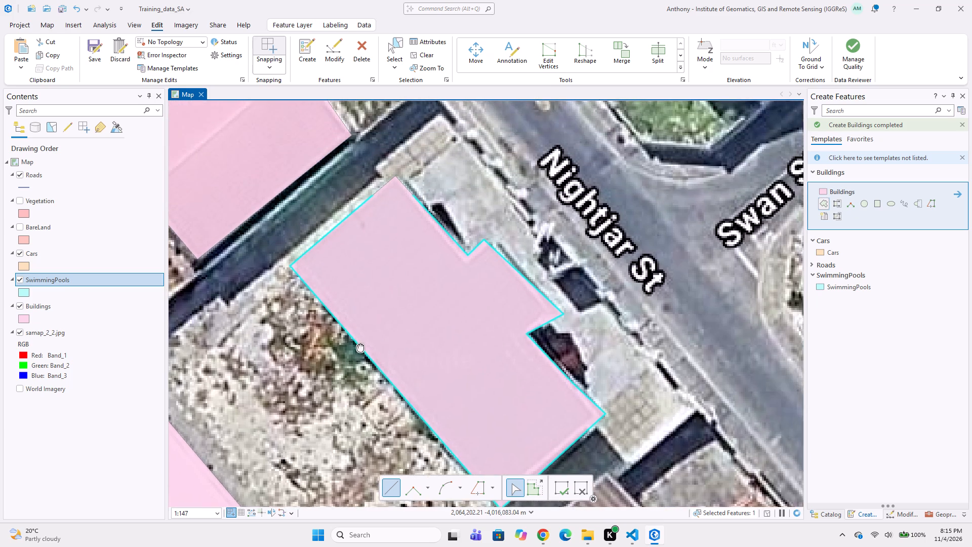
pyautogui.moveTo(463, 337); pyautogui.dragTo(392, 282, button='middle')
pyautogui.moveTo(564, 333); pyautogui.dragTo(523, 369, button='middle')
pyautogui.scroll(-1, 523, 369)
pyautogui.moveTo(518, 364); pyautogui.dragTo(469, 287, button='middle')
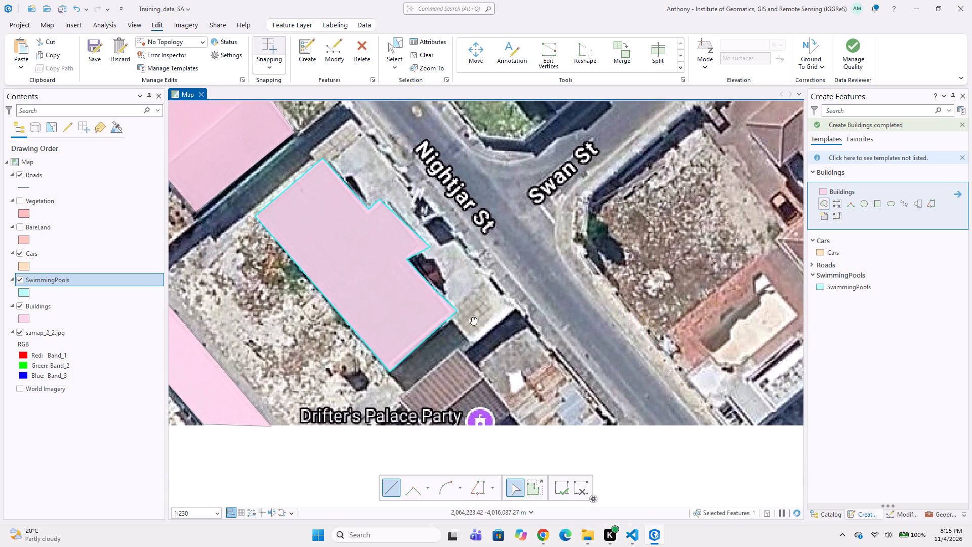
pyautogui.moveTo(474, 335); pyautogui.dragTo(445, 294, button='middle')
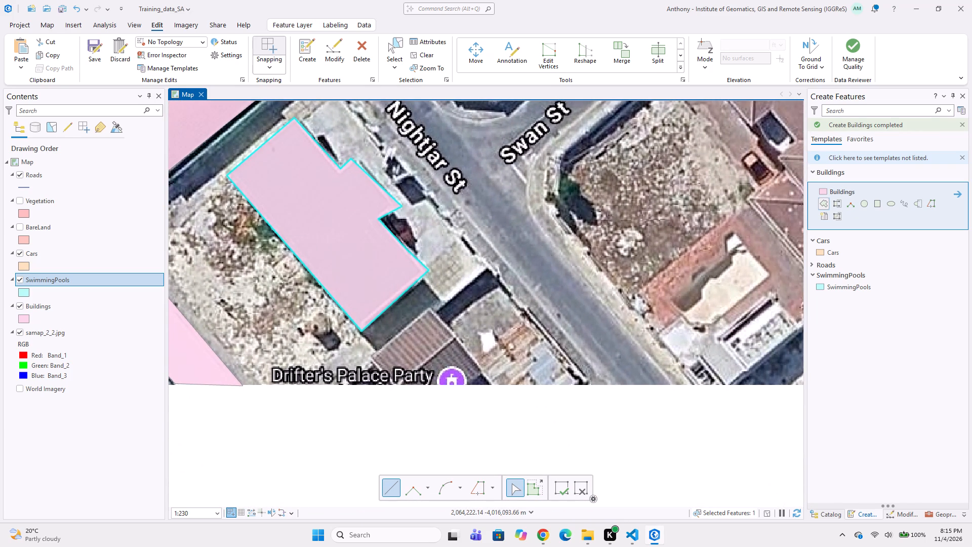
pyautogui.click(430, 307)
pyautogui.click(484, 372)
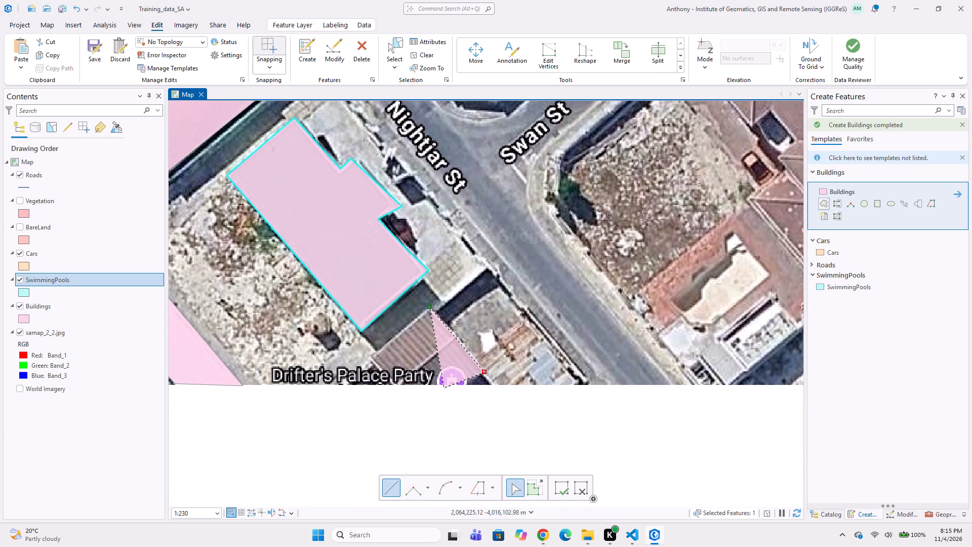
pyautogui.click(461, 385)
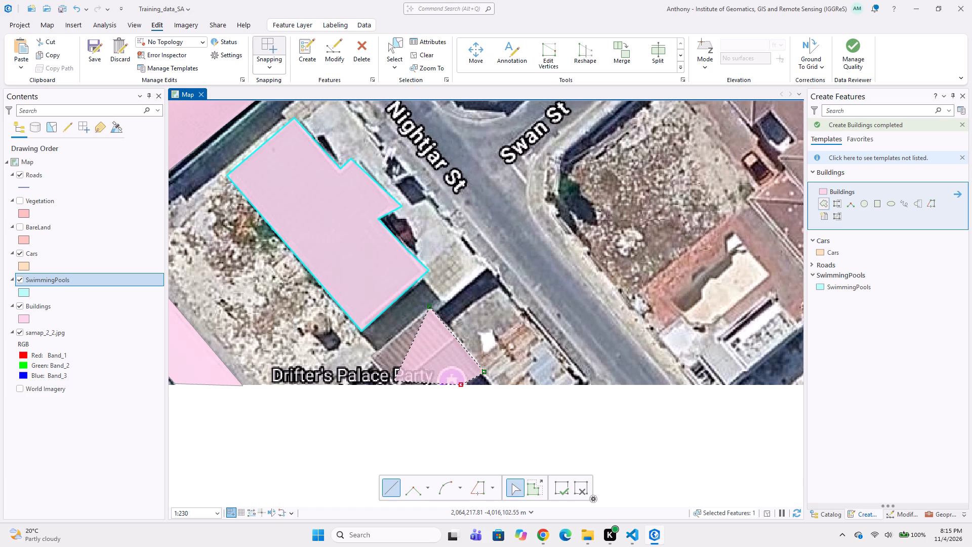
pyautogui.click(394, 384)
pyautogui.doubleClick(366, 358)
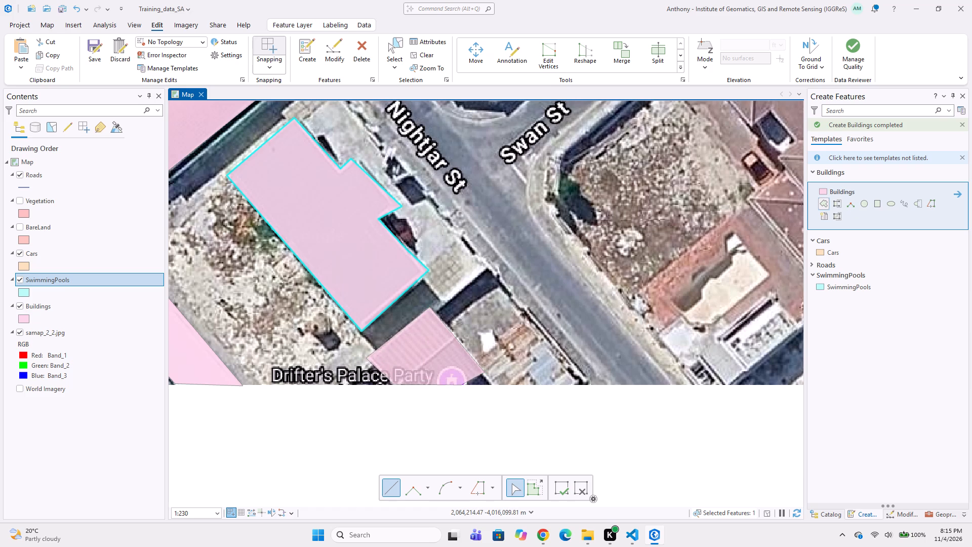
# Digitize the rusty patchwork-roofed building between the Drifter's Palace Party building and Nightjar St as a Buildings polygon ending at the image's southern edge.
pyautogui.click(525, 319)
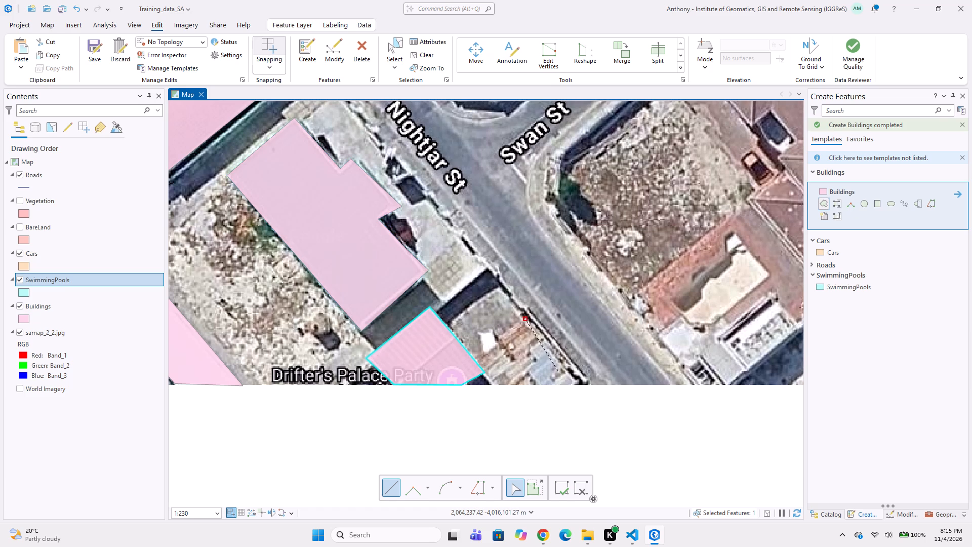
pyautogui.click(584, 383)
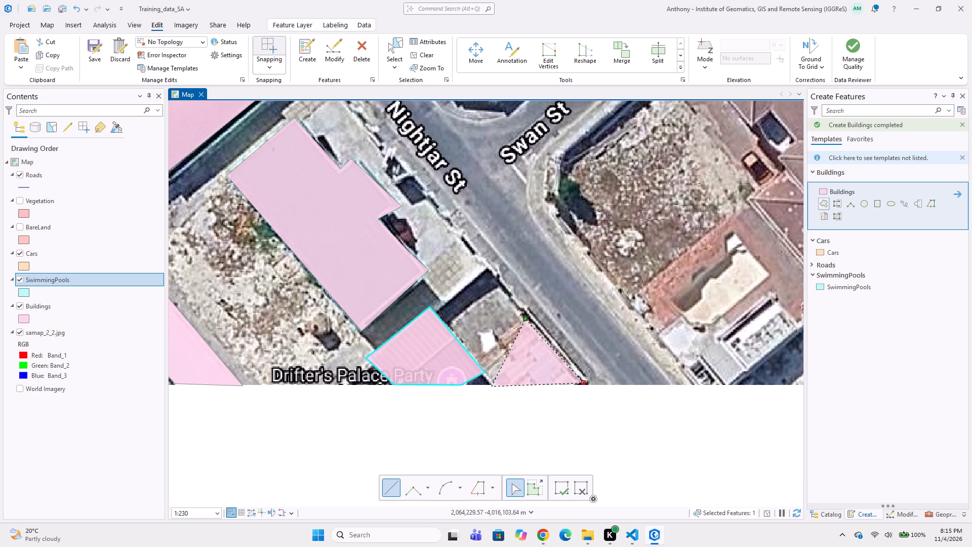
pyautogui.click(492, 383)
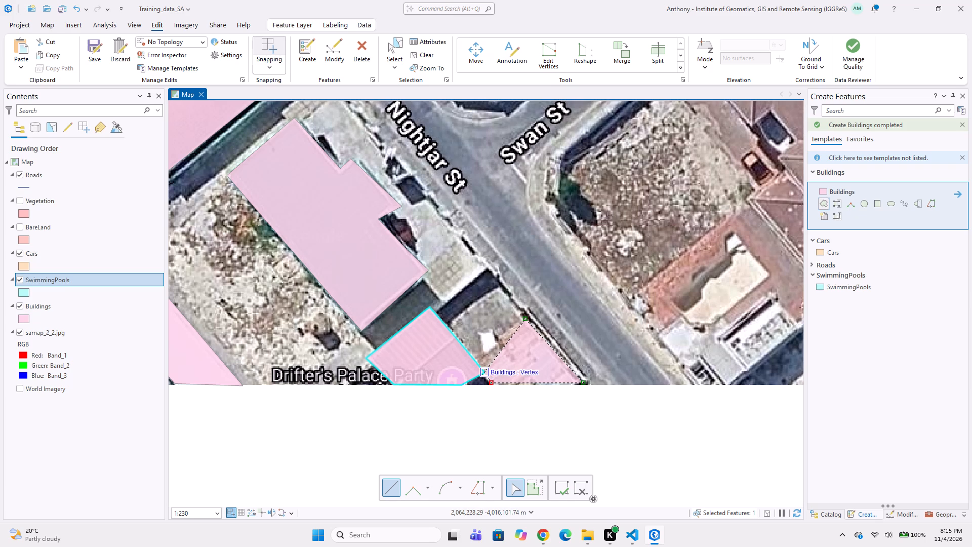
pyautogui.click(488, 376)
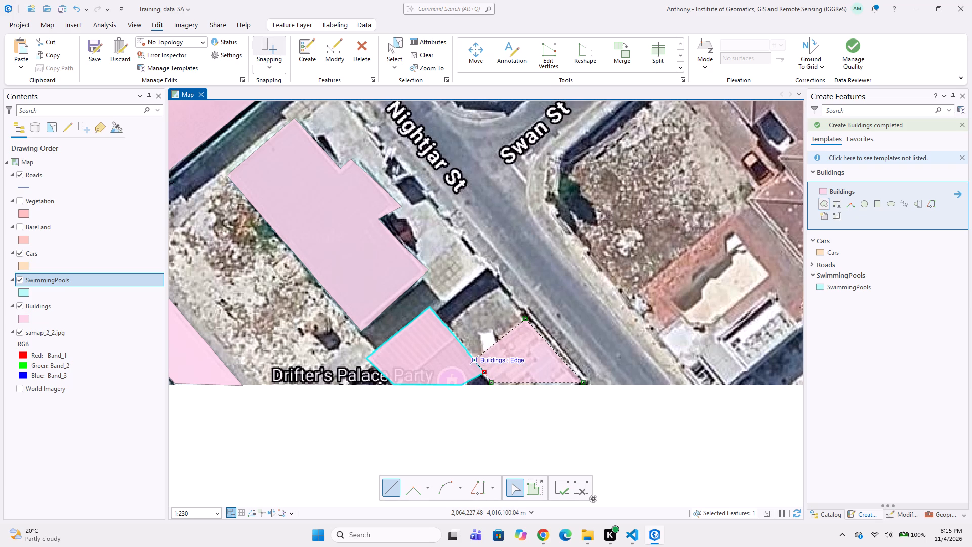
pyautogui.doubleClick(472, 362)
# Digitize the brown-roofed building just north of the red-roofed structure, west of Nightjar St, as a four-cornered Buildings polygon.
pyautogui.moveTo(484, 358); pyautogui.dragTo(504, 404, button='middle')
pyautogui.moveTo(484, 345); pyautogui.dragTo(506, 386, button='middle')
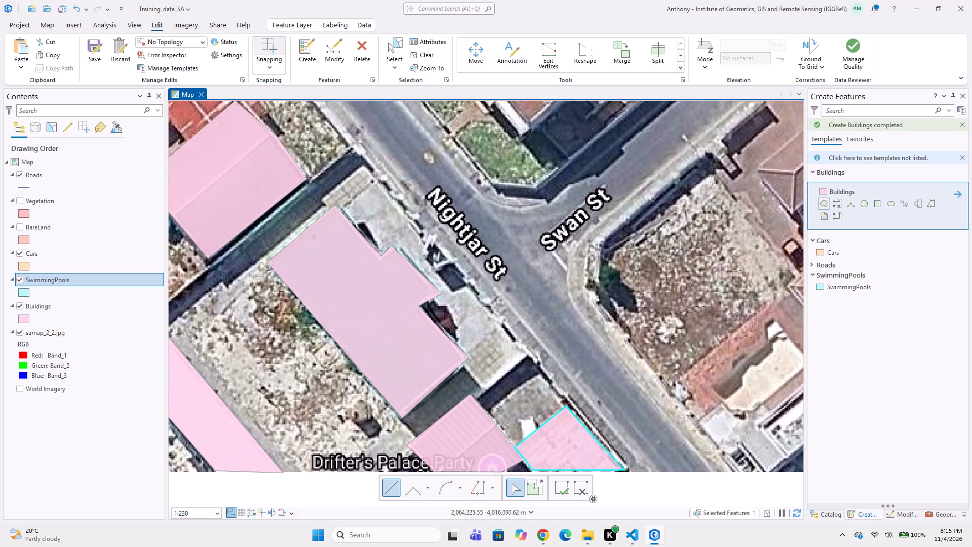
pyautogui.moveTo(477, 325); pyautogui.dragTo(531, 340, button='middle')
pyautogui.moveTo(438, 298); pyautogui.dragTo(523, 356, button='middle')
pyautogui.scroll(1, 555, 325)
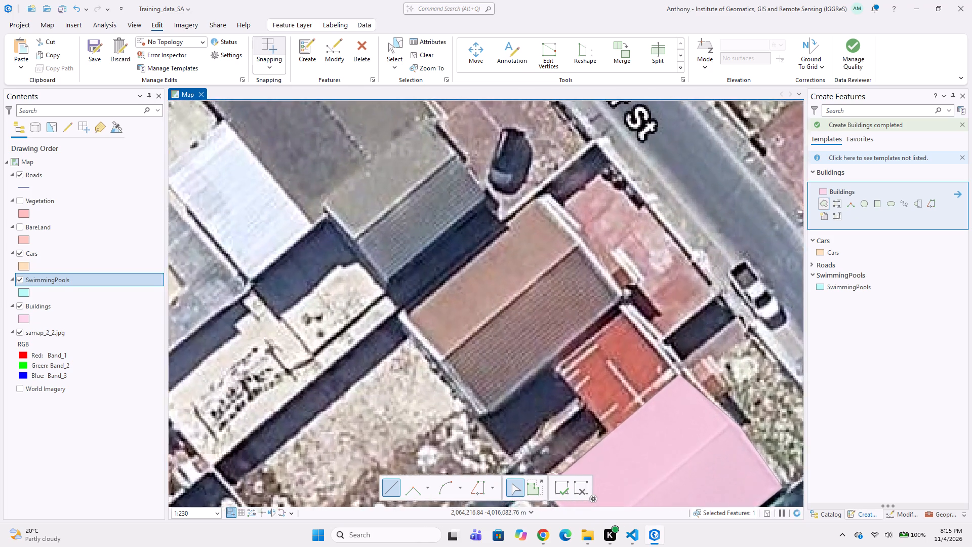
pyautogui.moveTo(606, 321); pyautogui.dragTo(552, 351, button='middle')
pyautogui.click(575, 319)
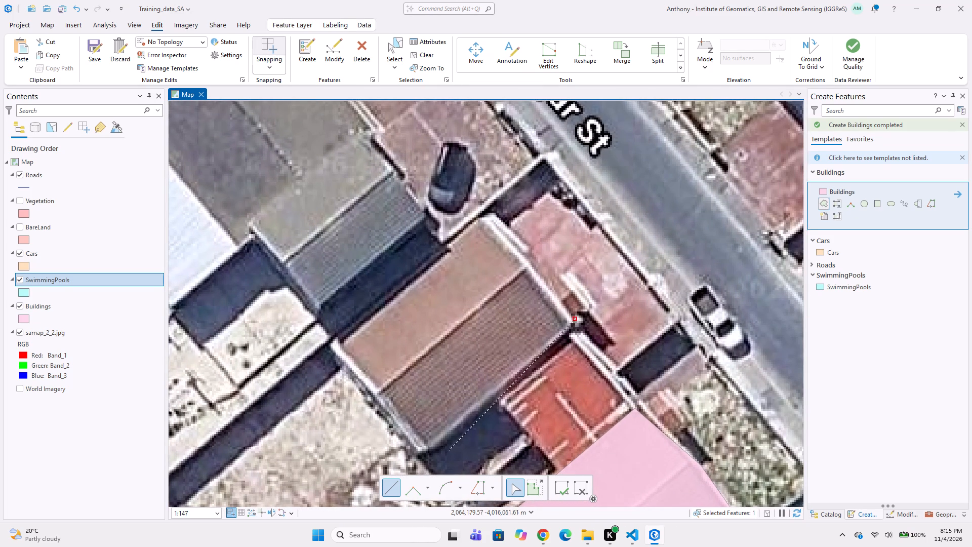
pyautogui.click(428, 456)
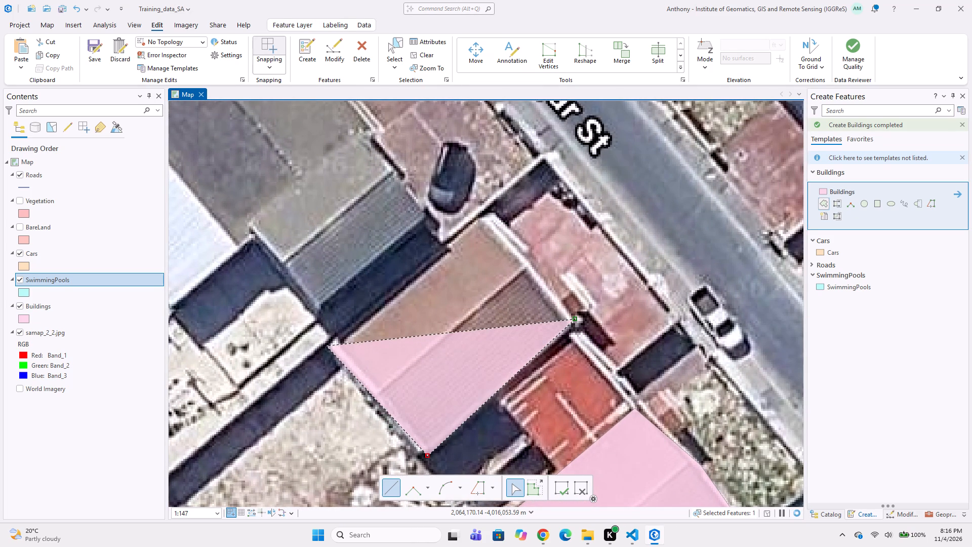
pyautogui.click(329, 346)
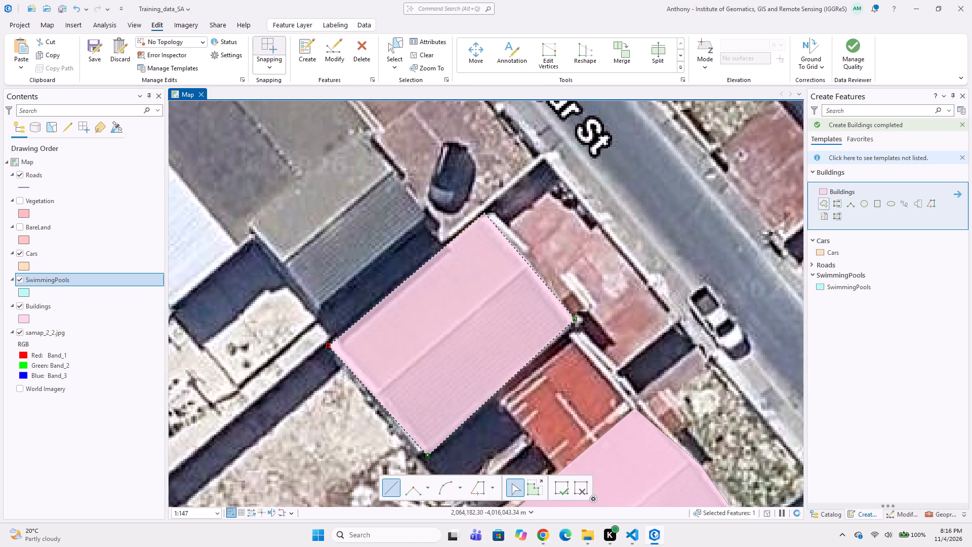
pyautogui.doubleClick(484, 213)
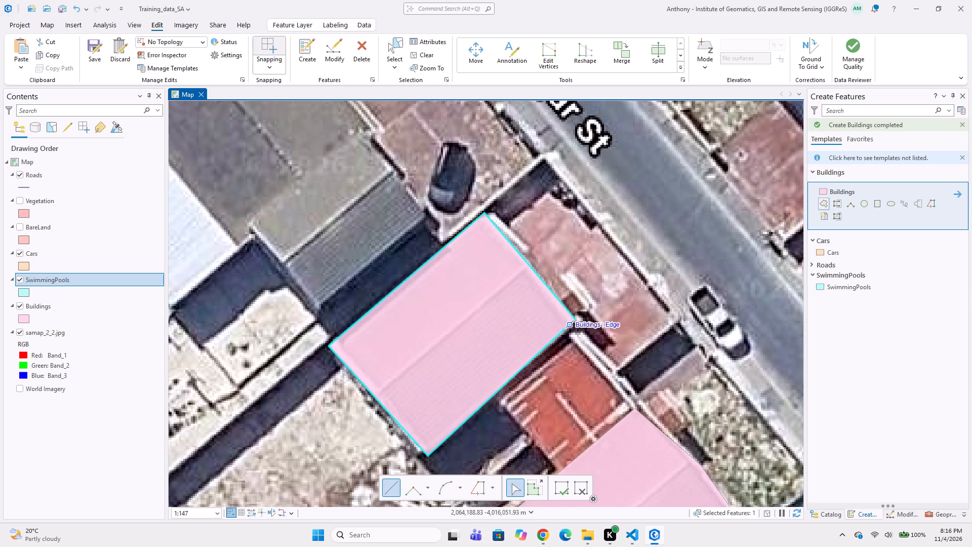
# Digitize the red-roofed structure between the two brown-roofed buildings as a Buildings polygon adjoining both of them.
pyautogui.click(570, 325)
pyautogui.click(640, 406)
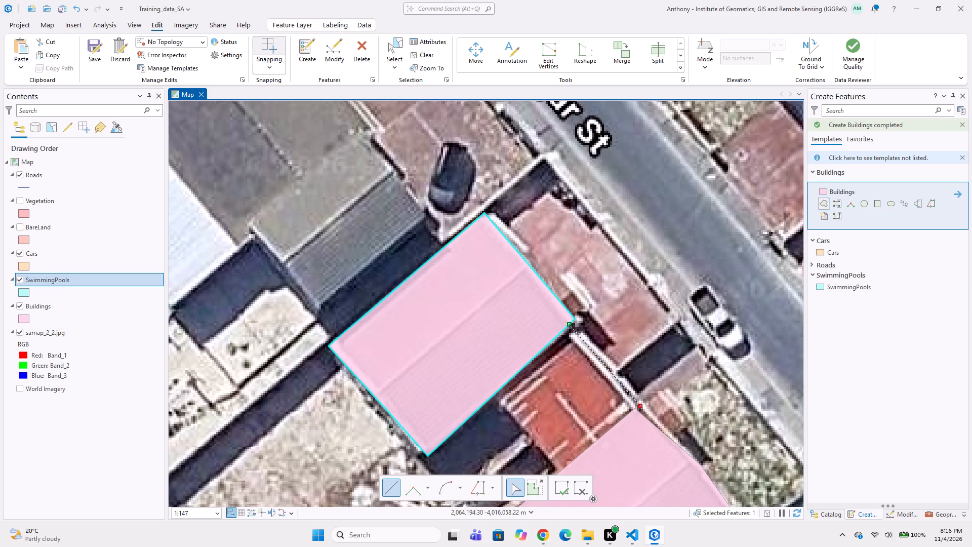
pyautogui.click(635, 413)
pyautogui.moveTo(619, 418); pyautogui.dragTo(616, 415, button='middle')
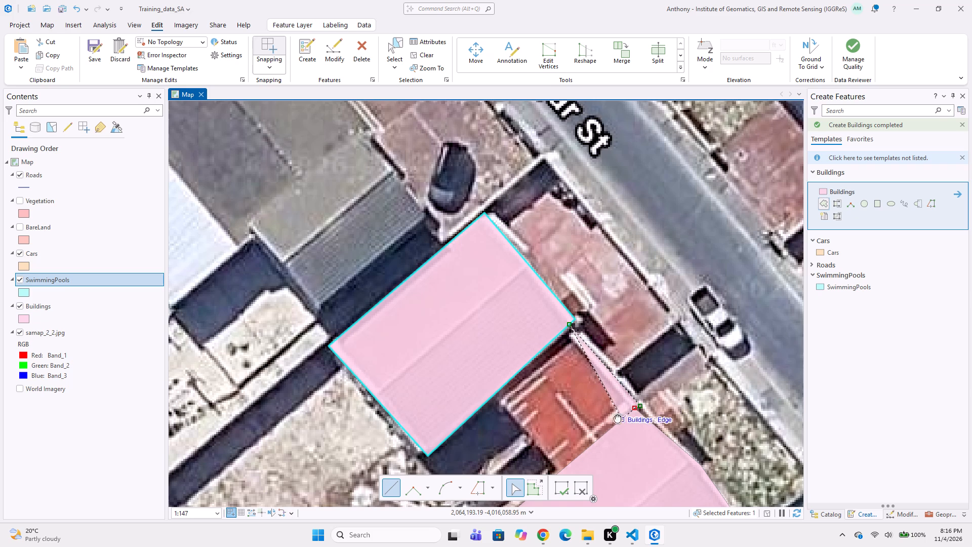
pyautogui.moveTo(616, 415); pyautogui.dragTo(624, 372, button='middle')
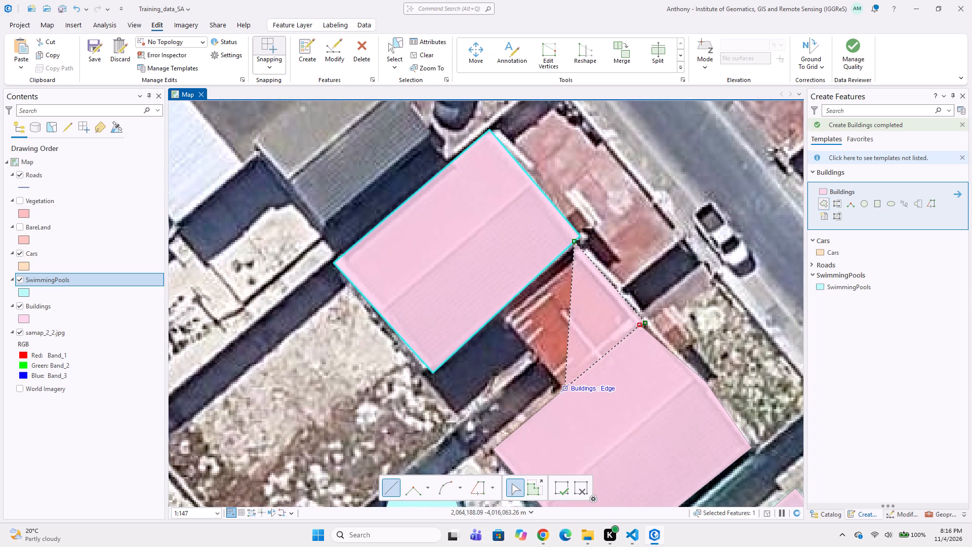
pyautogui.click(566, 390)
pyautogui.doubleClick(501, 314)
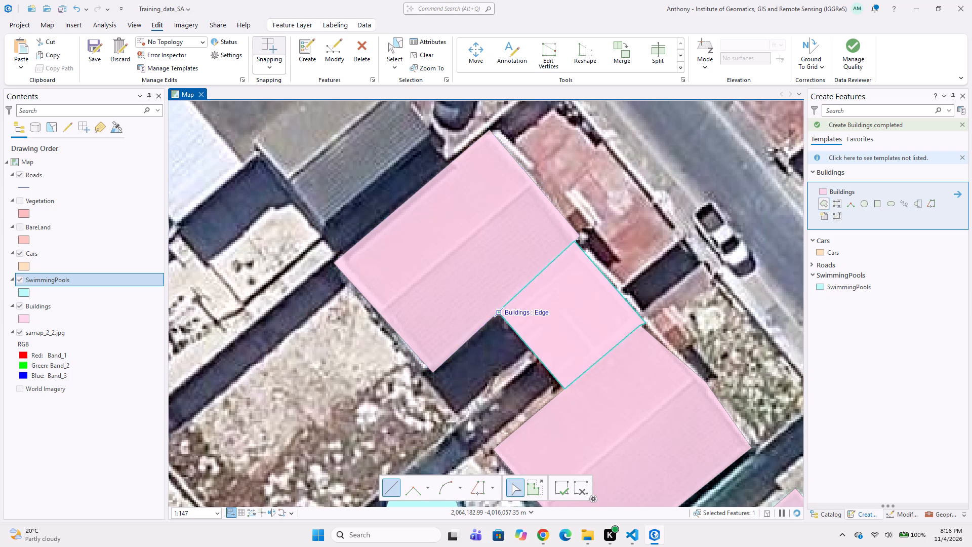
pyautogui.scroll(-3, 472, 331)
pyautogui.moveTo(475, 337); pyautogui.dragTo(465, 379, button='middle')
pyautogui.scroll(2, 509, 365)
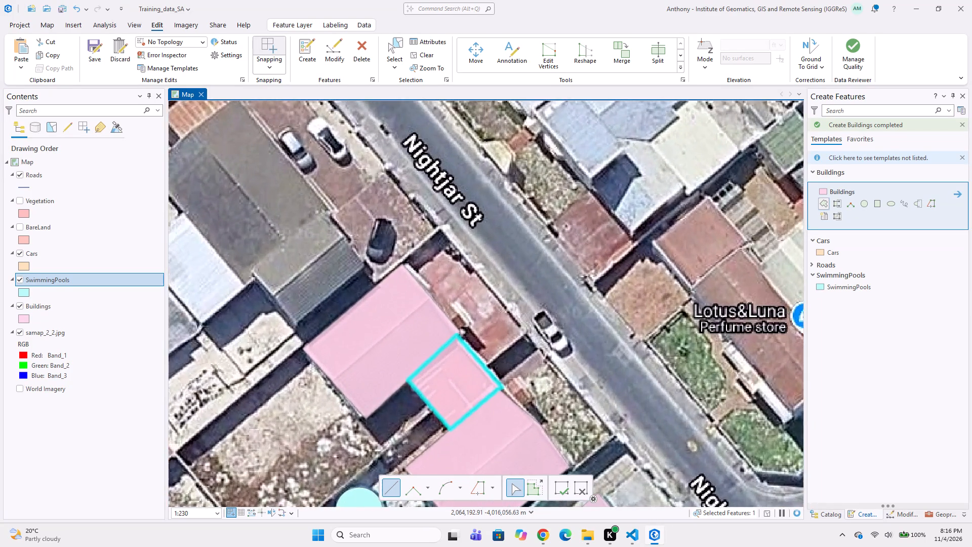
# Digitize the large brown hip-roofed house on the southeast side of Swan St as a Buildings polygon, excluding the dark car recess on its southwest side.
pyautogui.scroll(1, 509, 337)
pyautogui.scroll(-2, 468, 328)
pyautogui.moveTo(475, 365); pyautogui.dragTo(453, 273, button='middle')
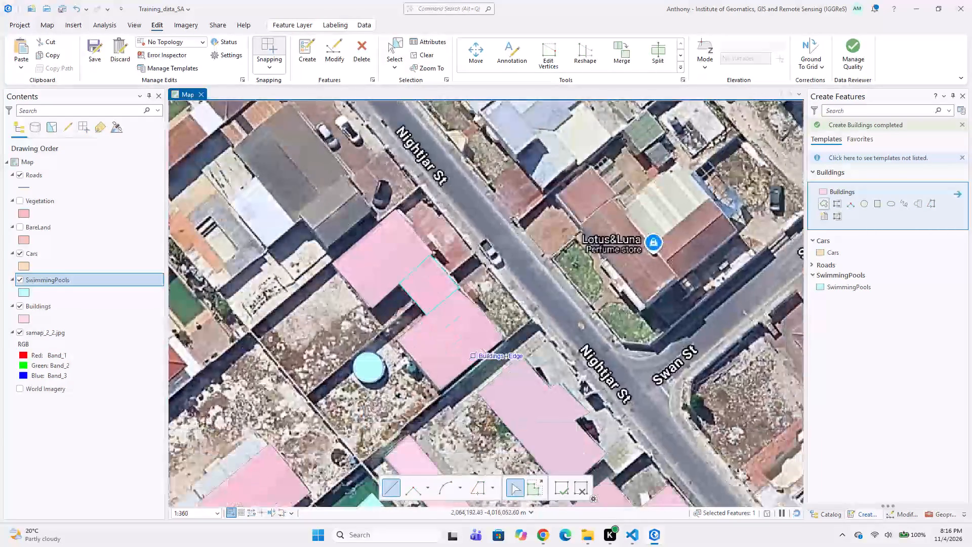
pyautogui.moveTo(451, 369); pyautogui.dragTo(486, 323, button='middle')
pyautogui.moveTo(523, 351); pyautogui.dragTo(440, 314, button='middle')
pyautogui.moveTo(553, 287); pyautogui.dragTo(497, 317, button='middle')
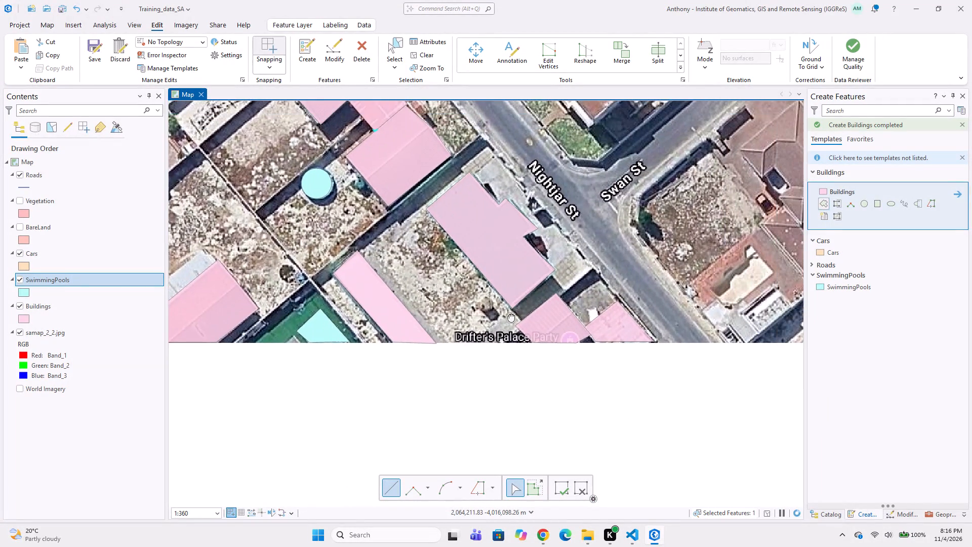
pyautogui.moveTo(568, 305); pyautogui.dragTo(502, 324, button='middle')
pyautogui.moveTo(580, 349); pyautogui.dragTo(492, 342, button='middle')
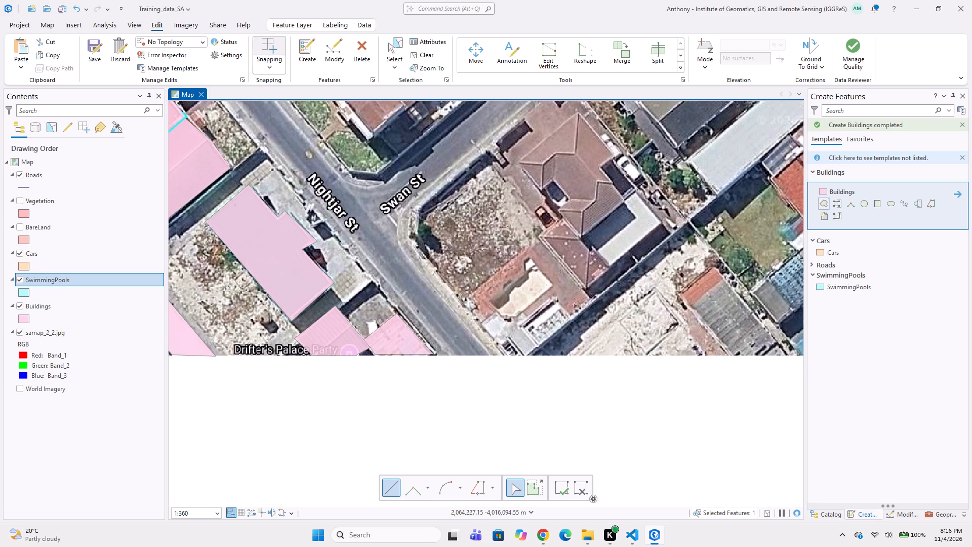
pyautogui.moveTo(555, 429); pyautogui.dragTo(541, 462, button='middle')
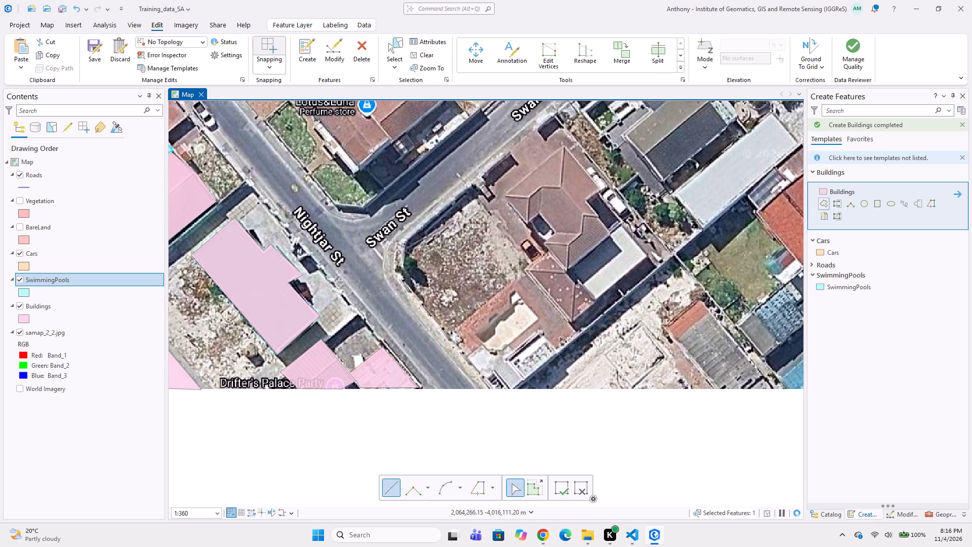
pyautogui.scroll(-1, 469, 314)
pyautogui.moveTo(470, 317); pyautogui.dragTo(433, 349, button='middle')
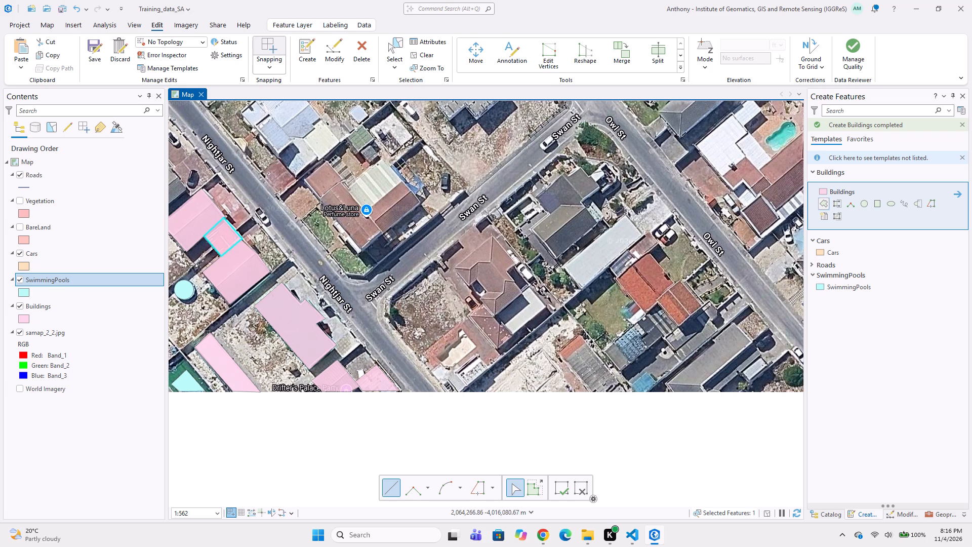
pyautogui.moveTo(532, 306); pyautogui.dragTo(516, 365, button='middle')
pyautogui.scroll(3, 451, 307)
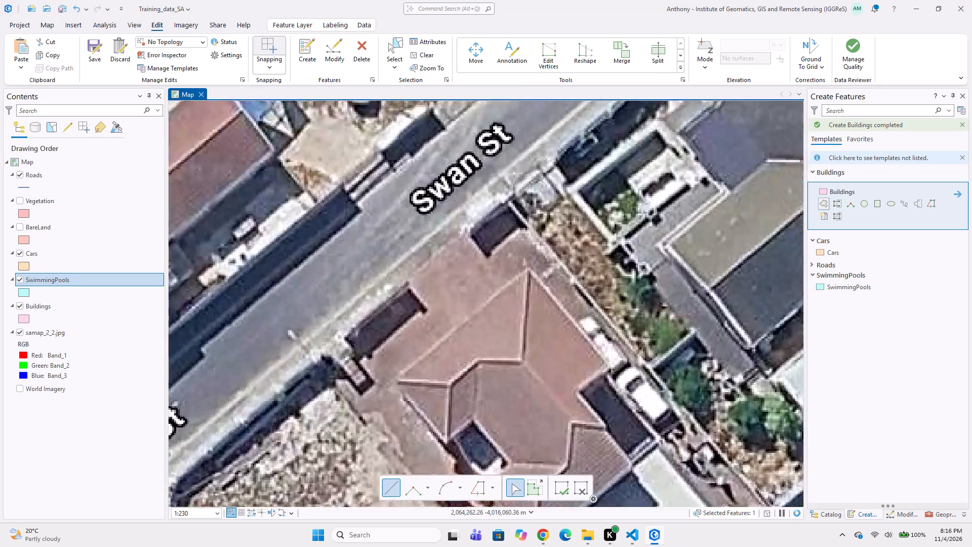
pyautogui.click(536, 262)
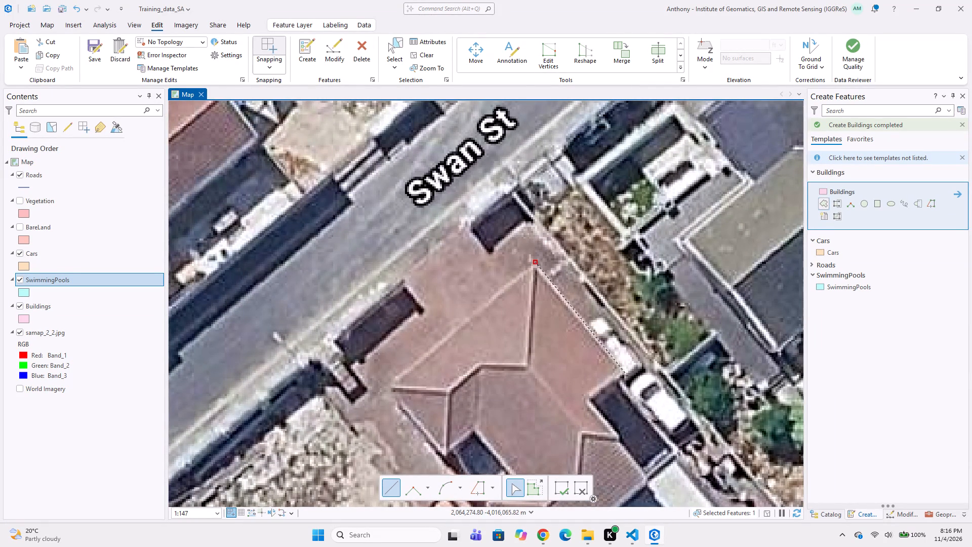
pyautogui.click(626, 372)
pyautogui.click(593, 399)
pyautogui.moveTo(596, 399); pyautogui.dragTo(533, 330, button='middle')
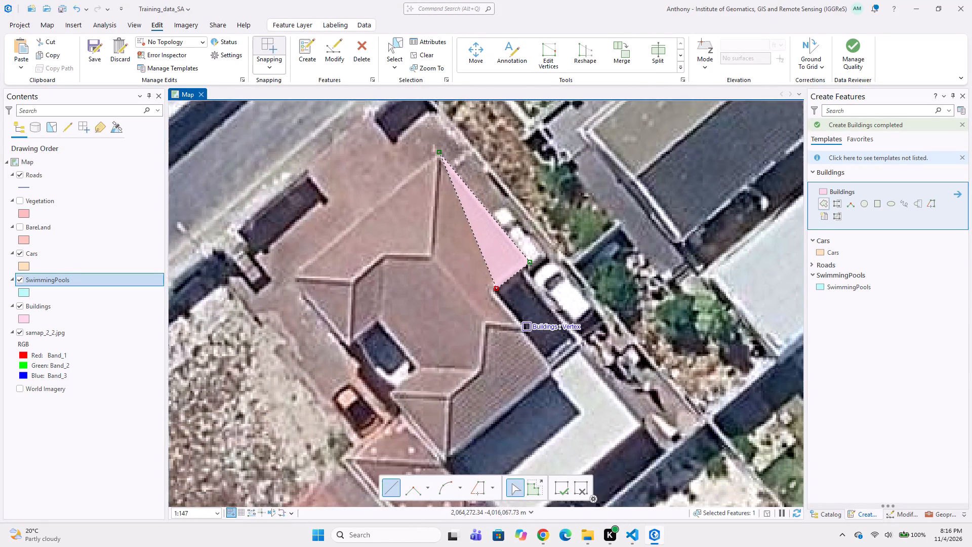
pyautogui.click(500, 303)
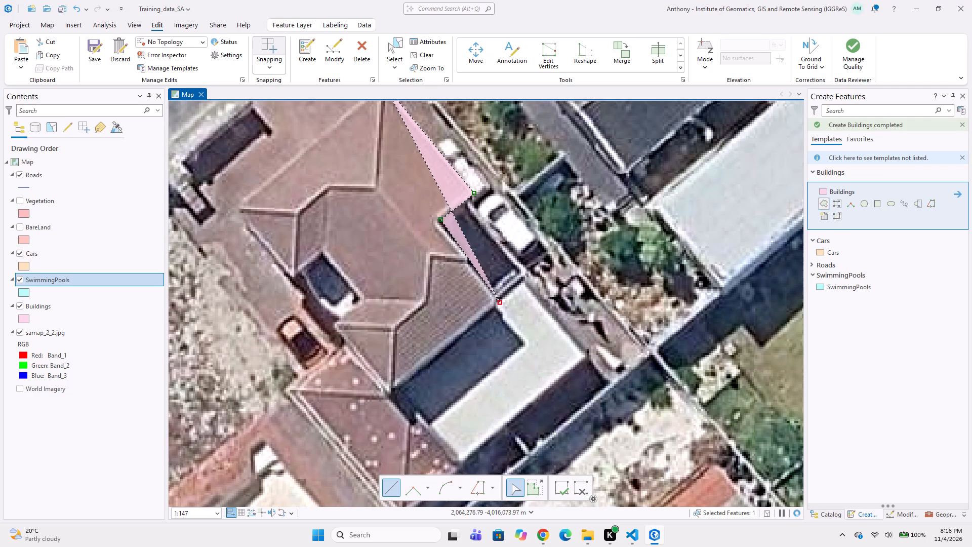
pyautogui.click(392, 394)
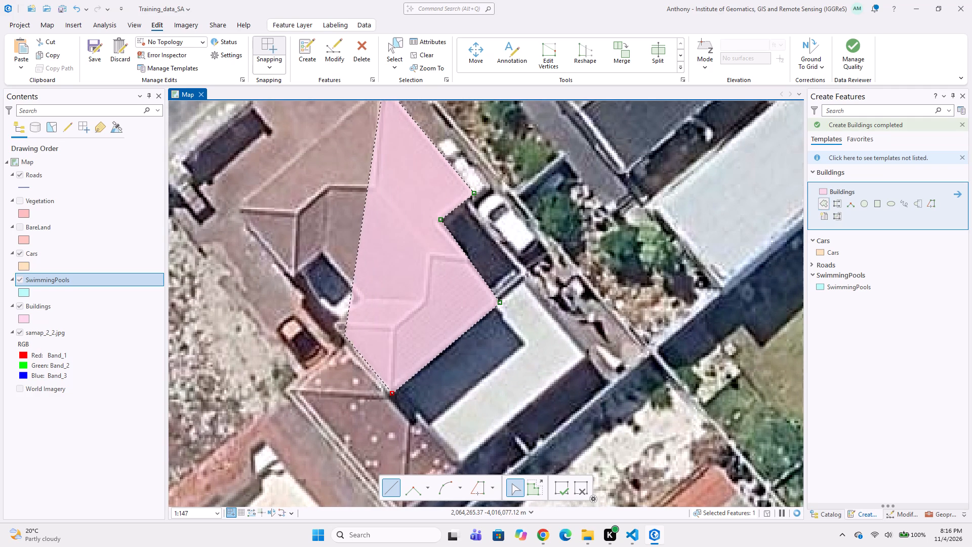
pyautogui.click(336, 325)
pyautogui.click(364, 301)
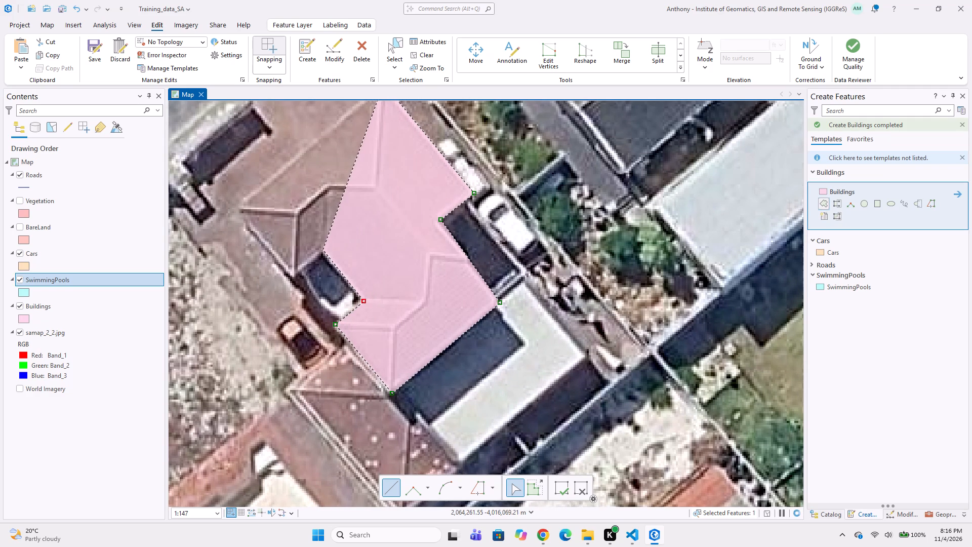
pyautogui.click(325, 252)
pyautogui.click(291, 275)
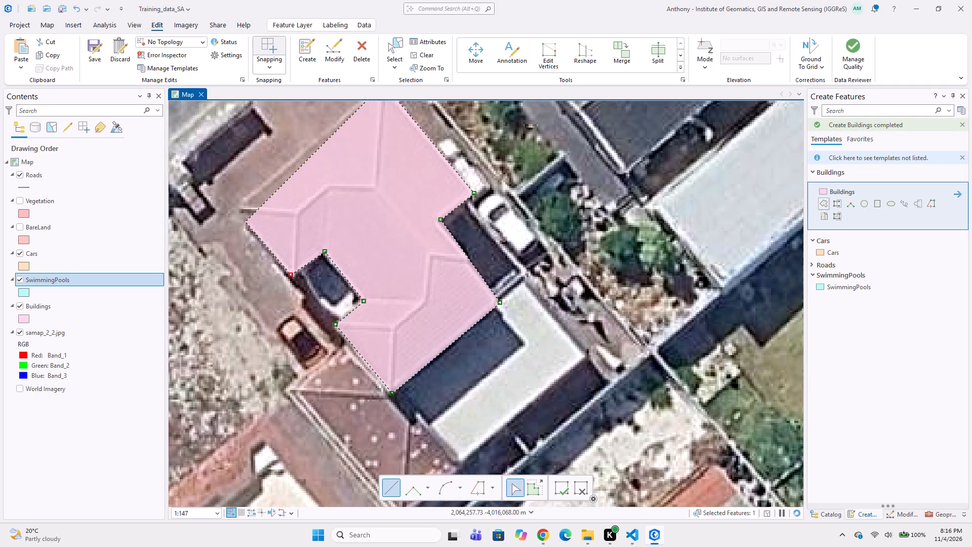
pyautogui.doubleClick(233, 209)
# Digitize the partly hidden white vehicle along the hip-roofed house's northeast wall as a Cars polygon following the building edge.
pyautogui.moveTo(300, 246); pyautogui.dragTo(286, 360, button='middle')
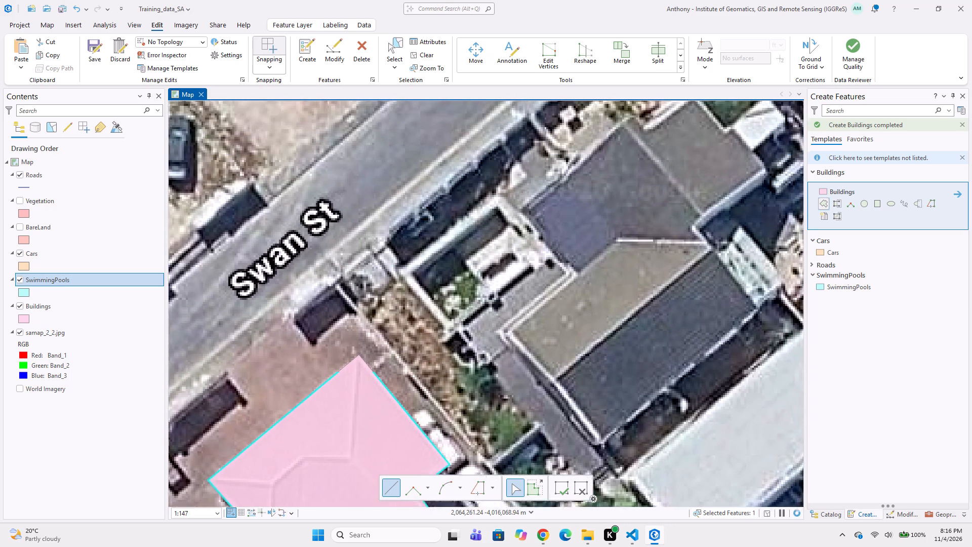
pyautogui.moveTo(490, 360); pyautogui.dragTo(401, 279, button='middle')
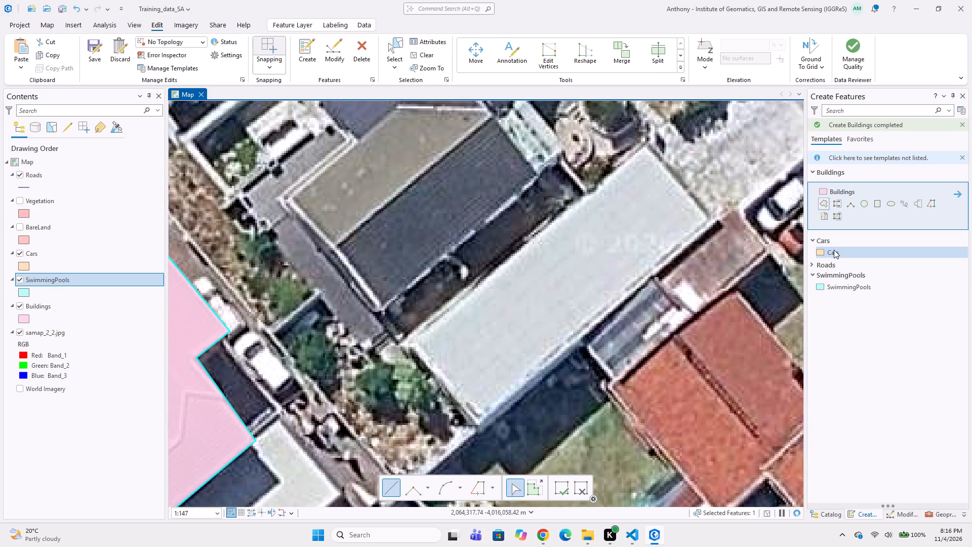
pyautogui.click(834, 250)
pyautogui.moveTo(295, 323); pyautogui.dragTo(371, 301, button='middle')
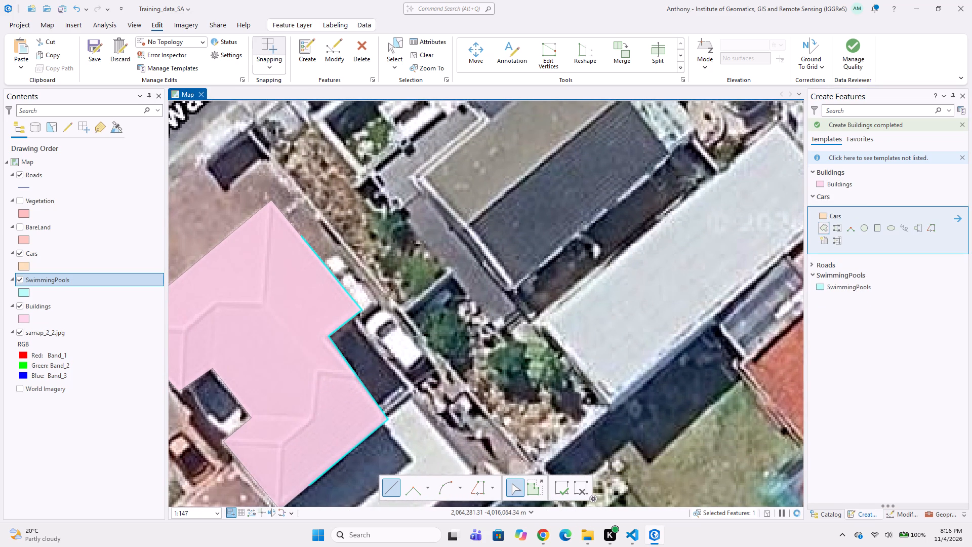
pyautogui.click(321, 259)
pyautogui.click(336, 252)
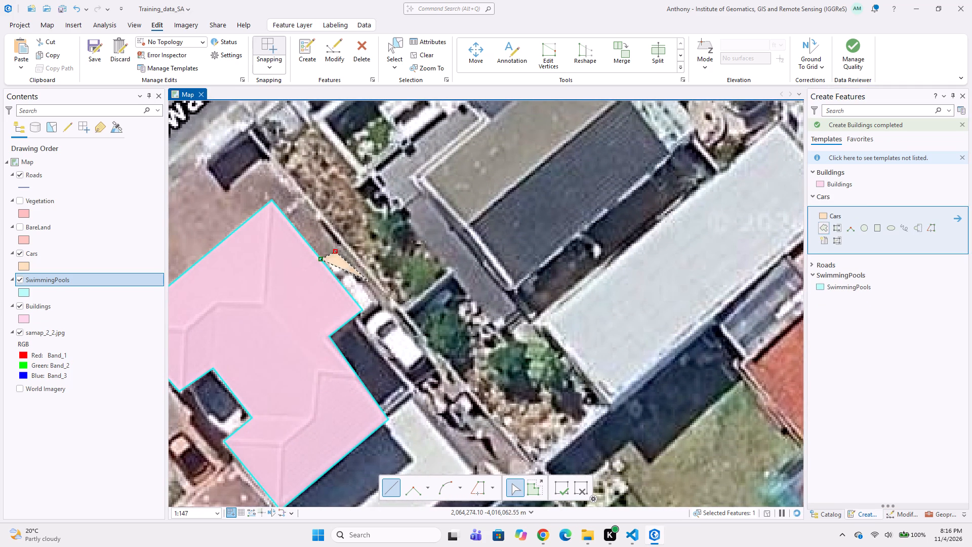
pyautogui.click(382, 303)
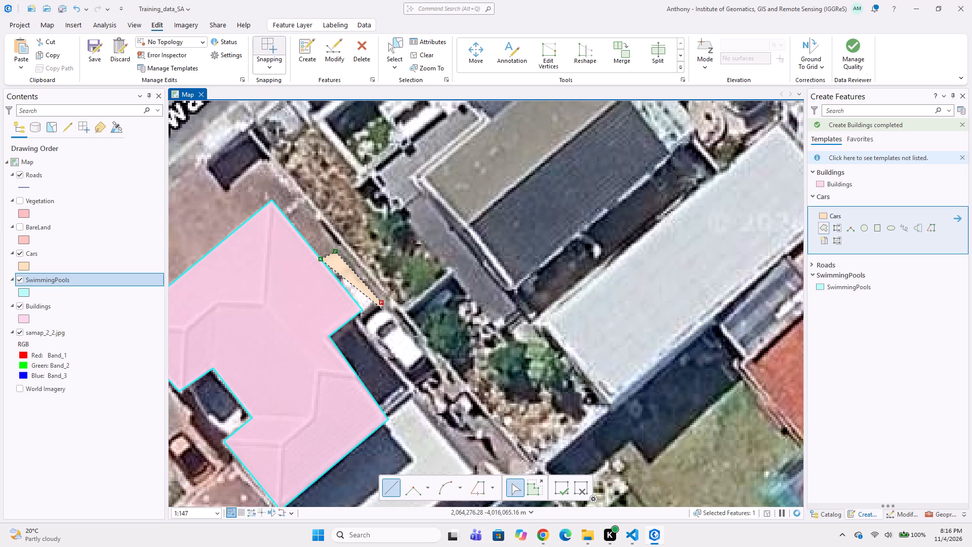
pyautogui.click(380, 310)
pyautogui.click(364, 324)
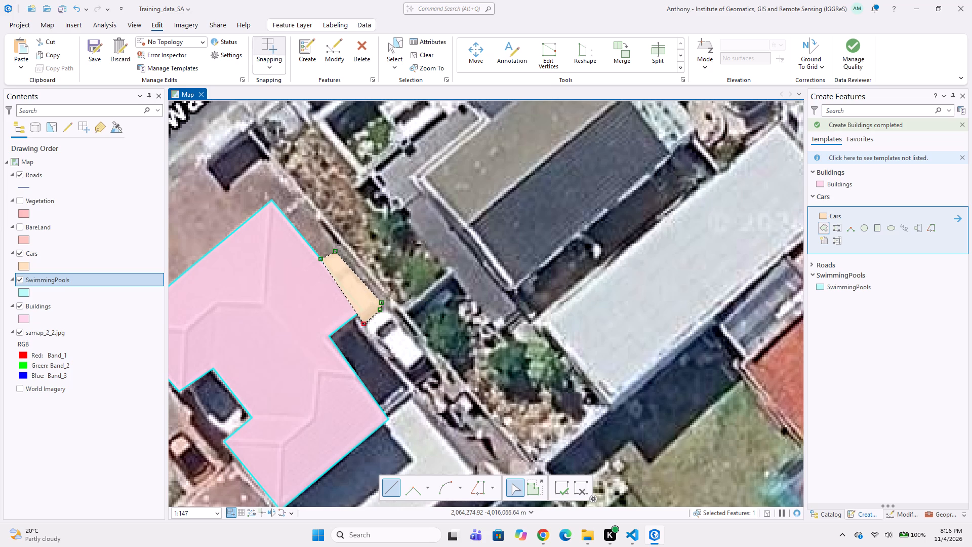
pyautogui.click(355, 316)
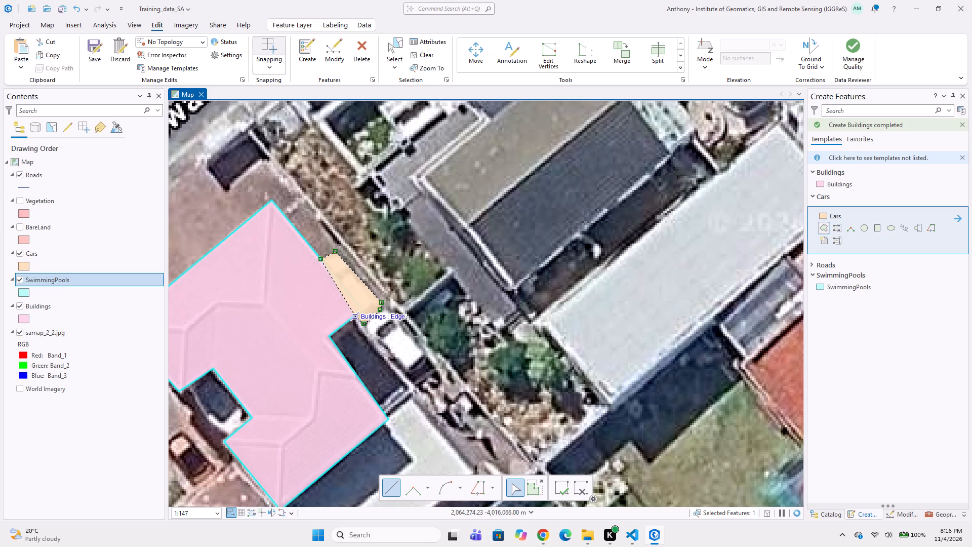
pyautogui.click(362, 310)
pyautogui.doubleClick(362, 310)
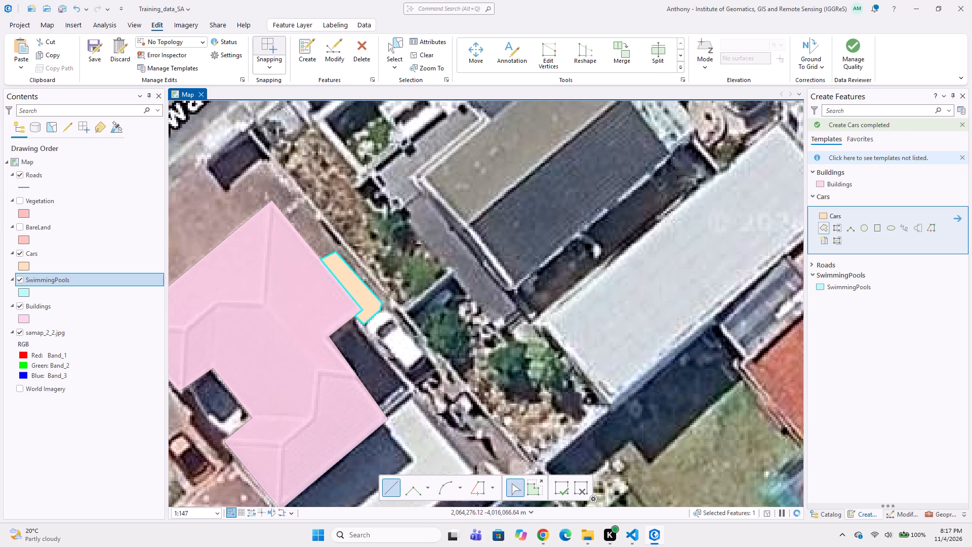
# Digitize the white car immediately southeast of the first vehicle as a Cars polygon adjoining it.
pyautogui.click(385, 310)
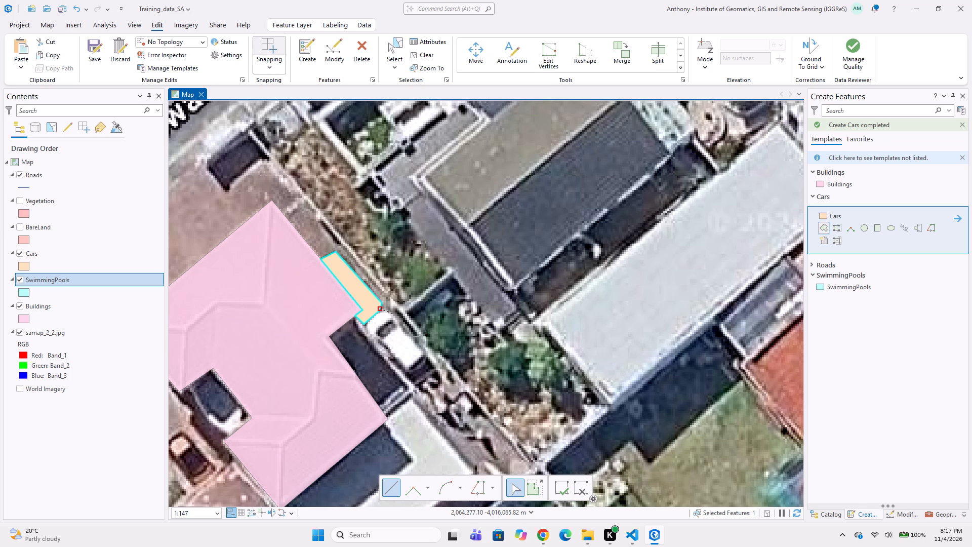
pyautogui.click(392, 314)
pyautogui.click(407, 324)
pyautogui.click(422, 345)
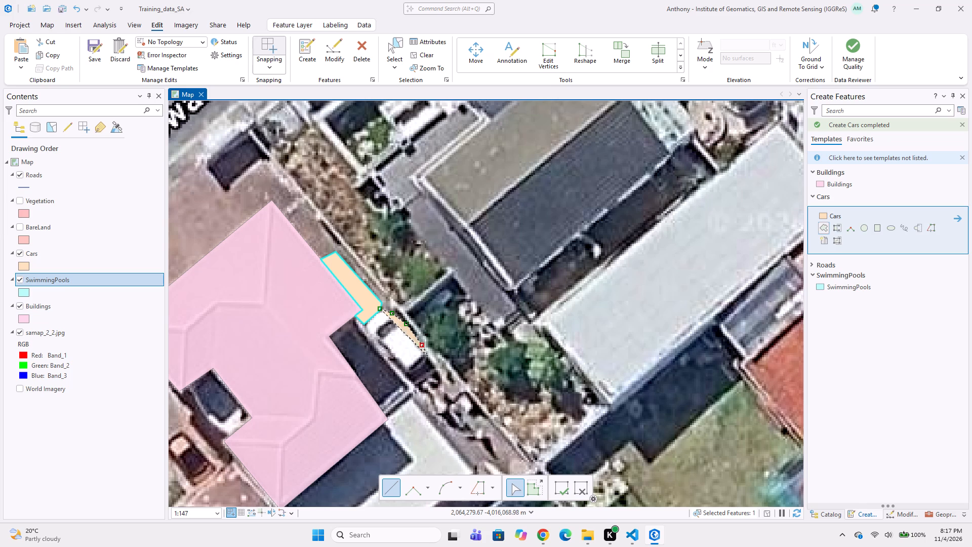
pyautogui.click(429, 360)
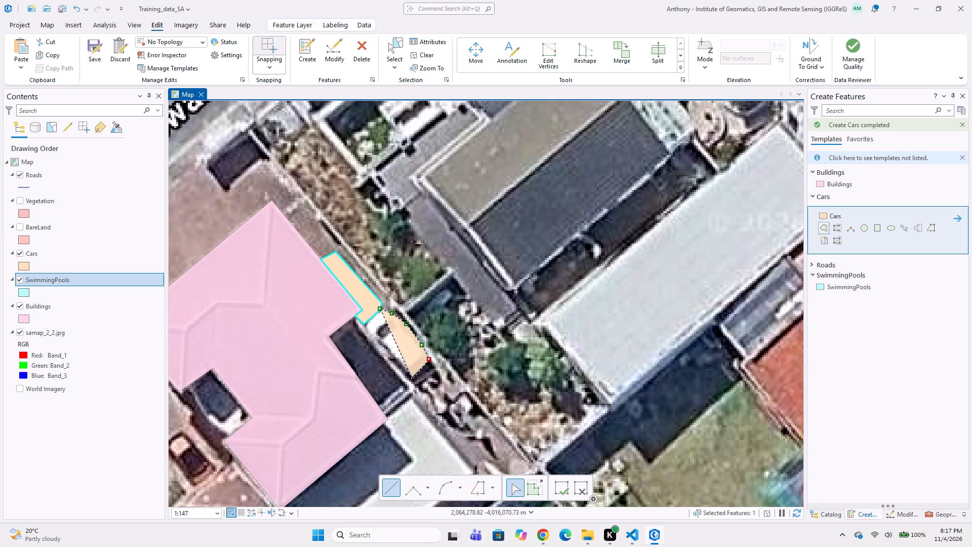
pyautogui.click(412, 379)
pyautogui.click(377, 347)
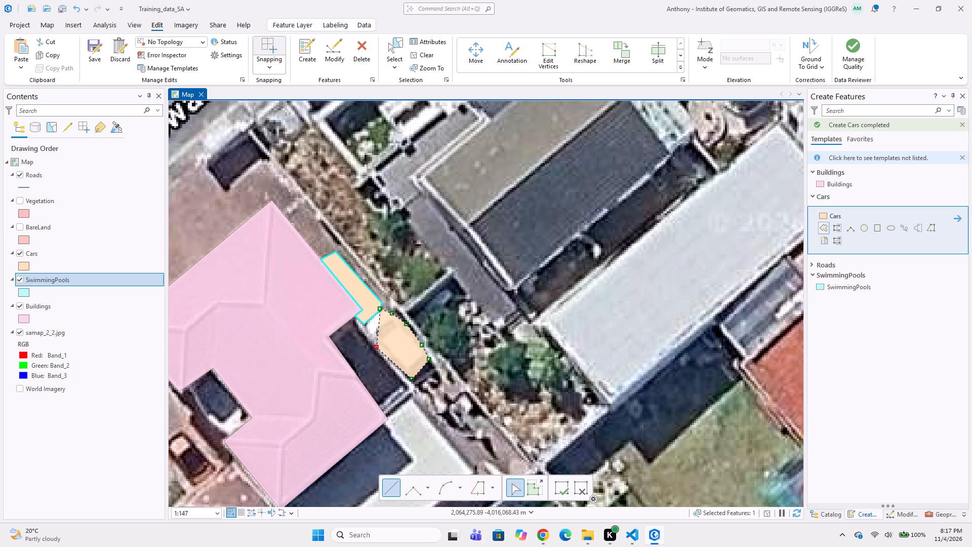
pyautogui.doubleClick(362, 325)
# Digitize the reddish-brown hip-roofed wing at the south end of the house as a Buildings polygon snapped to the house outline.
pyautogui.scroll(-2, 336, 353)
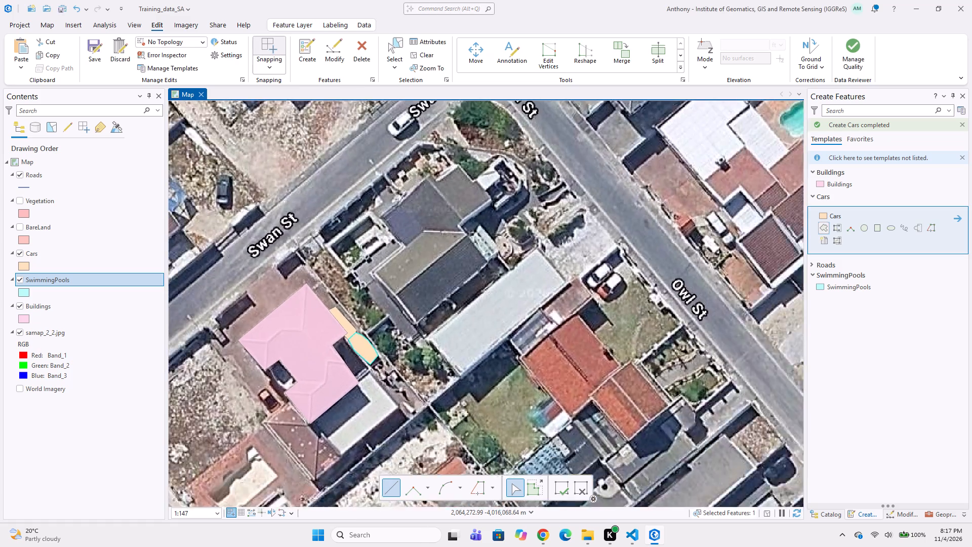
pyautogui.moveTo(311, 351); pyautogui.dragTo(350, 337, button='middle')
pyautogui.moveTo(358, 347); pyautogui.dragTo(364, 316, button='middle')
pyautogui.scroll(1, 415, 345)
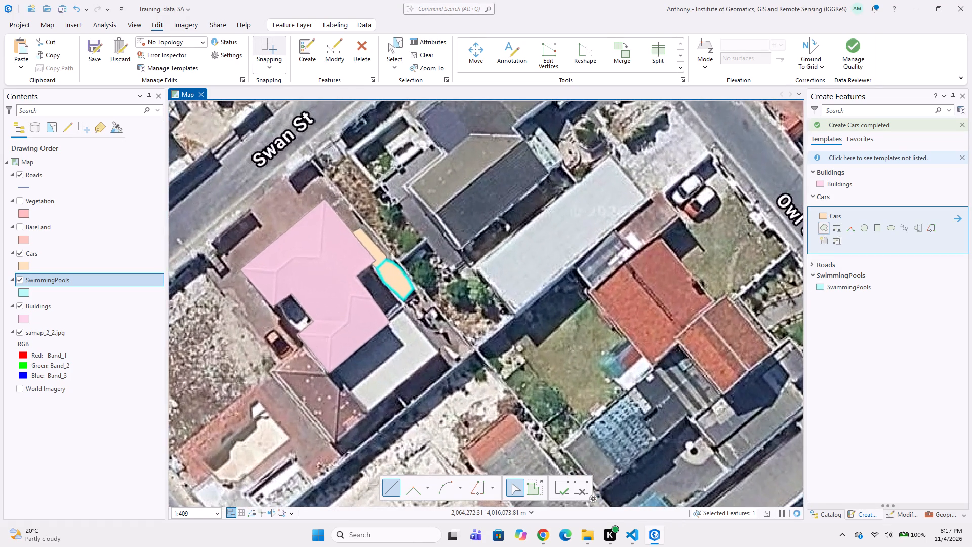
pyautogui.scroll(1, 375, 351)
pyautogui.moveTo(377, 362); pyautogui.dragTo(378, 353, button='middle')
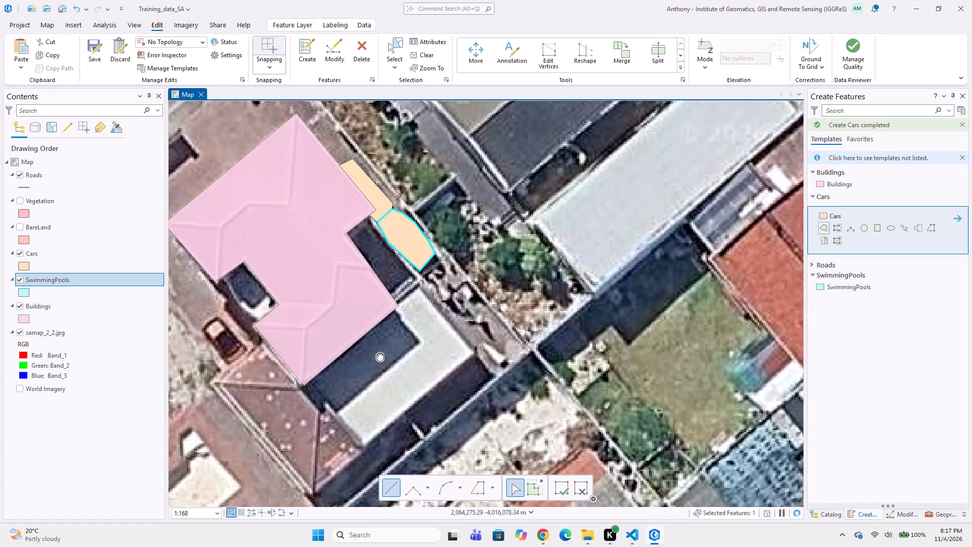
pyautogui.moveTo(378, 353); pyautogui.dragTo(438, 328, button='middle')
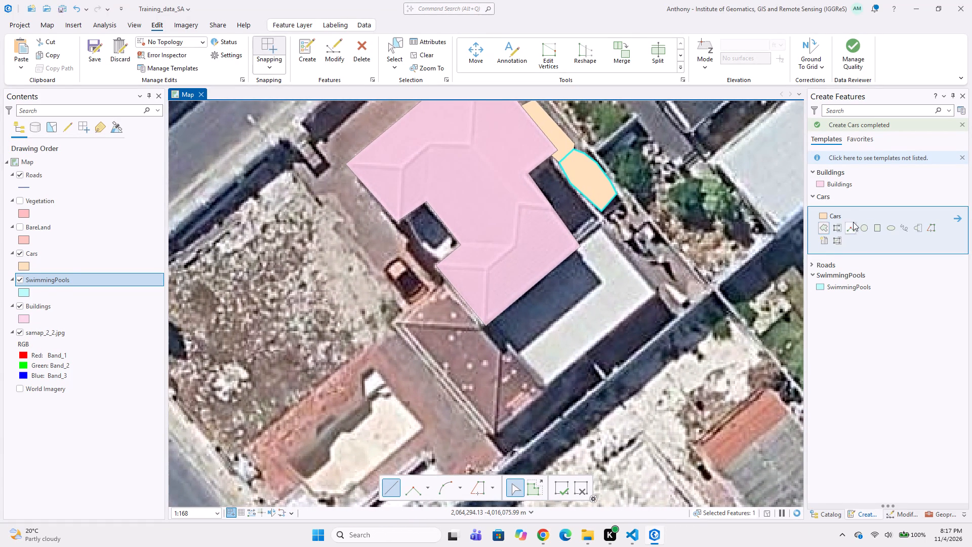
pyautogui.click(841, 186)
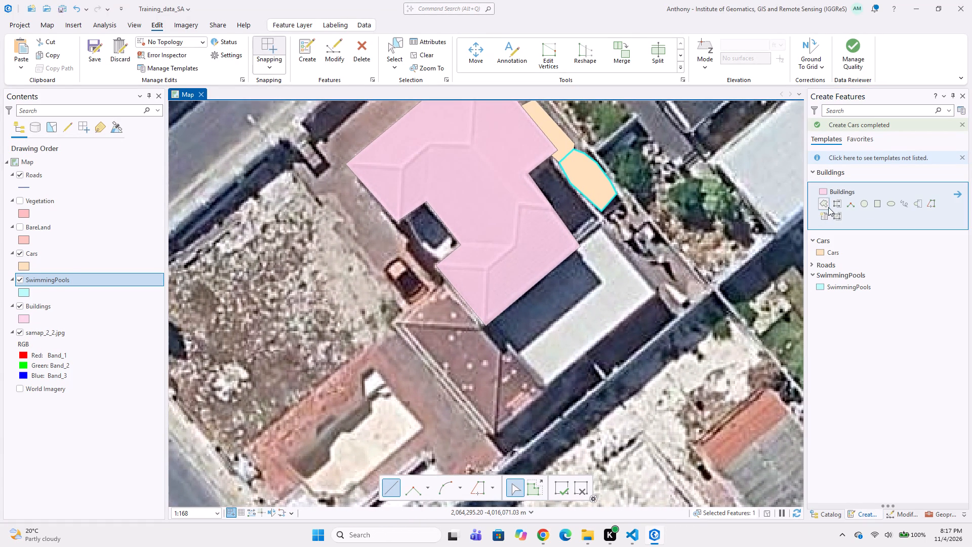
pyautogui.click(828, 207)
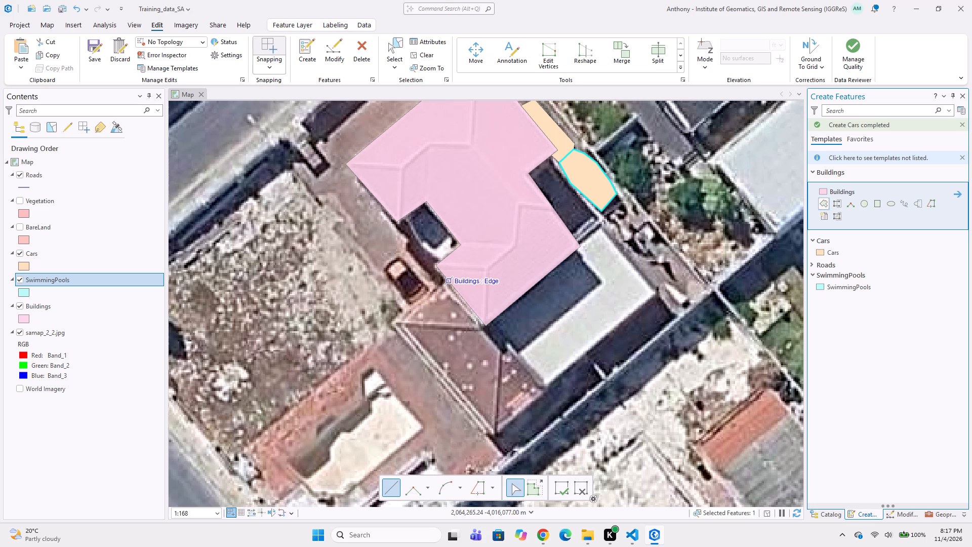
pyautogui.click(445, 282)
pyautogui.click(390, 323)
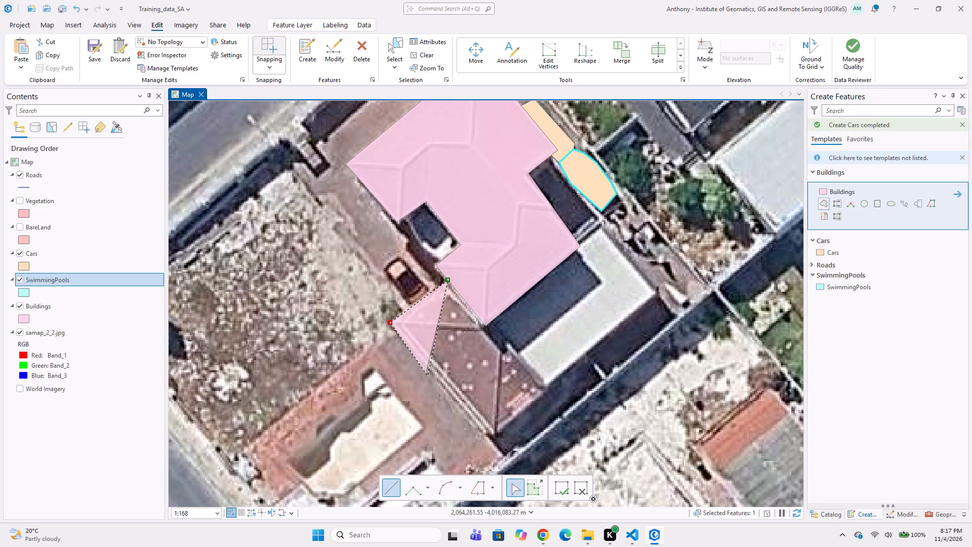
pyautogui.moveTo(492, 438); pyautogui.dragTo(506, 431)
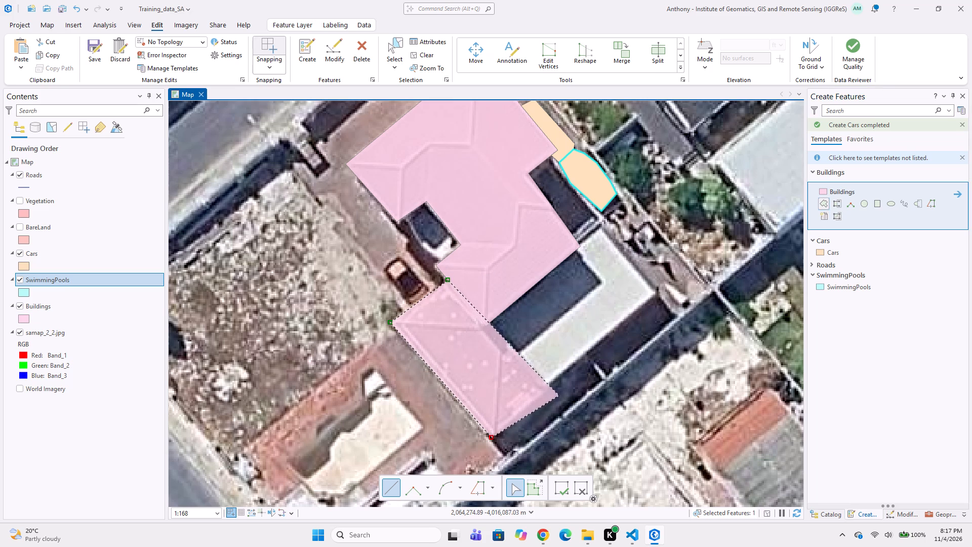
pyautogui.click(554, 388)
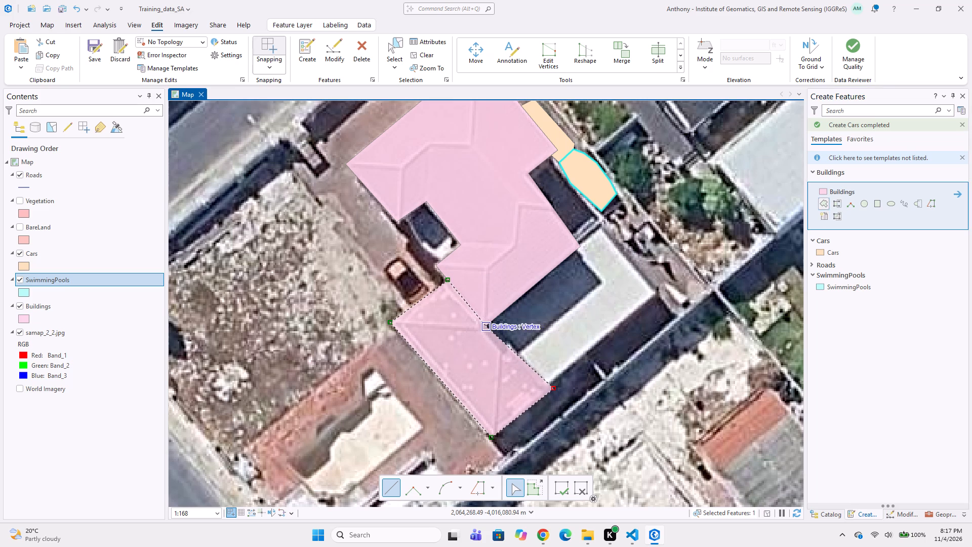
pyautogui.doubleClick(487, 325)
# Digitize the white and dark flat-roofed section between the house and its southern wing as a Buildings polygon snapped to house corners.
pyautogui.click(578, 245)
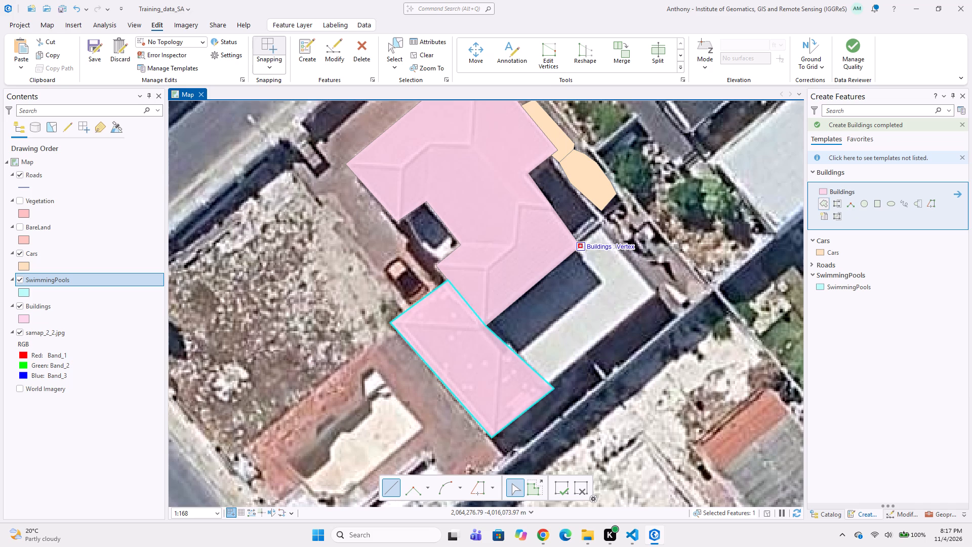
pyautogui.click(596, 227)
pyautogui.click(656, 296)
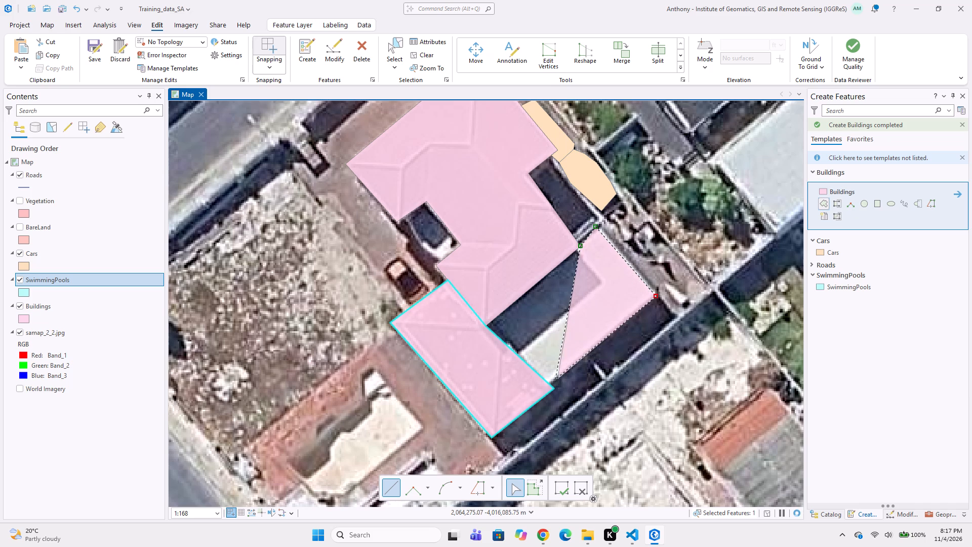
pyautogui.click(550, 381)
pyautogui.doubleClick(488, 324)
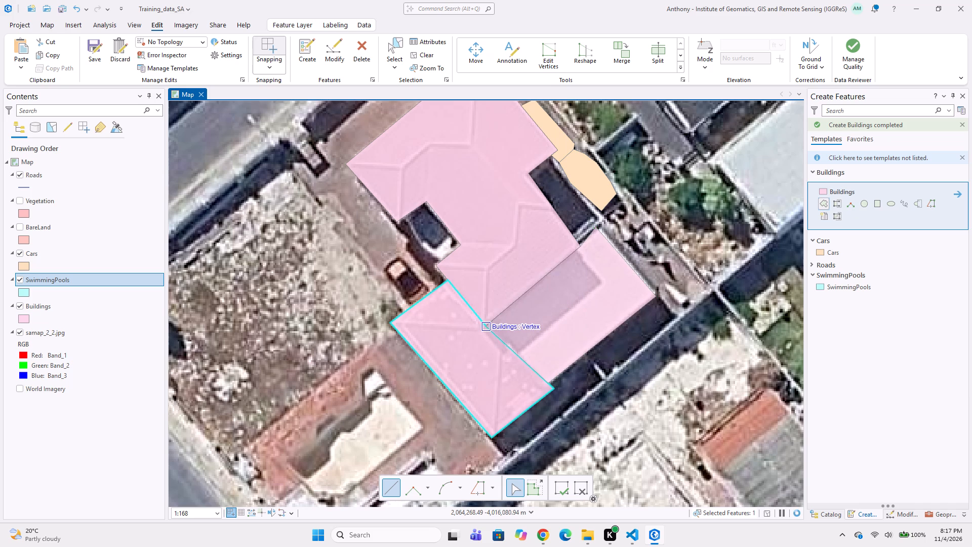
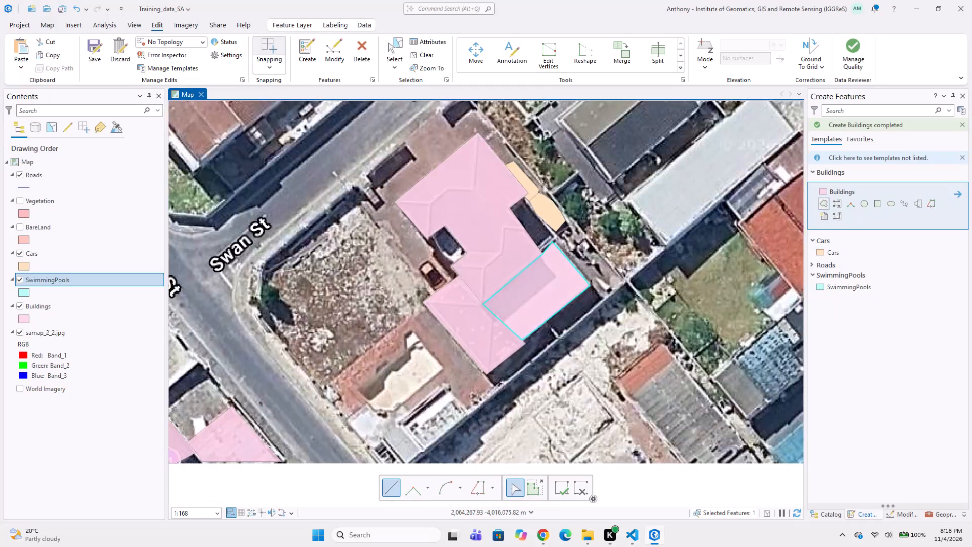
# Digitize a seven-vertex Buildings polygon over the red-paved plot and white-roofed structures southwest of the mapped Swan St building, snapping to that building.
pyautogui.moveTo(497, 284); pyautogui.dragTo(497, 319, button='middle')
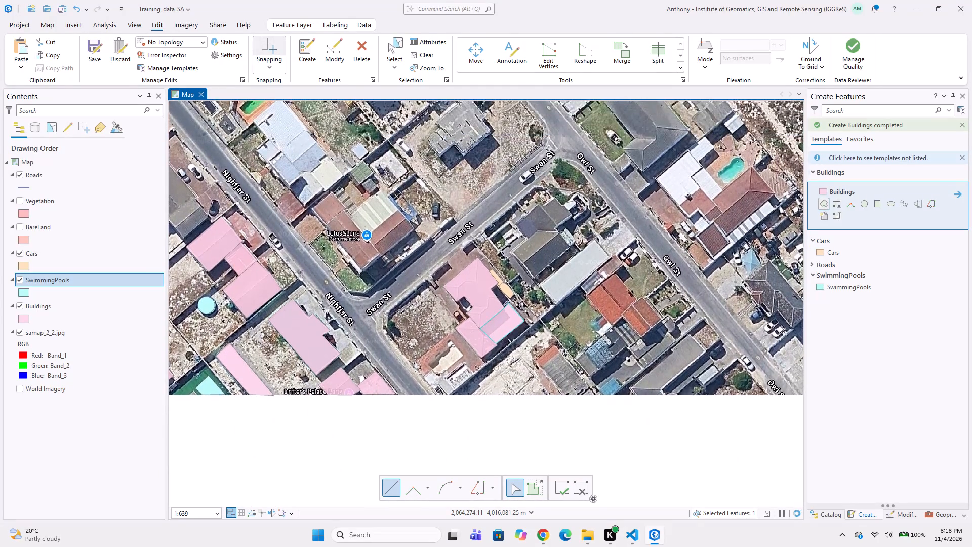
pyautogui.moveTo(476, 291); pyautogui.dragTo(460, 230, button='middle')
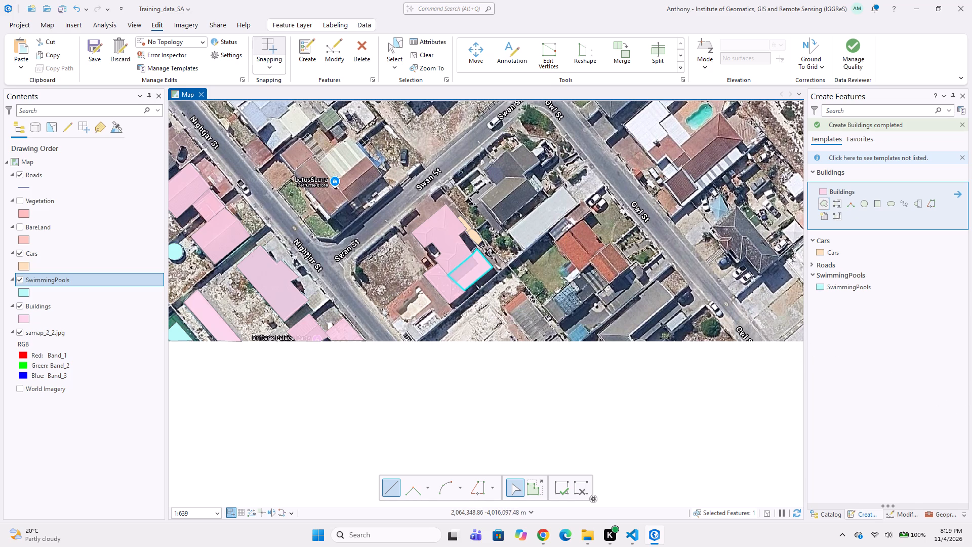
pyautogui.scroll(2, 470, 305)
pyautogui.moveTo(412, 330); pyautogui.dragTo(504, 303, button='middle')
pyautogui.scroll(1, 477, 303)
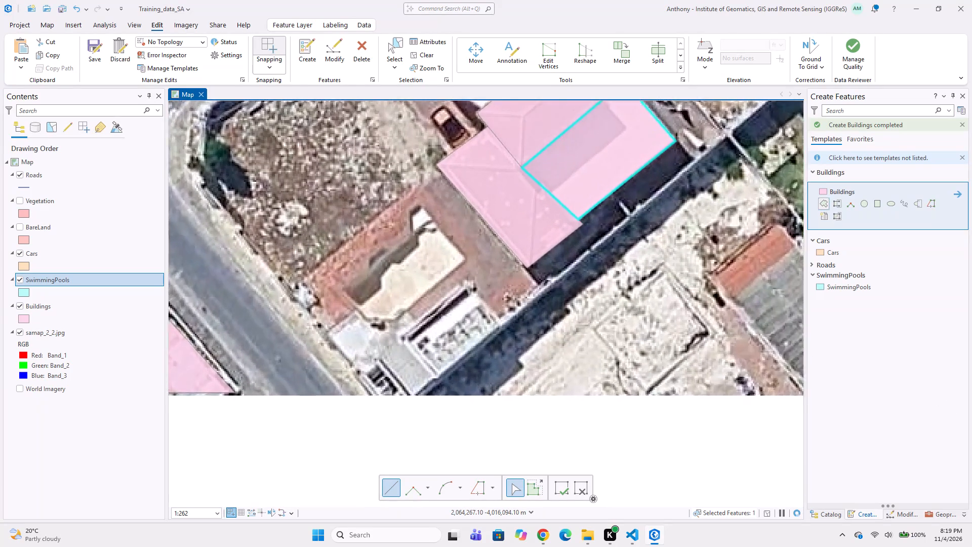
pyautogui.moveTo(477, 286); pyautogui.dragTo(525, 321, button='middle')
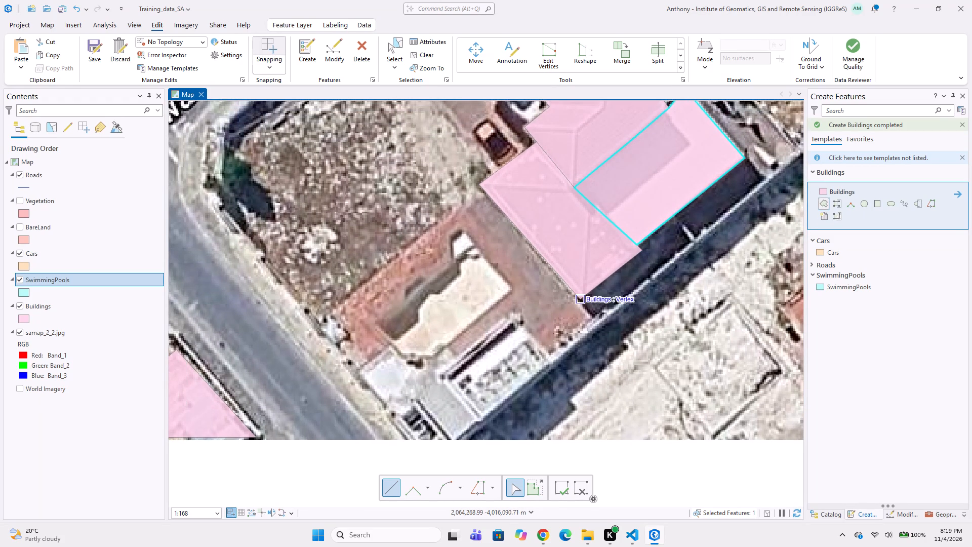
pyautogui.click(584, 301)
pyautogui.click(594, 321)
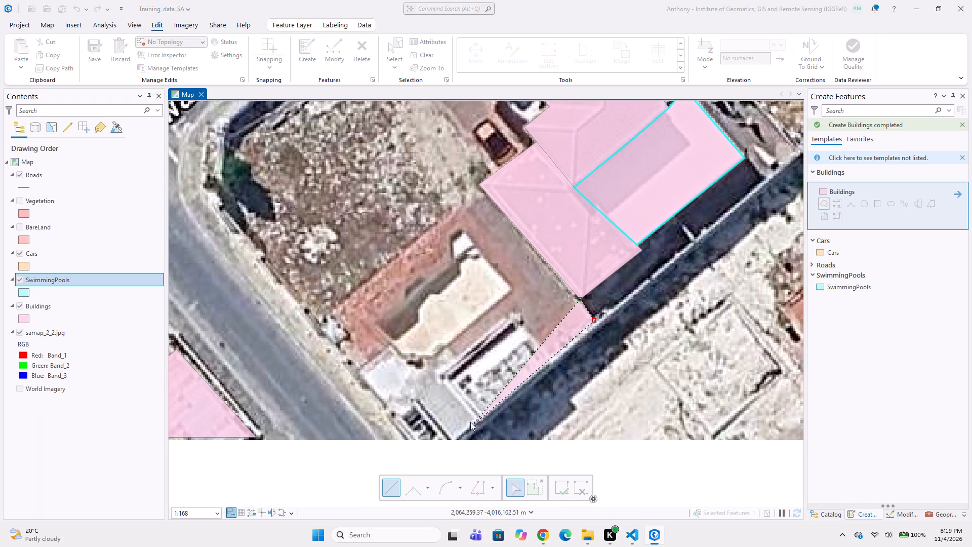
pyautogui.moveTo(475, 410); pyautogui.dragTo(532, 355, button='middle')
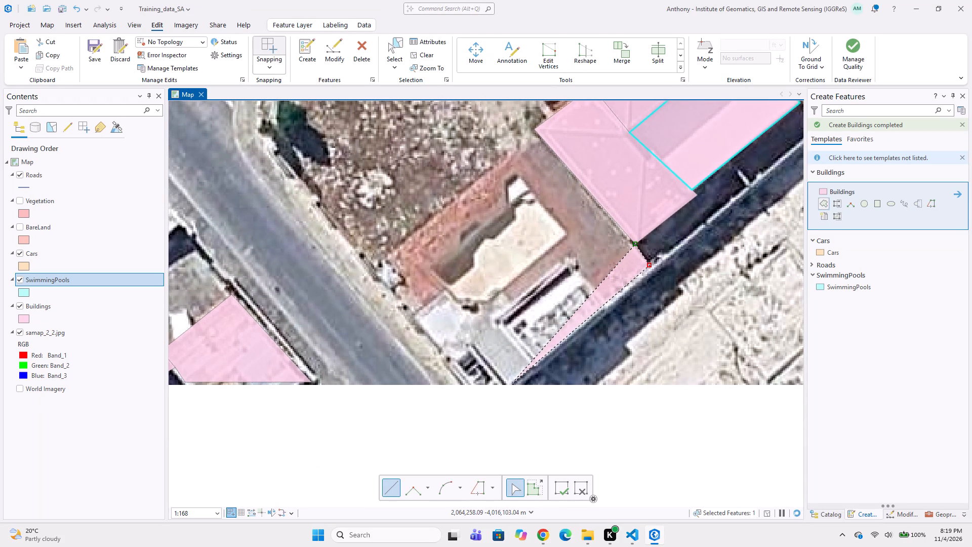
pyautogui.click(511, 385)
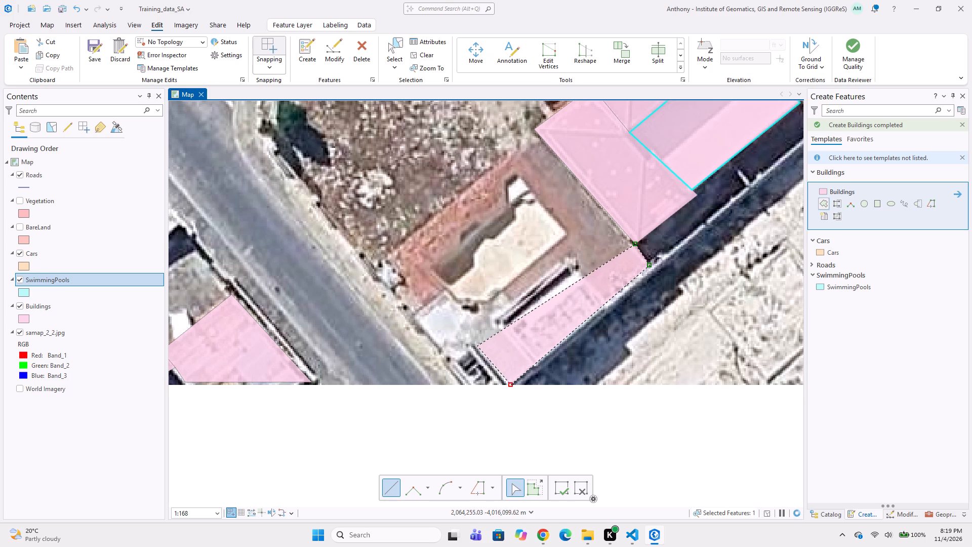
pyautogui.click(477, 346)
pyautogui.click(458, 365)
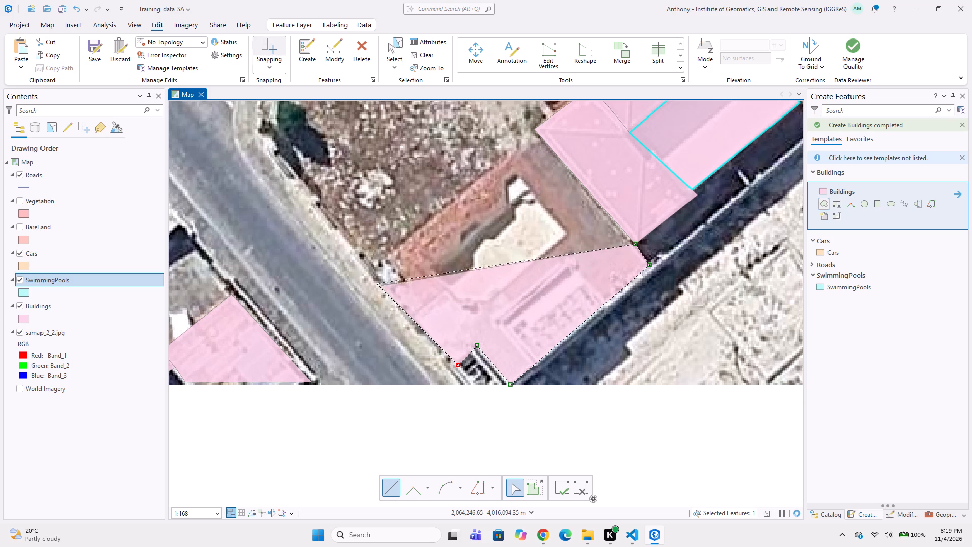
pyautogui.click(369, 271)
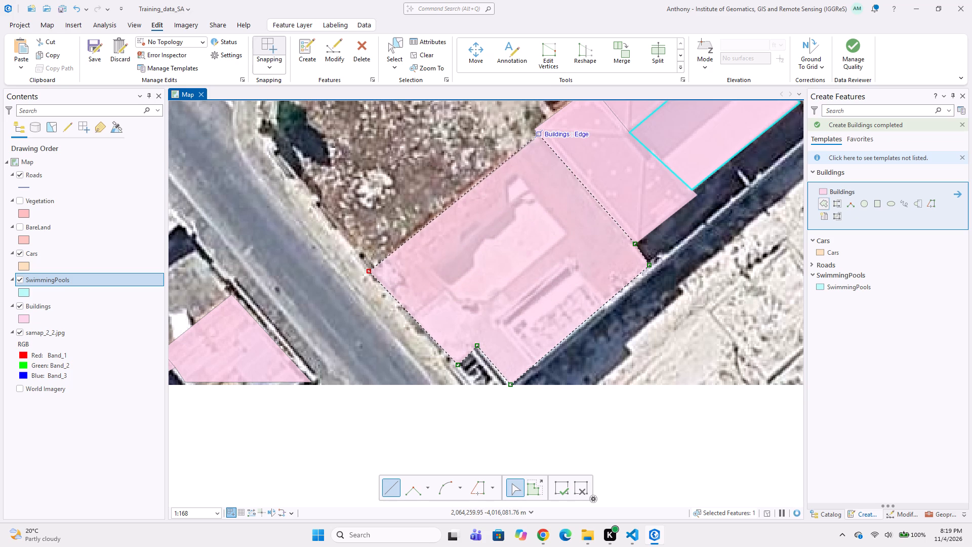
pyautogui.doubleClick(539, 133)
# Digitize a five-vertex Buildings polygon around the long red-and-grey-roofed building east of the sandy lot, down to the imagery's southern edge.
pyautogui.scroll(-2, 527, 248)
pyautogui.scroll(1, 527, 250)
pyautogui.moveTo(527, 260); pyautogui.dragTo(543, 291, button='middle')
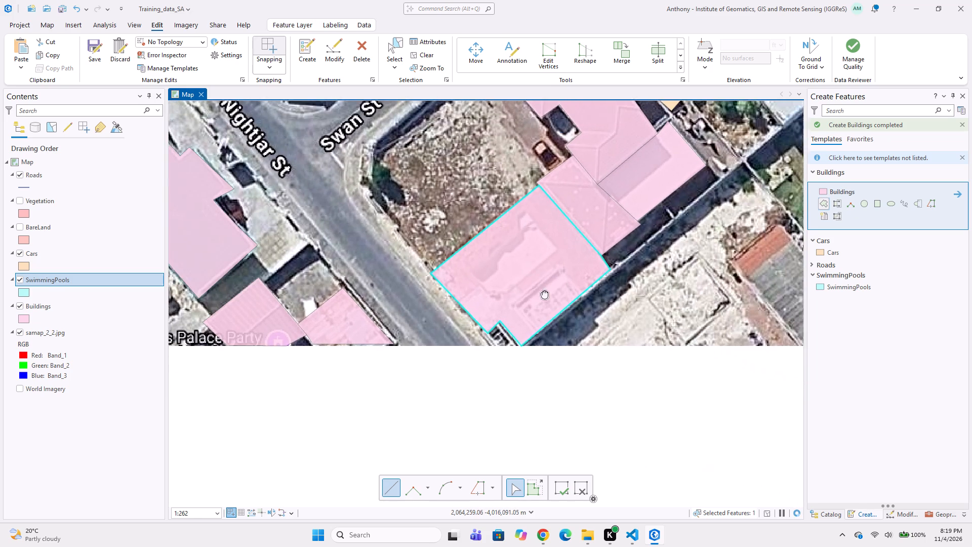
pyautogui.moveTo(543, 291); pyautogui.dragTo(550, 301, button='middle')
pyautogui.scroll(-2, 536, 241)
pyautogui.moveTo(579, 245); pyautogui.dragTo(533, 271, button='middle')
pyautogui.moveTo(642, 269); pyautogui.dragTo(564, 206, button='middle')
pyautogui.scroll(1, 506, 206)
pyautogui.scroll(1, 458, 156)
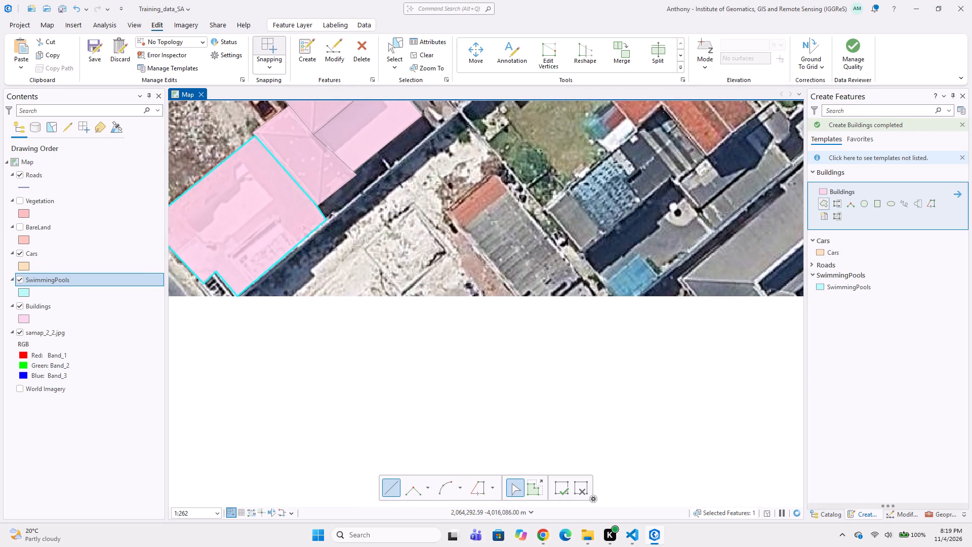
pyautogui.click(492, 170)
pyautogui.click(580, 277)
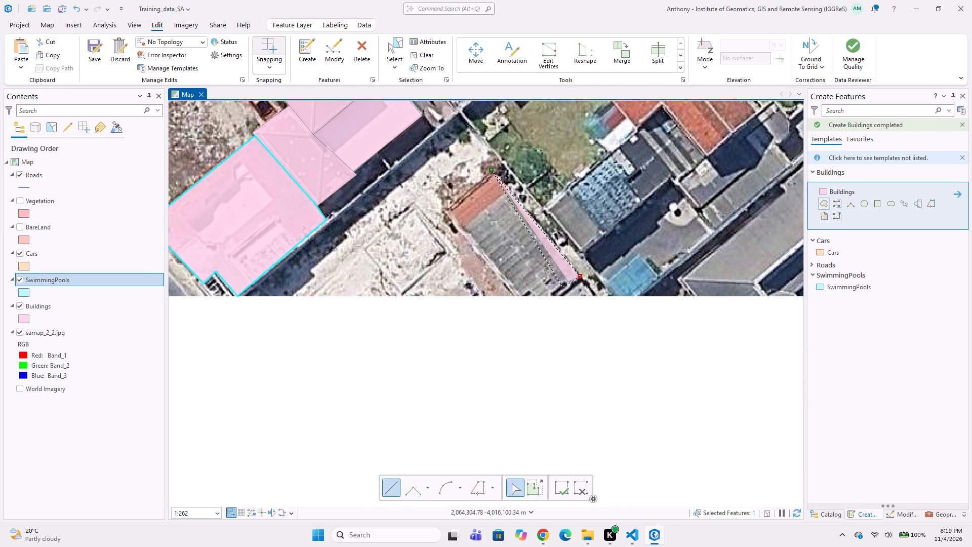
pyautogui.click(561, 298)
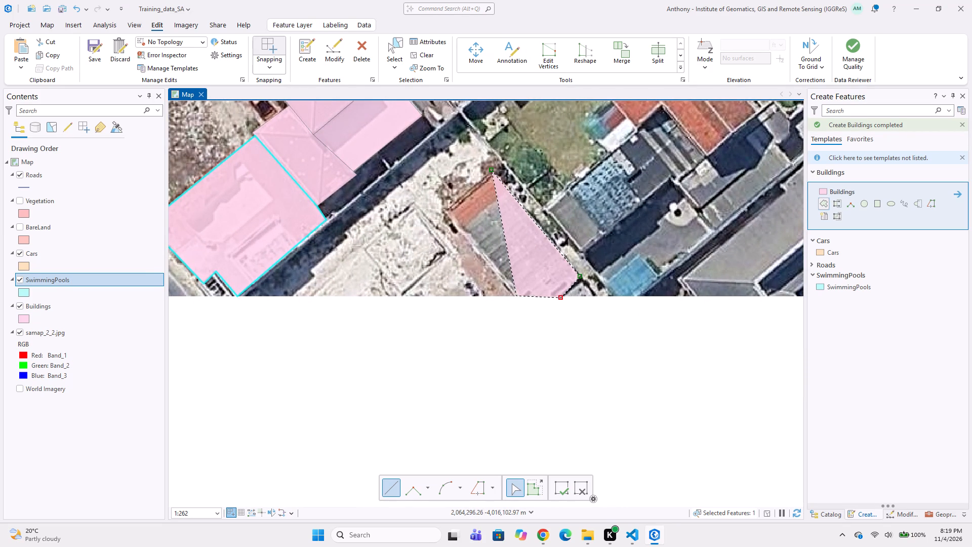
pyautogui.click(515, 296)
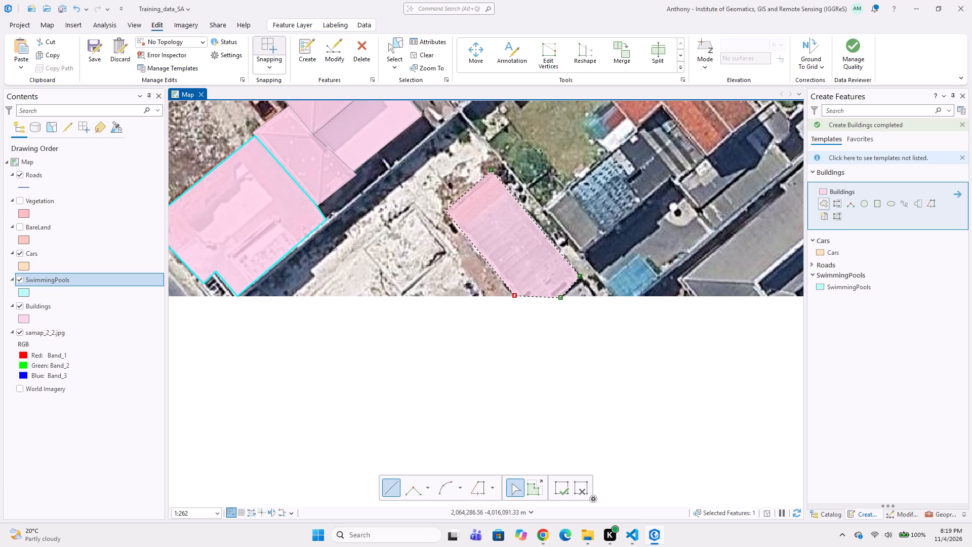
pyautogui.doubleClick(445, 213)
# Add a small triangular Buildings polygon snapped to the southeast end of the red-and-grey-roofed building, filling the gap to the imagery edge.
pyautogui.moveTo(548, 254); pyautogui.dragTo(467, 227, button='middle')
pyautogui.scroll(1, 499, 267)
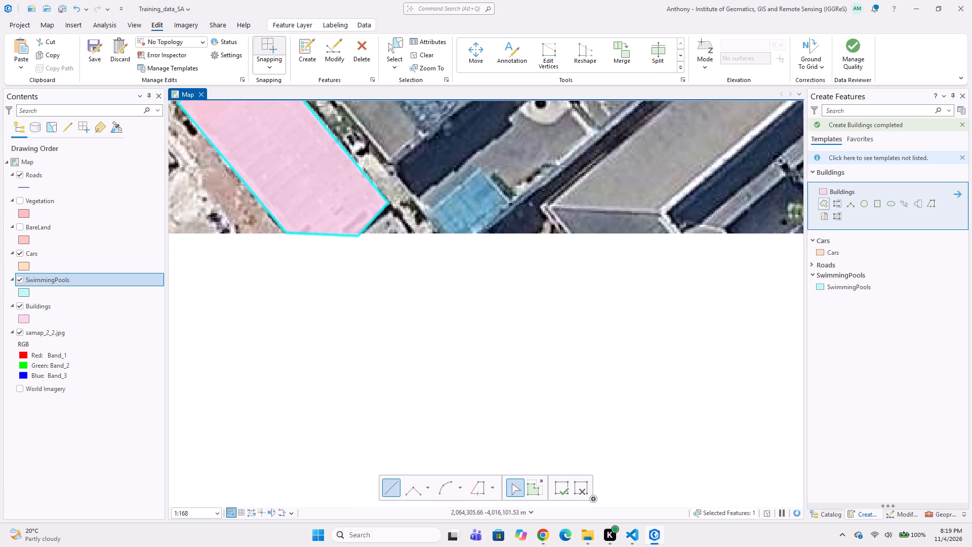
pyautogui.click(389, 204)
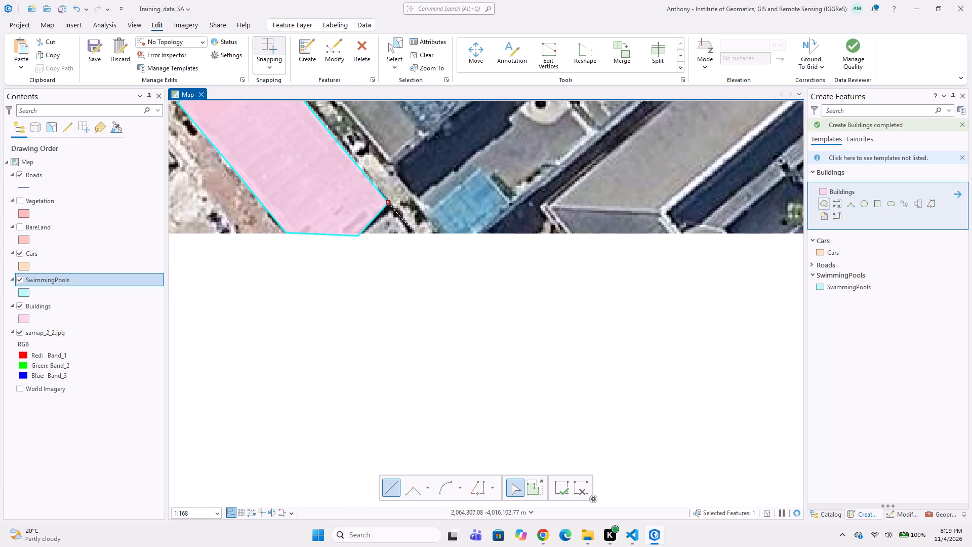
pyautogui.click(409, 232)
pyautogui.doubleClick(366, 232)
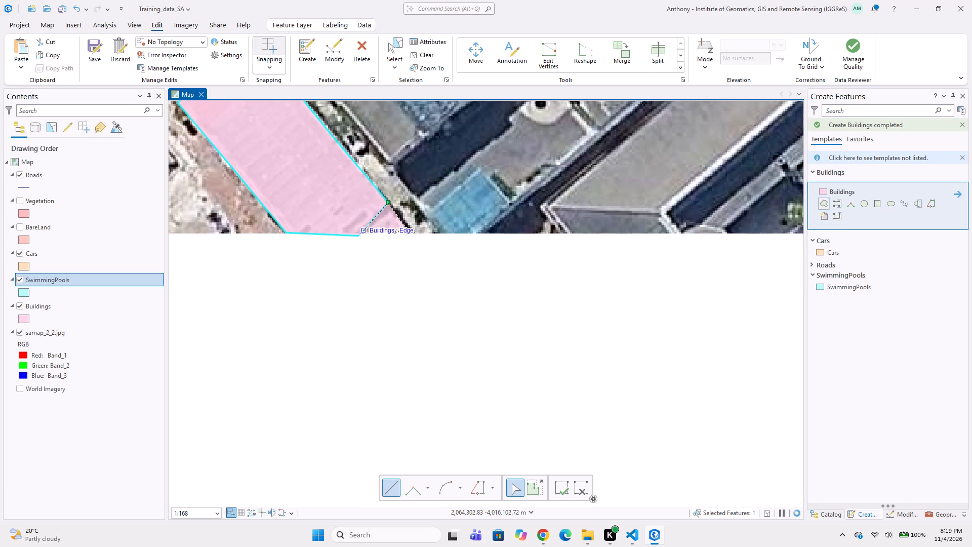
# Digitize a six-vertex Buildings polygon around the long grey-roofed building west of Owl St, ending at the imagery's southern edge.
pyautogui.moveTo(449, 220); pyautogui.dragTo(371, 289, button='middle')
pyautogui.scroll(-1, 412, 262)
pyautogui.moveTo(428, 234); pyautogui.dragTo(410, 280, button='middle')
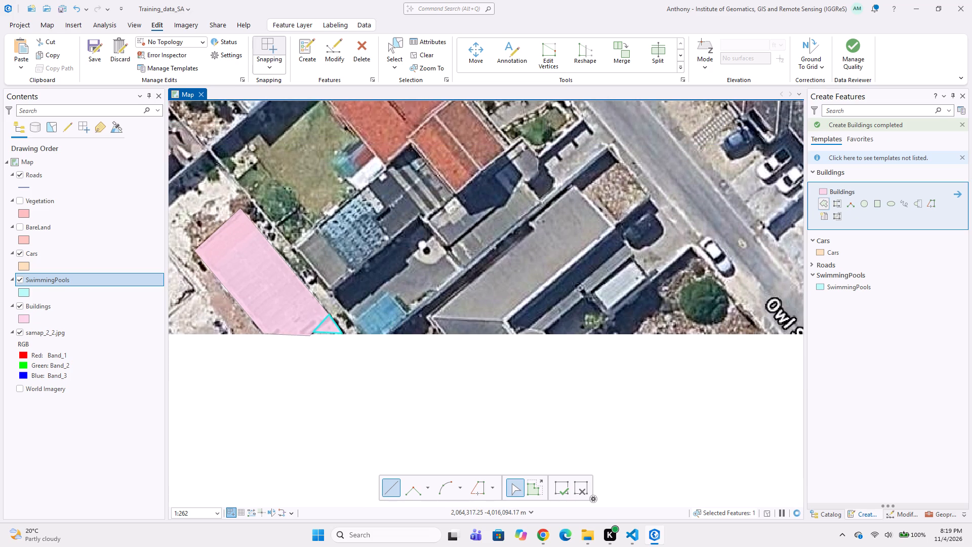
pyautogui.click(573, 184)
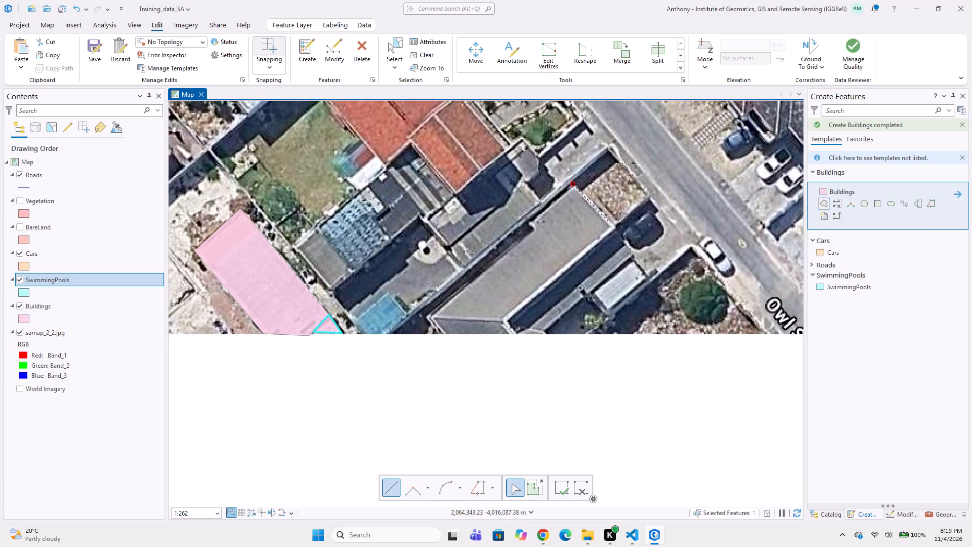
pyautogui.click(614, 227)
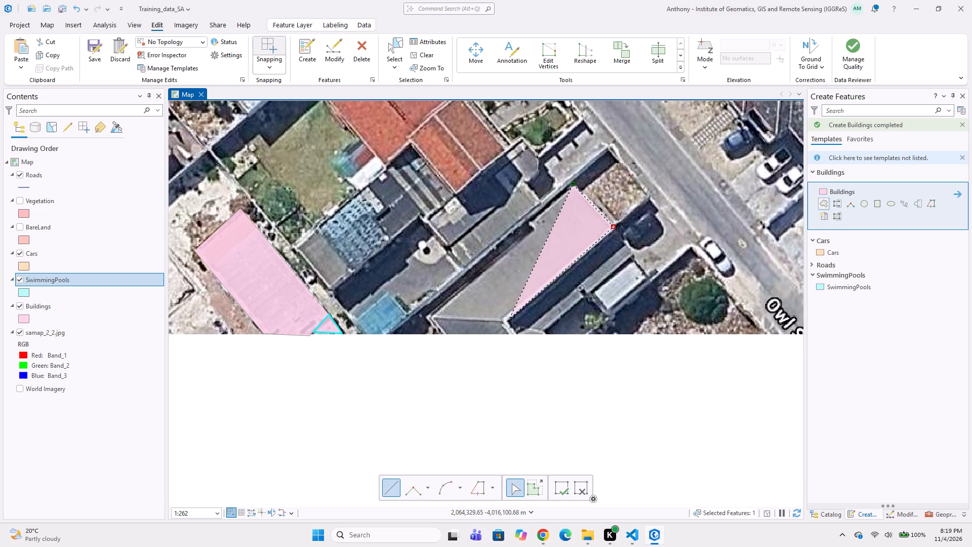
pyautogui.click(506, 321)
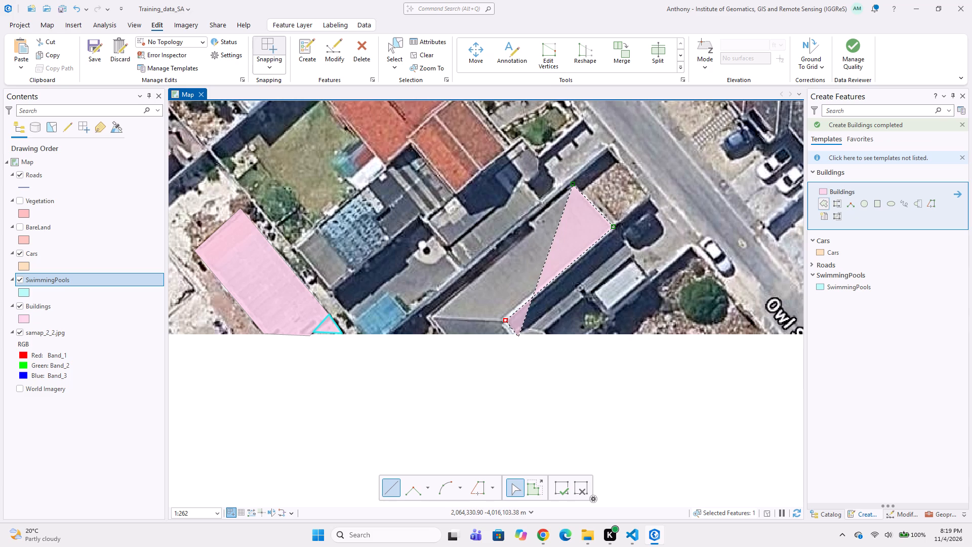
pyautogui.click(516, 335)
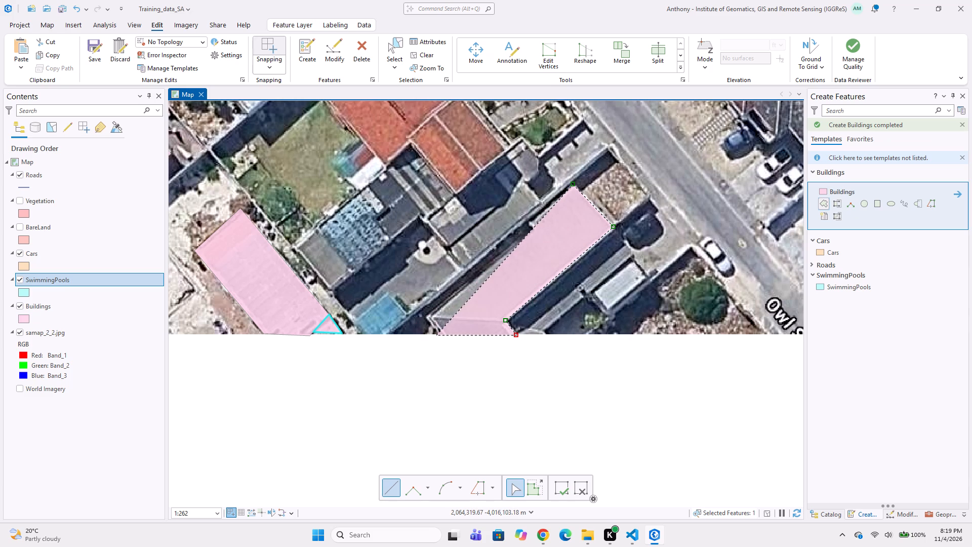
pyautogui.click(440, 333)
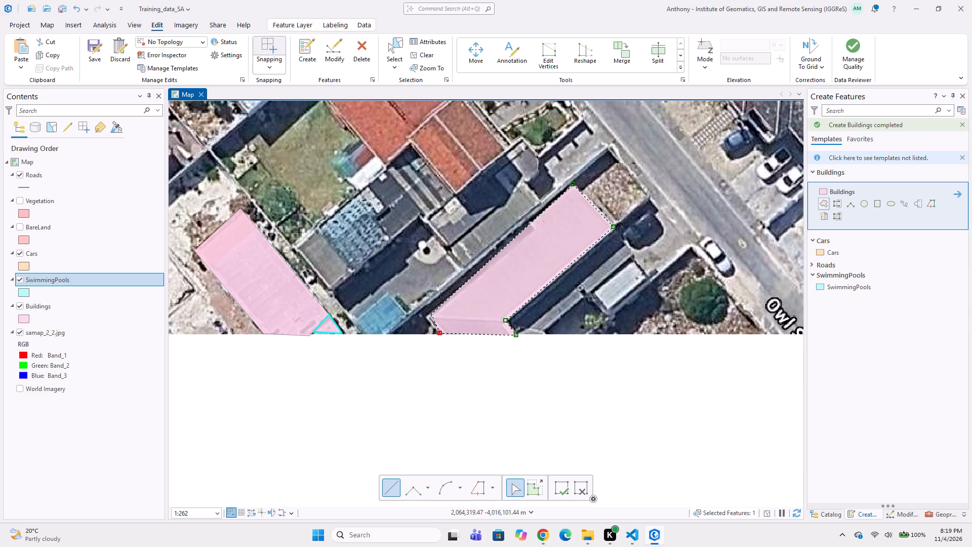
pyautogui.doubleClick(426, 317)
# Digitize a nine-vertex Buildings polygon over the long grey structure between the red-roofed house and the mapped grey-roofed building, including its notched Owl St end.
pyautogui.moveTo(486, 268); pyautogui.dragTo(483, 330, button='middle')
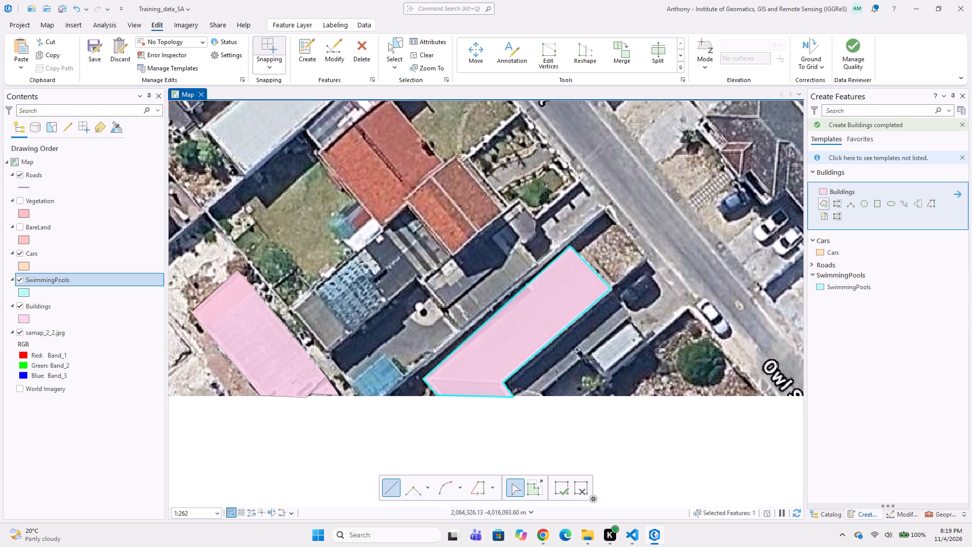
pyautogui.moveTo(470, 209); pyautogui.dragTo(493, 303, button='middle')
pyautogui.moveTo(479, 321); pyautogui.dragTo(462, 279, button='middle')
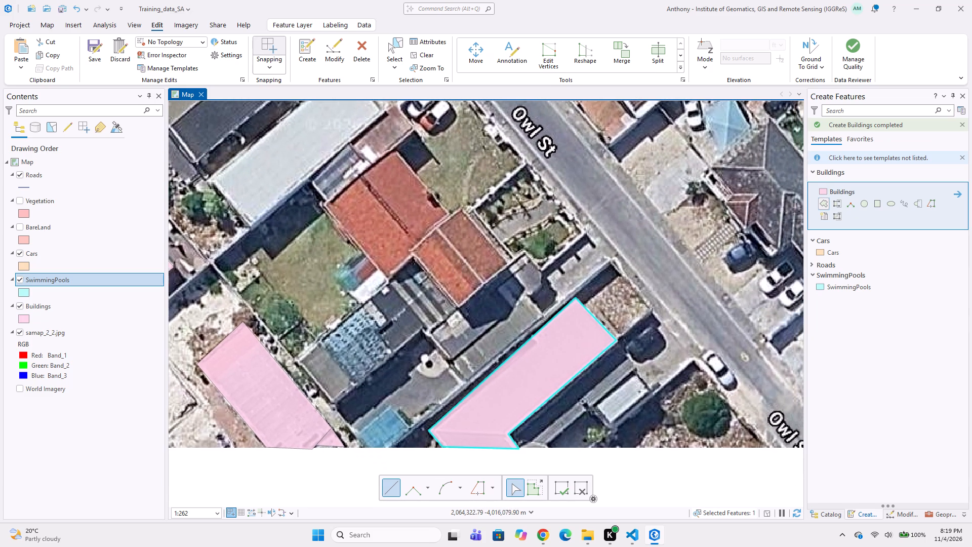
pyautogui.click(525, 250)
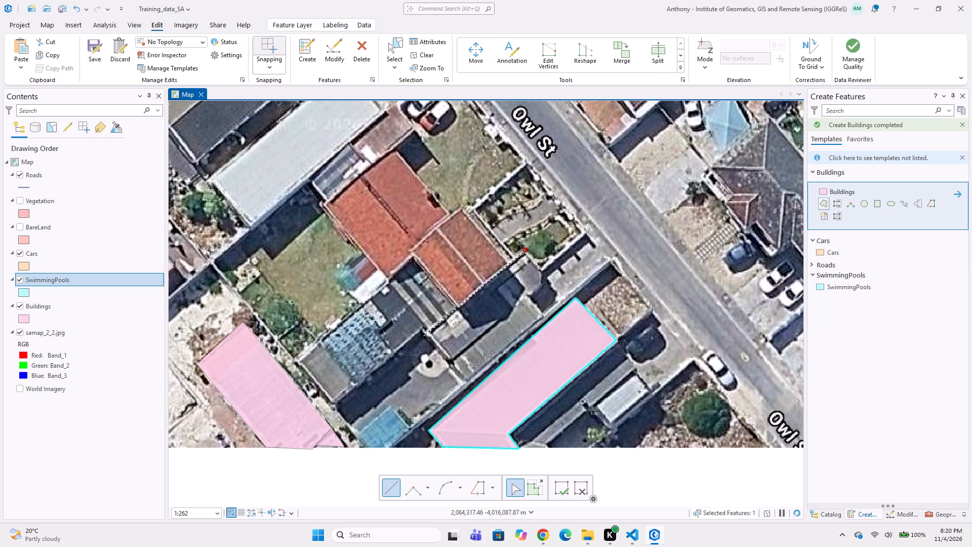
pyautogui.click(423, 333)
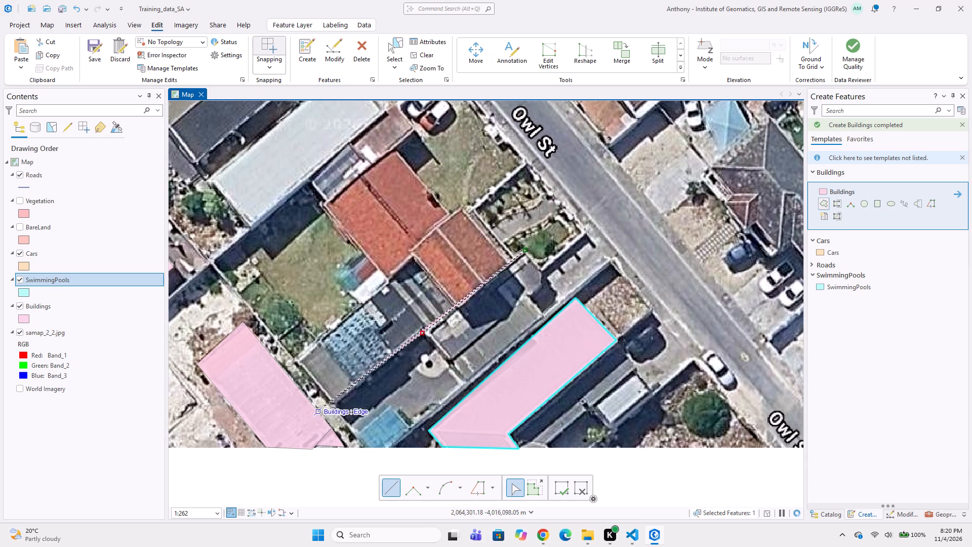
pyautogui.click(332, 404)
pyautogui.moveTo(350, 424); pyautogui.dragTo(329, 413, button='middle')
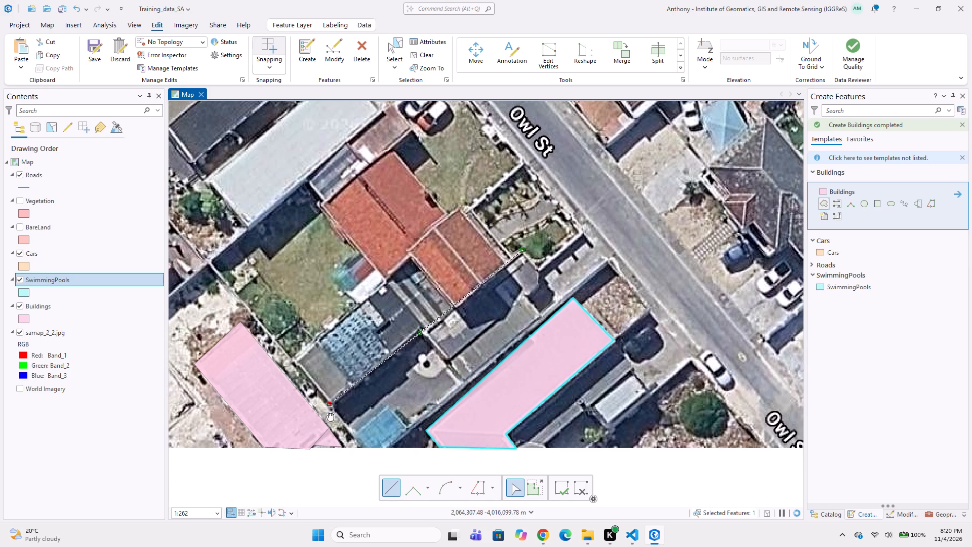
pyautogui.moveTo(329, 413); pyautogui.dragTo(313, 394, button='middle')
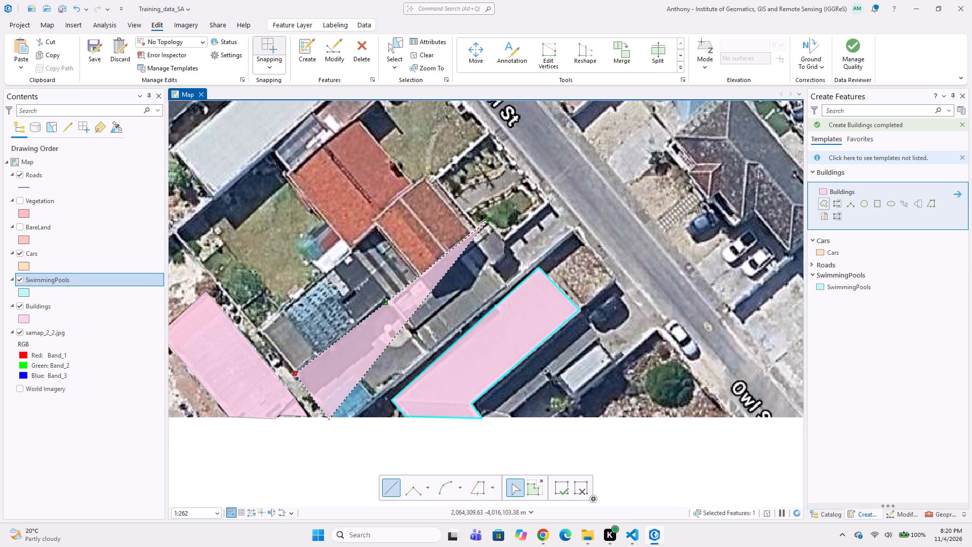
pyautogui.click(329, 420)
pyautogui.click(357, 418)
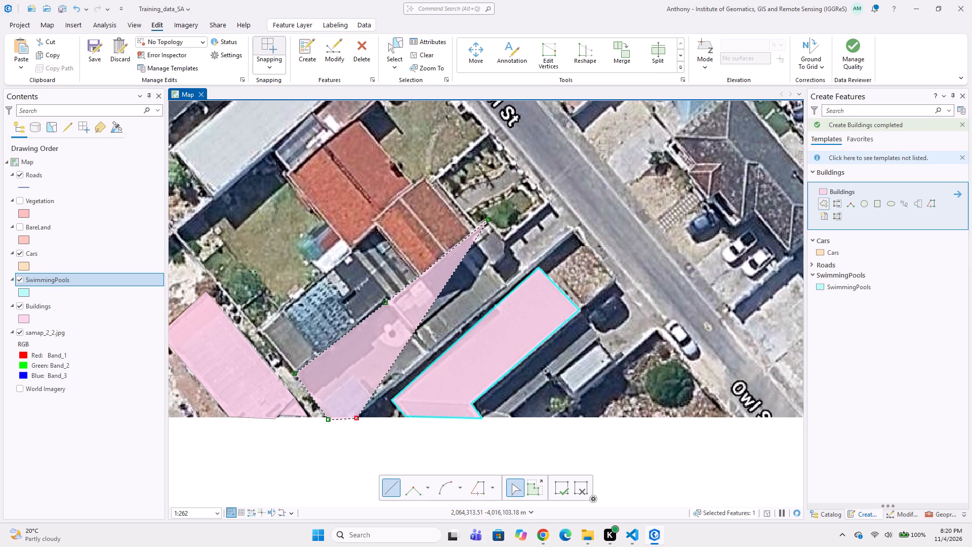
pyautogui.click(508, 285)
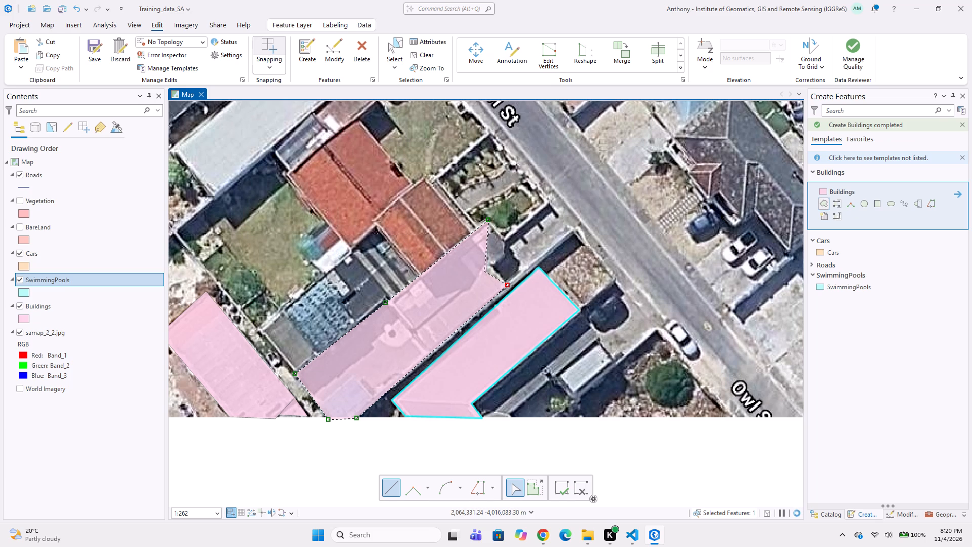
pyautogui.click(494, 269)
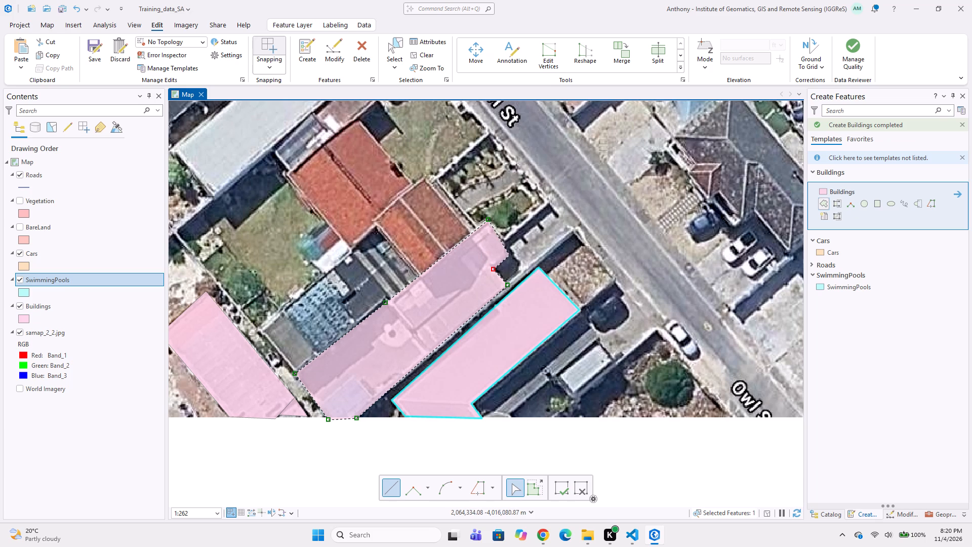
pyautogui.click(508, 255)
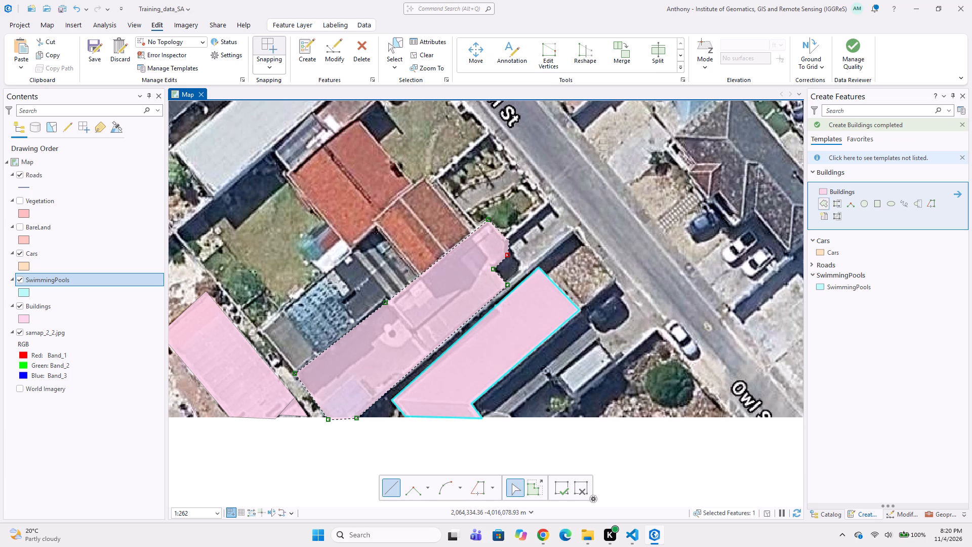
pyautogui.doubleClick(509, 241)
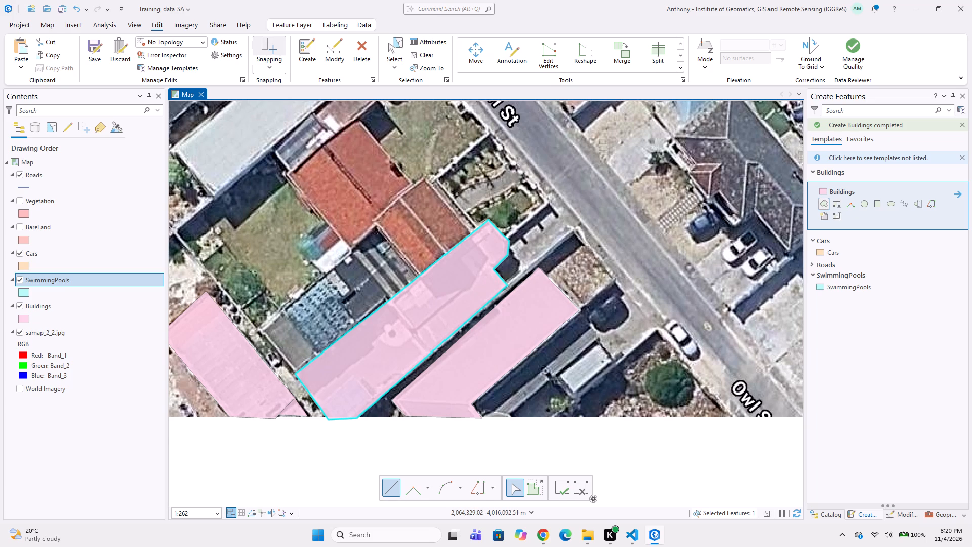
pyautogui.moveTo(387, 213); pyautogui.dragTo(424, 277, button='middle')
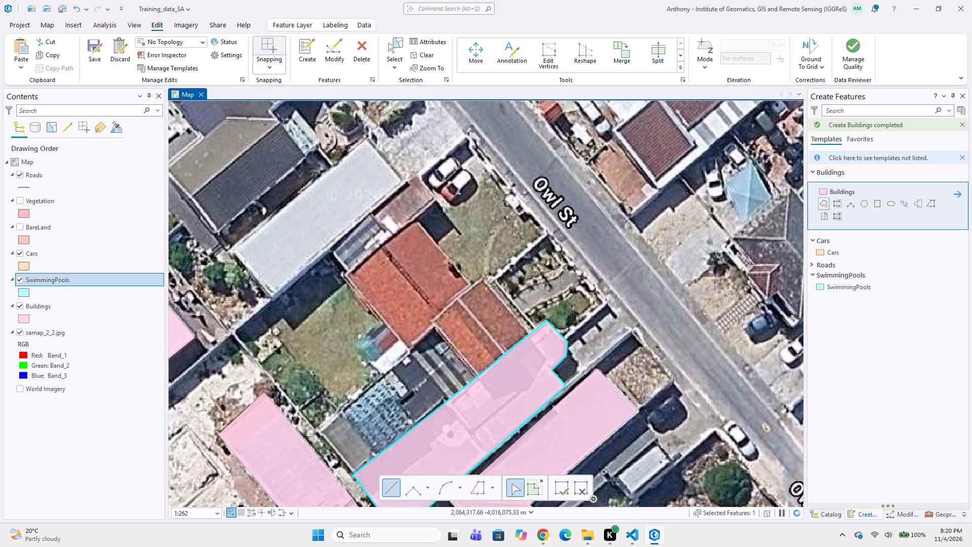
# Digitize an eight-vertex Buildings polygon around the red-roofed house west of Owl St, snapped to the mapped long grey structure on its southeast side.
pyautogui.click(415, 220)
pyautogui.click(346, 275)
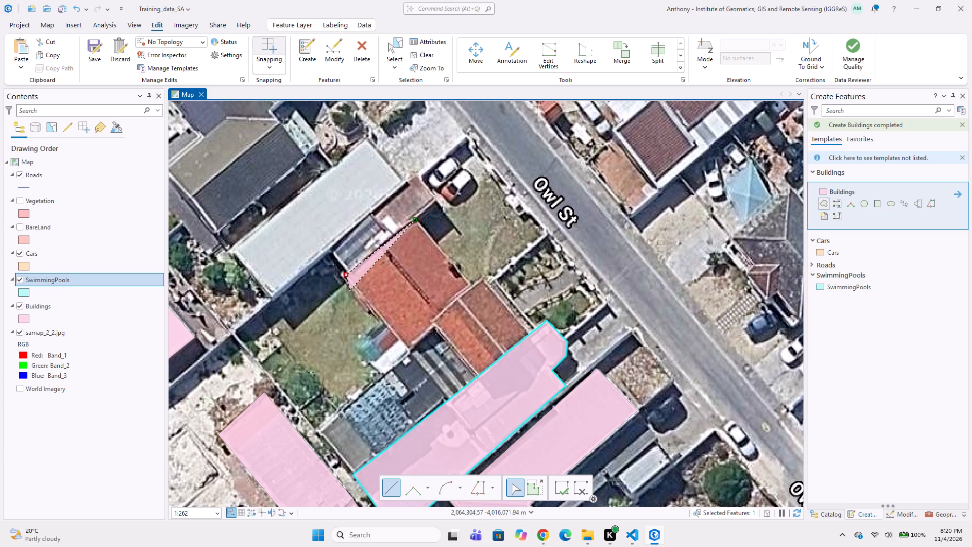
pyautogui.click(412, 355)
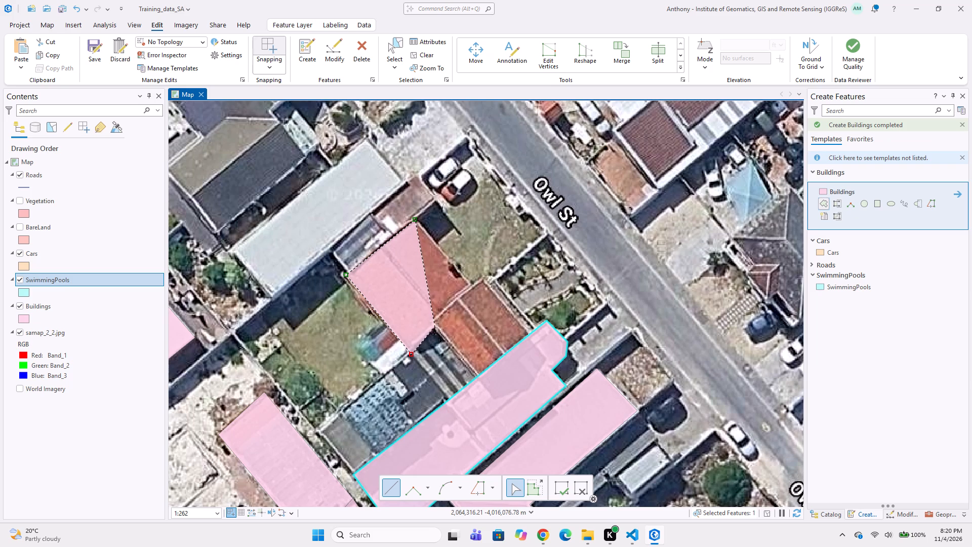
pyautogui.scroll(1, 438, 337)
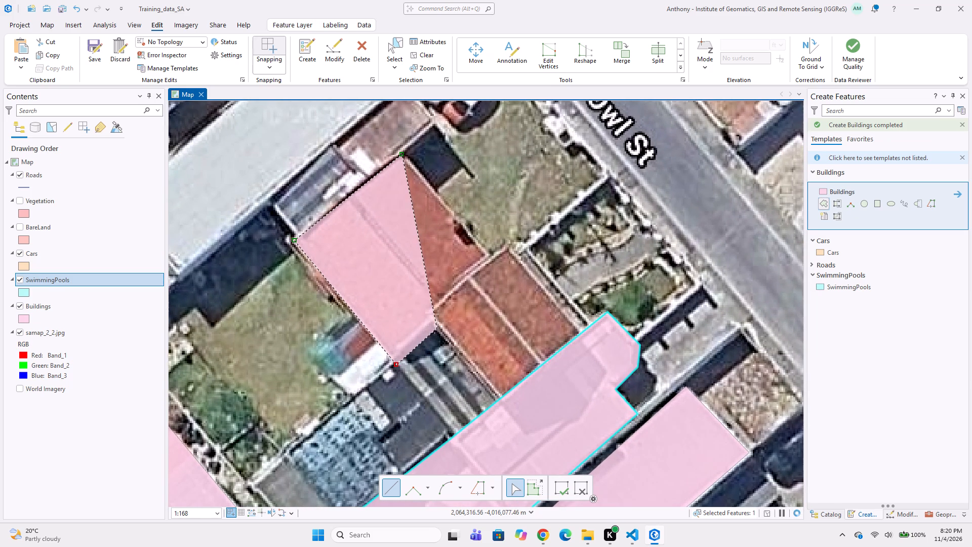
pyautogui.click(437, 328)
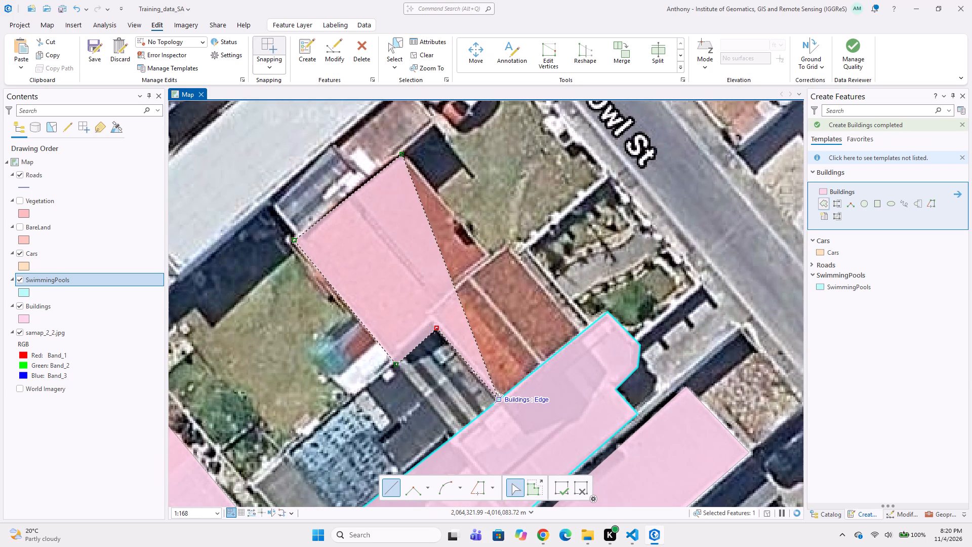
pyautogui.click(497, 397)
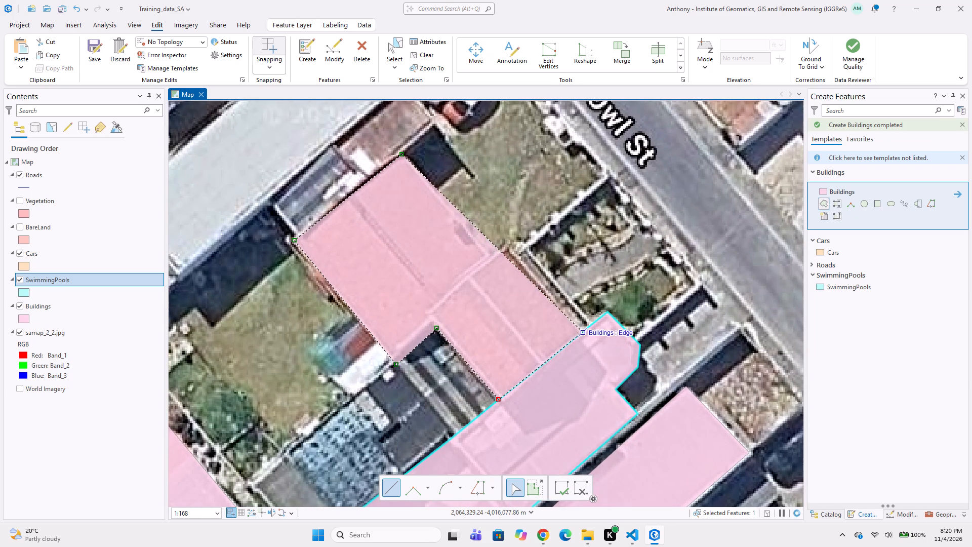
pyautogui.click(585, 335)
pyautogui.click(508, 248)
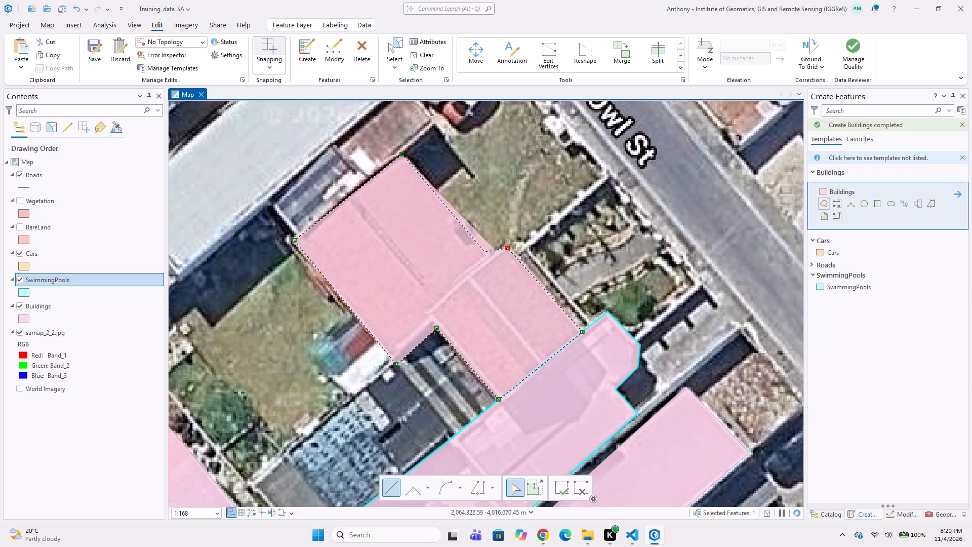
pyautogui.doubleClick(490, 255)
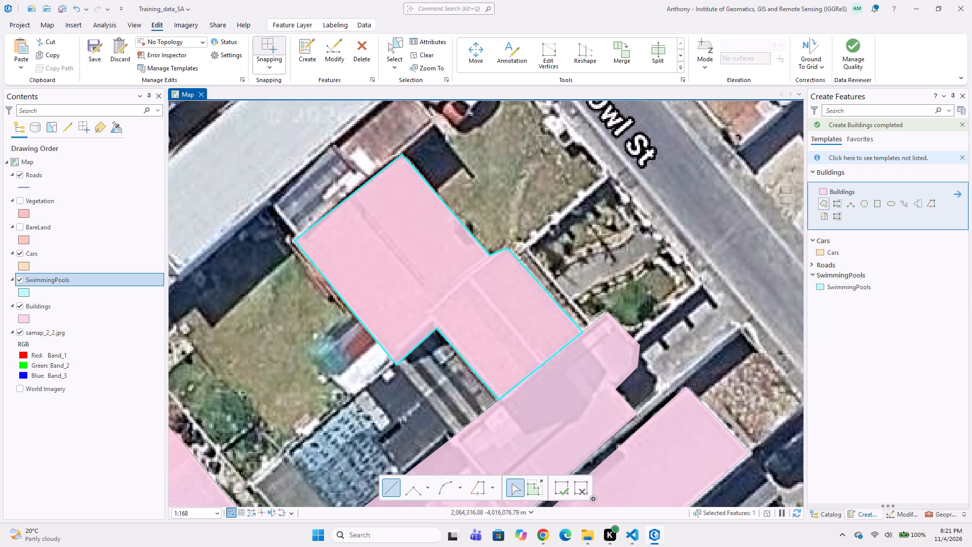
# Digitize a five-vertex Buildings polygon over the grey and blue-roofed structures southwest of the red-roofed house, snapped to the adjoining mapped buildings.
pyautogui.moveTo(461, 353); pyautogui.dragTo(455, 277, button='middle')
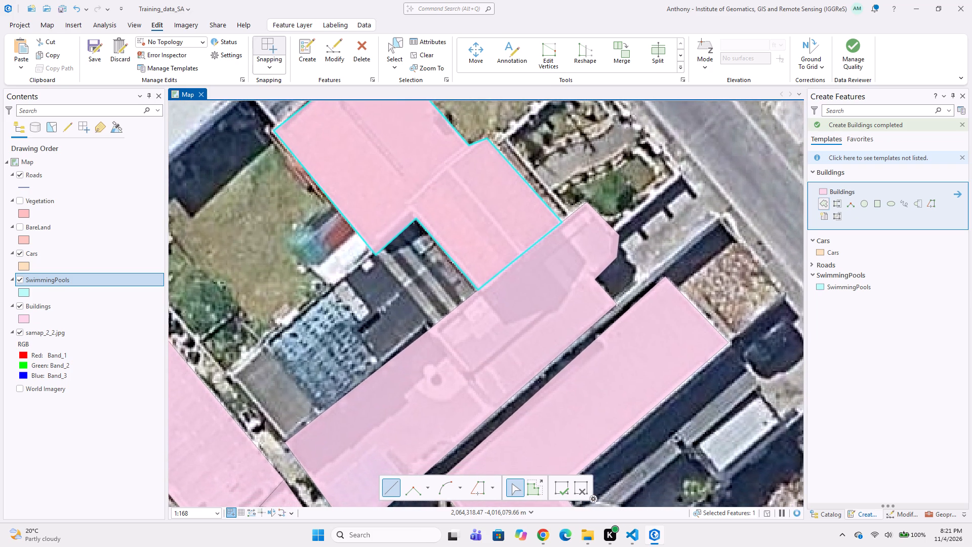
pyautogui.click(377, 252)
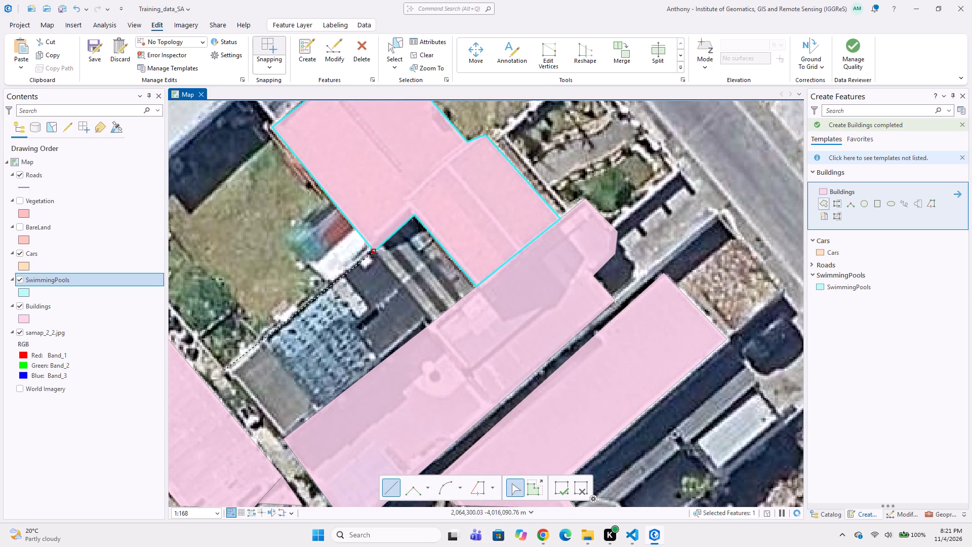
pyautogui.click(227, 369)
pyautogui.click(284, 440)
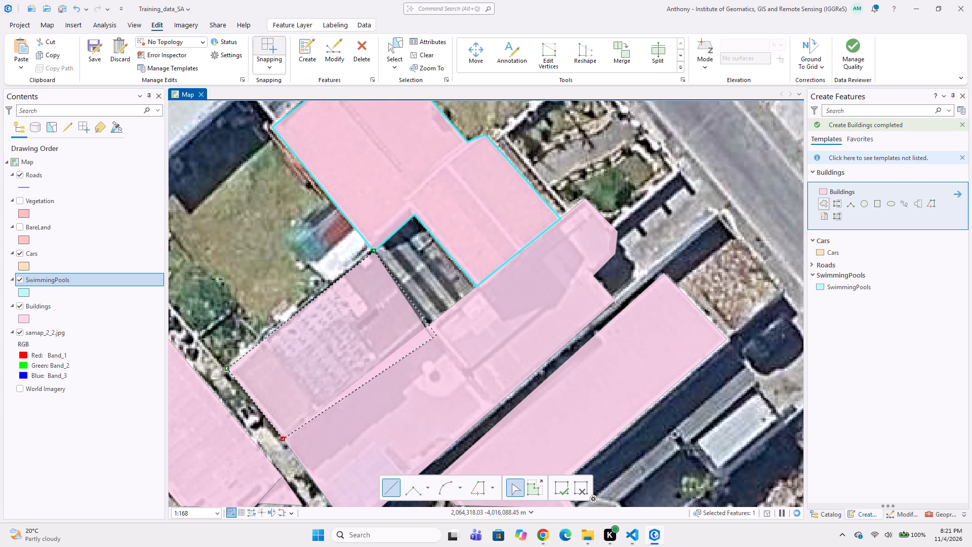
pyautogui.click(481, 289)
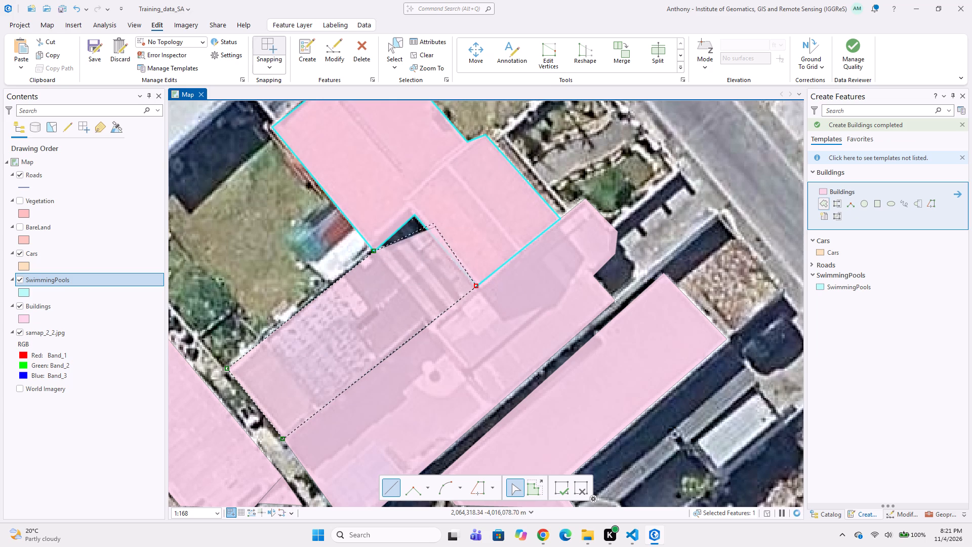
pyautogui.doubleClick(414, 211)
# Digitize a five-vertex Buildings polygon over the narrow outbuilding strip between the red-roofed house and the long light-grey roof.
pyautogui.scroll(-2, 306, 289)
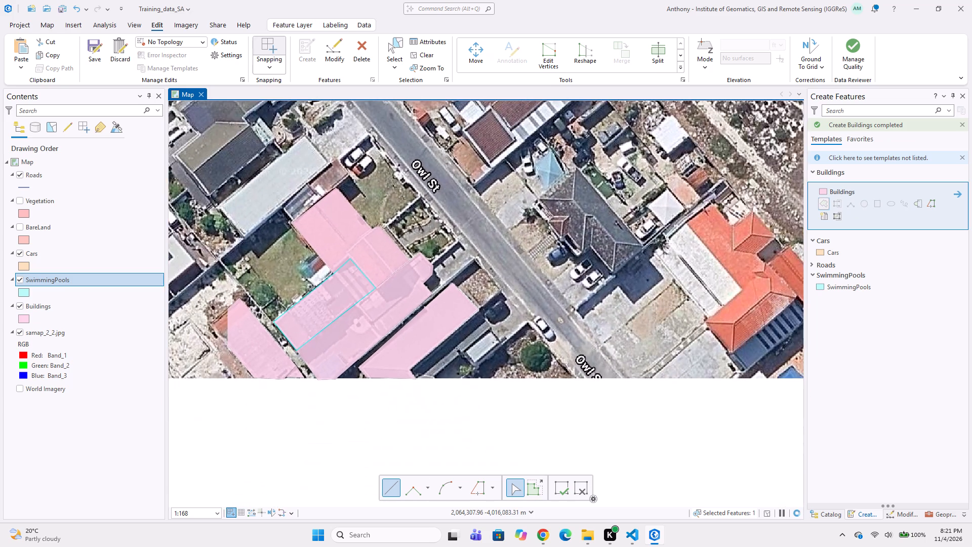
pyautogui.moveTo(371, 310); pyautogui.dragTo(407, 321, button='middle')
pyautogui.scroll(2, 394, 188)
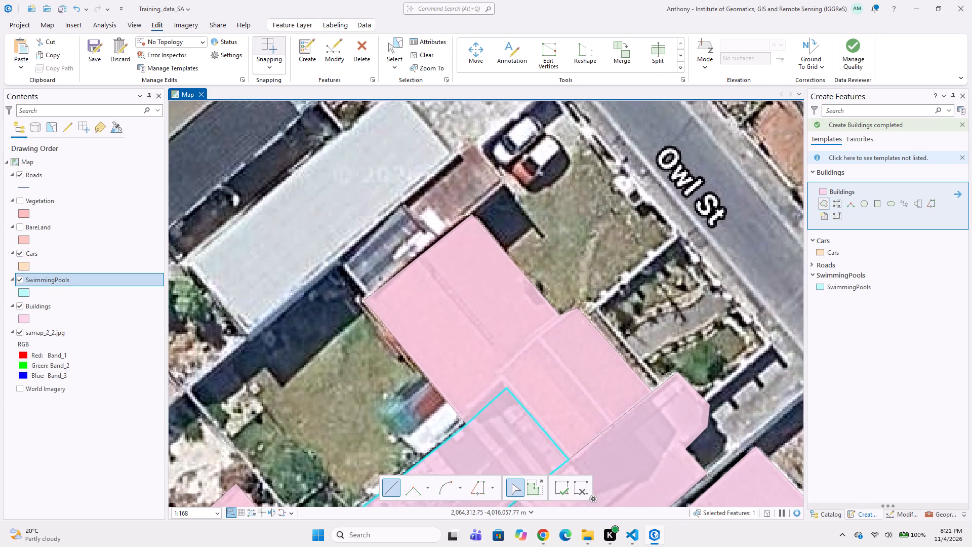
pyautogui.click(475, 144)
pyautogui.click(336, 259)
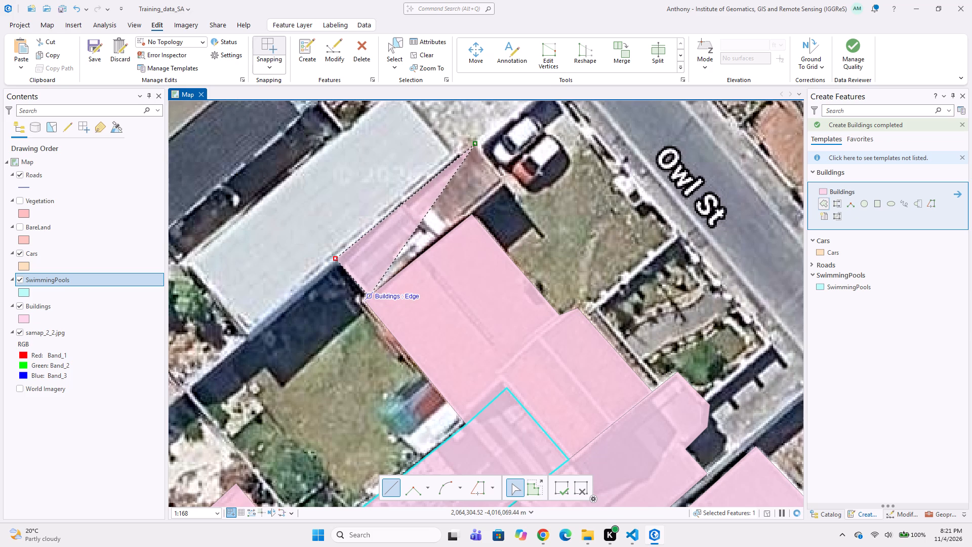
pyautogui.click(370, 296)
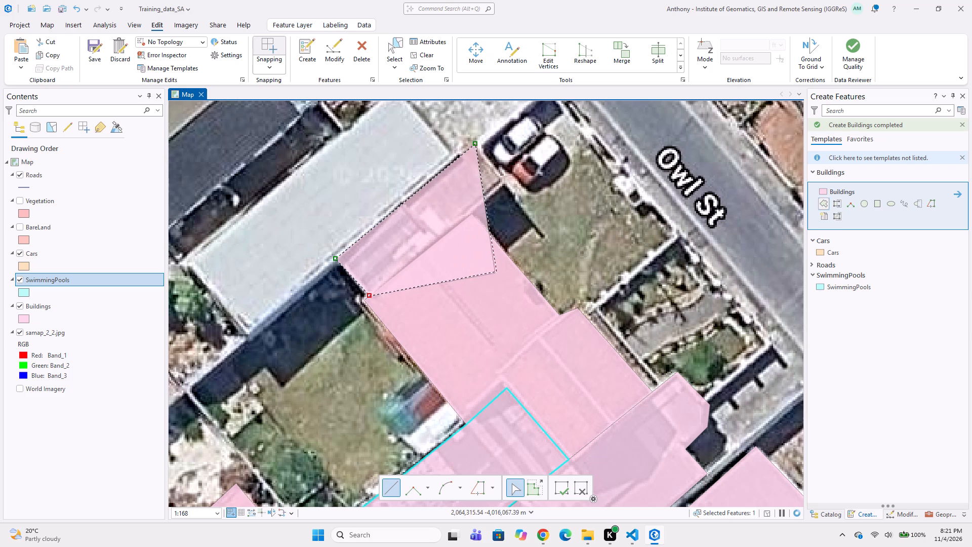
pyautogui.click(476, 213)
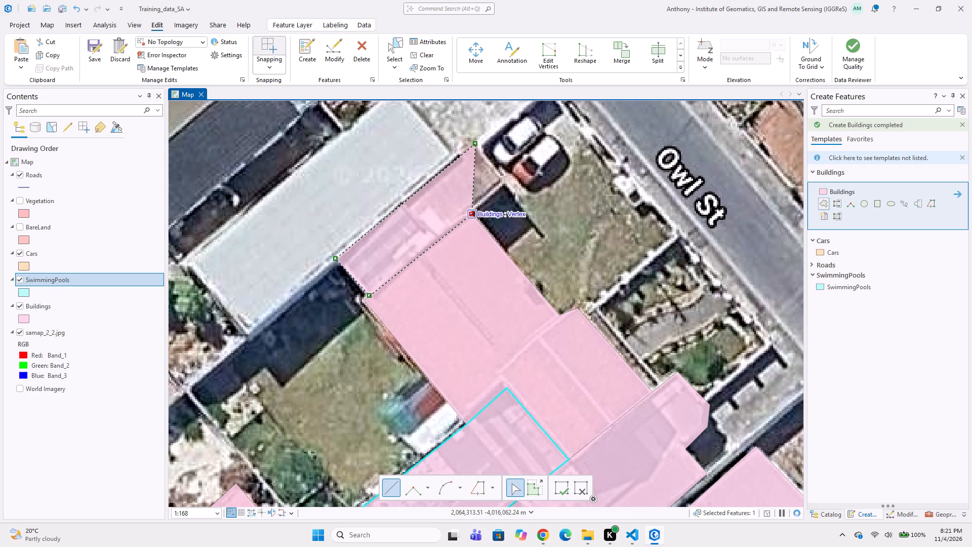
pyautogui.doubleClick(506, 182)
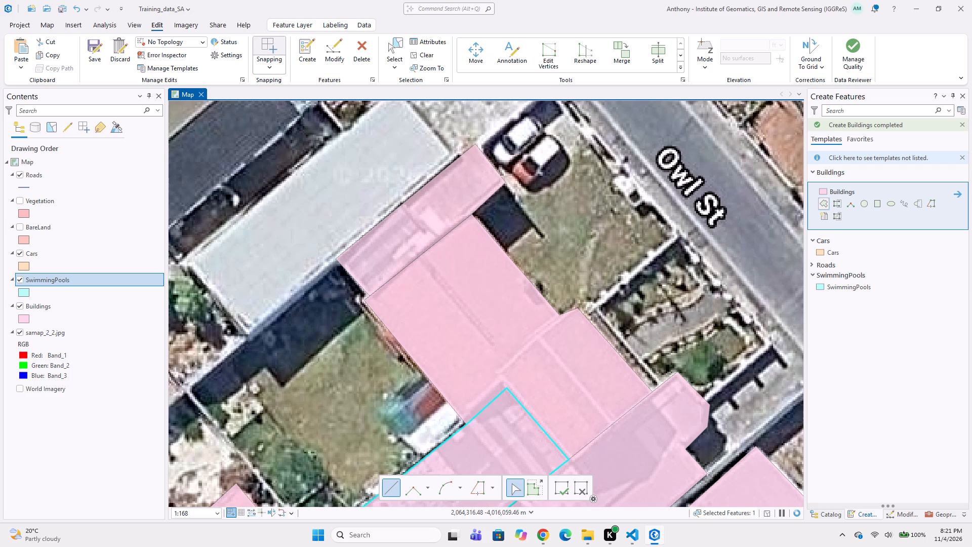
# Draw a rotated rectangular Cars feature over the red-and-white car parked on the lawn beside the red-roofed house.
pyautogui.click(832, 250)
pyautogui.click(878, 229)
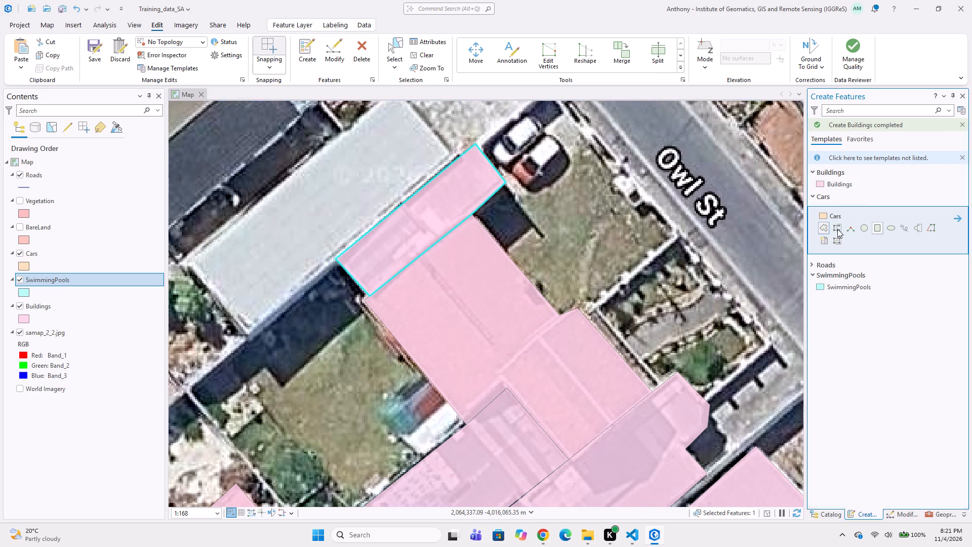
pyautogui.scroll(1, 538, 176)
pyautogui.moveTo(575, 140); pyautogui.dragTo(543, 225, button='middle')
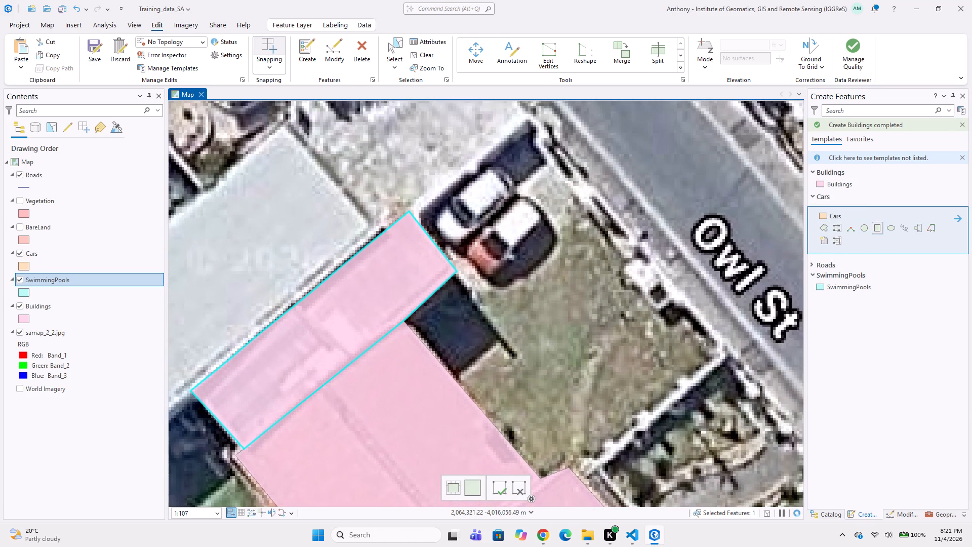
pyautogui.click(521, 188)
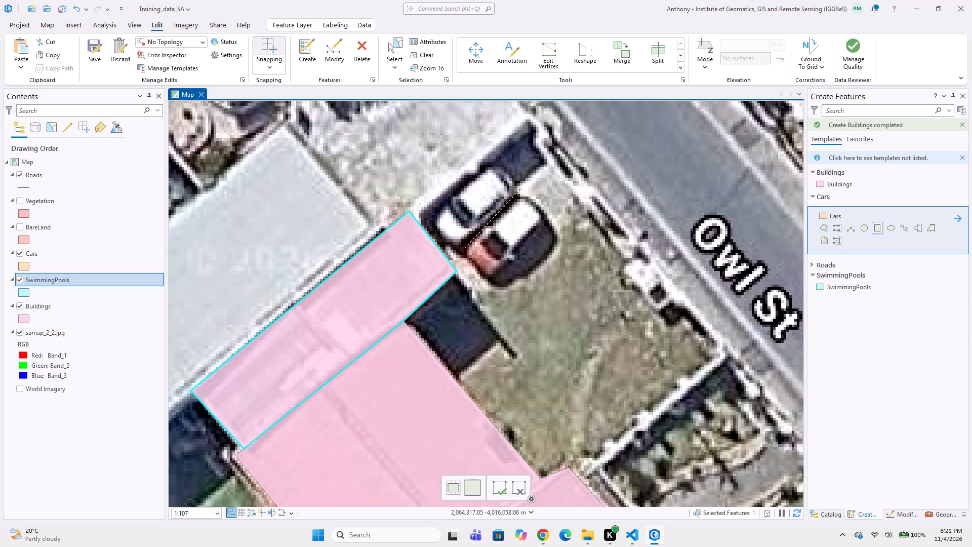
pyautogui.click(463, 250)
pyautogui.click(490, 289)
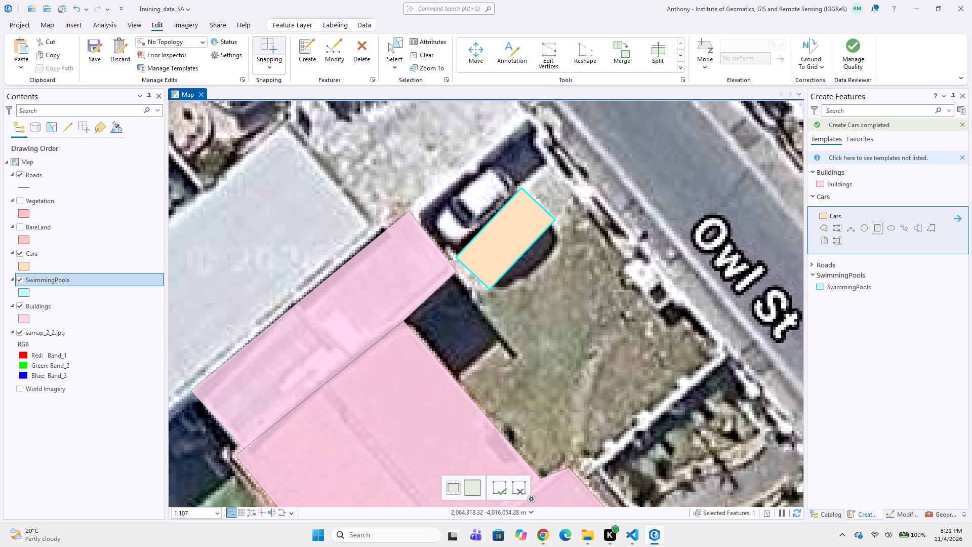
# Digitize an eight-vertex Cars polygon around the white car, sharing its southeast side with the mapped neighbouring car.
pyautogui.click(828, 228)
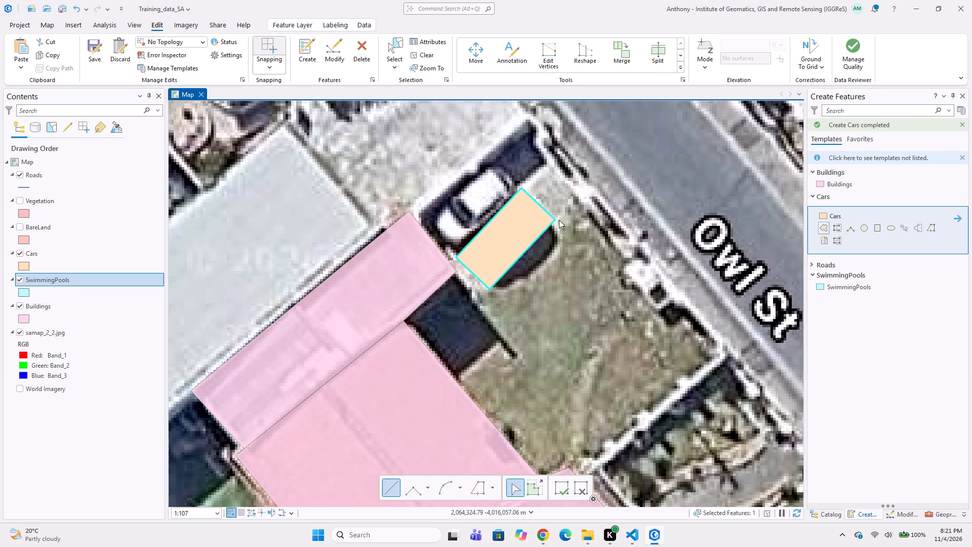
pyautogui.click(500, 160)
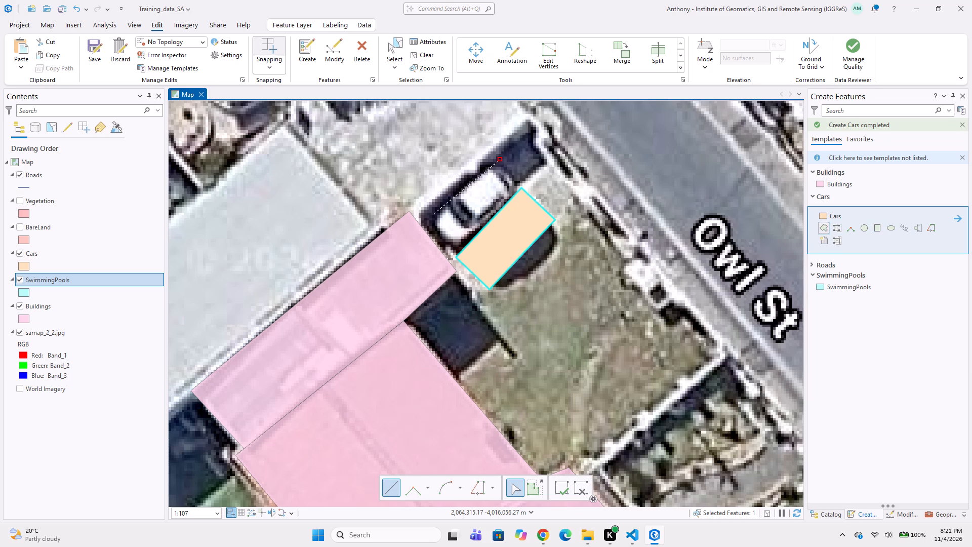
pyautogui.click(433, 214)
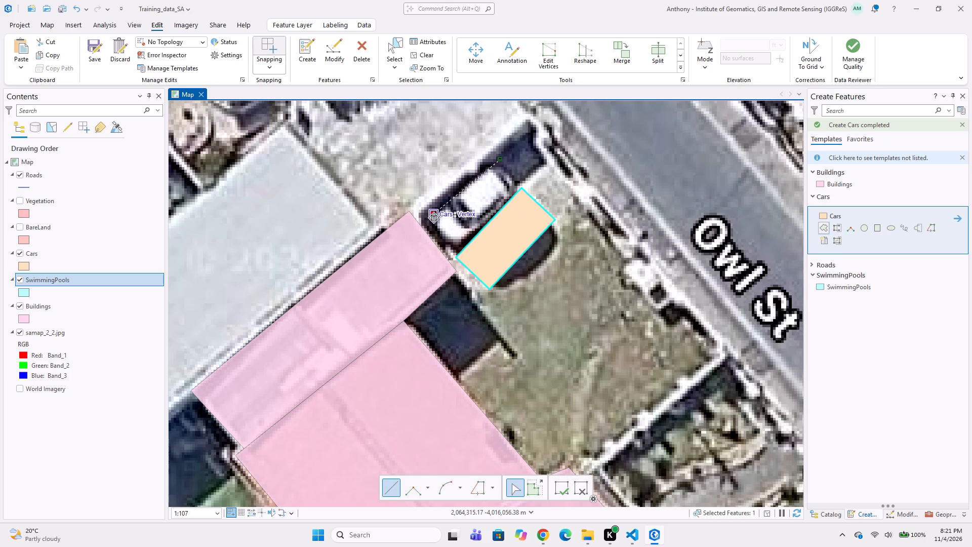
pyautogui.click(431, 227)
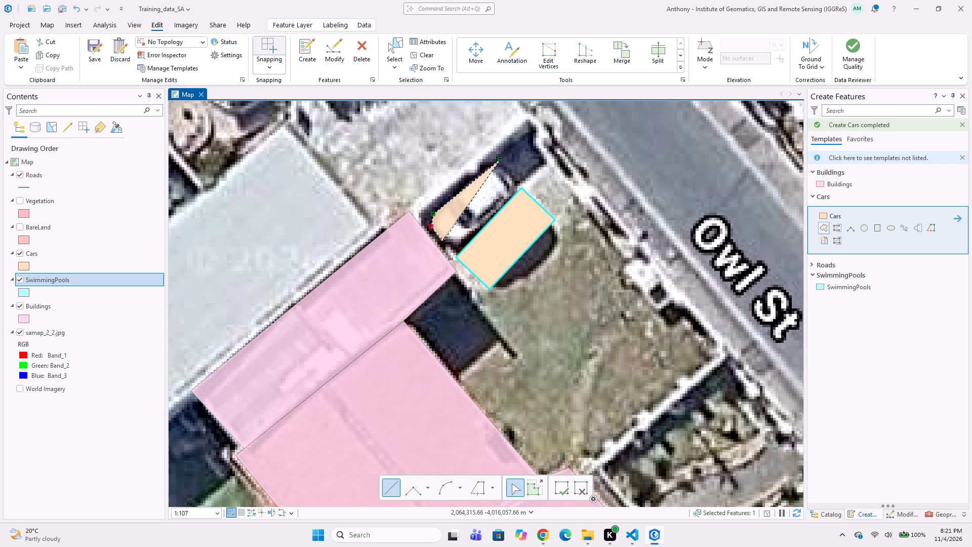
pyautogui.click(443, 241)
pyautogui.click(453, 246)
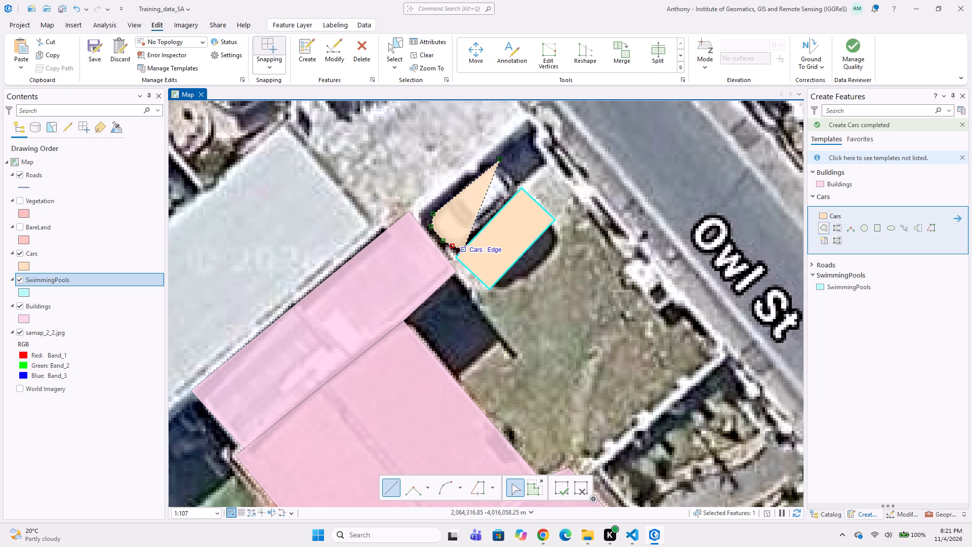
pyautogui.click(460, 246)
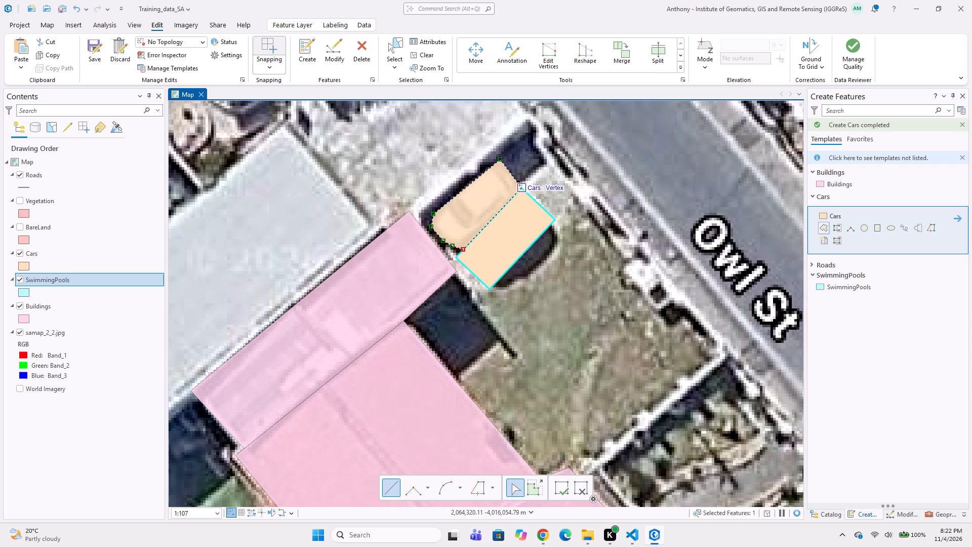
pyautogui.click(522, 188)
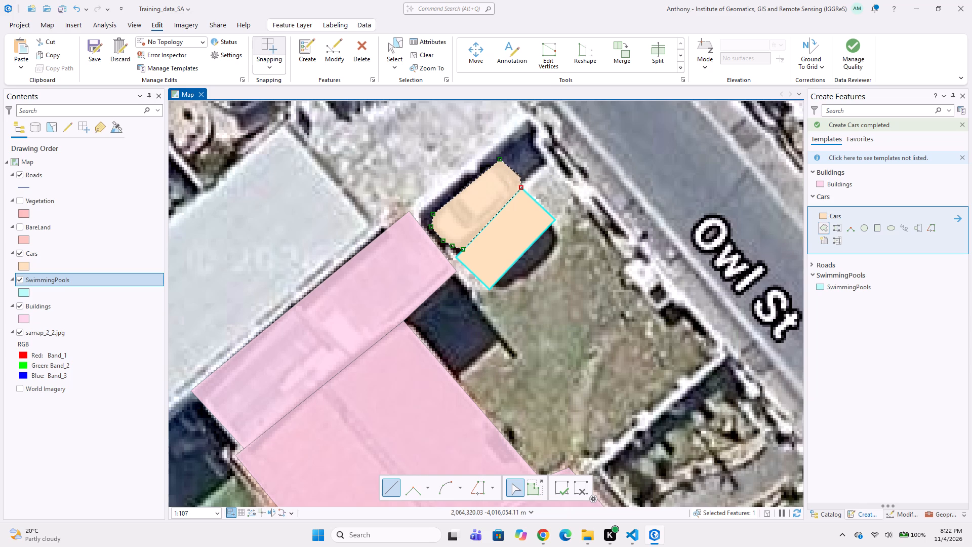
pyautogui.doubleClick(516, 176)
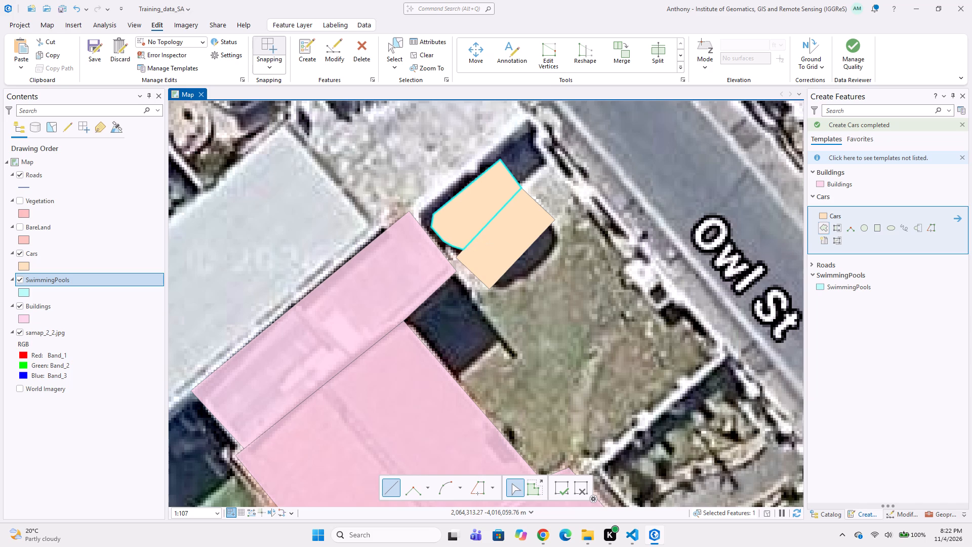
# Digitize a five-vertex Buildings polygon over the long light-grey roof, snapped along the mapped narrow outbuilding strip on its southeast side.
pyautogui.scroll(-1, 394, 269)
pyautogui.moveTo(291, 284); pyautogui.dragTo(392, 284, button='middle')
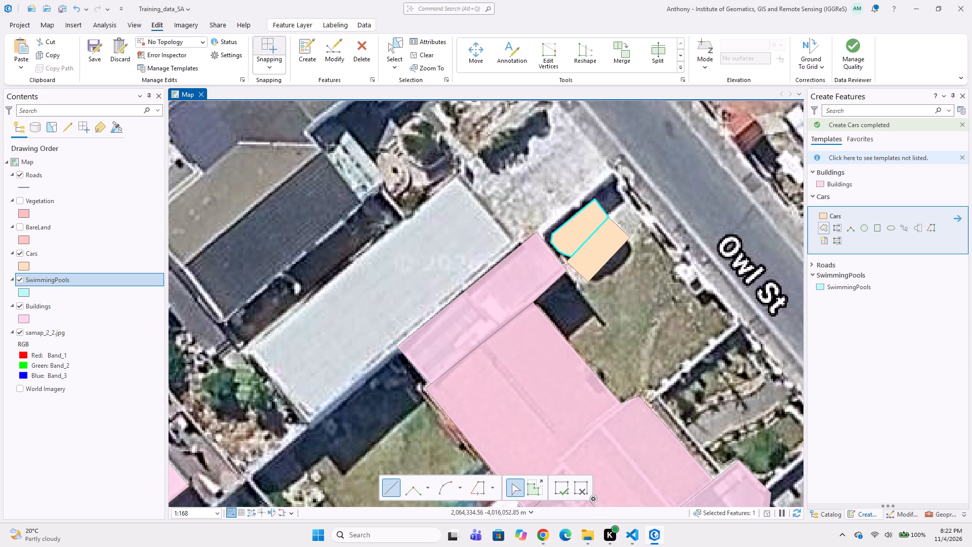
pyautogui.click(839, 186)
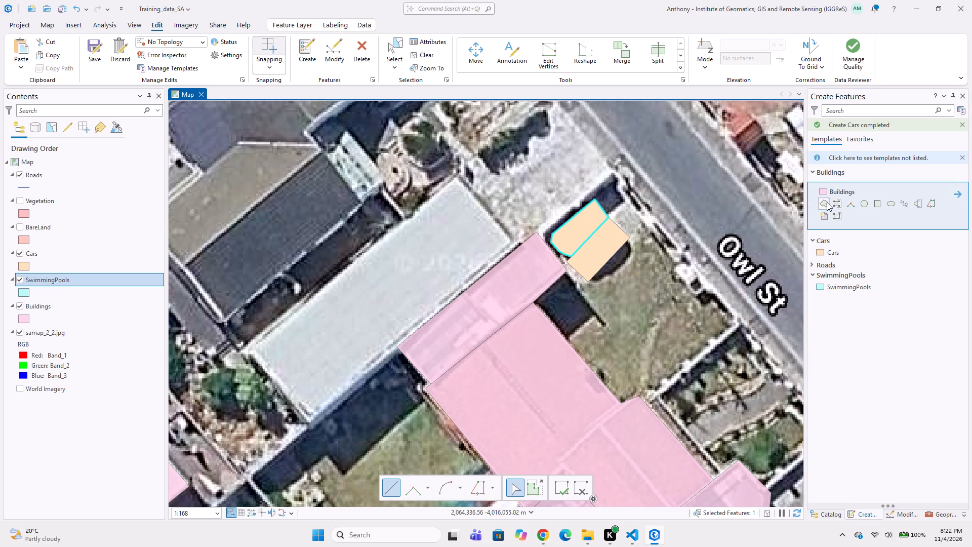
pyautogui.click(827, 202)
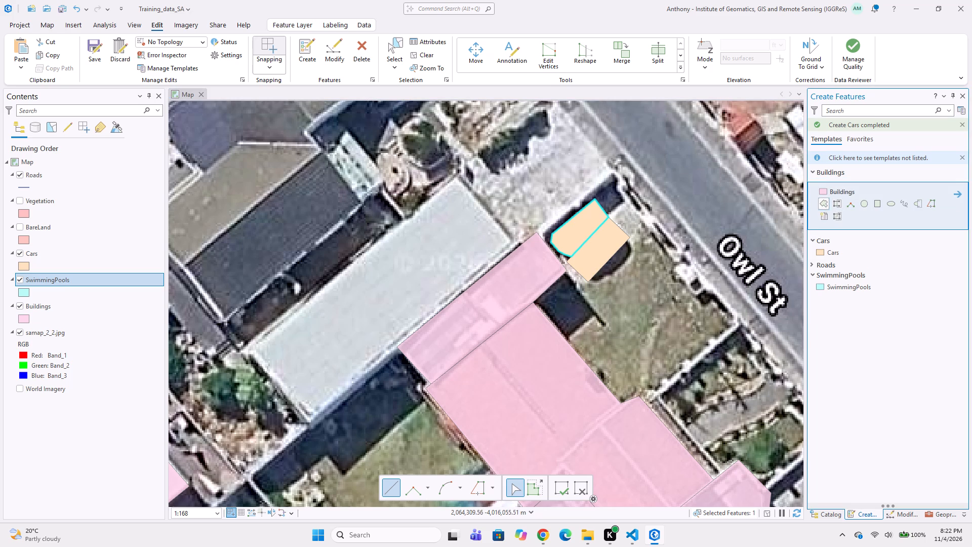
pyautogui.click(458, 172)
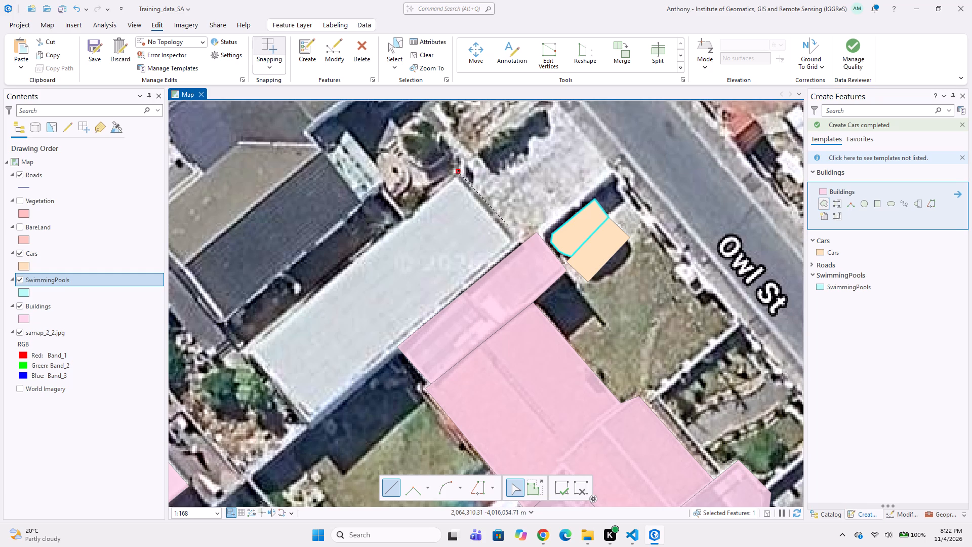
pyautogui.click(523, 245)
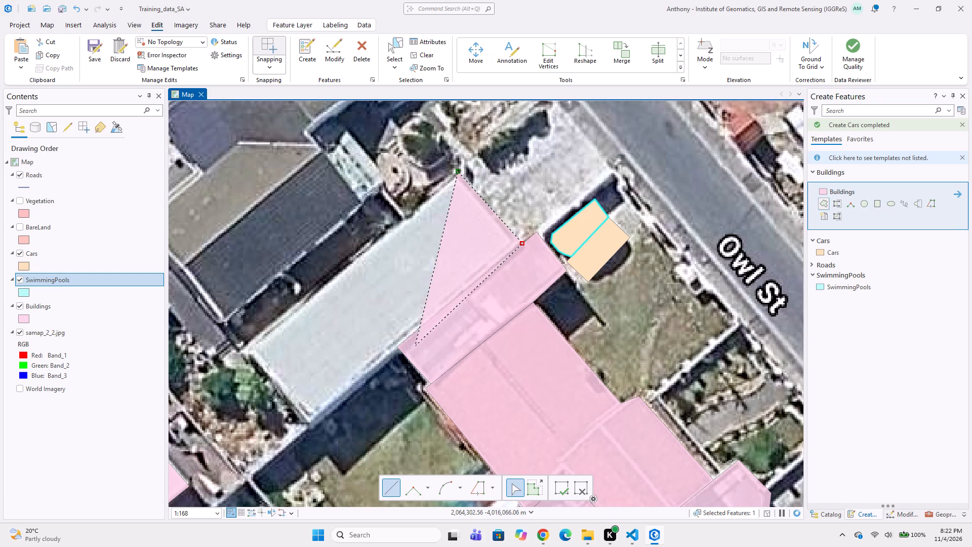
pyautogui.click(394, 346)
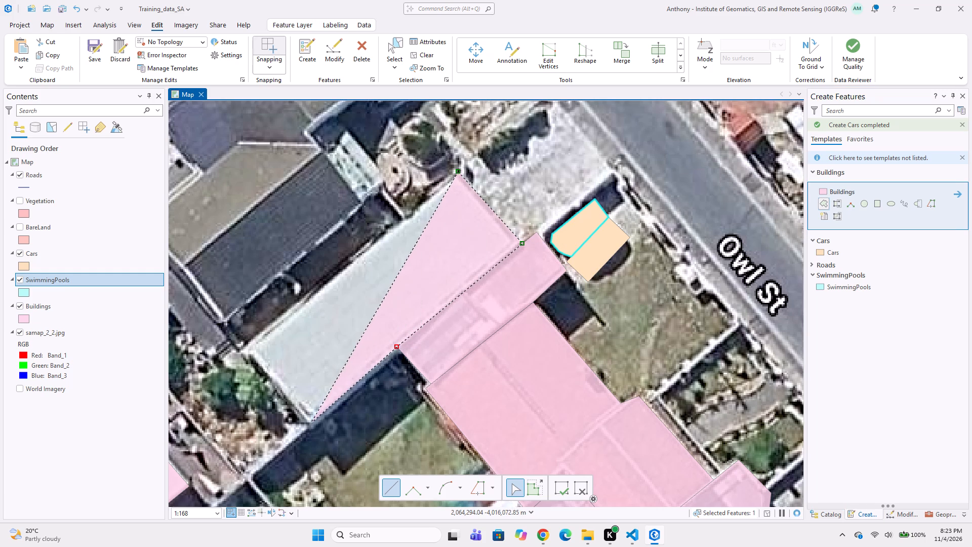
pyautogui.click(311, 425)
pyautogui.doubleClick(244, 347)
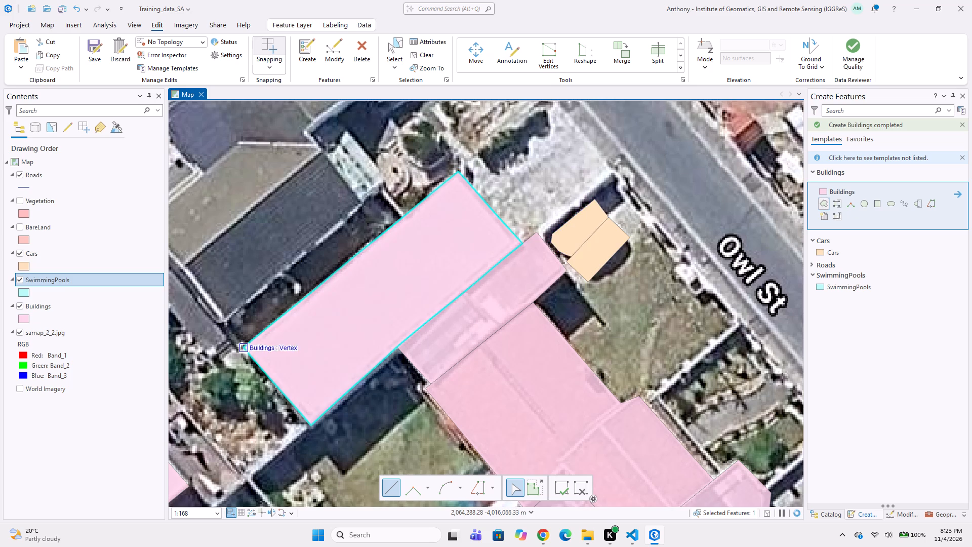
# Digitize a ten-vertex Buildings polygon around the grey-roofed house at the corner of Swan St and Owl St.
pyautogui.moveTo(231, 338); pyautogui.dragTo(371, 408, button='middle')
pyautogui.moveTo(360, 395); pyautogui.dragTo(357, 390)
pyautogui.click(277, 294)
pyautogui.click(345, 243)
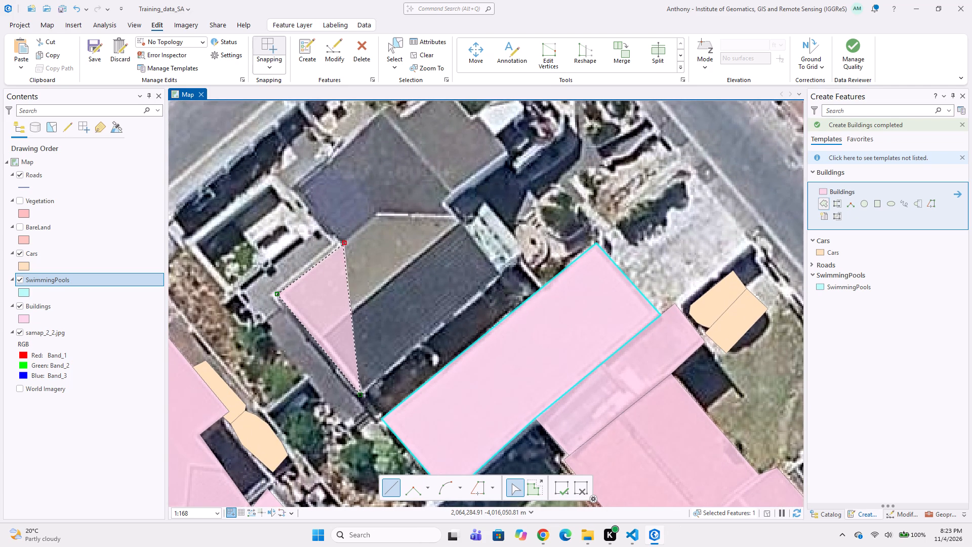
pyautogui.click(292, 190)
pyautogui.moveTo(336, 163); pyautogui.dragTo(282, 271, button='middle')
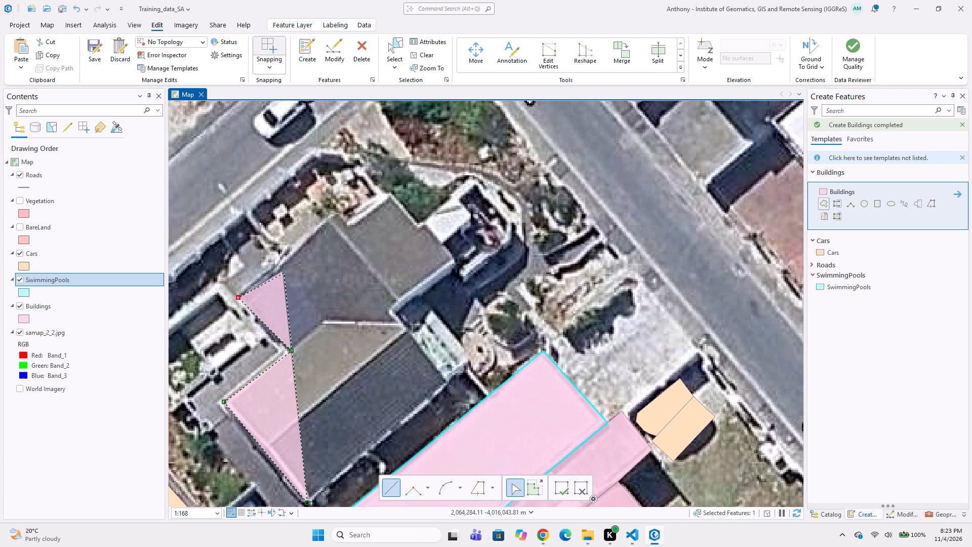
pyautogui.moveTo(286, 273); pyautogui.dragTo(275, 314, button='middle')
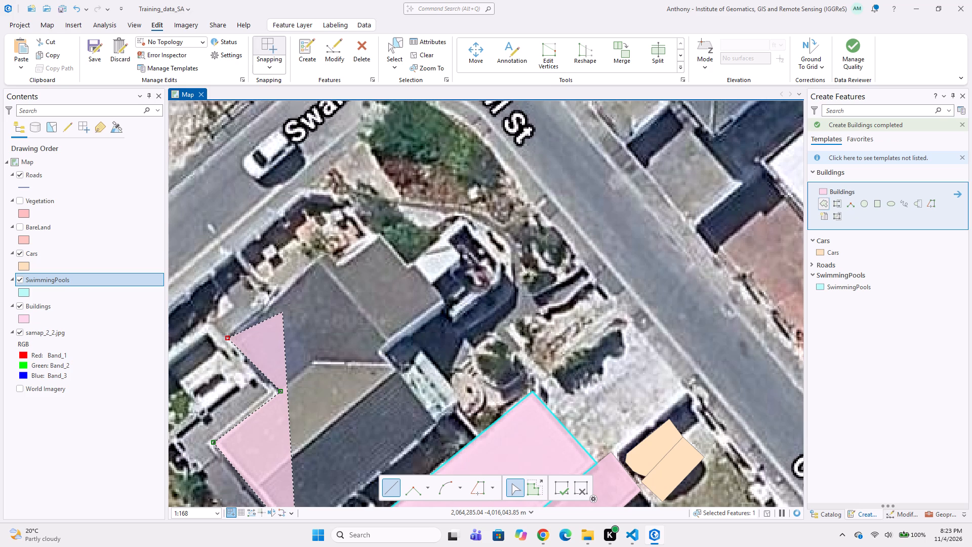
pyautogui.click(325, 252)
pyautogui.click(339, 267)
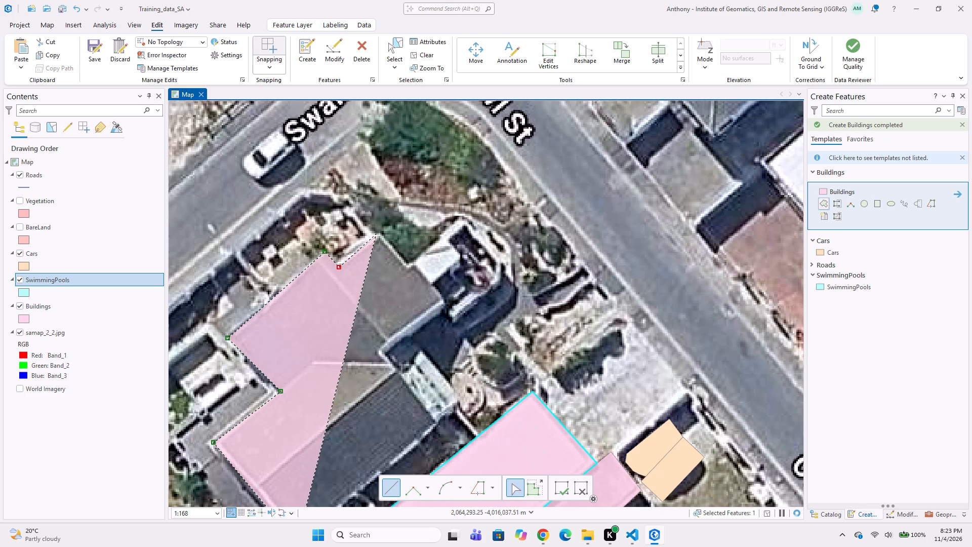
pyautogui.click(383, 234)
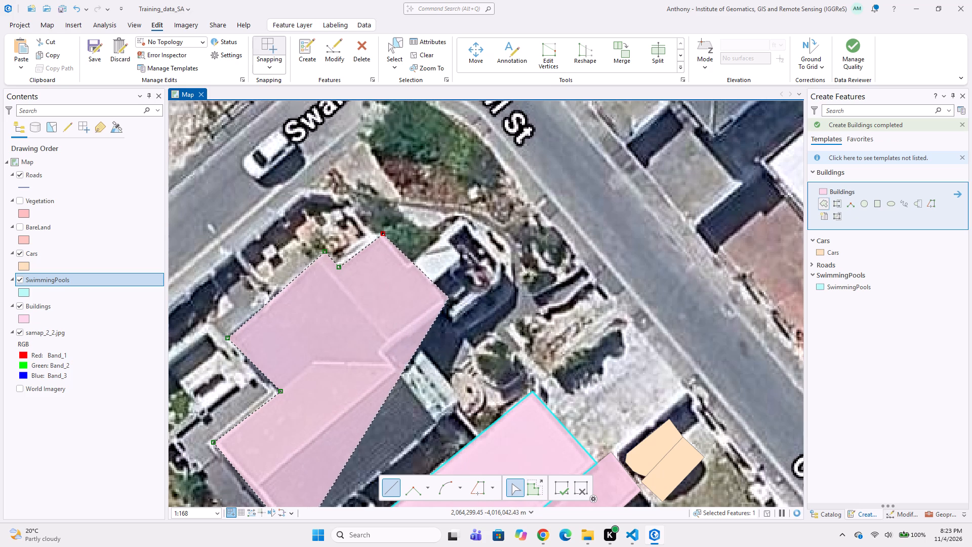
pyautogui.click(448, 303)
pyautogui.click(385, 355)
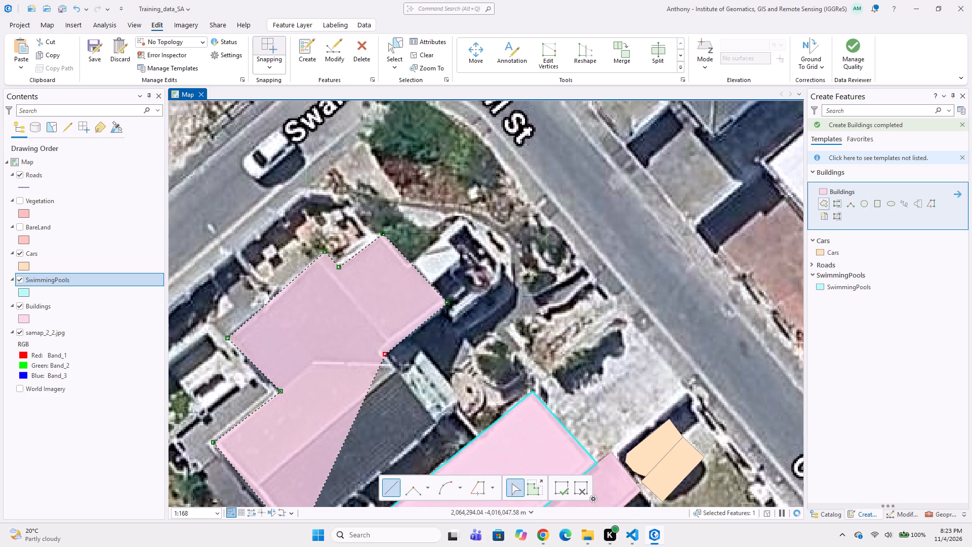
pyautogui.doubleClick(440, 422)
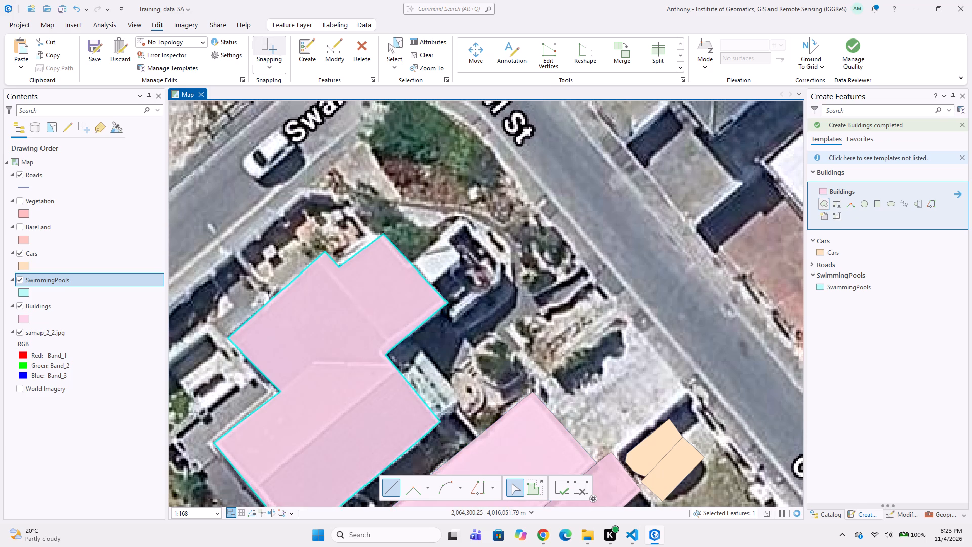
# Examine the block between Swan St, Nightjar St and Owl St for structures not yet digitized.
pyautogui.scroll(-1, 467, 390)
pyautogui.moveTo(451, 364); pyautogui.dragTo(490, 291, button='middle')
pyautogui.moveTo(507, 326); pyautogui.dragTo(532, 269, button='middle')
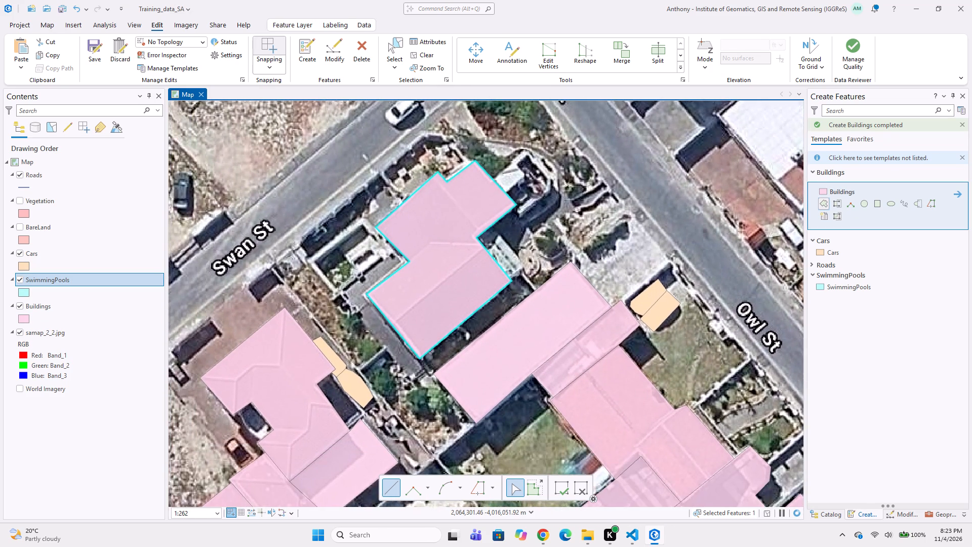
pyautogui.moveTo(543, 284); pyautogui.dragTo(552, 355, button='middle')
pyautogui.scroll(1, 543, 279)
pyautogui.scroll(-1, 543, 273)
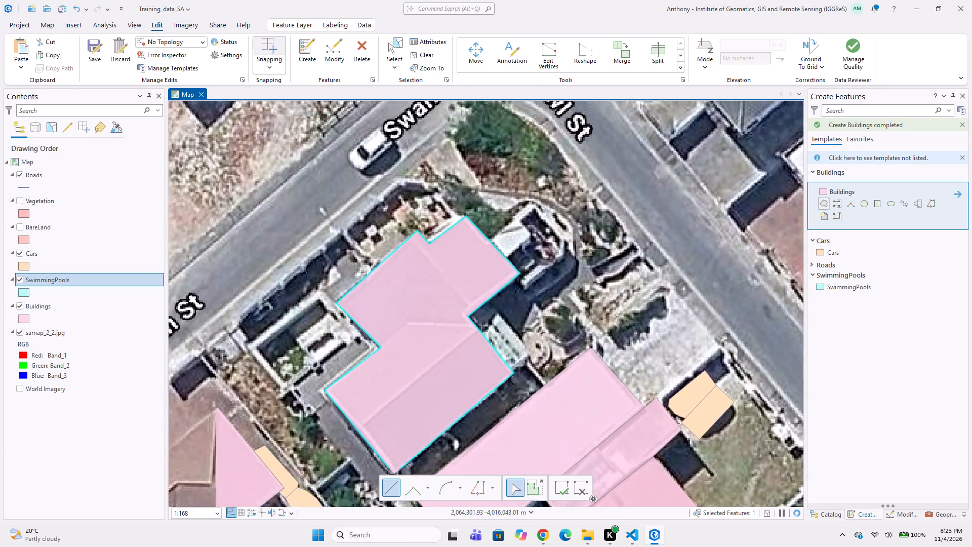
pyautogui.scroll(1, 423, 193)
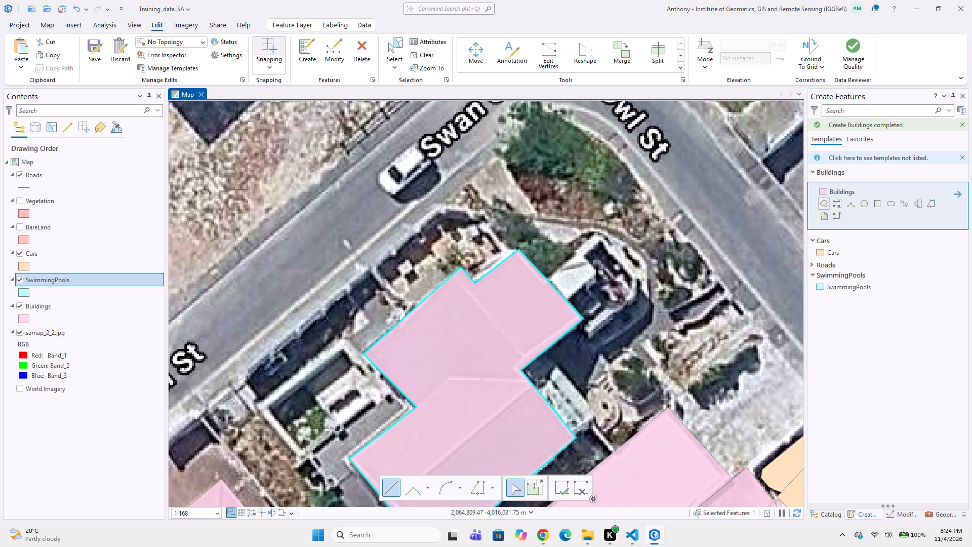
pyautogui.scroll(-2, 546, 266)
pyautogui.moveTo(486, 310); pyautogui.dragTo(531, 273, button='middle')
pyautogui.moveTo(495, 344); pyautogui.dragTo(484, 252, button='middle')
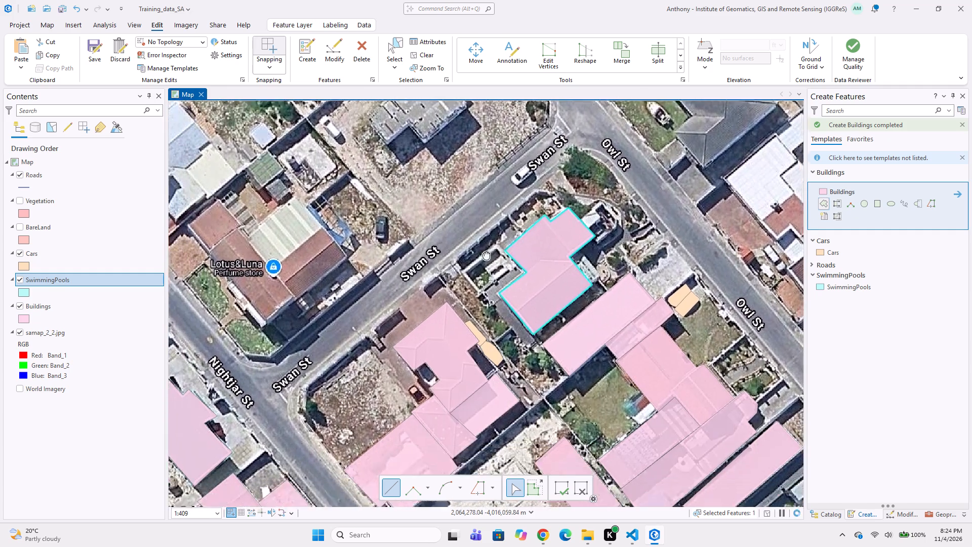
pyautogui.moveTo(484, 252); pyautogui.dragTo(477, 225, button='middle')
pyautogui.moveTo(521, 289); pyautogui.dragTo(488, 236, button='middle')
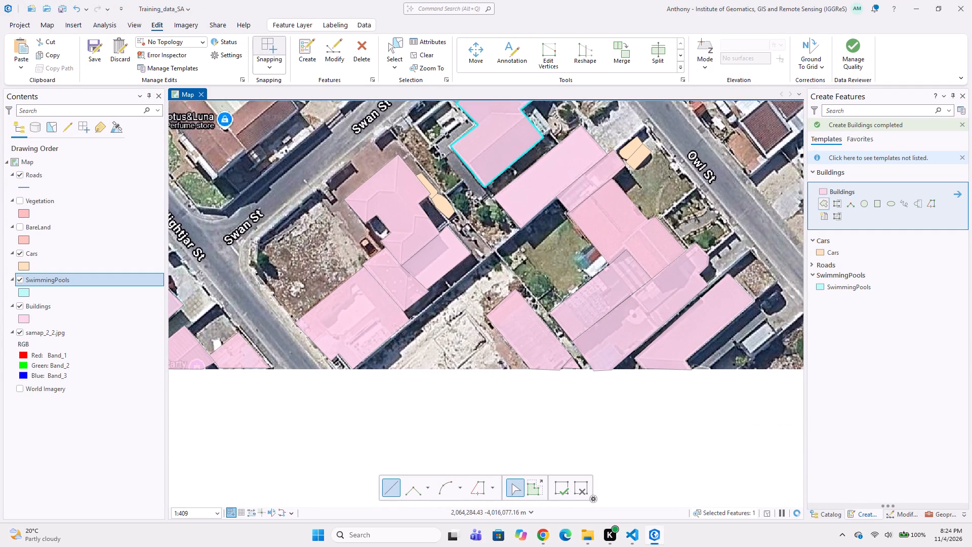
pyautogui.scroll(-1, 484, 255)
pyautogui.scroll(1, 539, 234)
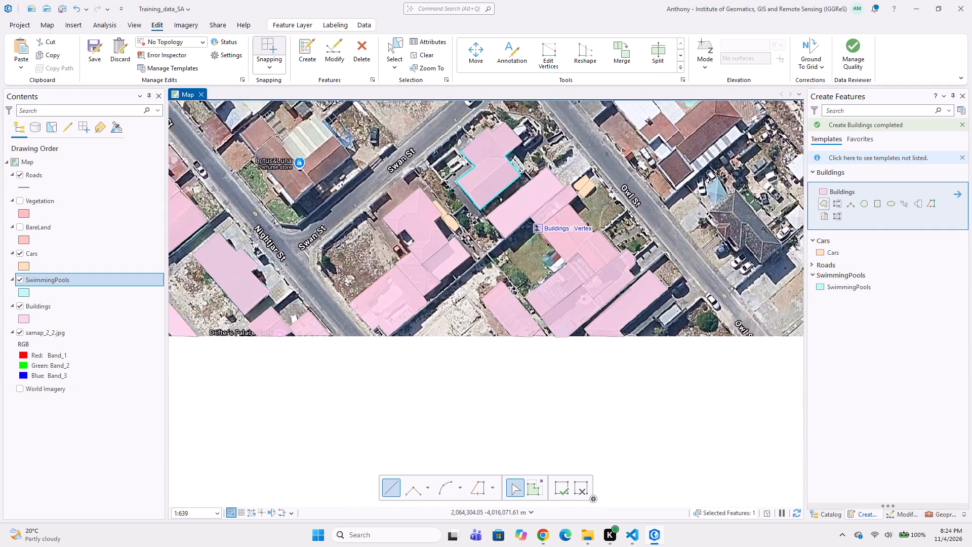
# Digitize a four-vertex Buildings polygon over the small white-roofed annex on the northeast side of the corner house, snapped to the house's edge.
pyautogui.moveTo(540, 215); pyautogui.dragTo(546, 326, button='middle')
pyautogui.moveTo(518, 239); pyautogui.dragTo(536, 280, button='middle')
pyautogui.scroll(2, 516, 236)
pyautogui.click(534, 248)
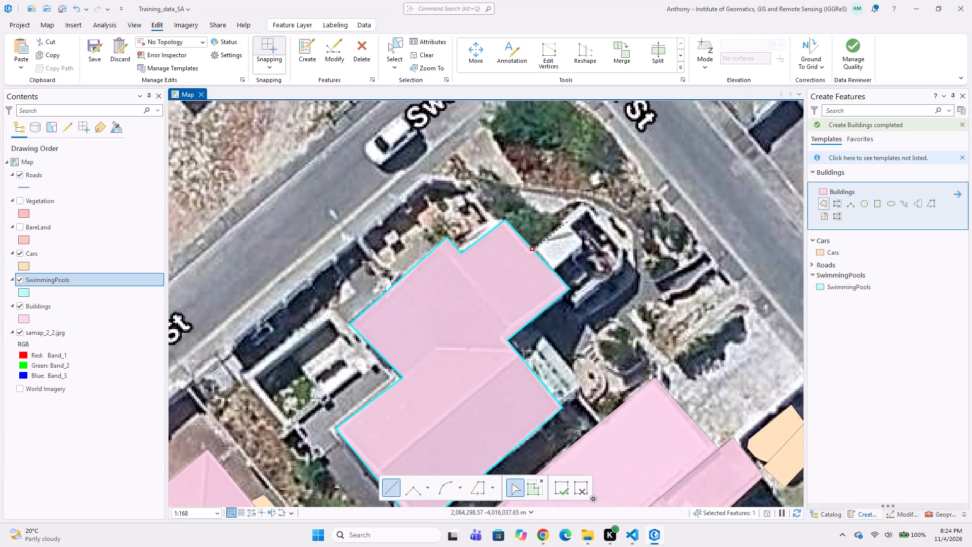
pyautogui.click(566, 220)
pyautogui.click(585, 243)
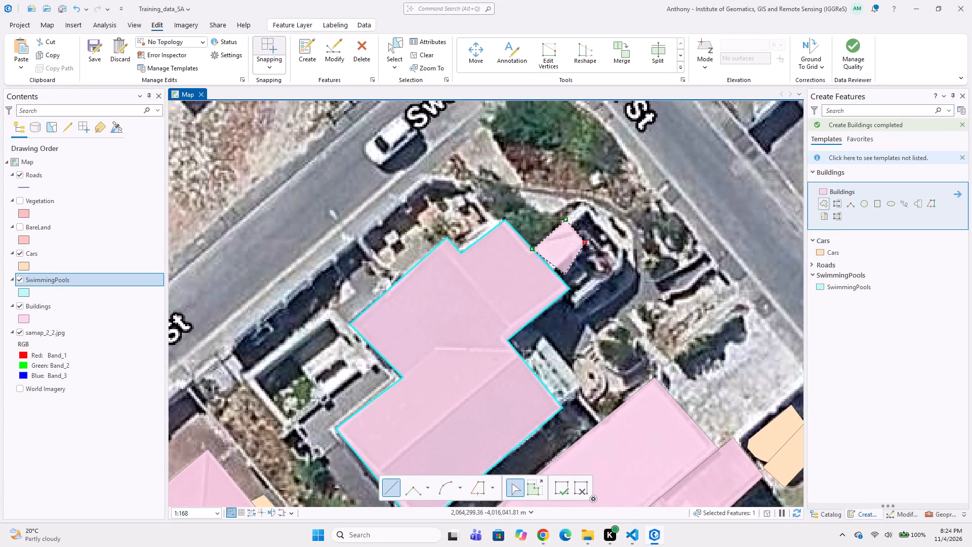
pyautogui.doubleClick(554, 271)
# Digitize a six-vertex Buildings polygon over the strip southeast of the southernmost long building by Owl St, sharing its edge and ending at the imagery's southern boundary.
pyautogui.scroll(-1, 378, 238)
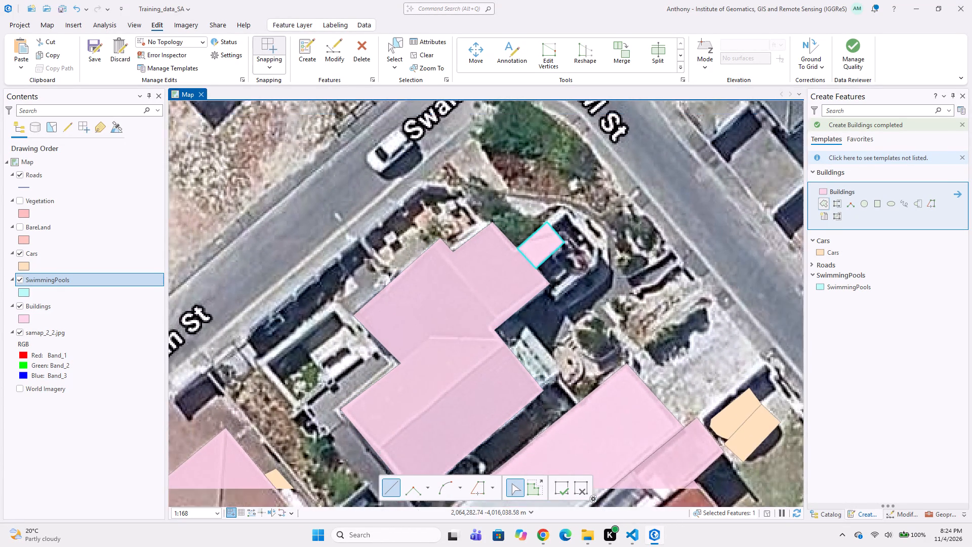
pyautogui.moveTo(327, 253); pyautogui.dragTo(445, 234, button='middle')
pyautogui.moveTo(426, 275); pyautogui.dragTo(389, 144, button='middle')
pyautogui.moveTo(433, 241); pyautogui.dragTo(396, 147, button='middle')
pyautogui.scroll(-1, 442, 238)
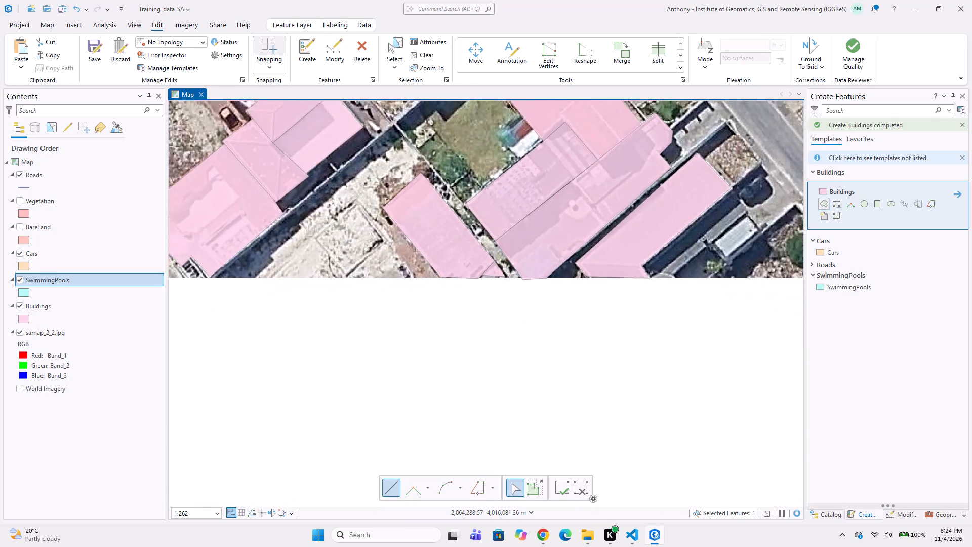
pyautogui.moveTo(431, 206); pyautogui.dragTo(398, 303, button='middle')
pyautogui.scroll(1, 550, 271)
pyautogui.moveTo(591, 312); pyautogui.dragTo(499, 279, button='middle')
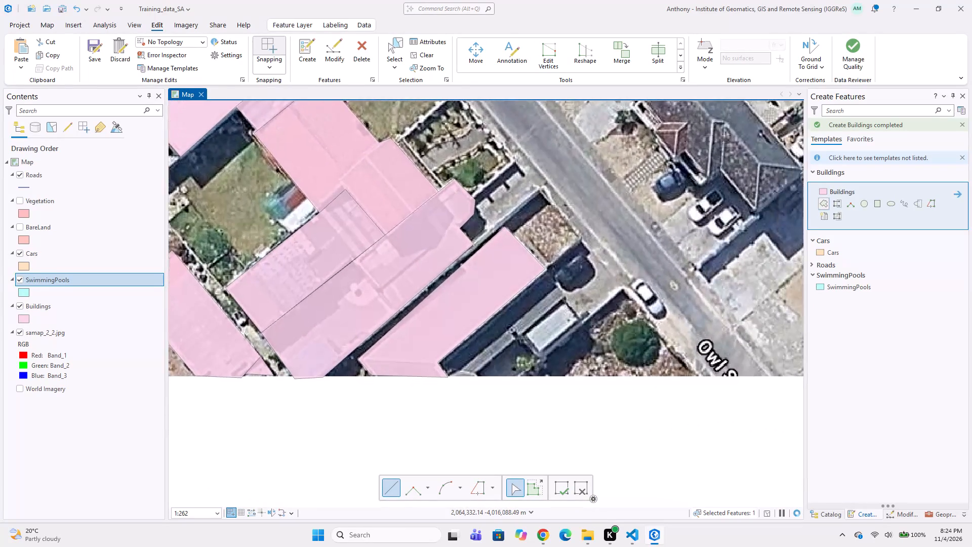
pyautogui.scroll(1, 571, 296)
pyautogui.moveTo(495, 314); pyautogui.dragTo(490, 305, button='middle')
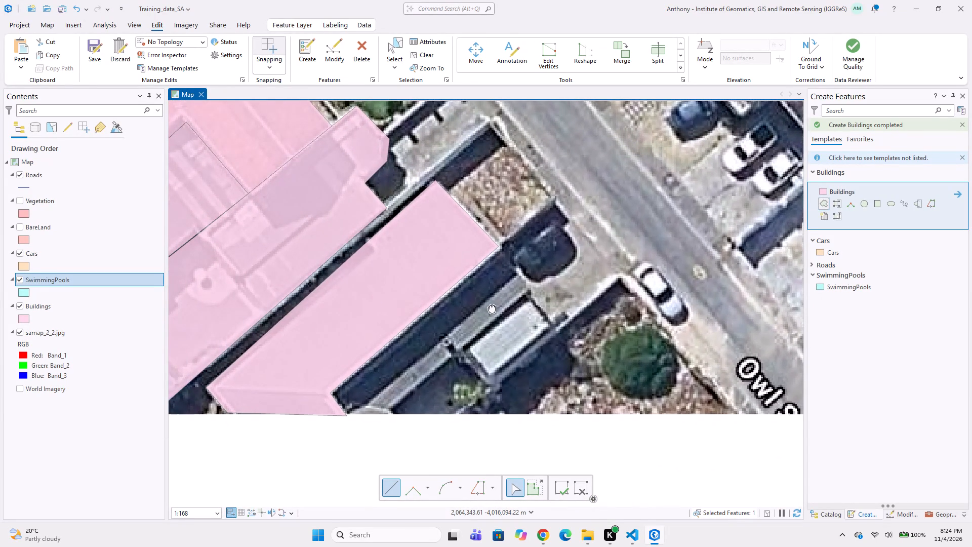
pyautogui.moveTo(490, 305); pyautogui.dragTo(479, 291, button='middle')
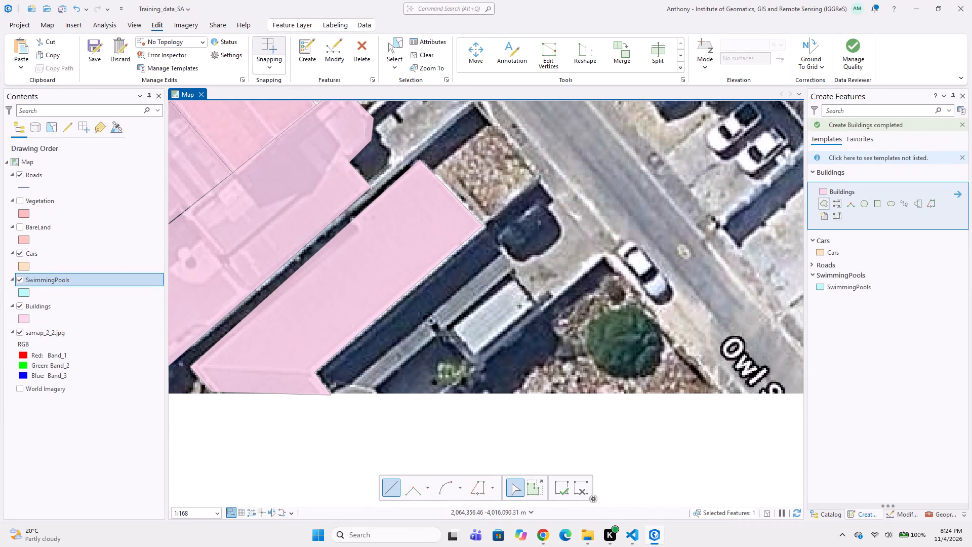
pyautogui.click(515, 264)
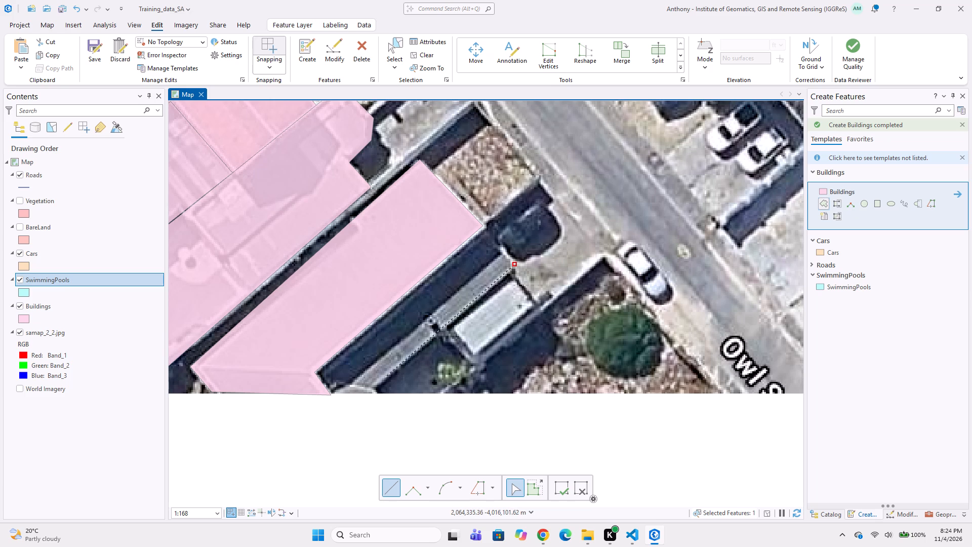
pyautogui.click(377, 388)
pyautogui.click(378, 395)
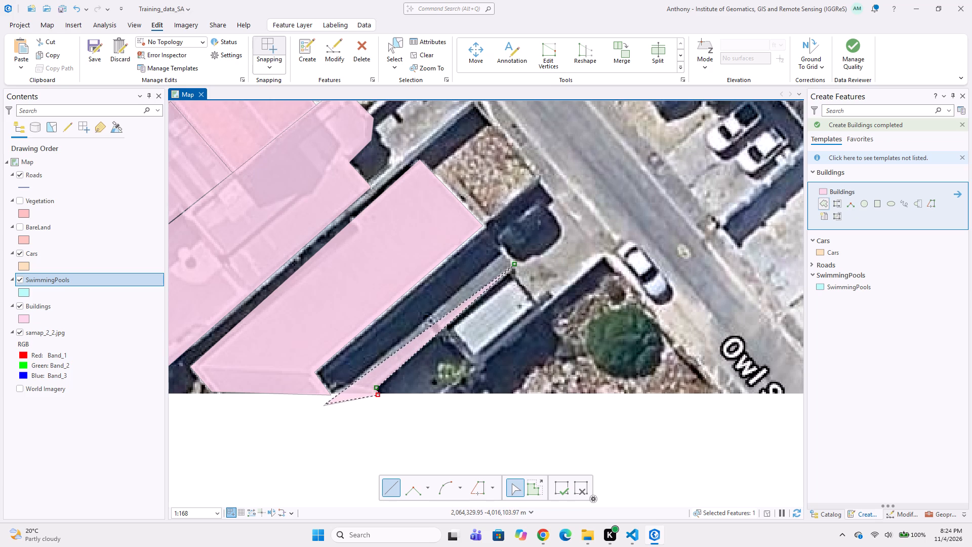
pyautogui.click(330, 397)
pyautogui.moveTo(313, 372); pyautogui.dragTo(314, 367)
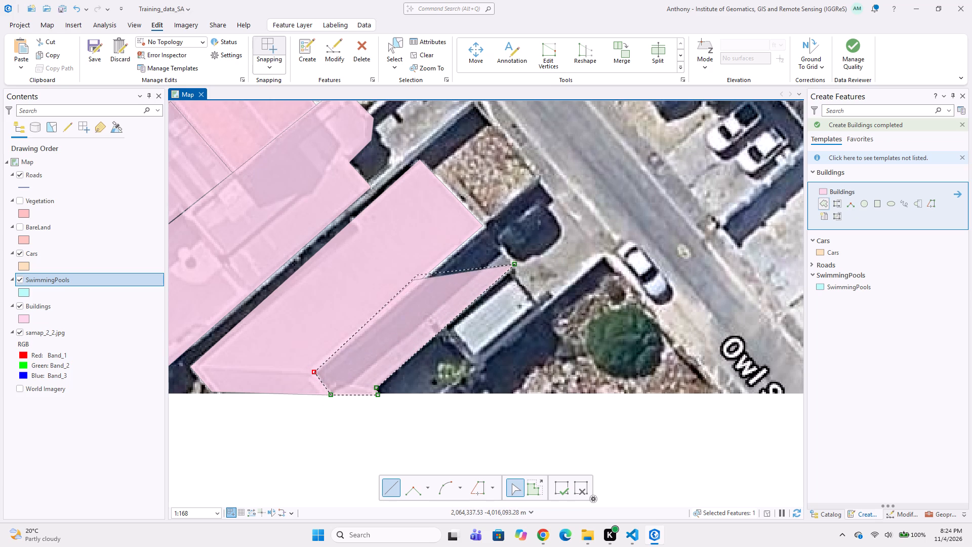
pyautogui.doubleClick(484, 225)
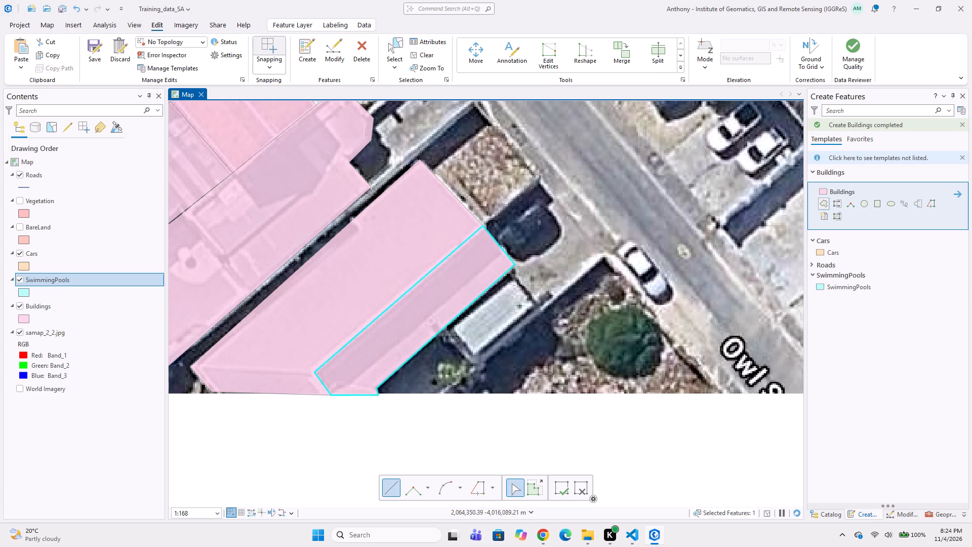
# Digitize a rectangular Cars polygon over the dark car parked at the northeast end of the southernmost long building, snapped to the building's edge.
pyautogui.click(839, 250)
pyautogui.scroll(1, 488, 238)
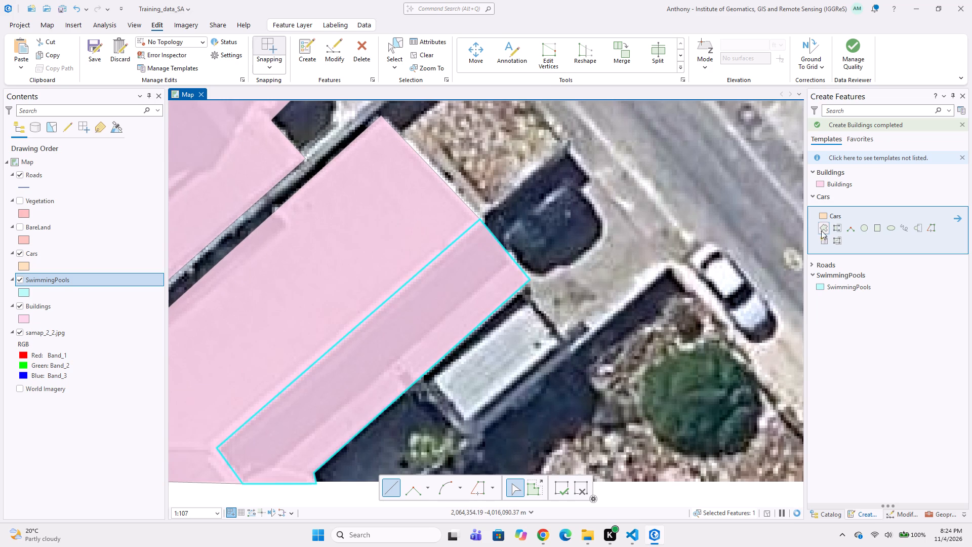
pyautogui.click(878, 225)
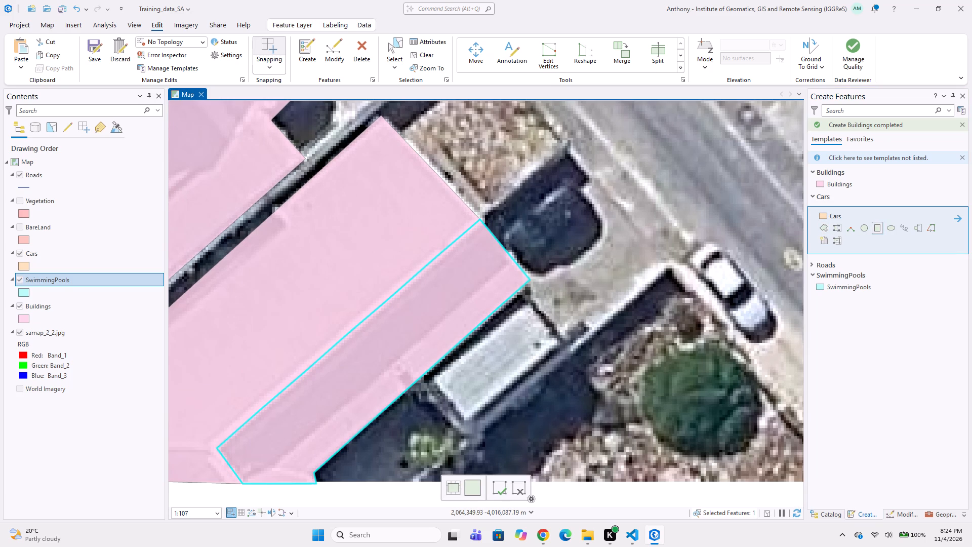
pyautogui.click(594, 202)
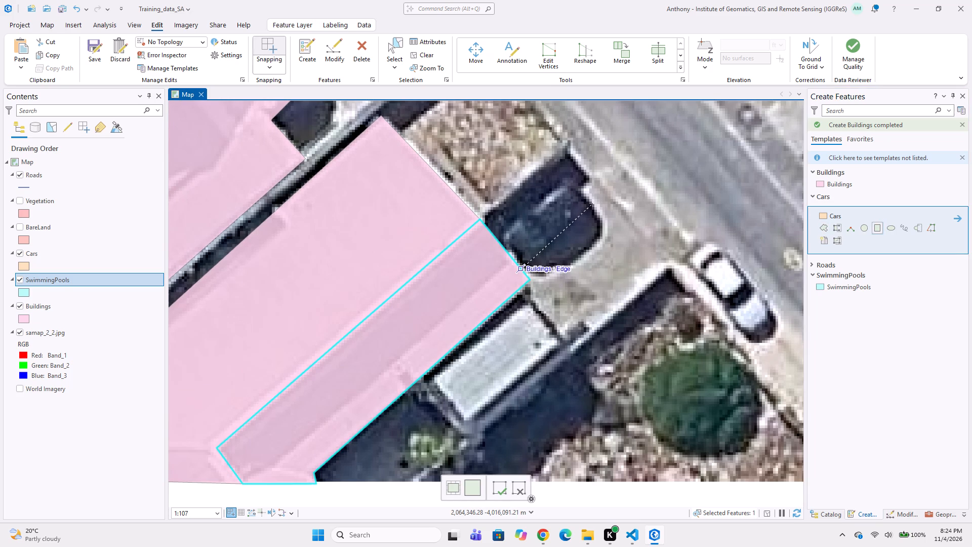
pyautogui.click(527, 269)
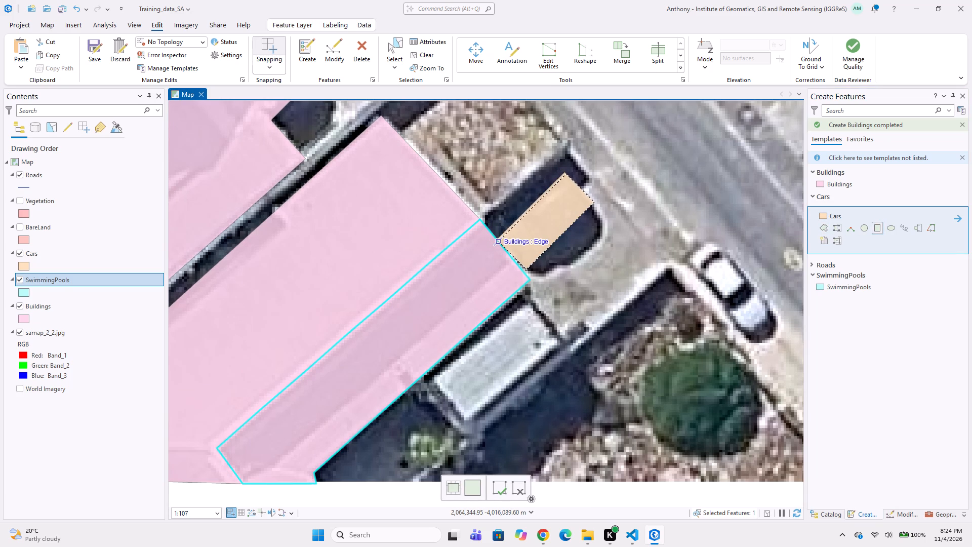
pyautogui.click(500, 241)
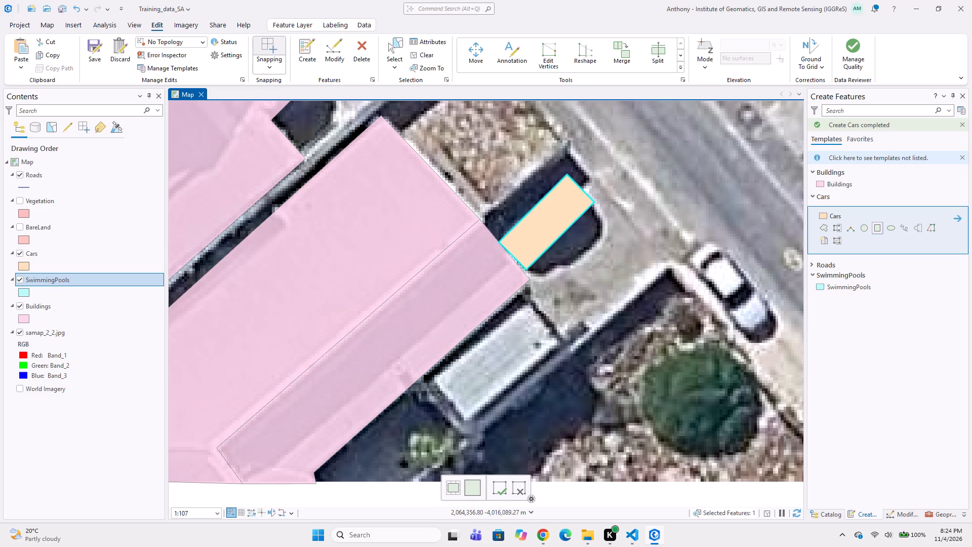
# Digitize a rectangular Cars polygon over the white car parked along the southwest side of Owl St.
pyautogui.click(716, 229)
pyautogui.click(780, 312)
pyautogui.click(747, 349)
# Digitize a four-vertex Buildings polygon over the small white-roofed shed southeast of the southernmost long building, snapped to the building's edge.
pyautogui.scroll(-2, 550, 318)
pyautogui.moveTo(525, 333); pyautogui.dragTo(536, 262, button='middle')
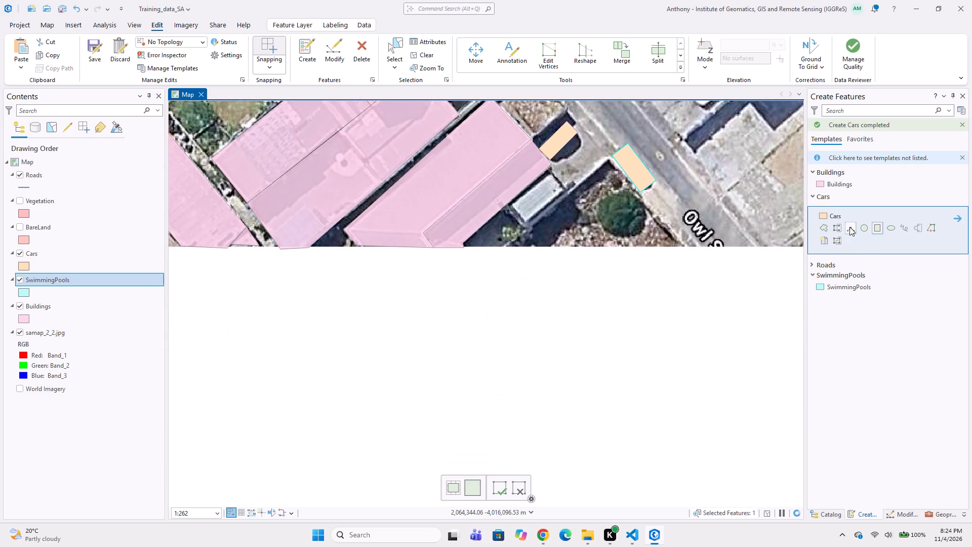
pyautogui.click(828, 184)
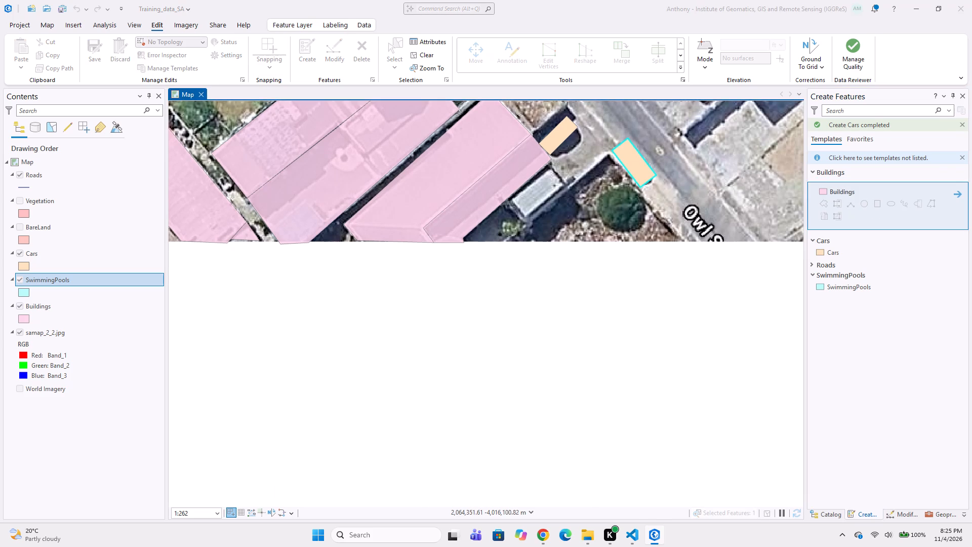
pyautogui.scroll(1, 534, 177)
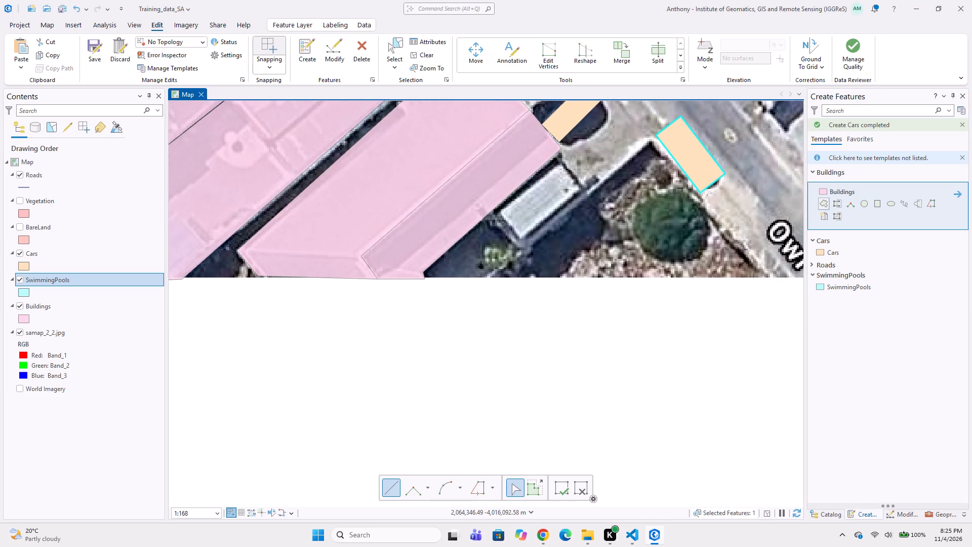
pyautogui.click(559, 156)
pyautogui.click(584, 190)
pyautogui.click(516, 248)
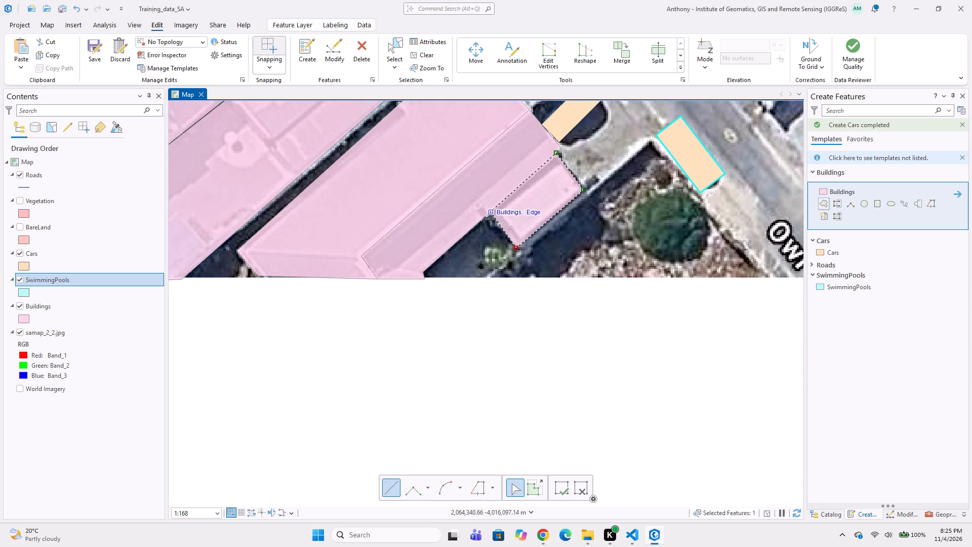
pyautogui.doubleClick(492, 209)
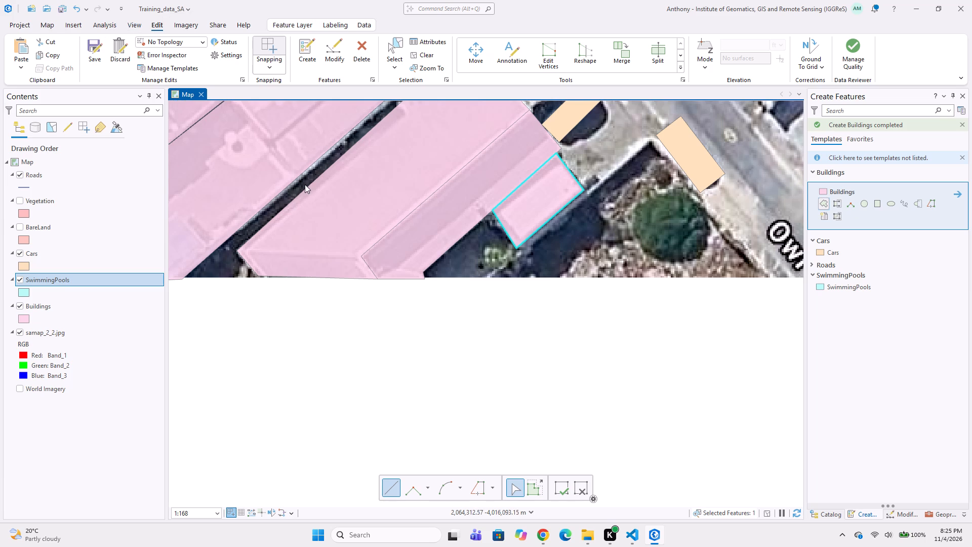
# Digitize a fourteen-vertex Buildings polygon around the orange-roofed house northeast of Owl St, excluding the white paved area on its southwest side.
pyautogui.scroll(-3, 427, 234)
pyautogui.moveTo(528, 241); pyautogui.dragTo(502, 312, button='middle')
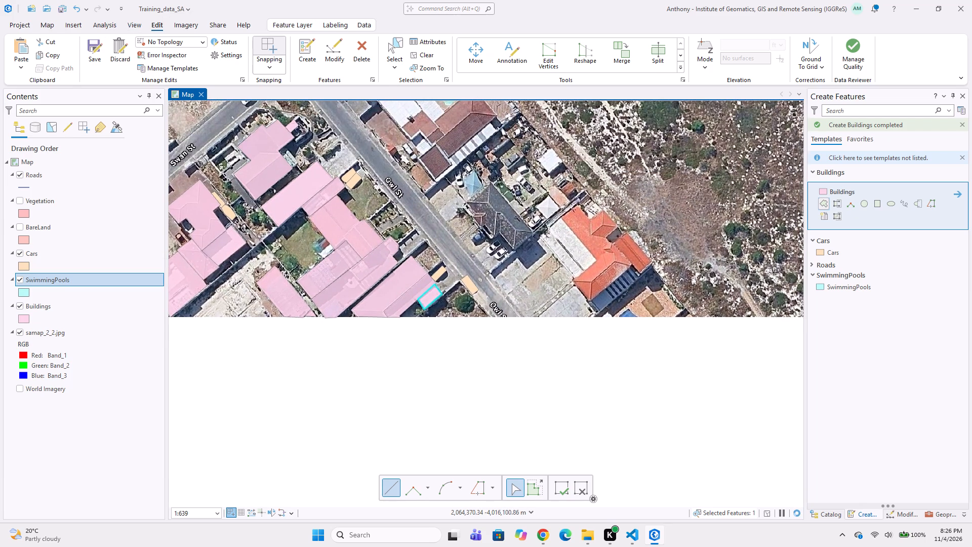
pyautogui.scroll(1, 507, 301)
pyautogui.moveTo(643, 291); pyautogui.dragTo(512, 330, button='middle')
pyautogui.scroll(1, 542, 284)
pyautogui.moveTo(530, 261); pyautogui.dragTo(449, 291, button='middle')
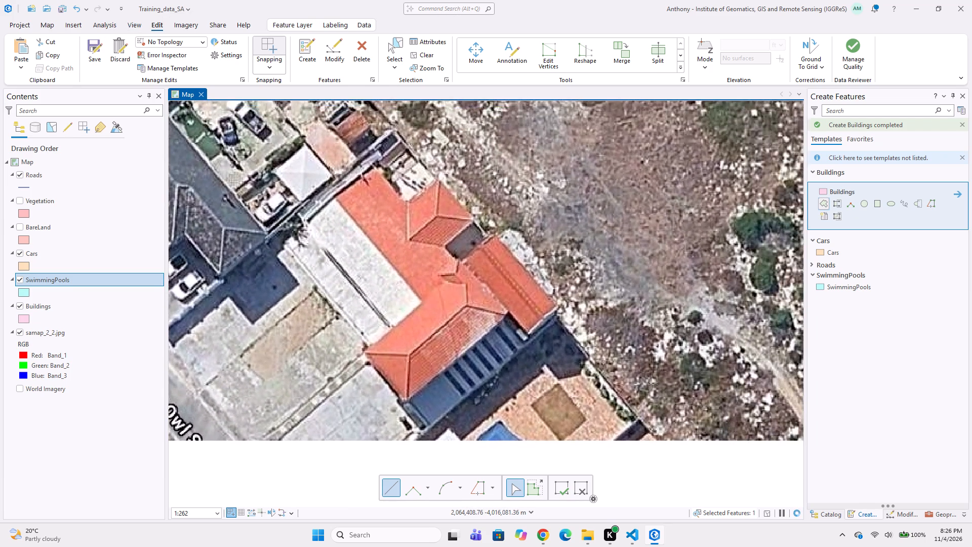
pyautogui.scroll(1, 524, 282)
pyautogui.moveTo(507, 296); pyautogui.dragTo(498, 347, button='middle')
pyautogui.moveTo(360, 216); pyautogui.dragTo(444, 285, button='middle')
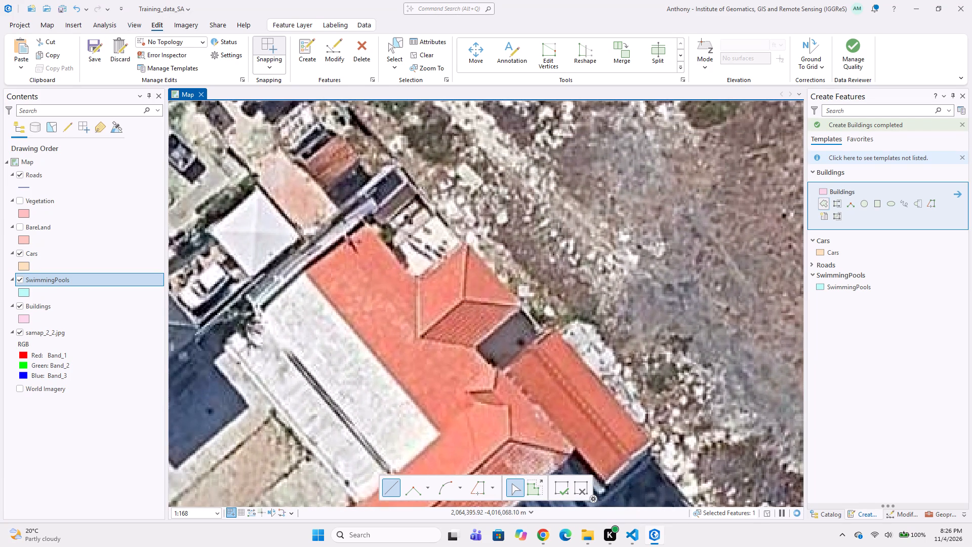
pyautogui.click(369, 225)
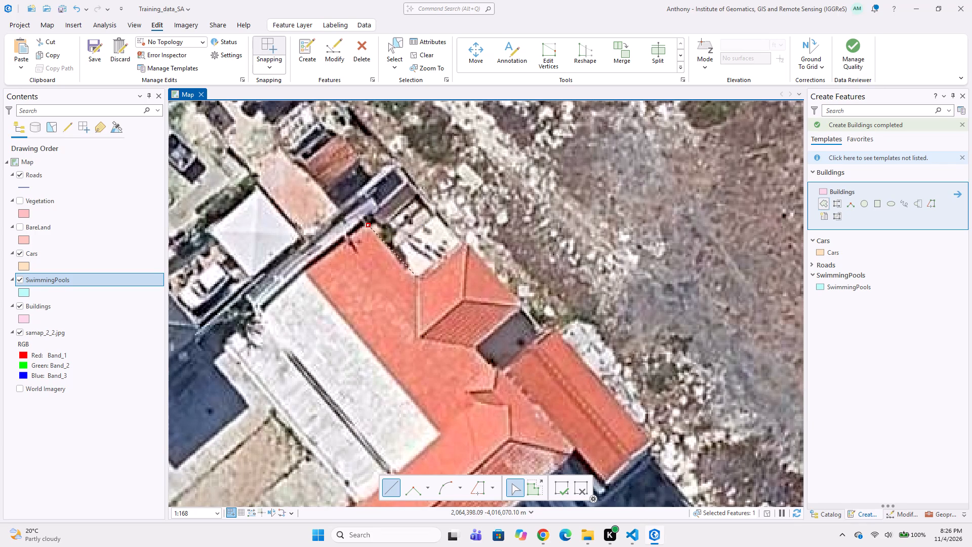
pyautogui.click(415, 275)
pyautogui.click(461, 241)
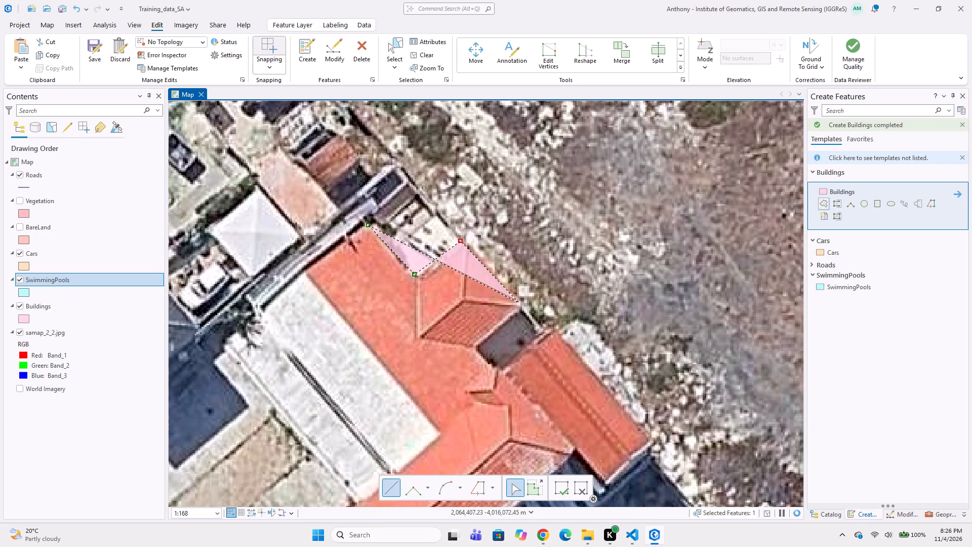
pyautogui.click(521, 303)
pyautogui.click(475, 349)
pyautogui.click(500, 371)
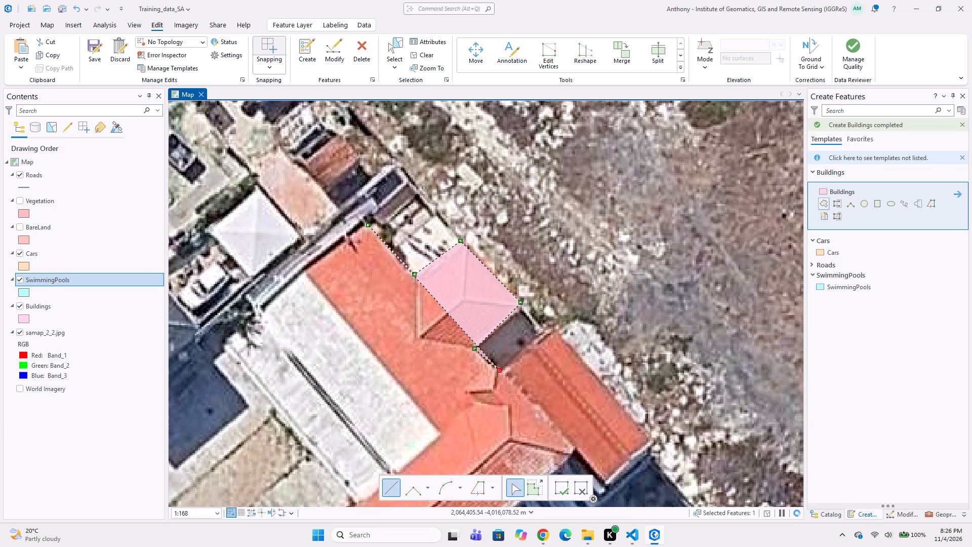
pyautogui.click(554, 328)
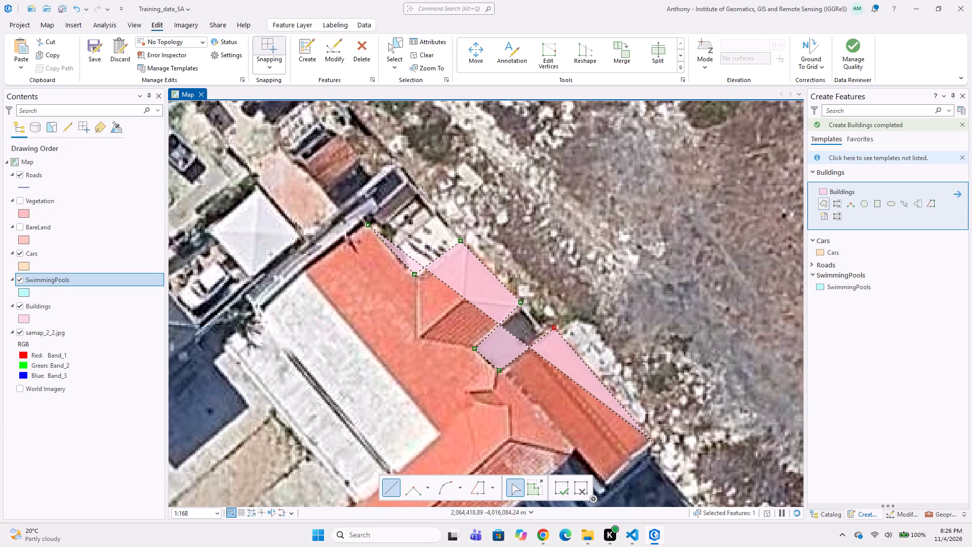
pyautogui.click(654, 443)
pyautogui.moveTo(645, 442); pyautogui.dragTo(689, 358, button='middle')
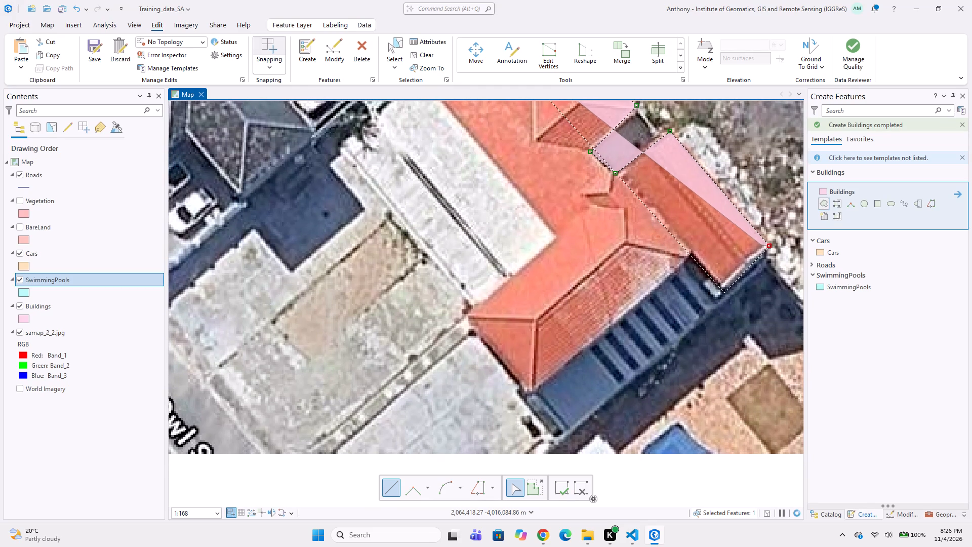
pyautogui.click(724, 293)
pyautogui.click(695, 254)
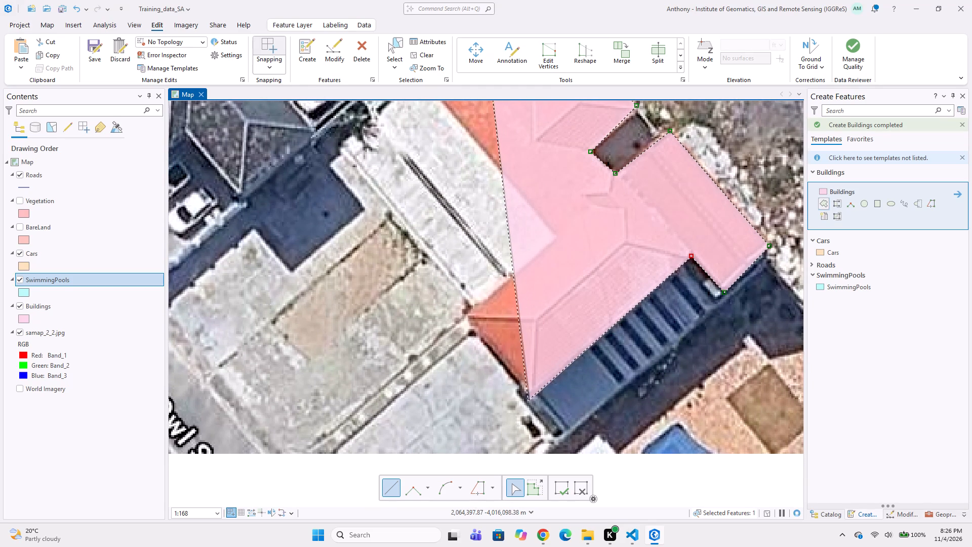
pyautogui.click(530, 401)
pyautogui.click(466, 318)
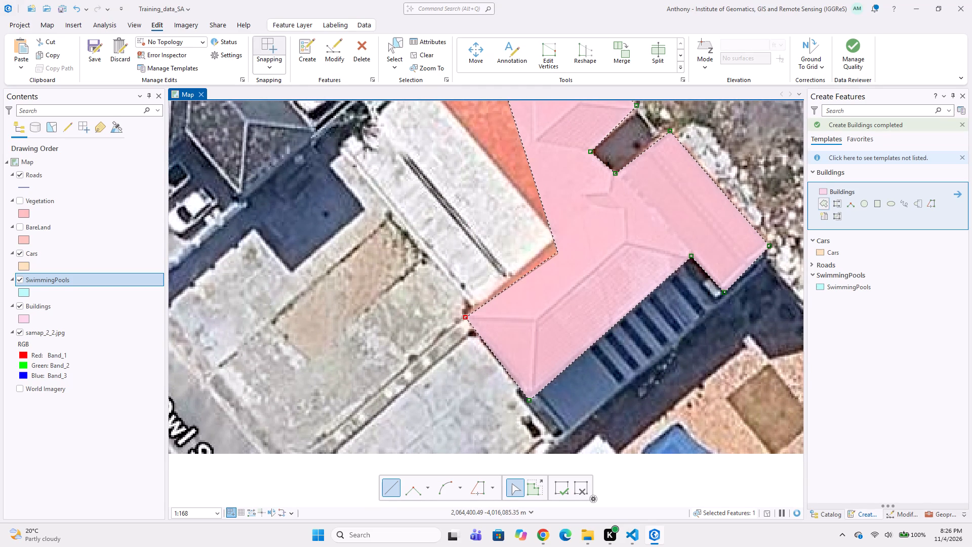
pyautogui.click(553, 238)
pyautogui.moveTo(544, 245); pyautogui.dragTo(639, 392, button='middle')
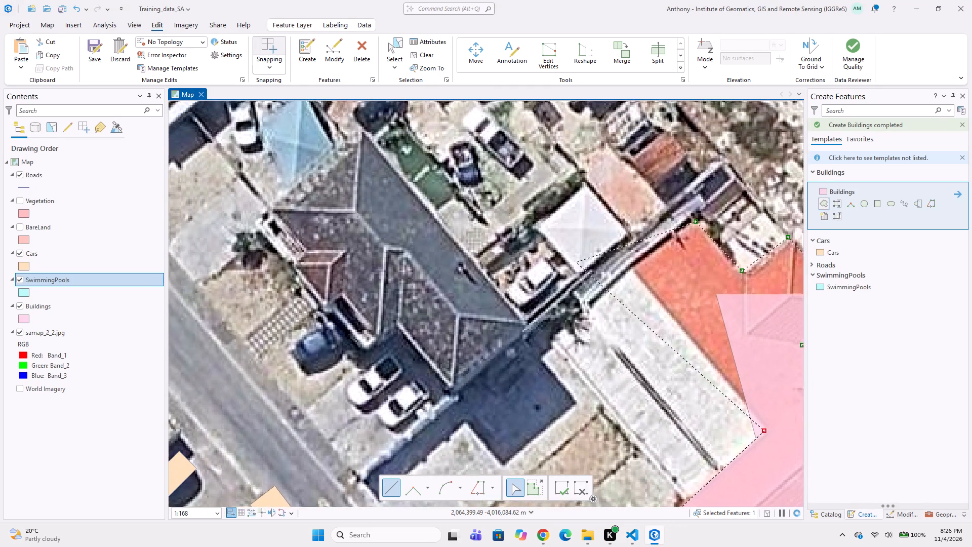
pyautogui.doubleClick(645, 277)
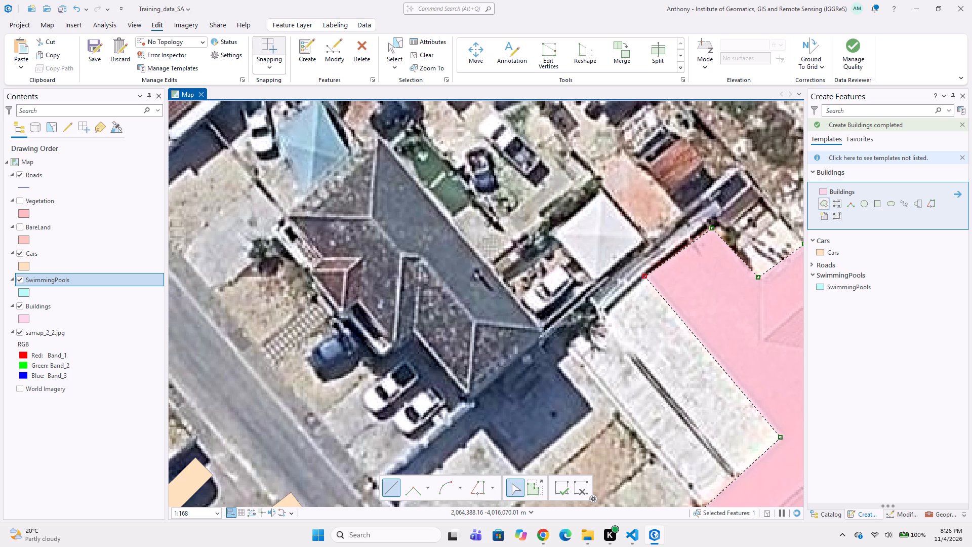
# Digitize a ten-vertex Buildings polygon around the dark grey-roofed house northwest of the orange-roofed house, following the recesses along its Owl St side.
pyautogui.moveTo(494, 335); pyautogui.dragTo(607, 323, button='middle')
pyautogui.moveTo(549, 232); pyautogui.dragTo(535, 314, button='middle')
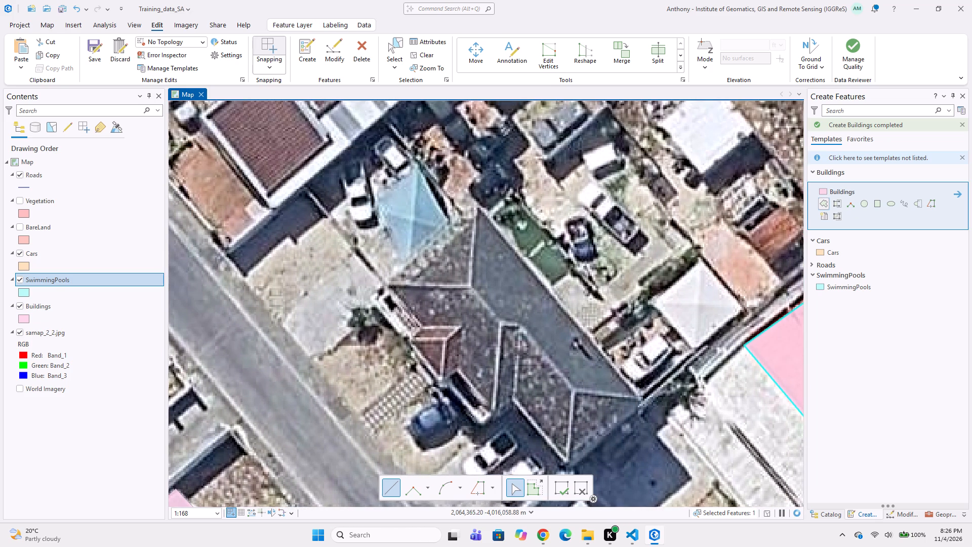
pyautogui.click(478, 206)
pyautogui.click(641, 396)
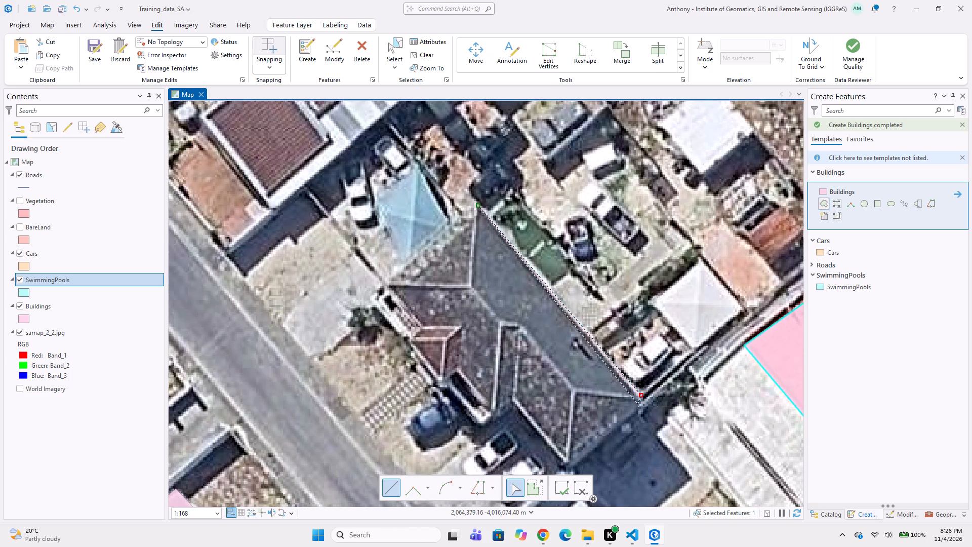
pyautogui.click(567, 464)
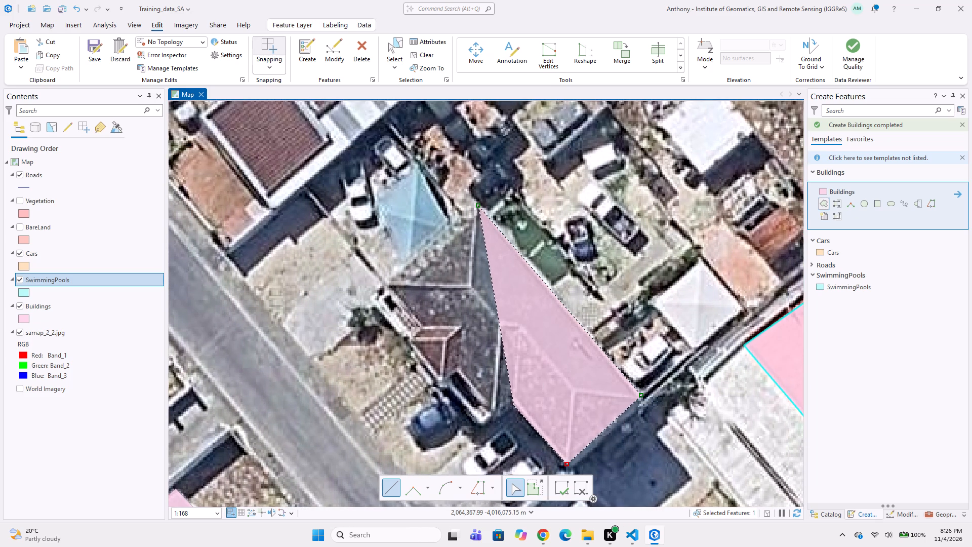
pyautogui.moveTo(514, 406); pyautogui.dragTo(509, 409)
pyautogui.click(483, 424)
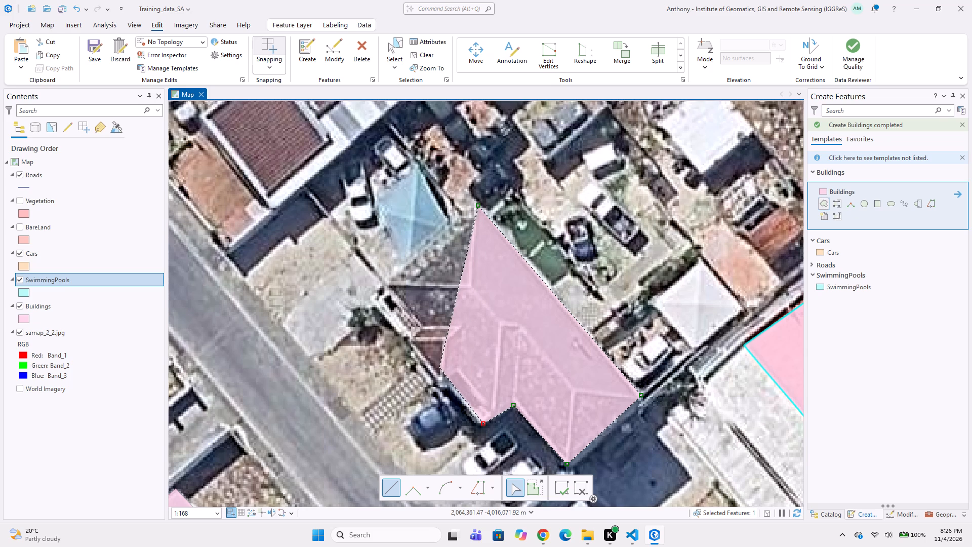
pyautogui.hotkey('ctrl', 'z')
pyautogui.moveTo(493, 413); pyautogui.dragTo(488, 411)
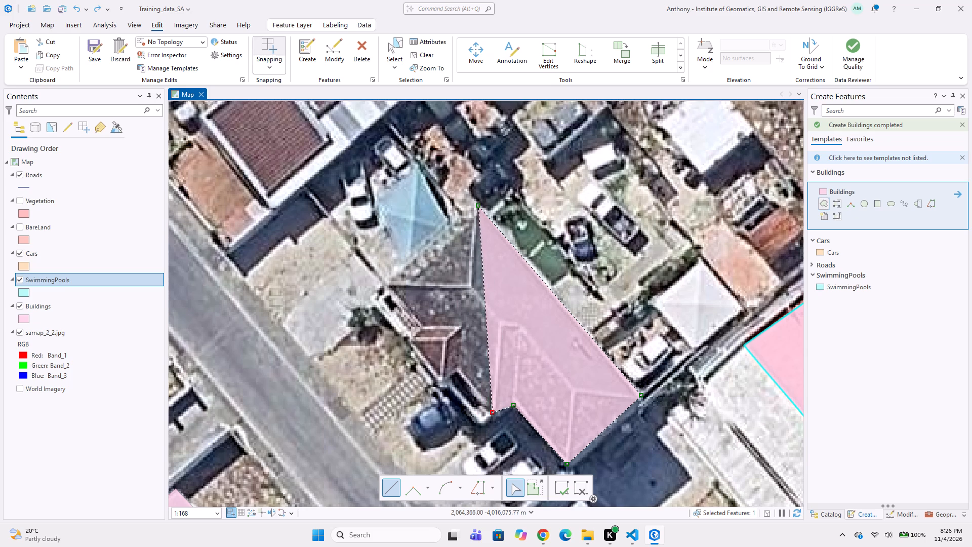
pyautogui.moveTo(459, 374); pyautogui.dragTo(452, 376)
pyautogui.click(445, 383)
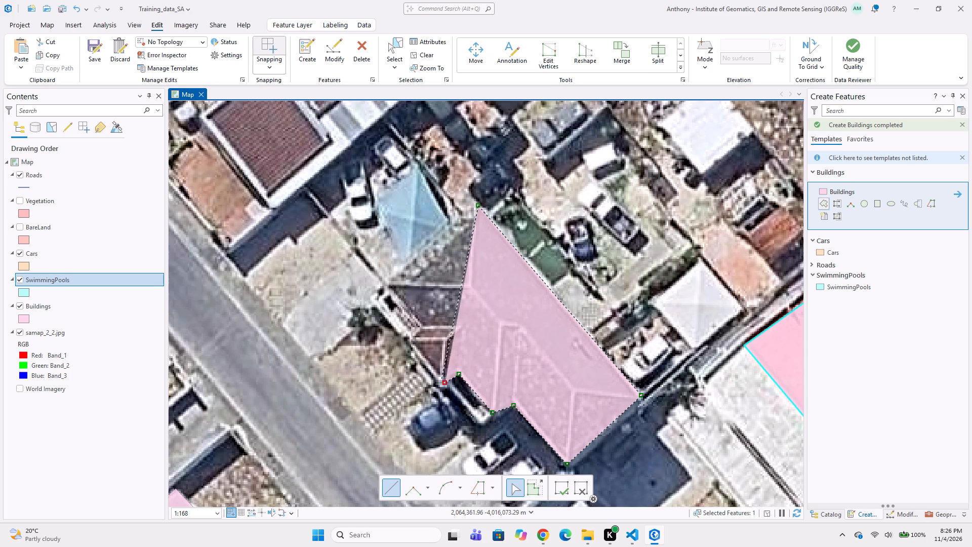
pyautogui.click(408, 346)
pyautogui.click(420, 328)
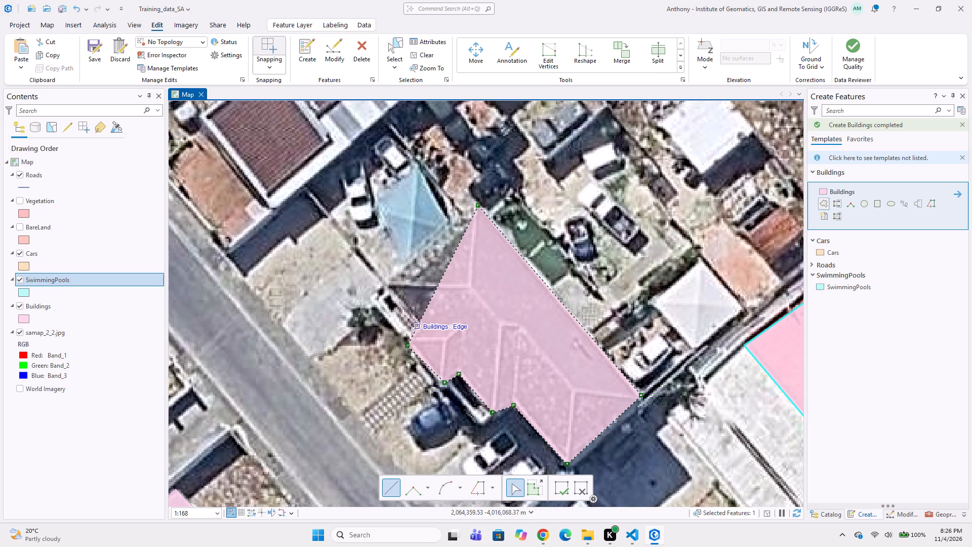
pyautogui.doubleClick(381, 286)
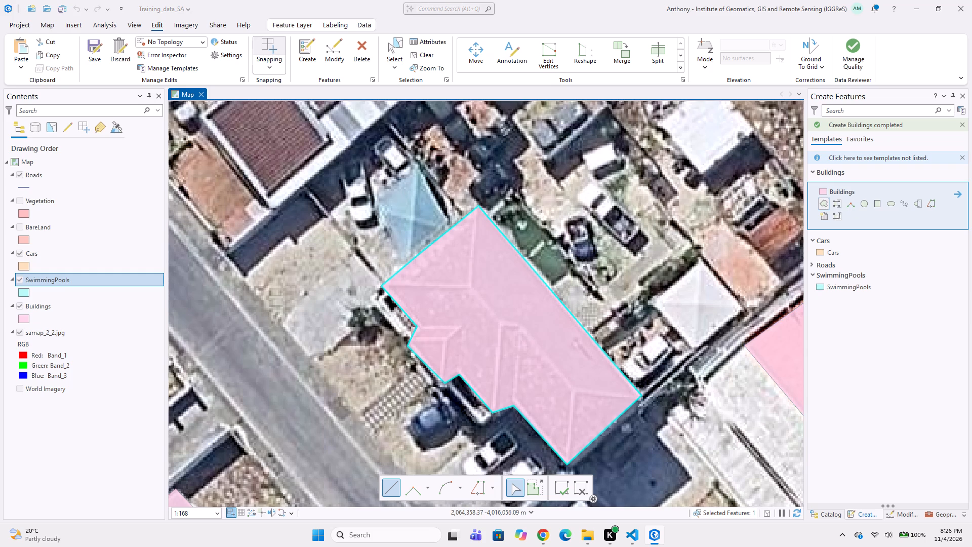
# Digitize a four-vertex Buildings polygon over the small light-blue roof northwest of the dark grey-roofed house, snapped to the house's edge.
pyautogui.click(418, 163)
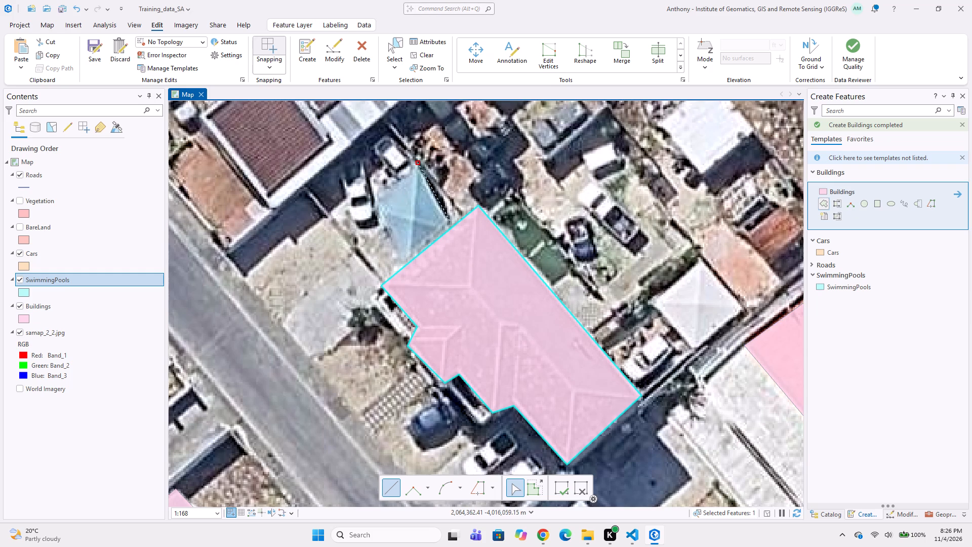
pyautogui.click(450, 221)
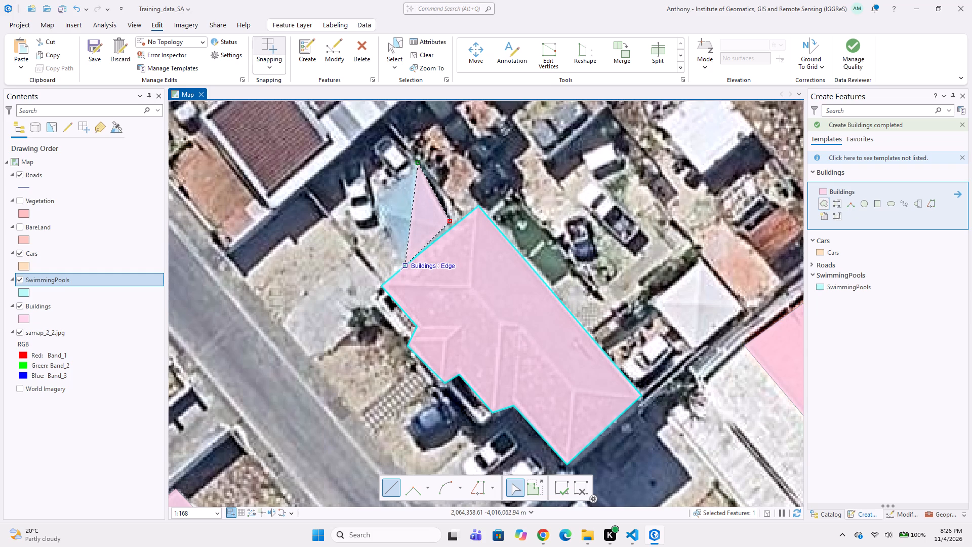
pyautogui.click(406, 267)
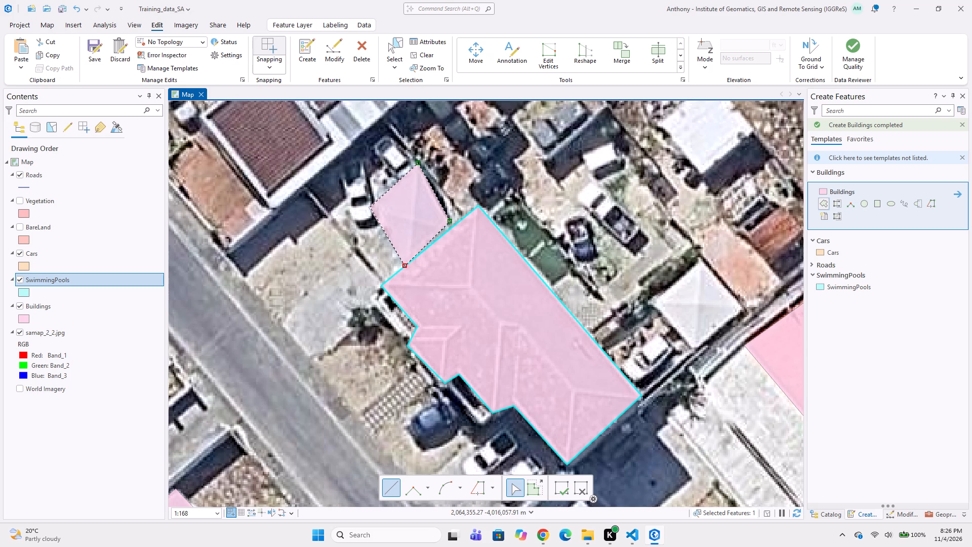
pyautogui.doubleClick(374, 206)
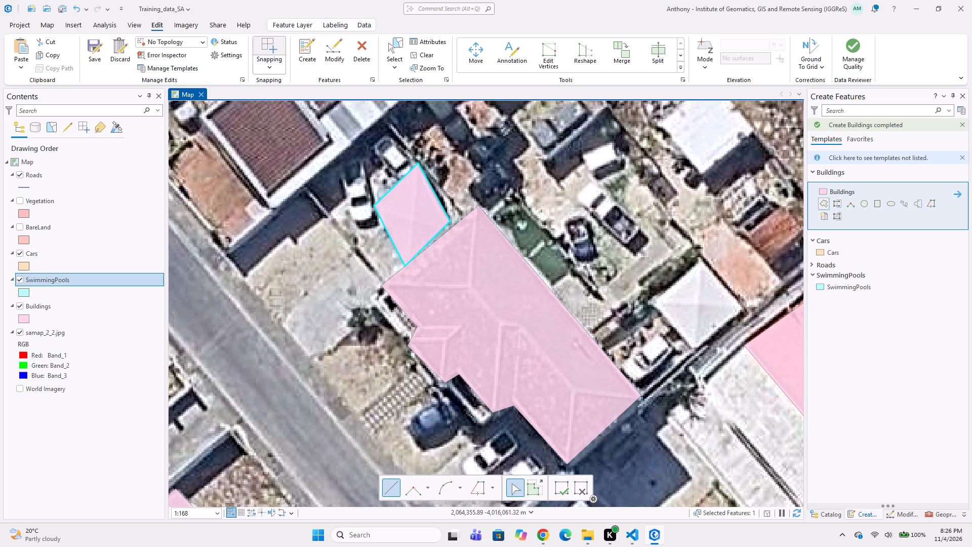
# Digitize a four-vertex Cars polygon over the white car parked just west of the small light-blue-roofed building.
pyautogui.moveTo(360, 280); pyautogui.dragTo(464, 303, button='middle')
pyautogui.click(833, 254)
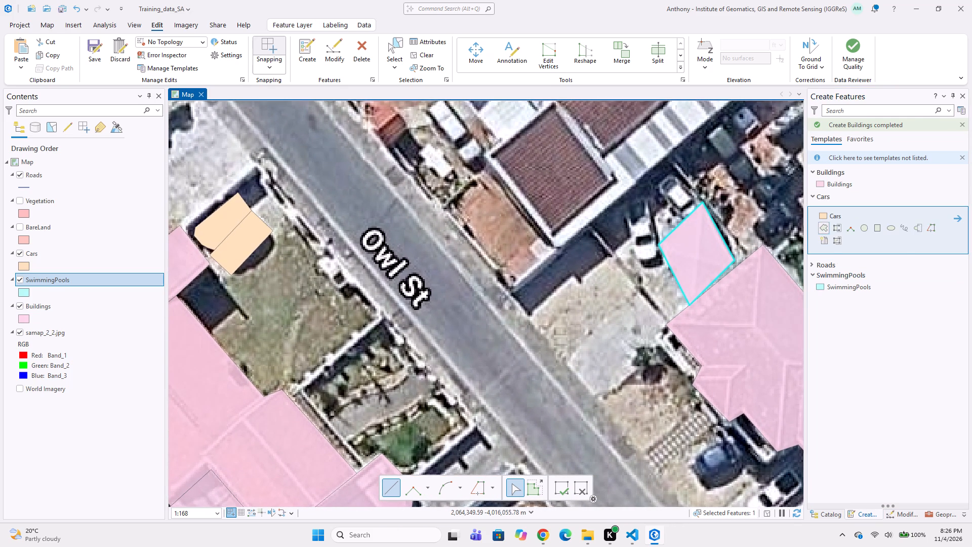
pyautogui.scroll(1, 600, 225)
pyautogui.moveTo(645, 223); pyautogui.dragTo(588, 287, button='middle')
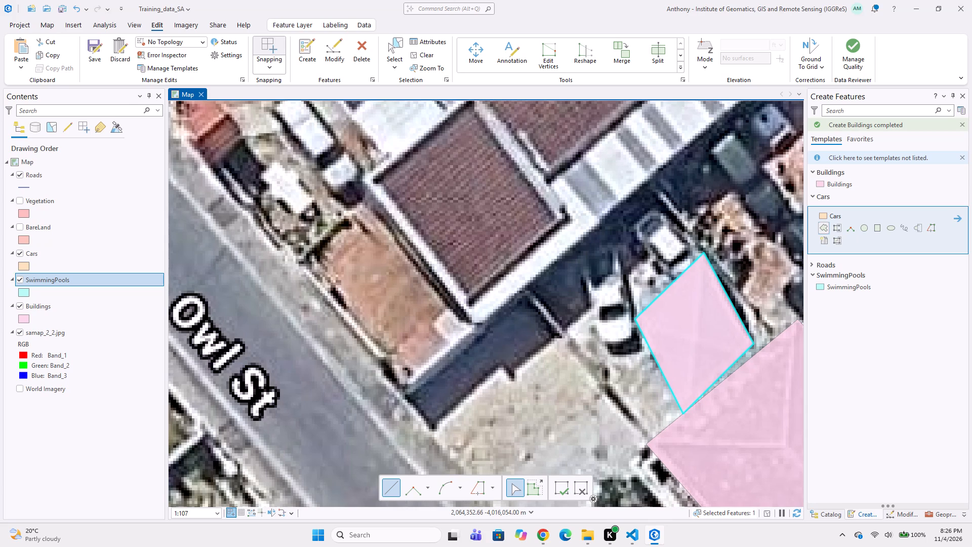
pyautogui.click(580, 250)
pyautogui.click(597, 351)
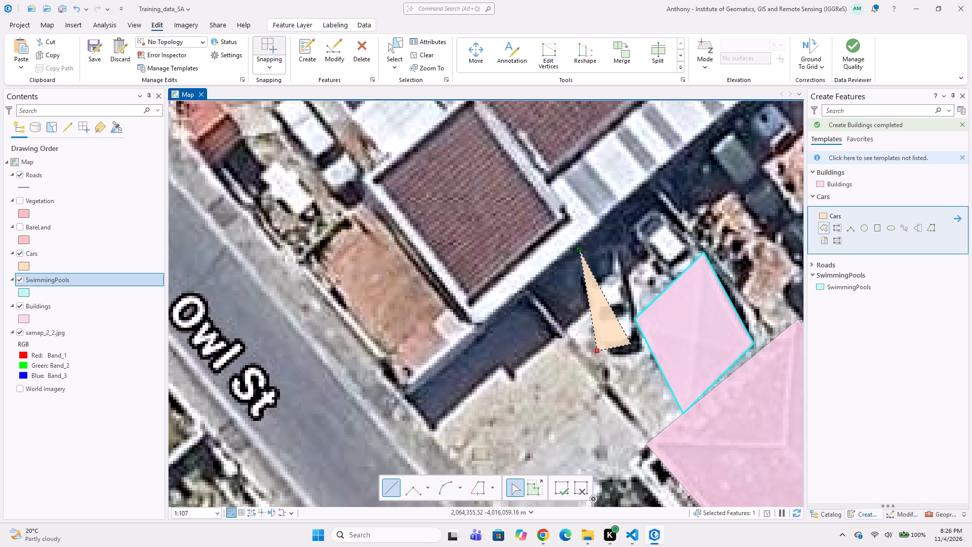
pyautogui.click(632, 342)
pyautogui.doubleClick(622, 245)
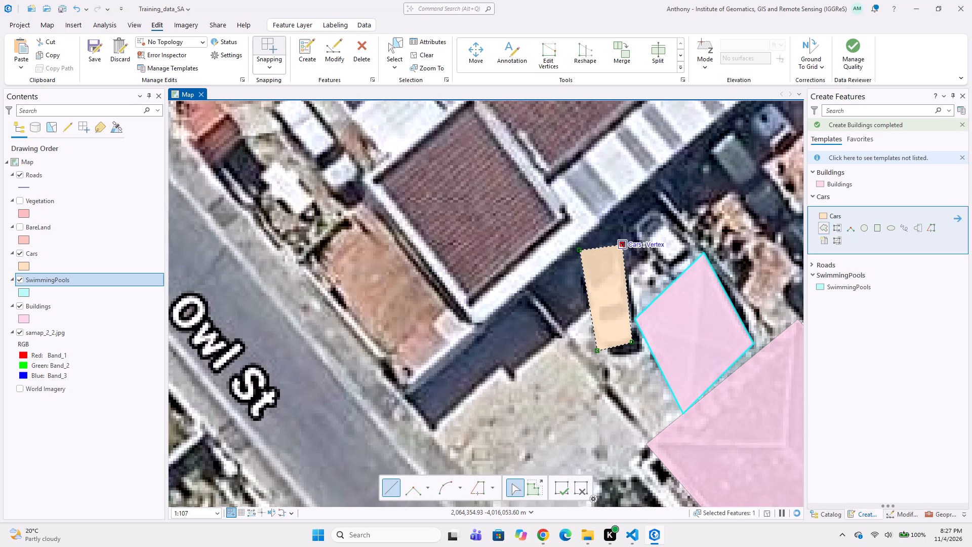
pyautogui.moveTo(643, 250); pyautogui.dragTo(576, 278, button='middle')
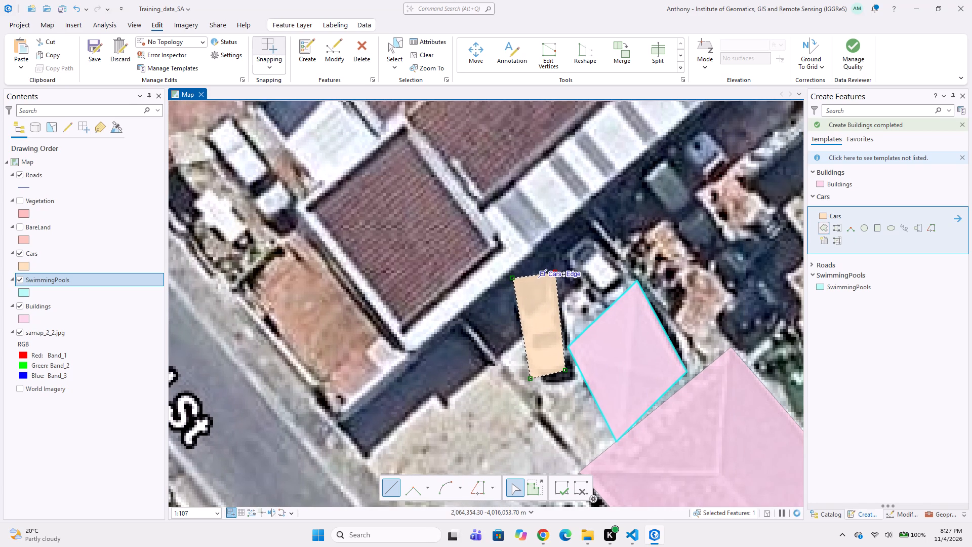
pyautogui.doubleClick(542, 273)
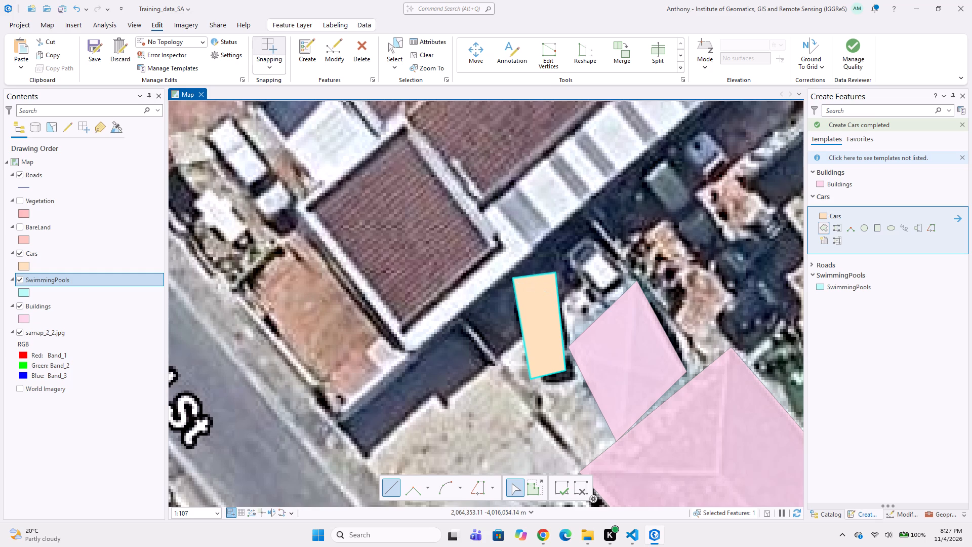
# Digitize a five-vertex Cars polygon over the white car north of the small light-blue-roofed building, snapped to that building's northern corner.
pyautogui.click(588, 229)
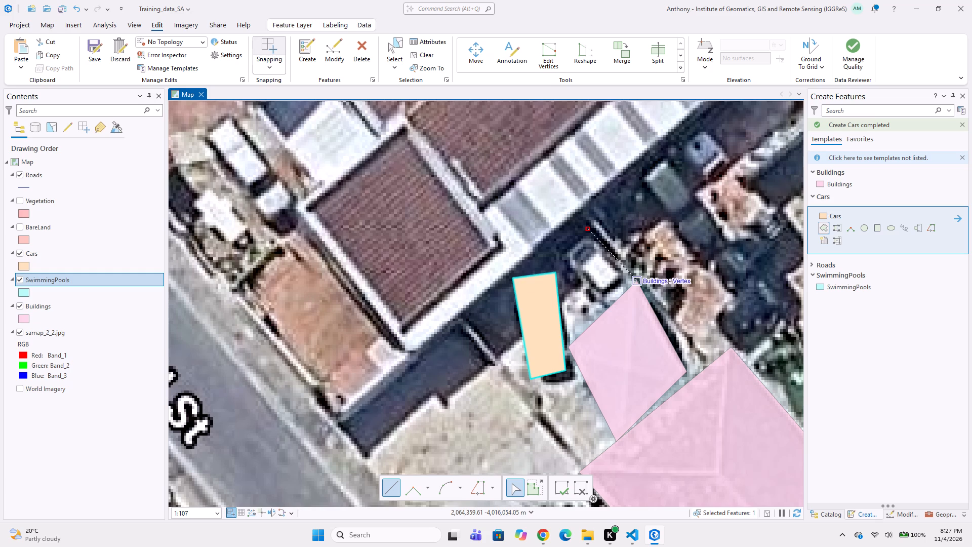
pyautogui.click(638, 282)
pyautogui.click(612, 310)
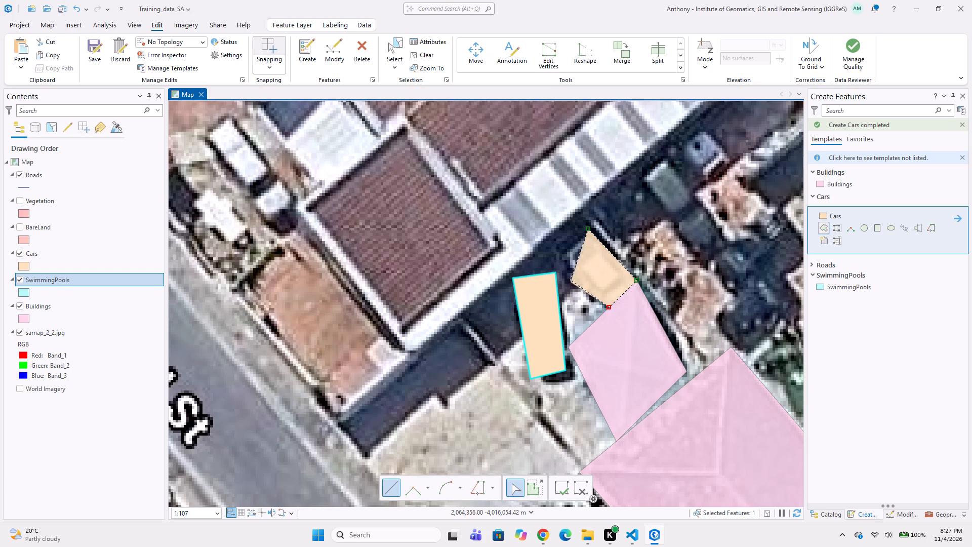
pyautogui.click(590, 294)
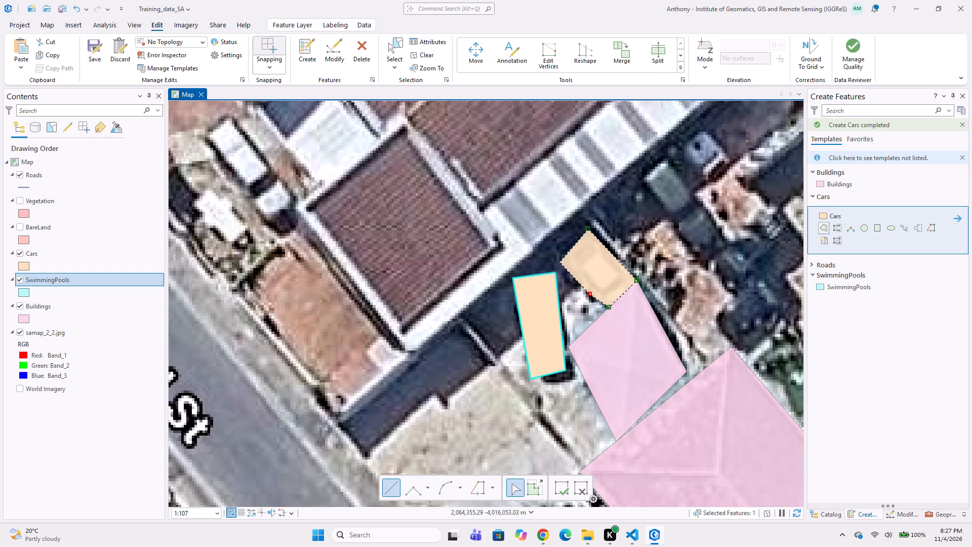
pyautogui.doubleClick(560, 261)
# Digitize a six-vertex Cars polygon over the dark green vehicle southeast of the long striped white roof, rounding its southeastern end.
pyautogui.scroll(-2, 528, 294)
pyautogui.moveTo(521, 293); pyautogui.dragTo(470, 312, button='middle')
pyautogui.scroll(1, 521, 294)
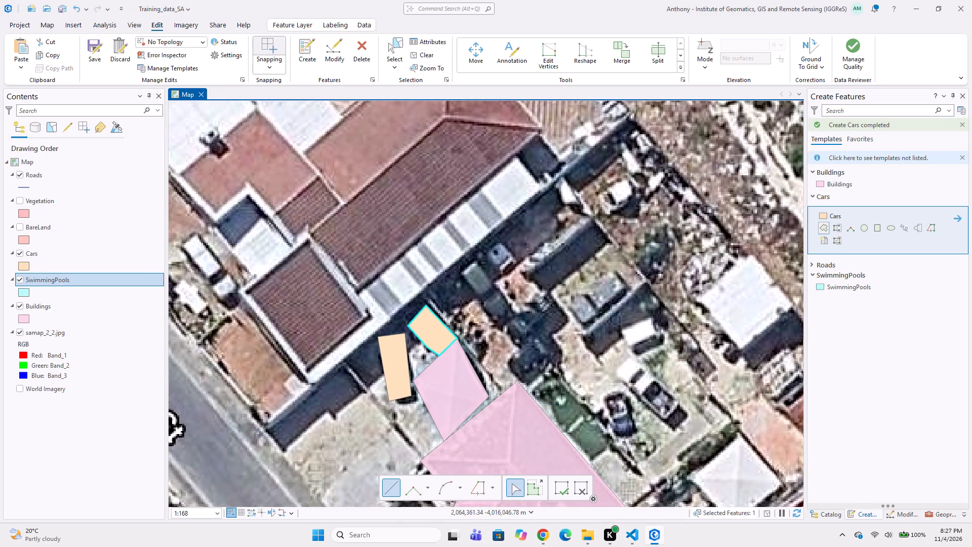
pyautogui.click(476, 257)
pyautogui.click(515, 308)
pyautogui.click(512, 318)
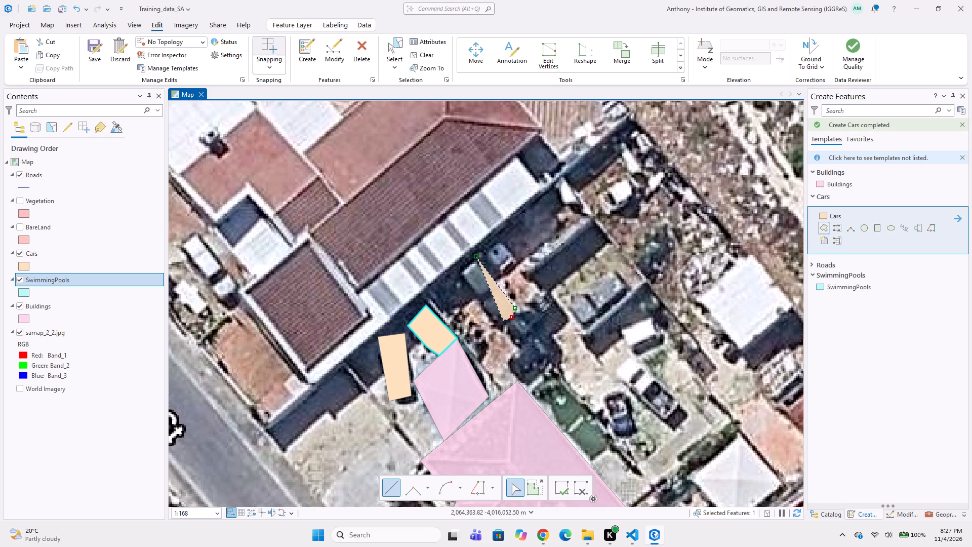
pyautogui.click(502, 324)
pyautogui.click(495, 324)
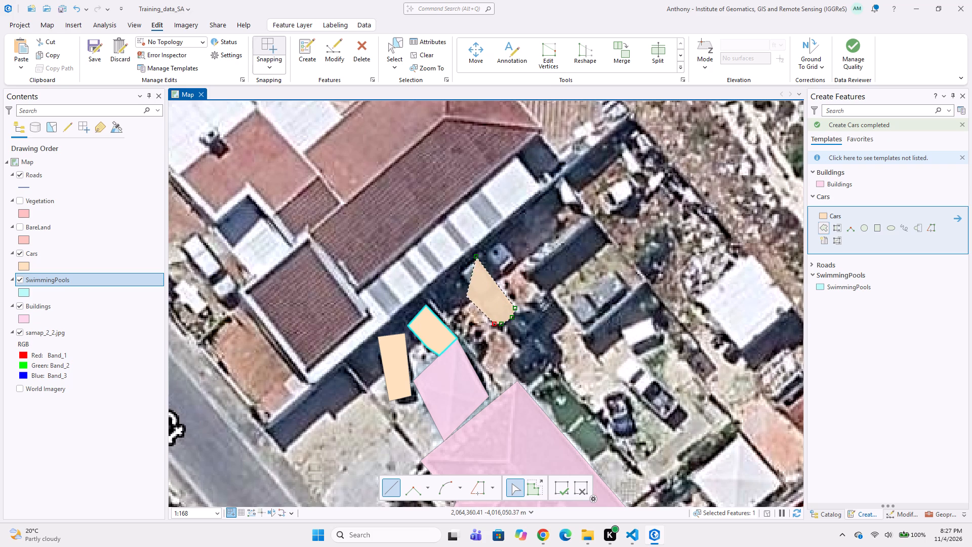
pyautogui.doubleClick(454, 277)
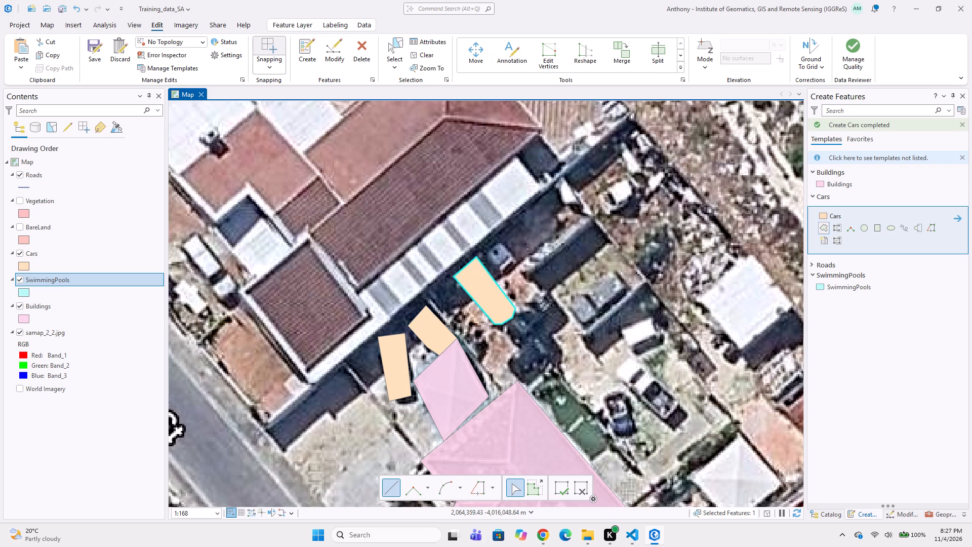
# Digitize a five-vertex Cars polygon over the dark vehicle adjoining the green one's southeastern end, snapped to that car polygon's vertices.
pyautogui.click(542, 289)
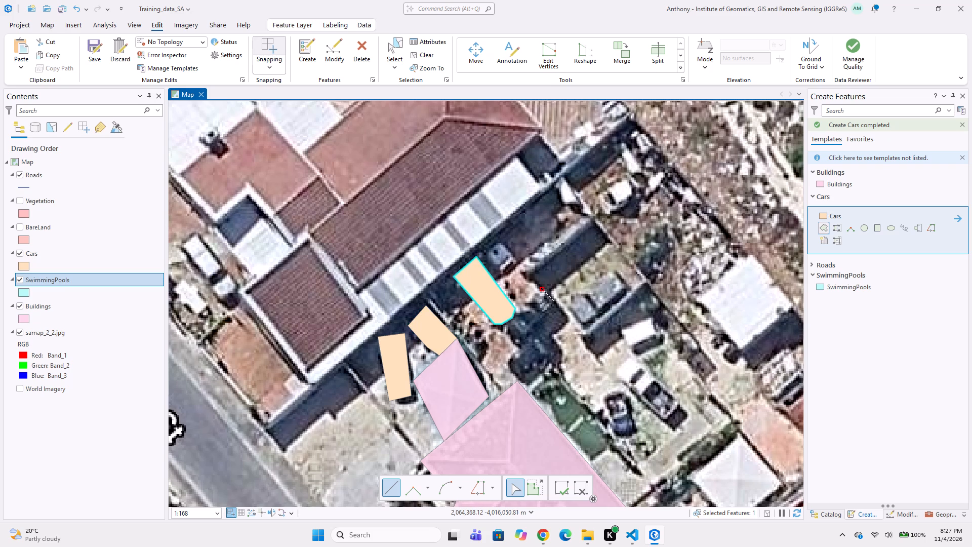
pyautogui.click(554, 301)
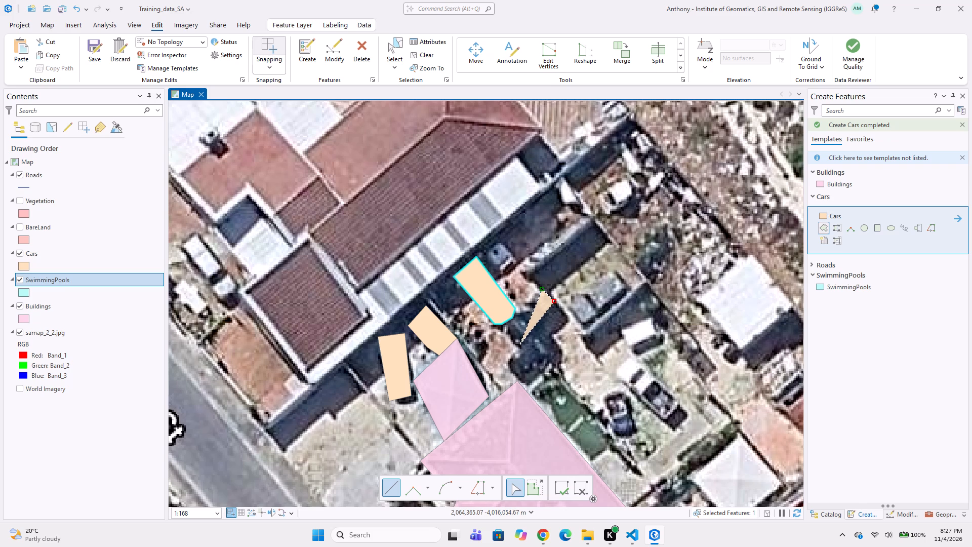
pyautogui.click(516, 349)
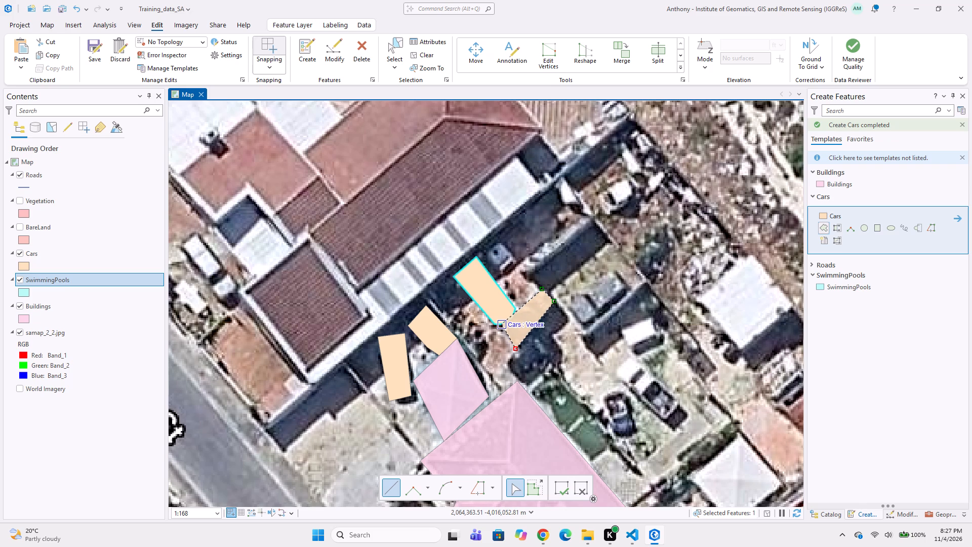
pyautogui.click(498, 326)
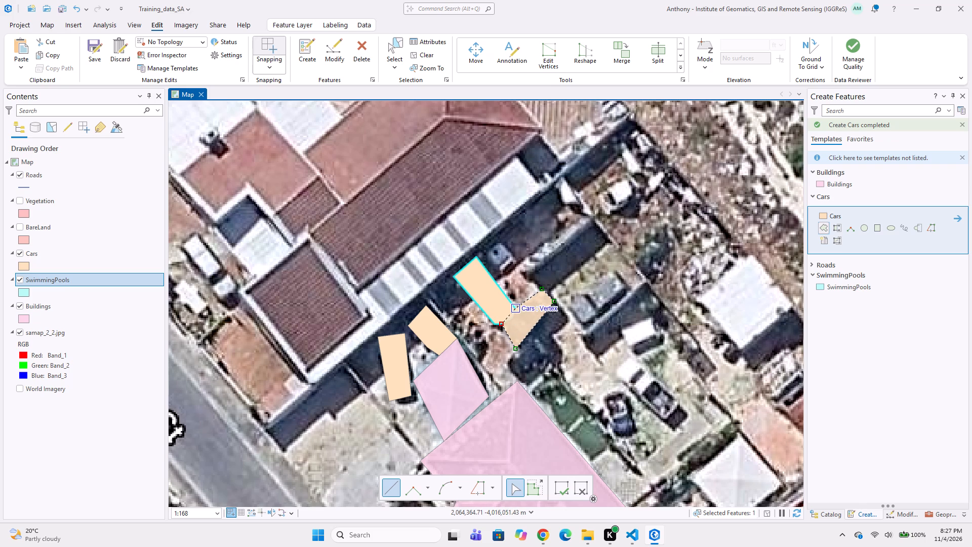
pyautogui.doubleClick(519, 314)
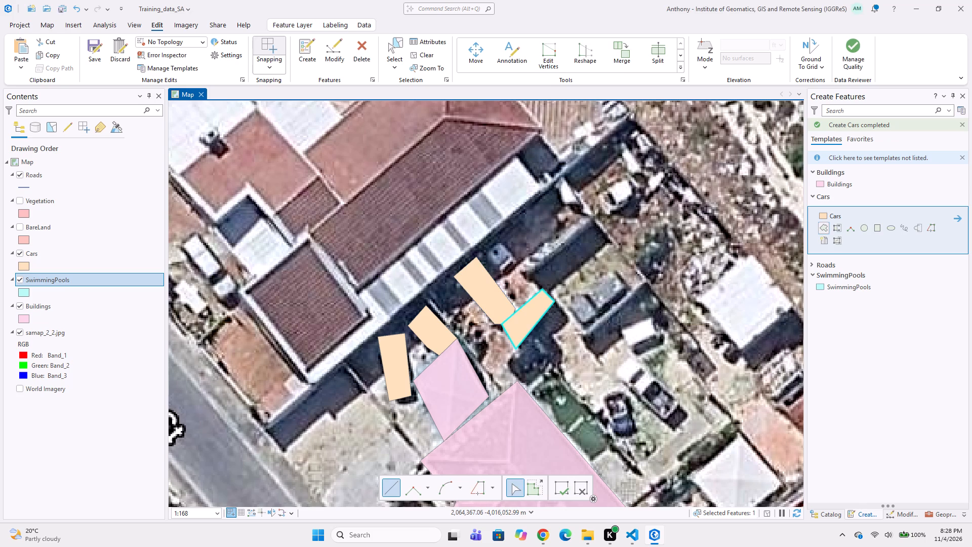
# Digitize a five-vertex Cars polygon over the black vehicle at the dark grey-roofed house's northern corner, snapped to the house and neighbouring car polygon.
pyautogui.click(541, 326)
pyautogui.click(561, 344)
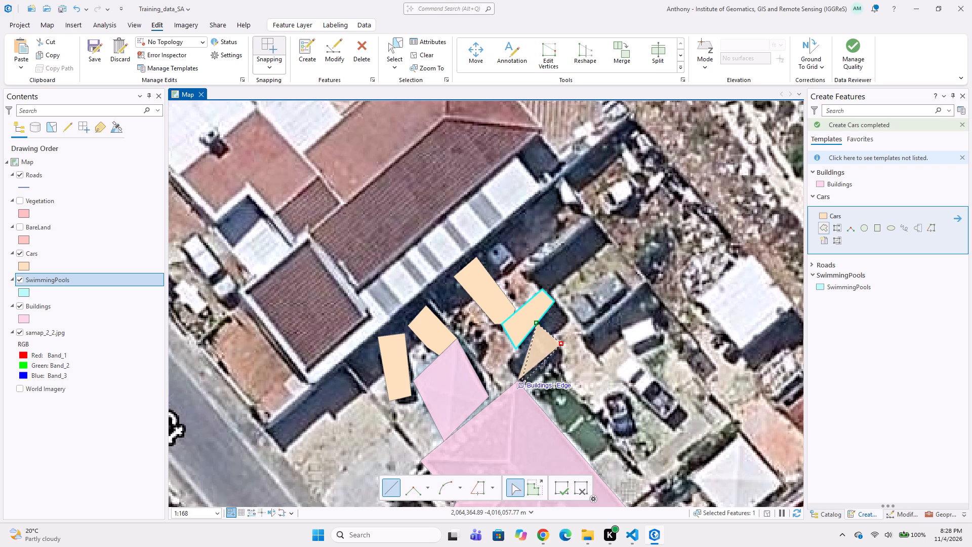
pyautogui.click(519, 385)
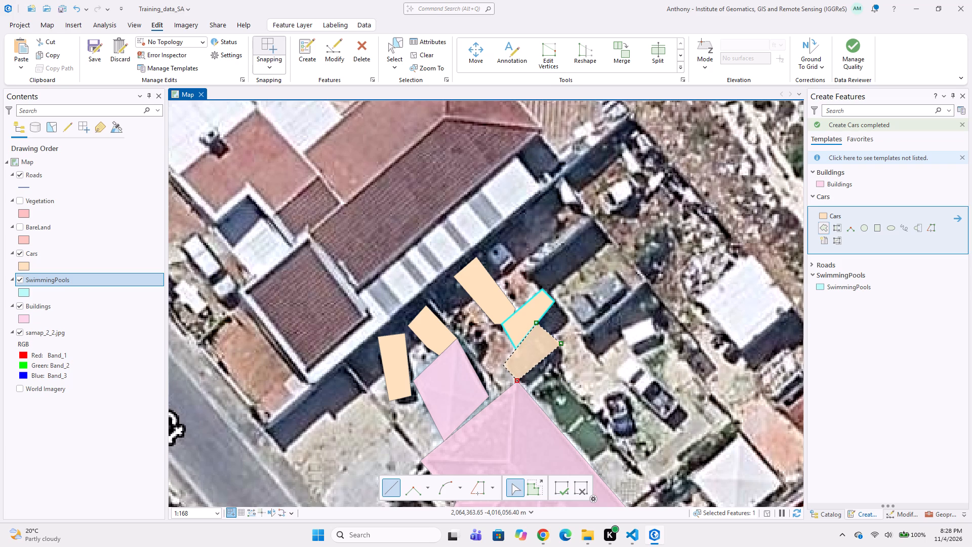
pyautogui.click(503, 365)
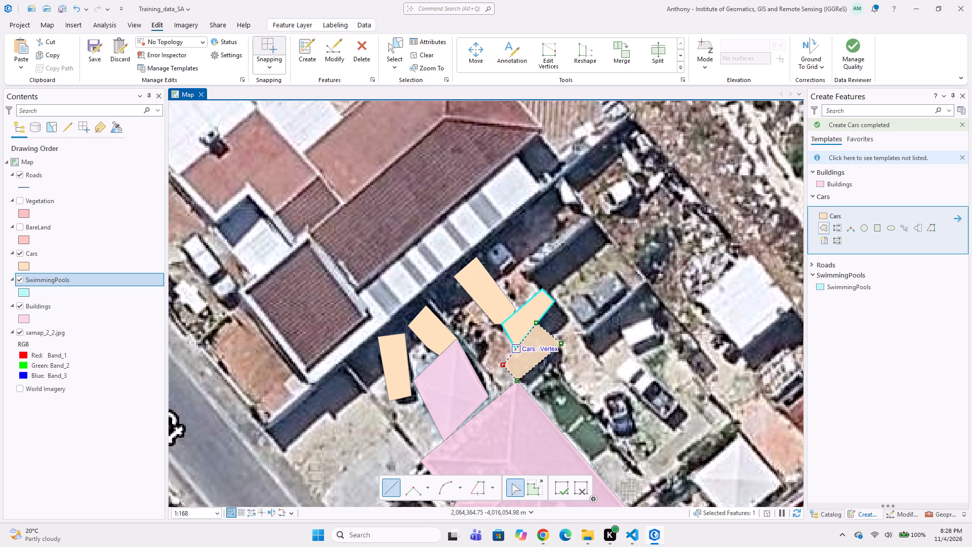
pyautogui.doubleClick(516, 349)
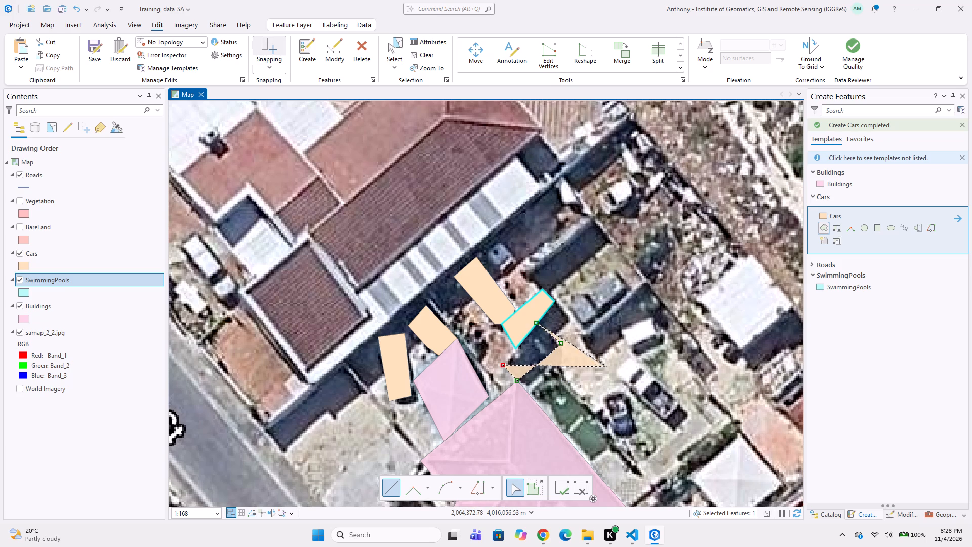
pyautogui.doubleClick(516, 351)
# Digitize a five-vertex Cars polygon over the dark car beside the white pickup in the yard northeast of the dark grey-roofed house.
pyautogui.moveTo(588, 402); pyautogui.dragTo(510, 372, button='middle')
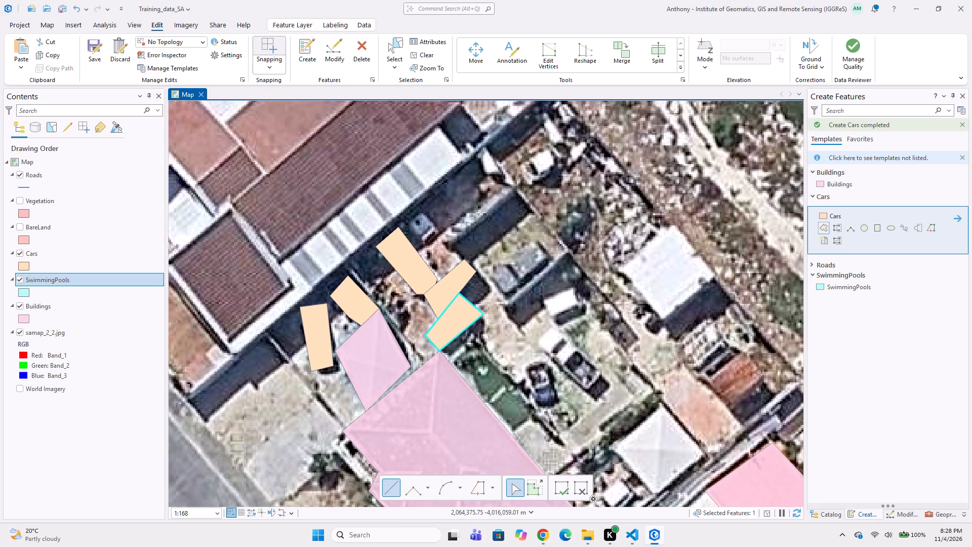
pyautogui.click(549, 360)
pyautogui.click(554, 370)
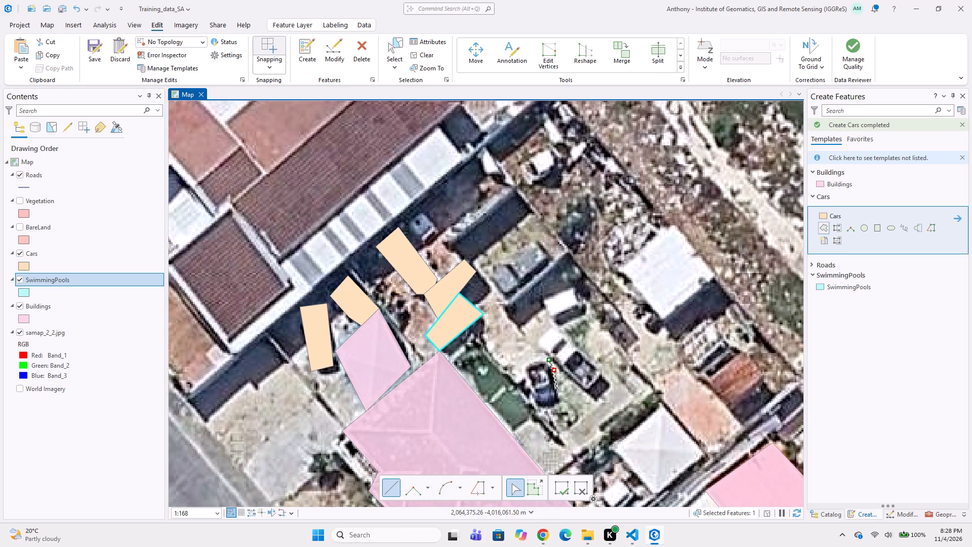
pyautogui.click(558, 404)
pyautogui.click(537, 408)
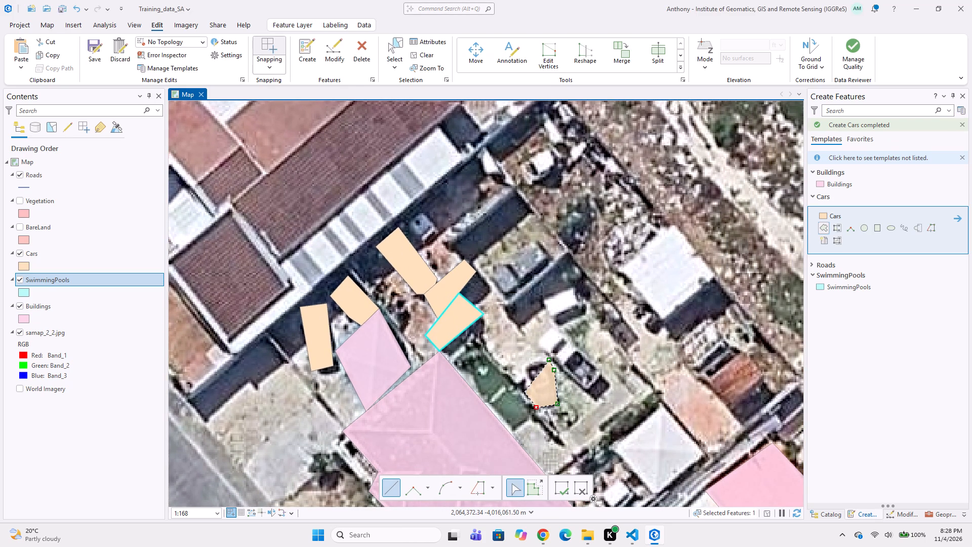
pyautogui.doubleClick(521, 367)
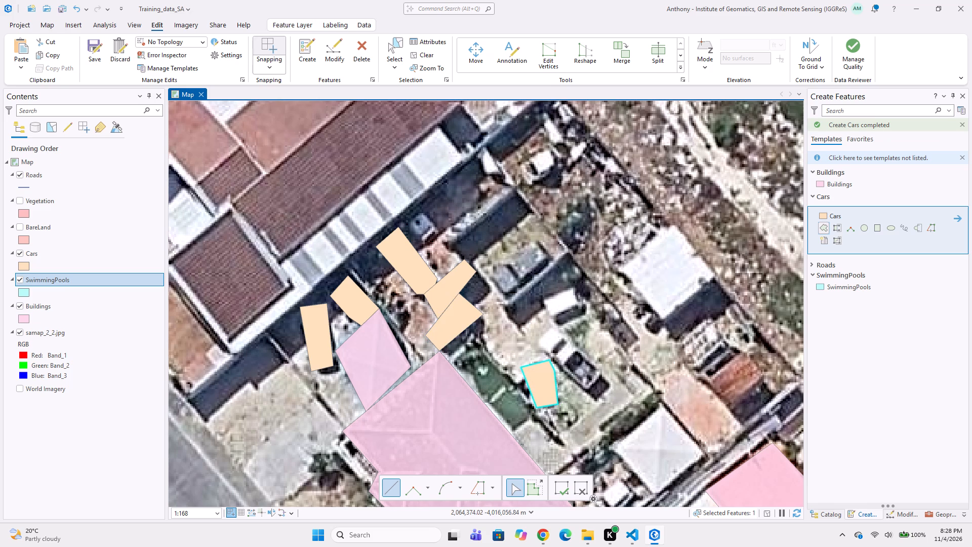
# Digitize a five-vertex Cars polygon over the white pickup in the same yard, touching the adjacent dark car's polygon.
pyautogui.click(551, 323)
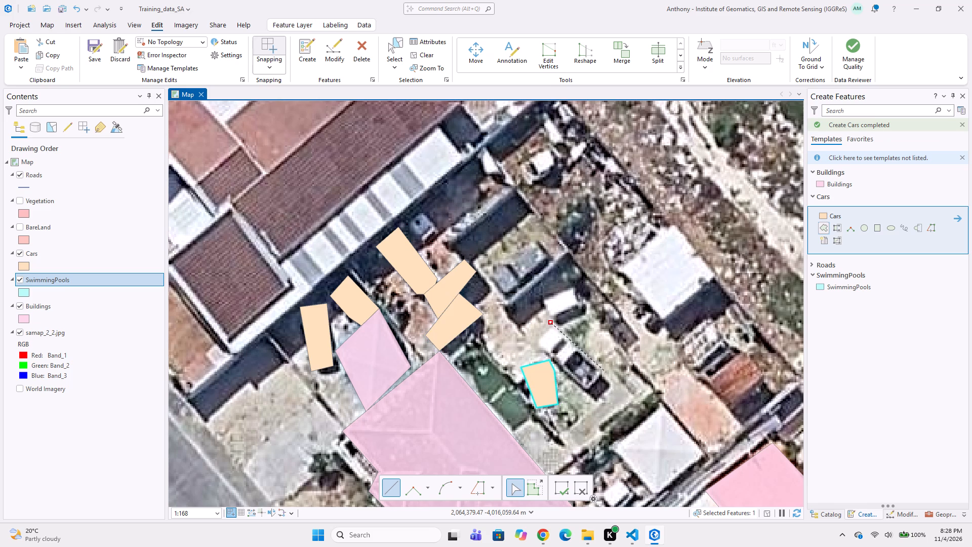
pyautogui.click(606, 372)
pyautogui.click(590, 392)
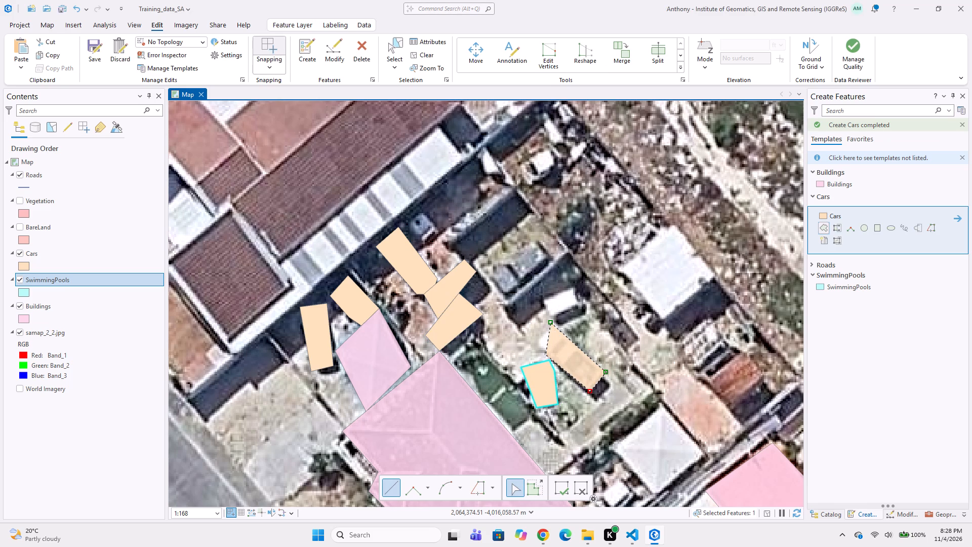
pyautogui.click(546, 358)
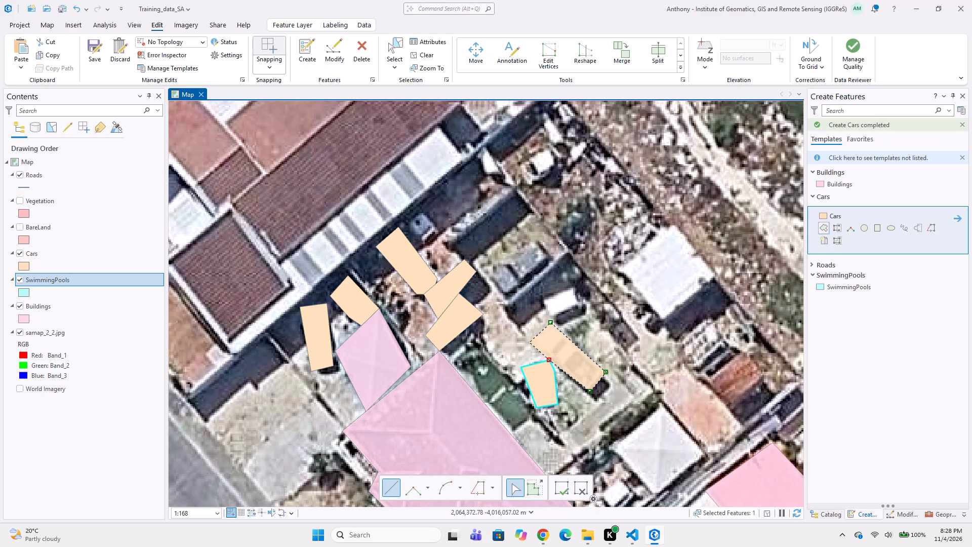
pyautogui.doubleClick(532, 344)
pyautogui.scroll(-1, 528, 360)
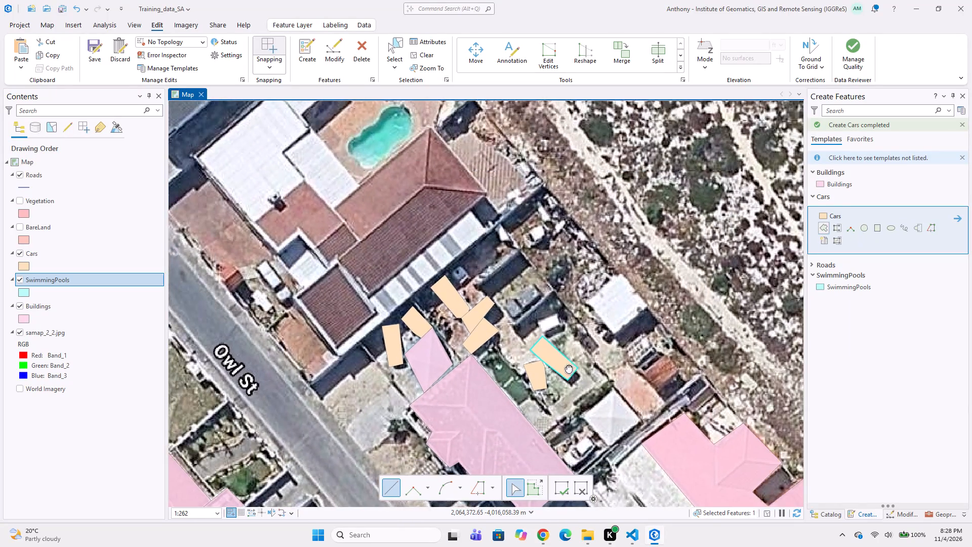
# Digitize a four-vertex Cars polygon over the dark vehicle in the yard north of the white pickup's polygon.
pyautogui.moveTo(567, 367); pyautogui.dragTo(541, 323, button='middle')
pyautogui.scroll(1, 521, 284)
pyautogui.moveTo(471, 236); pyautogui.dragTo(494, 284, button='middle')
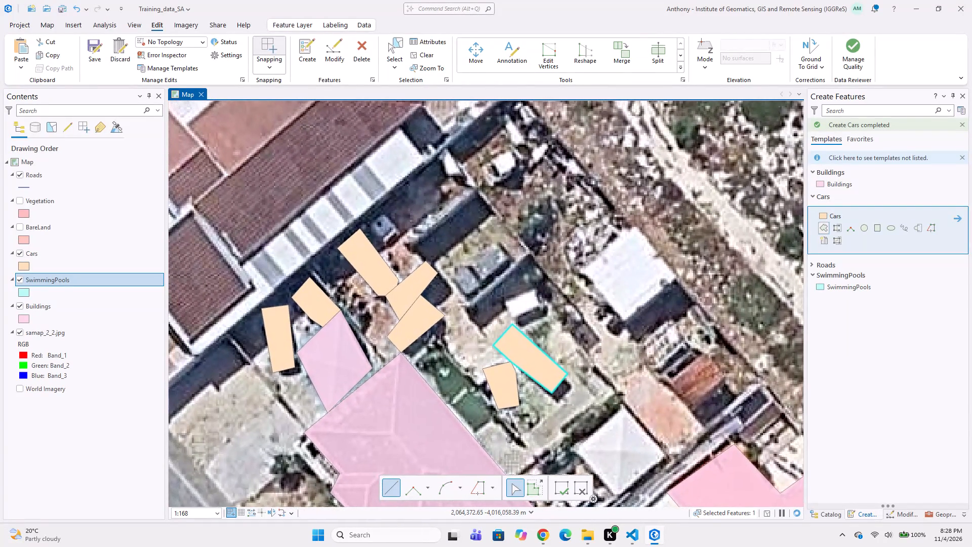
pyautogui.click(496, 238)
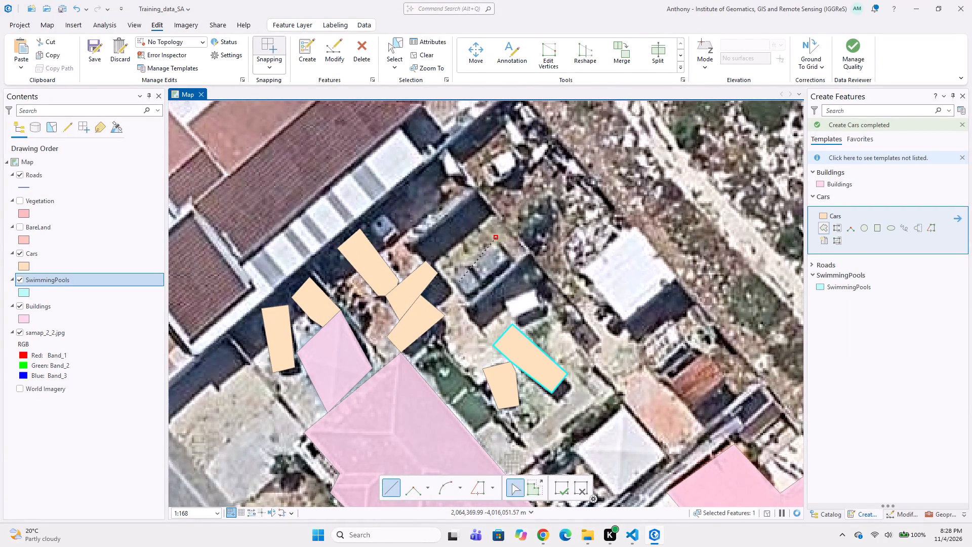
pyautogui.click(450, 277)
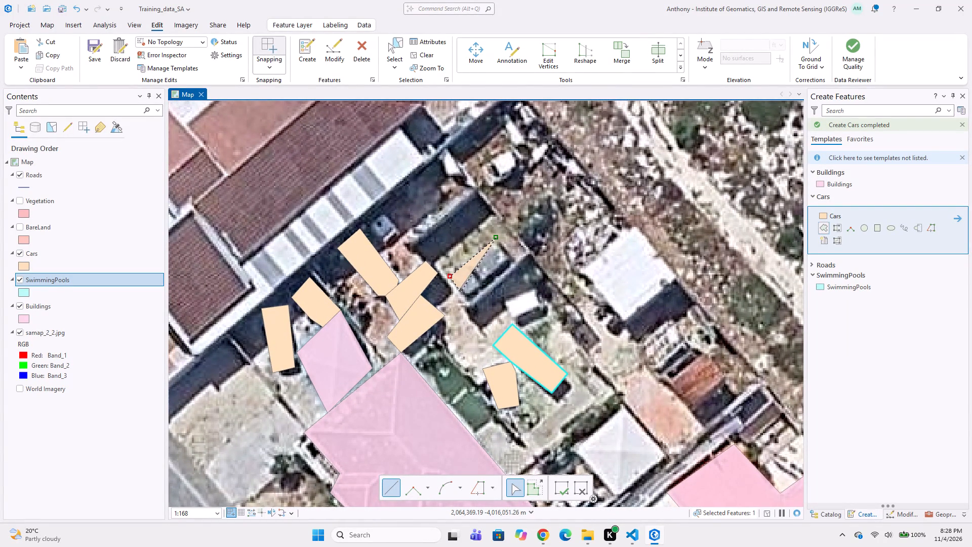
pyautogui.click(468, 301)
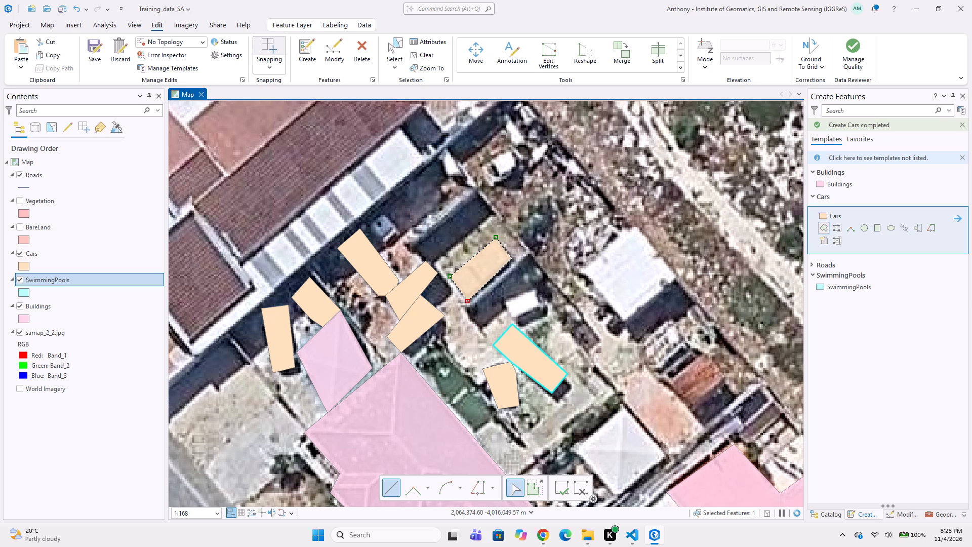
pyautogui.doubleClick(512, 259)
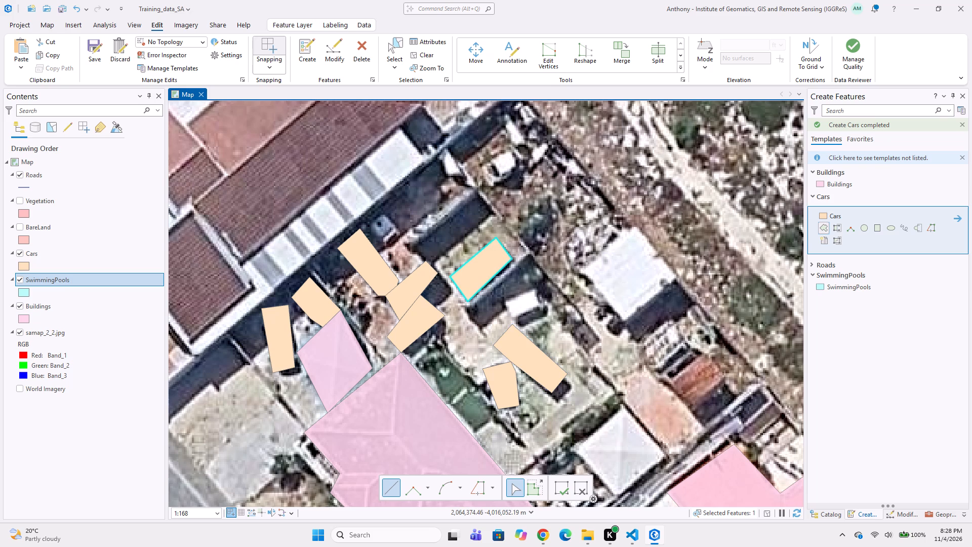
# Digitize a four-vertex Cars polygon over the square white-roofed structure southeast of the pickup's polygon, beside the boundary wall.
pyautogui.moveTo(535, 299); pyautogui.dragTo(485, 271, button='middle')
pyautogui.moveTo(488, 326); pyautogui.dragTo(431, 273, button='middle')
pyautogui.moveTo(501, 312); pyautogui.dragTo(449, 268, button='middle')
pyautogui.moveTo(434, 282); pyautogui.dragTo(462, 326, button='middle')
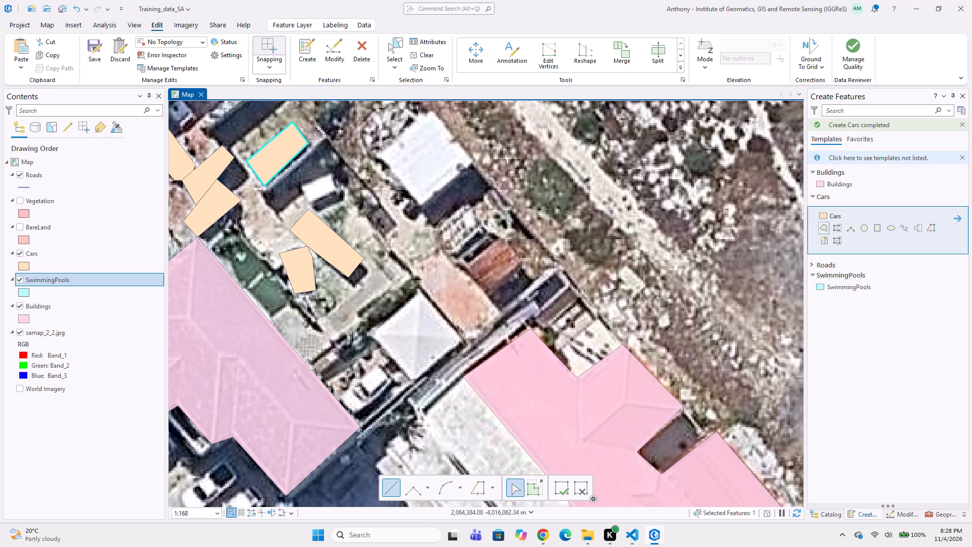
pyautogui.click(417, 289)
pyautogui.click(462, 340)
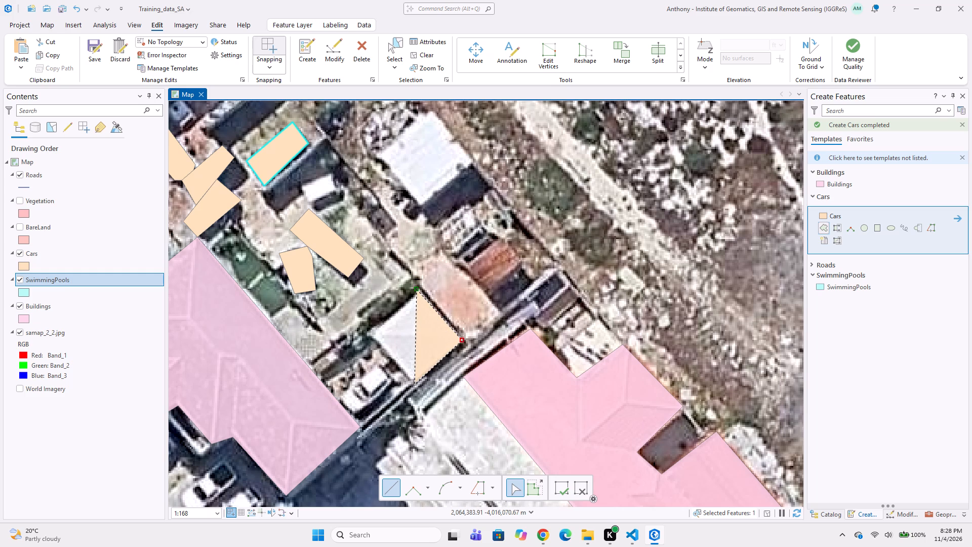
pyautogui.click(415, 384)
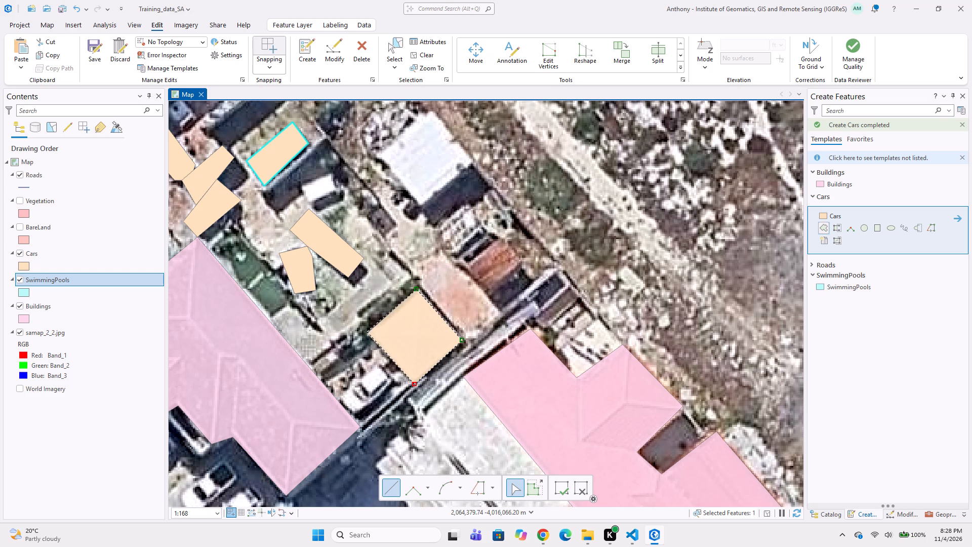
pyautogui.doubleClick(367, 332)
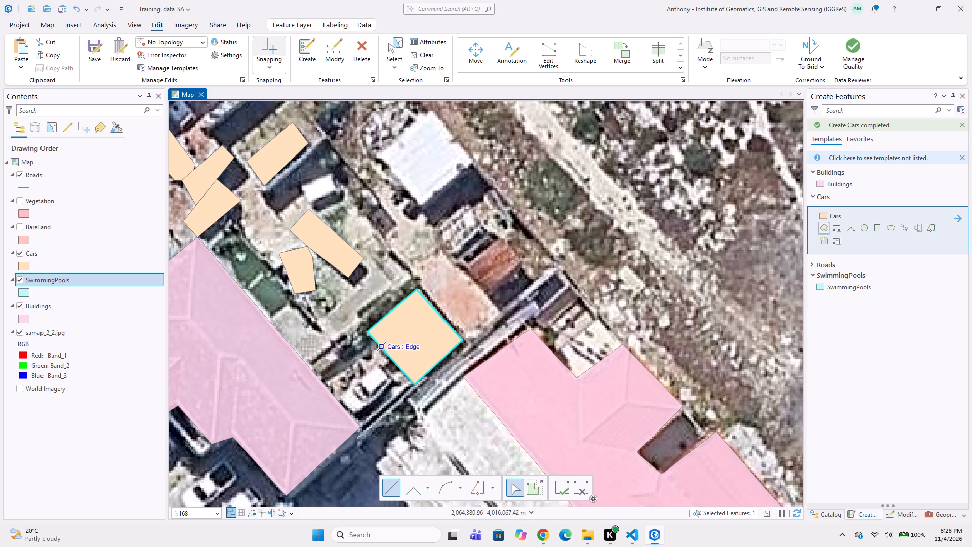
# Digitize a four-vertex Cars polygon over the white vehicle between the square polygon and the dark grey-roofed house, snapping to the building's edge.
pyautogui.scroll(-1, 424, 339)
pyautogui.scroll(1, 374, 358)
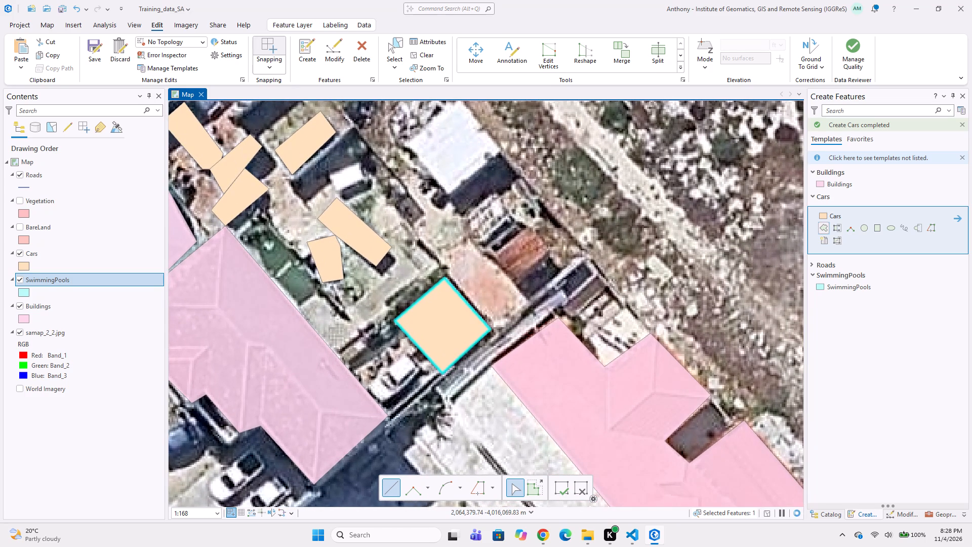
pyautogui.click(406, 353)
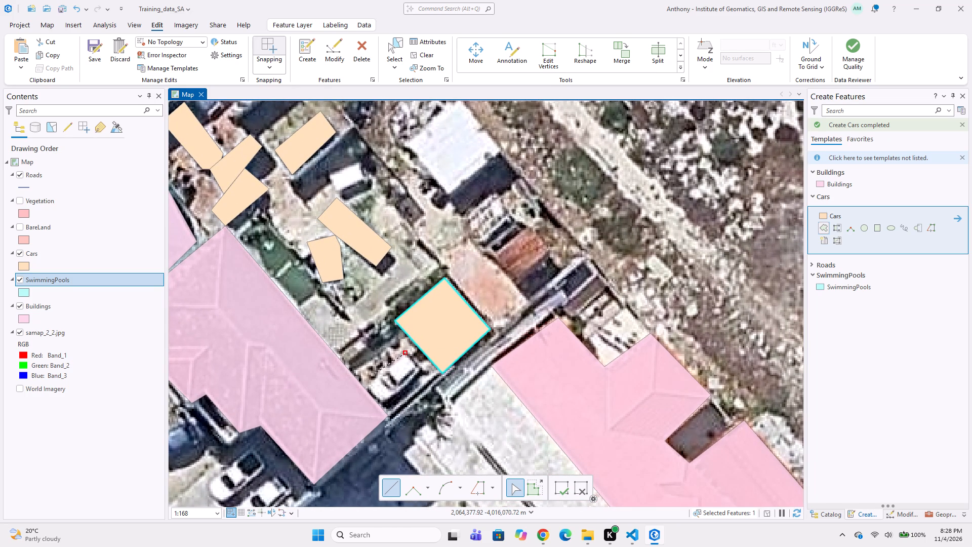
pyautogui.click(365, 384)
pyautogui.click(379, 408)
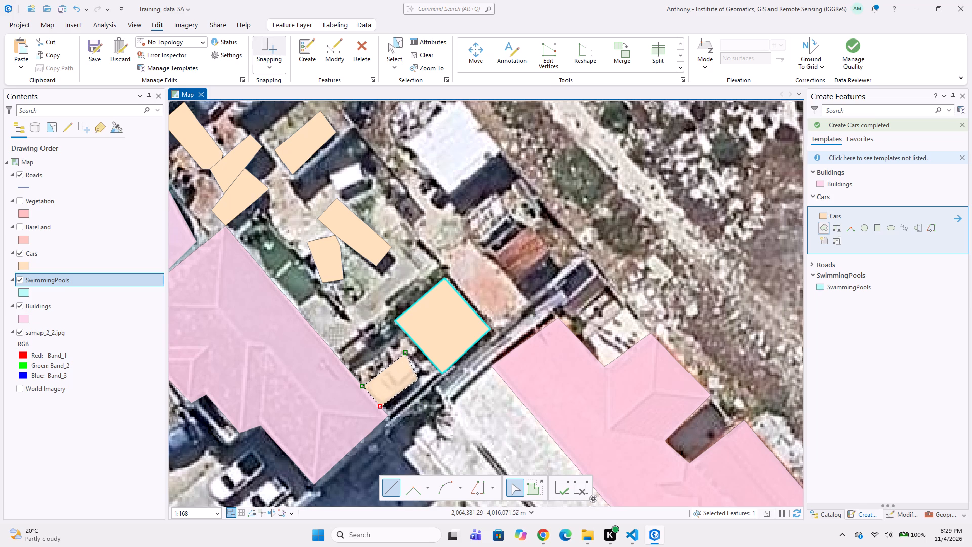
pyautogui.doubleClick(422, 374)
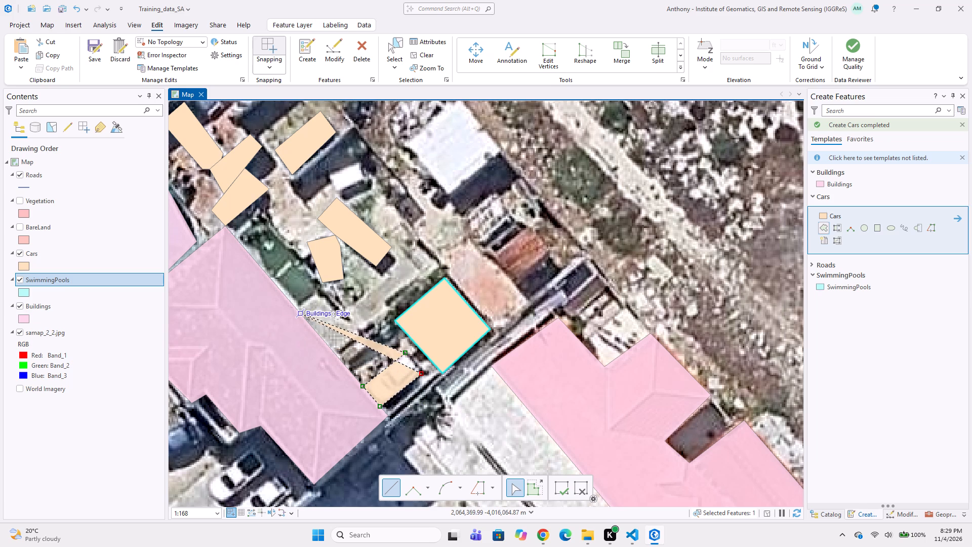
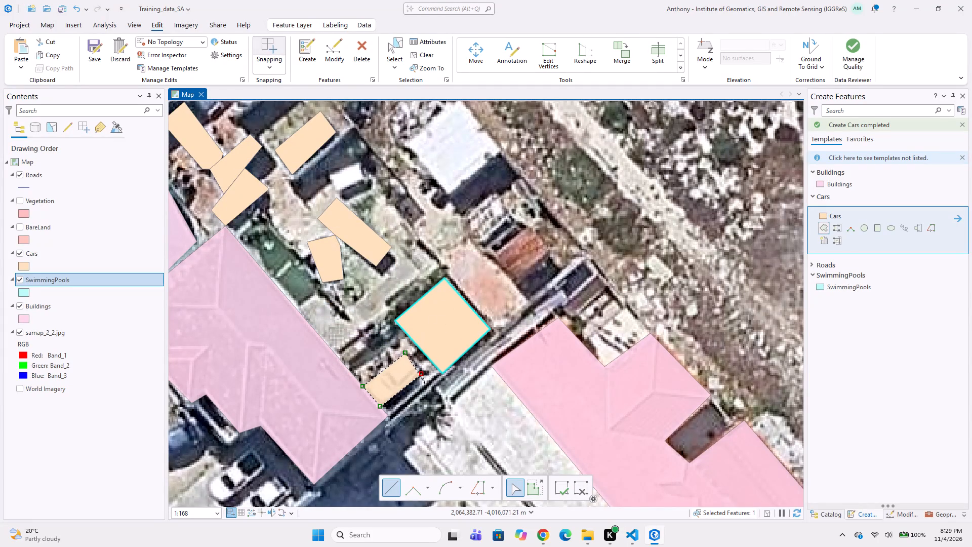
# Complete the Cars polygon over the white vehicle beside the dark grey-roofed house with a final corner vertex.
pyautogui.doubleClick(418, 360)
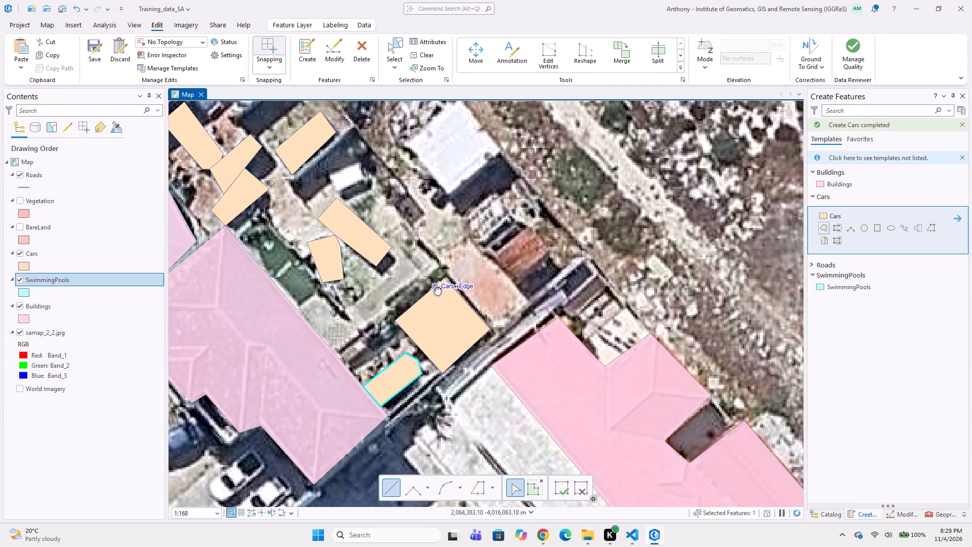
# Digitize a five-vertex Cars polygon over the large white-roofed structure at the yard's northeastern edge, beside the dirt track.
pyautogui.moveTo(436, 287); pyautogui.dragTo(418, 360, button='middle')
pyautogui.scroll(1, 395, 209)
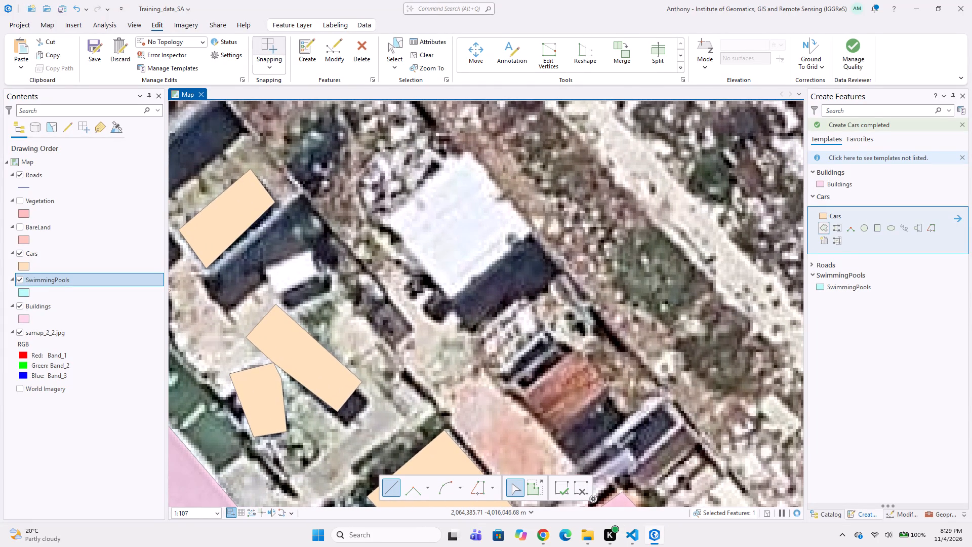
pyautogui.click(471, 149)
pyautogui.click(450, 154)
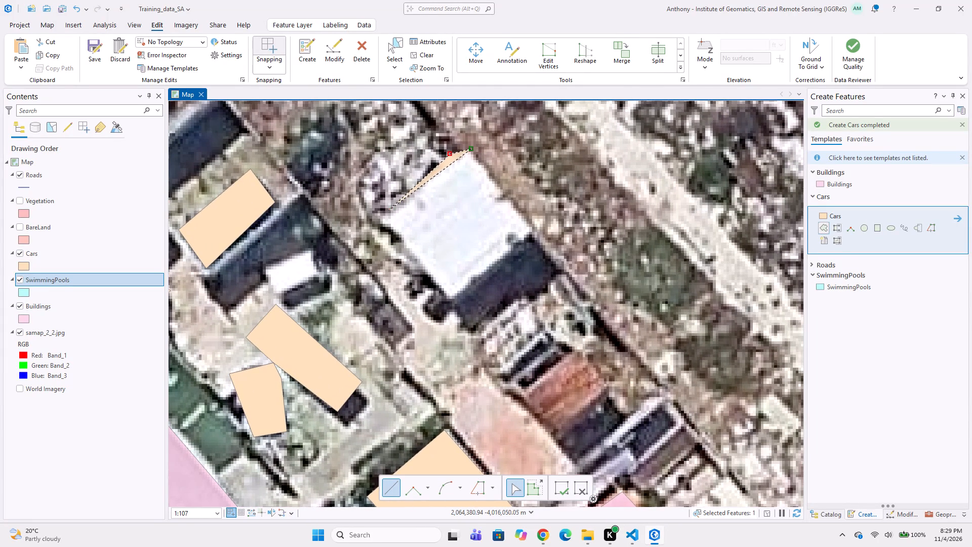
pyautogui.click(388, 211)
pyautogui.click(450, 305)
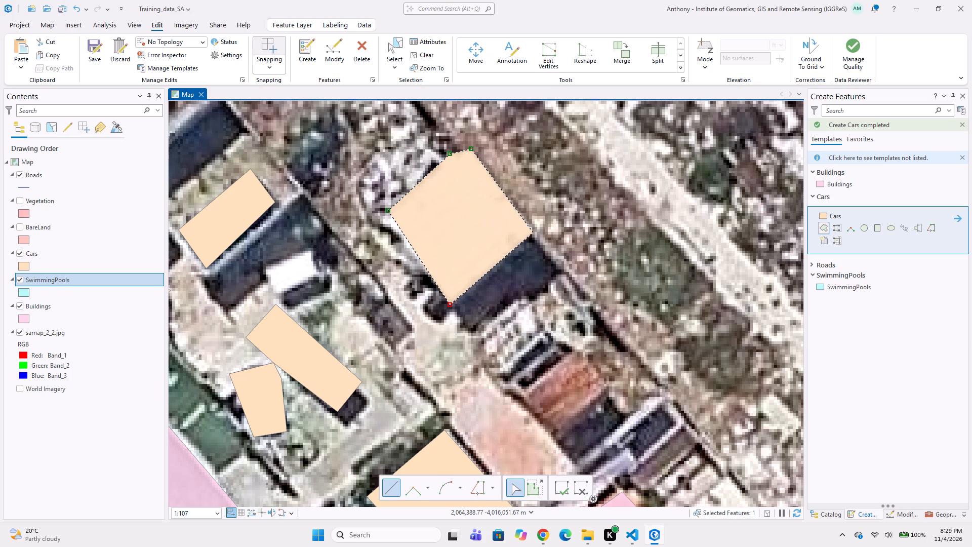
pyautogui.doubleClick(537, 236)
# Digitize a four-vertex Cars polygon over the small white vehicle between the two elongated Cars polygons in the yard.
pyautogui.scroll(-3, 325, 285)
pyautogui.moveTo(321, 282); pyautogui.dragTo(402, 289, button='middle')
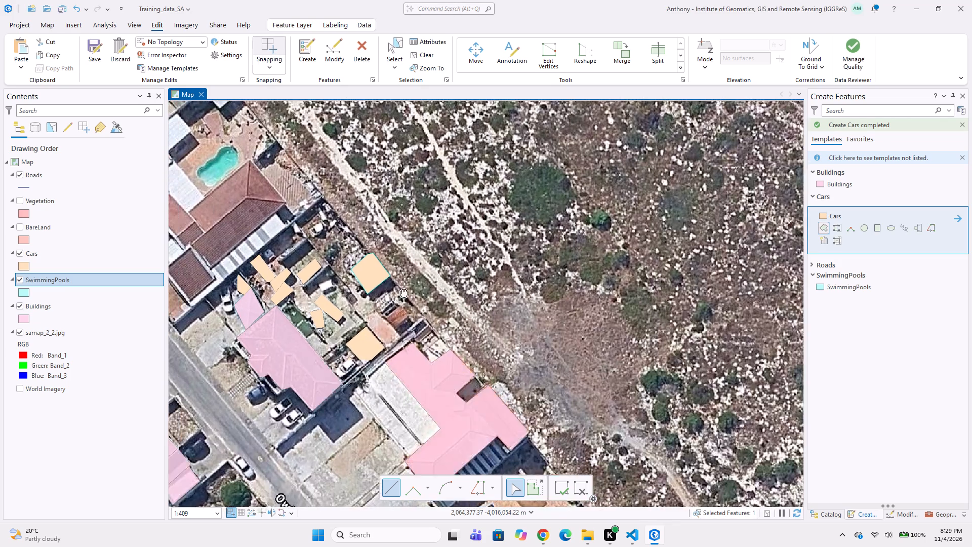
pyautogui.moveTo(402, 289); pyautogui.dragTo(423, 289, button='middle')
pyautogui.scroll(3, 423, 286)
pyautogui.click(423, 279)
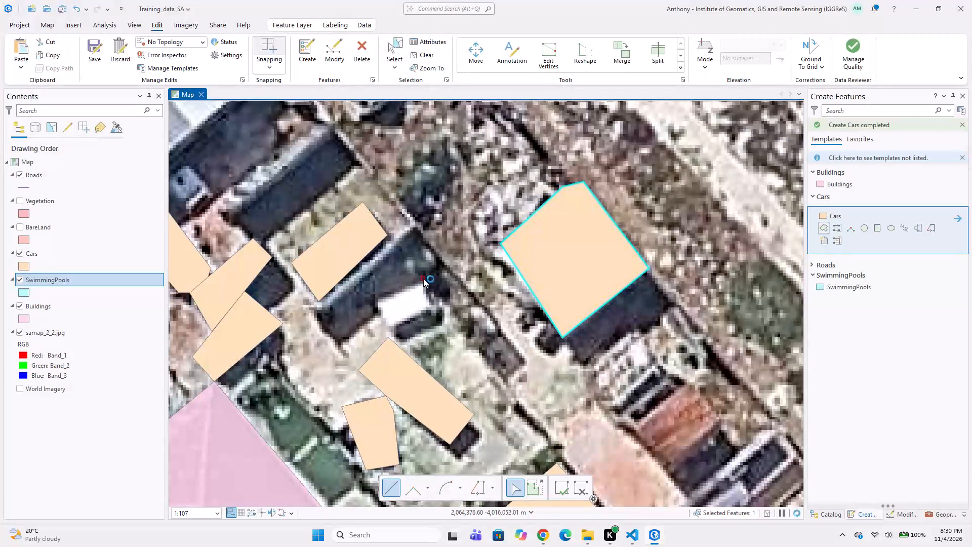
pyautogui.click(432, 306)
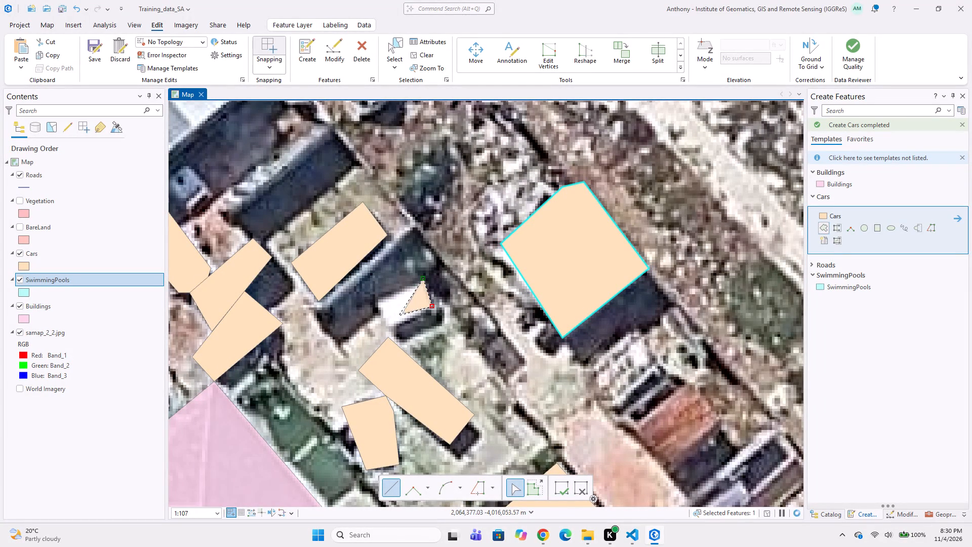
pyautogui.click(390, 331)
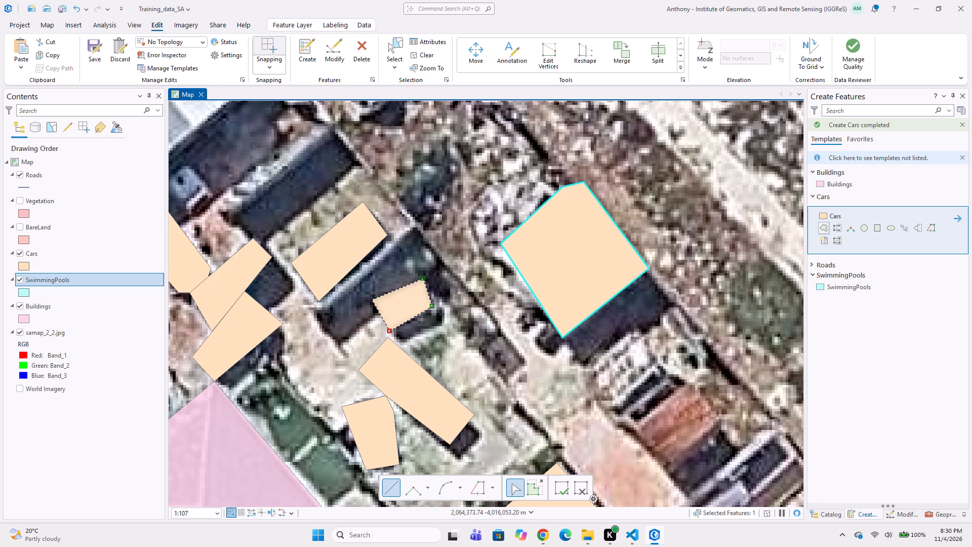
pyautogui.doubleClick(372, 300)
# Hide and reshow the Cars layer to compare its polygons with the imagery around the yard and the neighbouring red-roofed house.
pyautogui.scroll(-3, 305, 303)
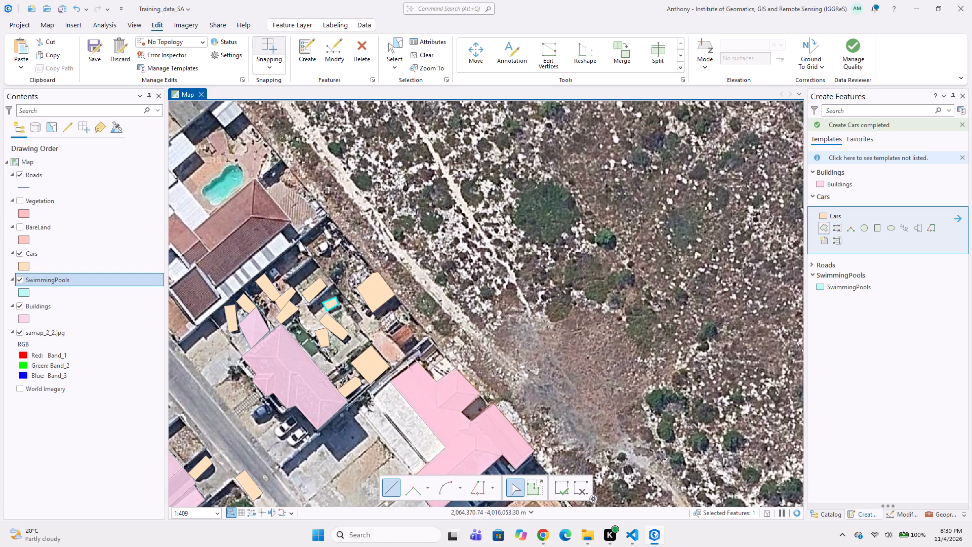
pyautogui.scroll(2, 367, 317)
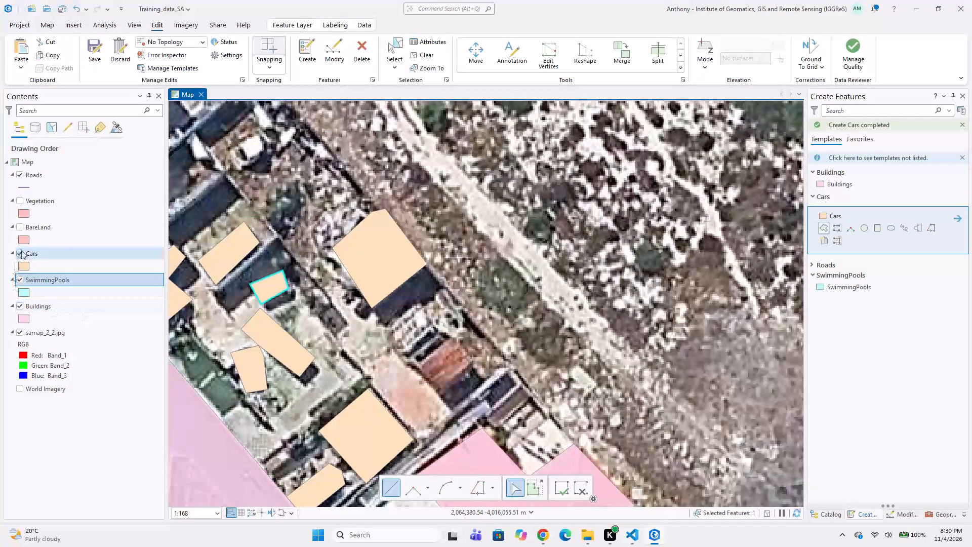
pyautogui.click(20, 255)
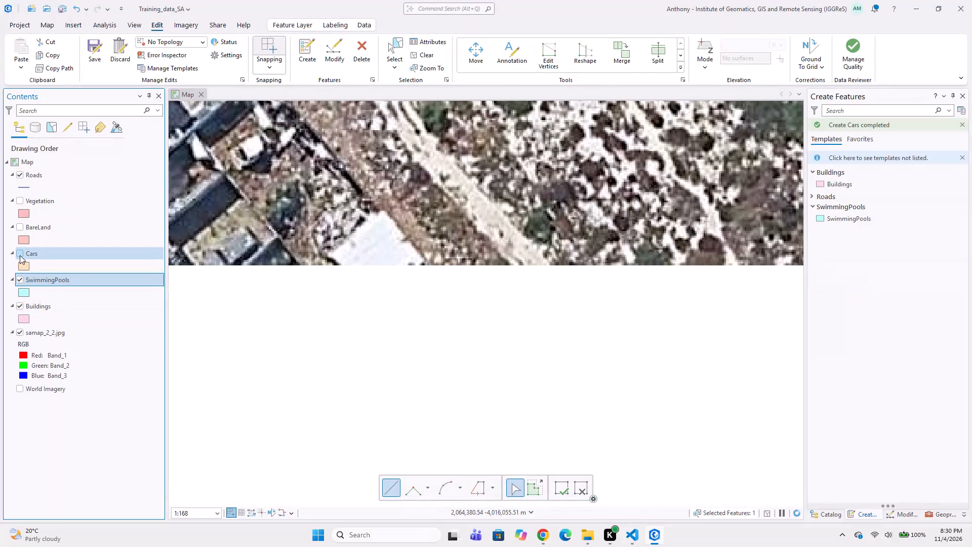
pyautogui.click(20, 255)
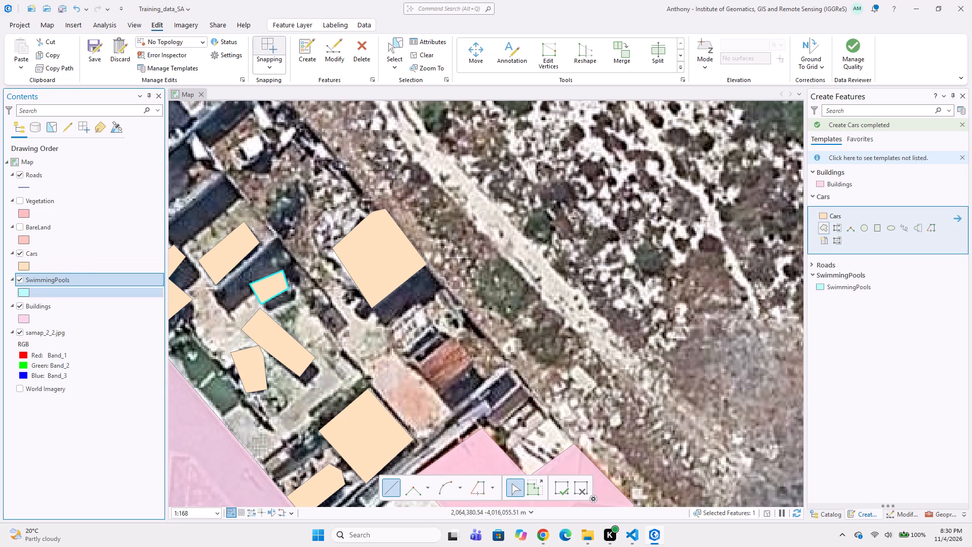
pyautogui.scroll(-1, 322, 333)
pyautogui.moveTo(303, 331); pyautogui.dragTo(273, 234, button='middle')
pyautogui.moveTo(326, 303); pyautogui.dragTo(338, 314, button='middle')
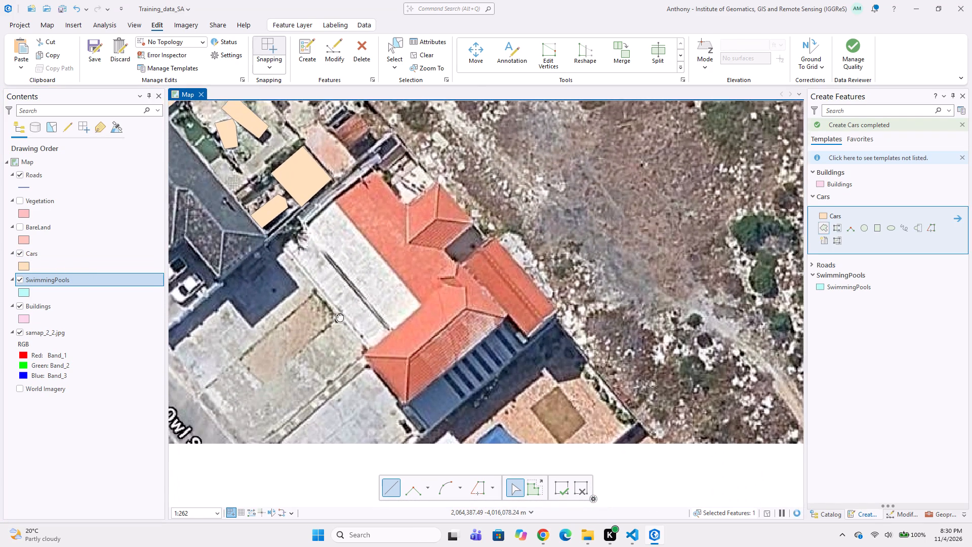
pyautogui.moveTo(338, 314); pyautogui.dragTo(340, 321, button='middle')
pyautogui.moveTo(369, 278); pyautogui.dragTo(363, 319, button='middle')
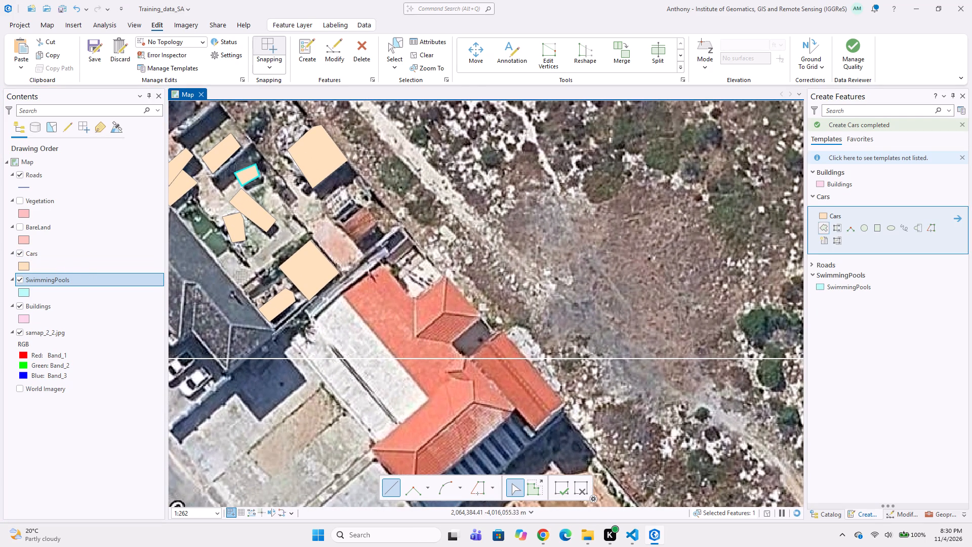
# Transfer the two large white-roofed structures' polygons from Cars to the Buildings template with cut and Paste Special, keeping source attribute values.
pyautogui.click(385, 44)
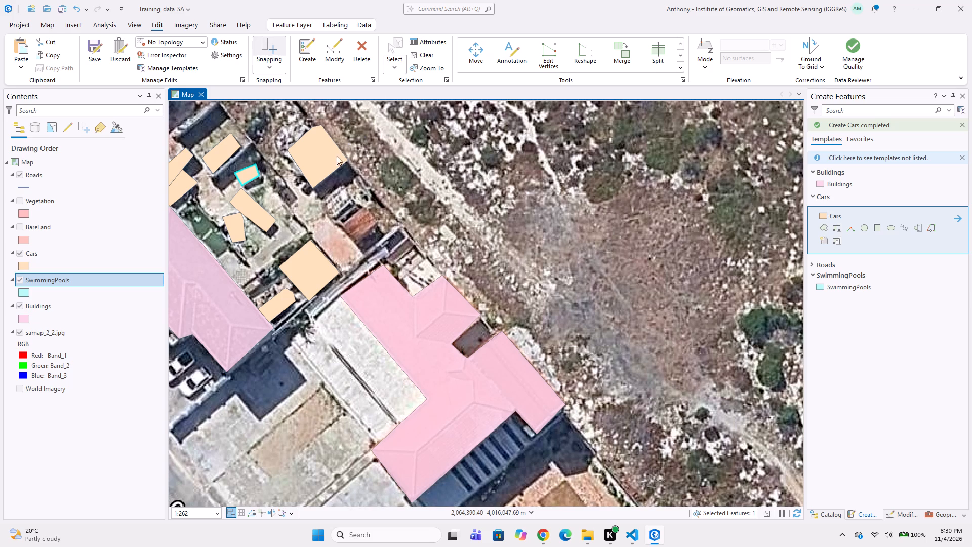
pyautogui.moveTo(360, 172); pyautogui.dragTo(308, 255)
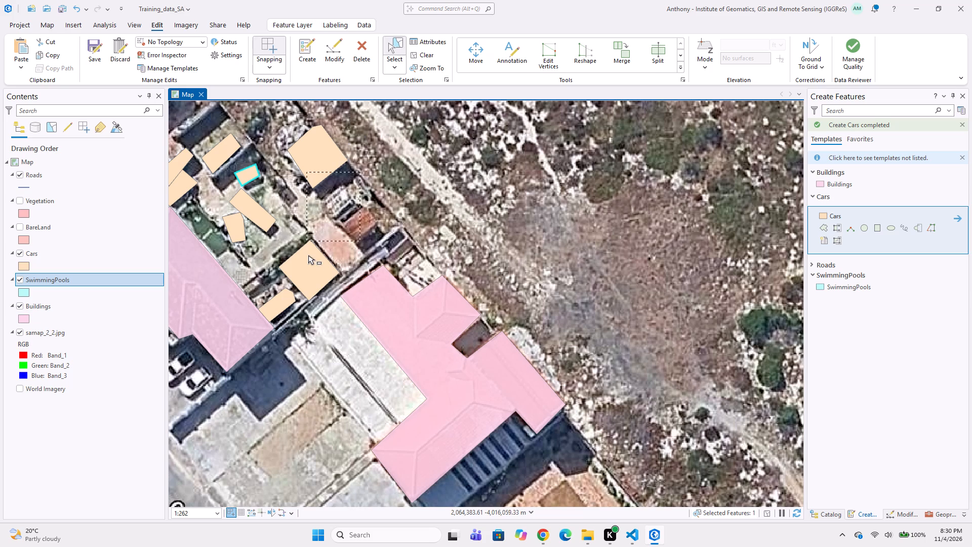
pyautogui.moveTo(308, 255); pyautogui.dragTo(308, 262)
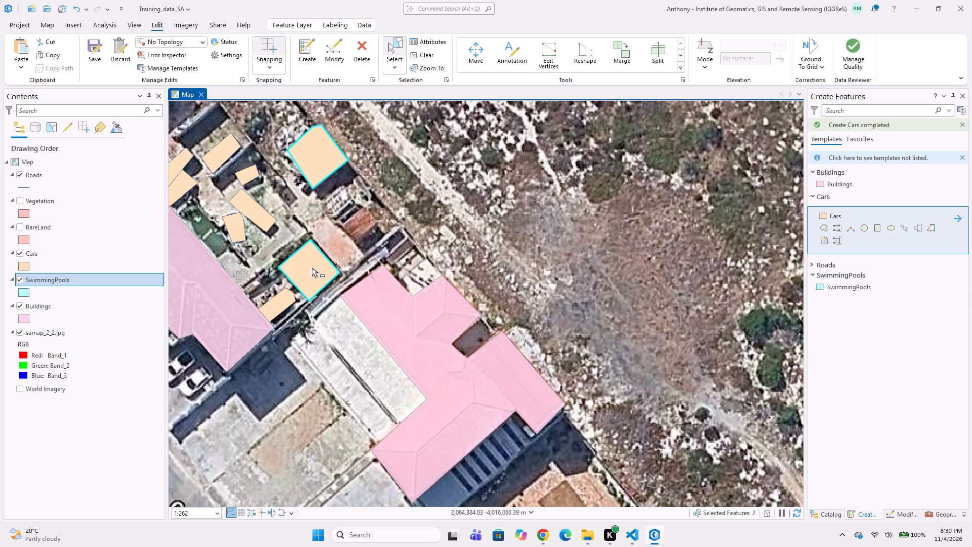
pyautogui.hotkey('ctrl', 'x')
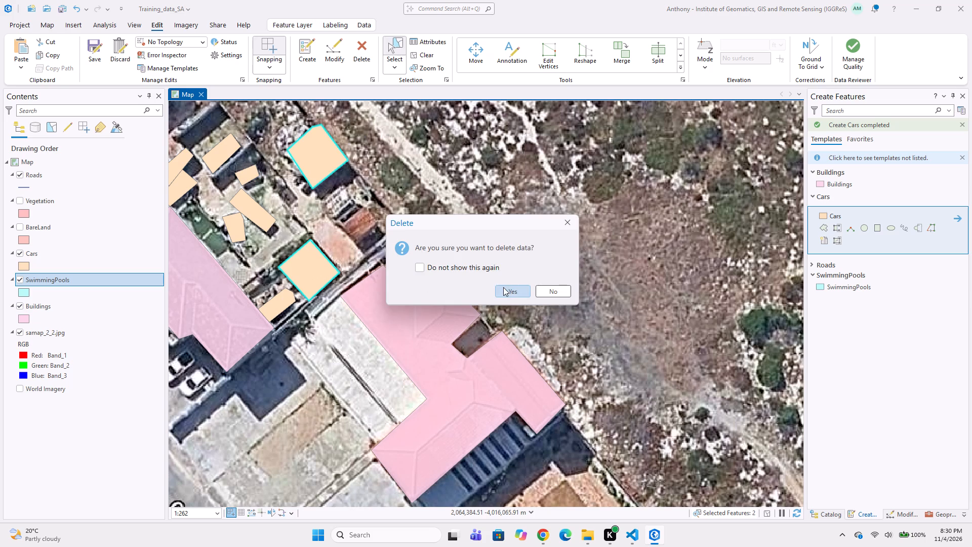
pyautogui.click(503, 287)
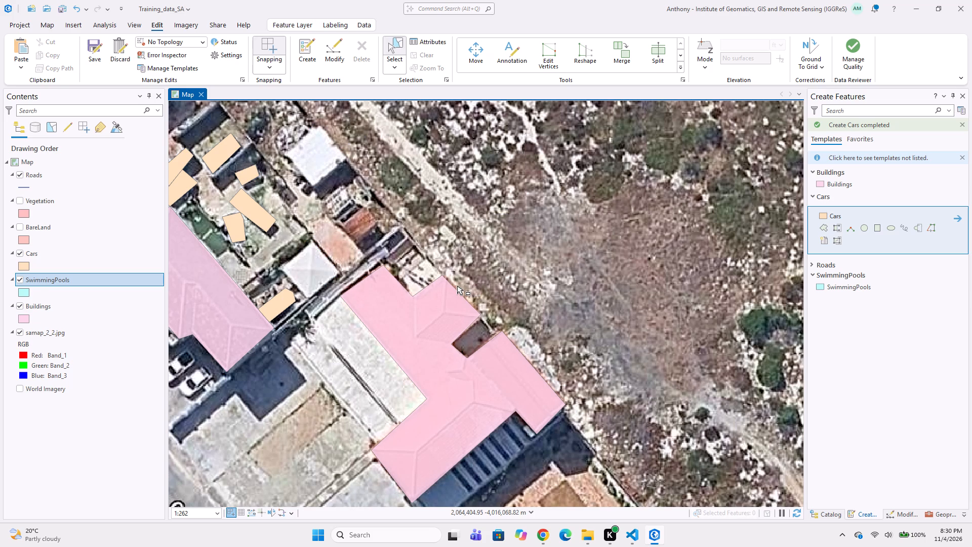
pyautogui.hotkey('ctrl', 'alt', 'v')
pyautogui.click(507, 316)
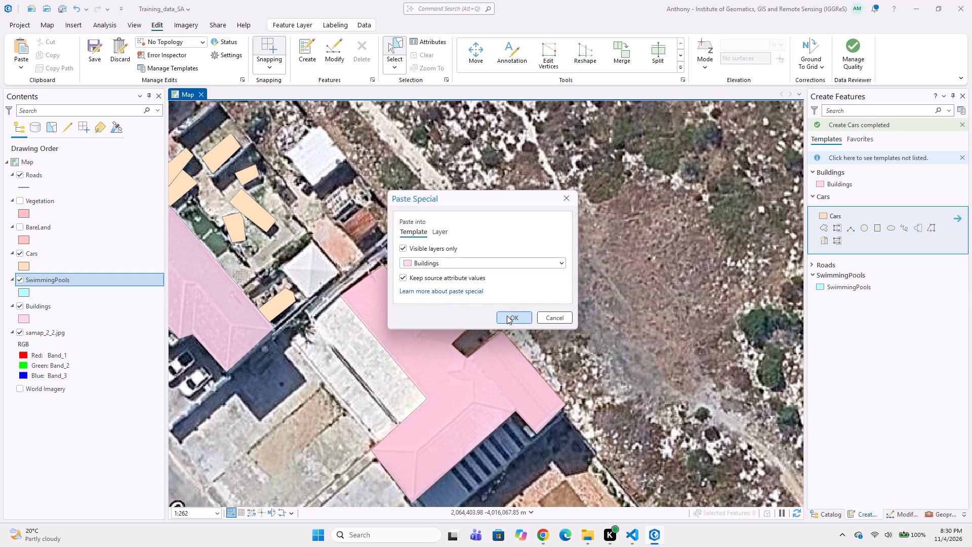
pyautogui.scroll(-2, 340, 266)
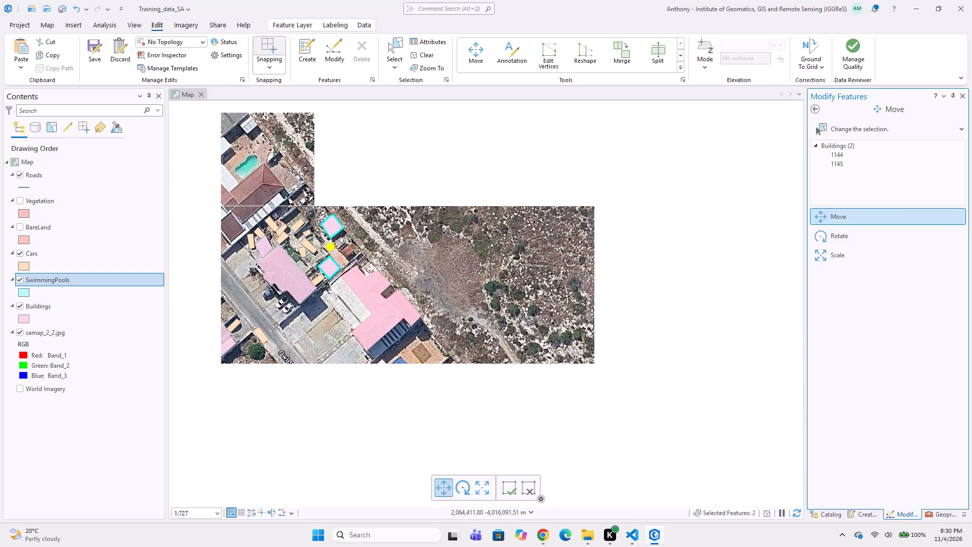
pyautogui.moveTo(512, 487); pyautogui.dragTo(510, 482)
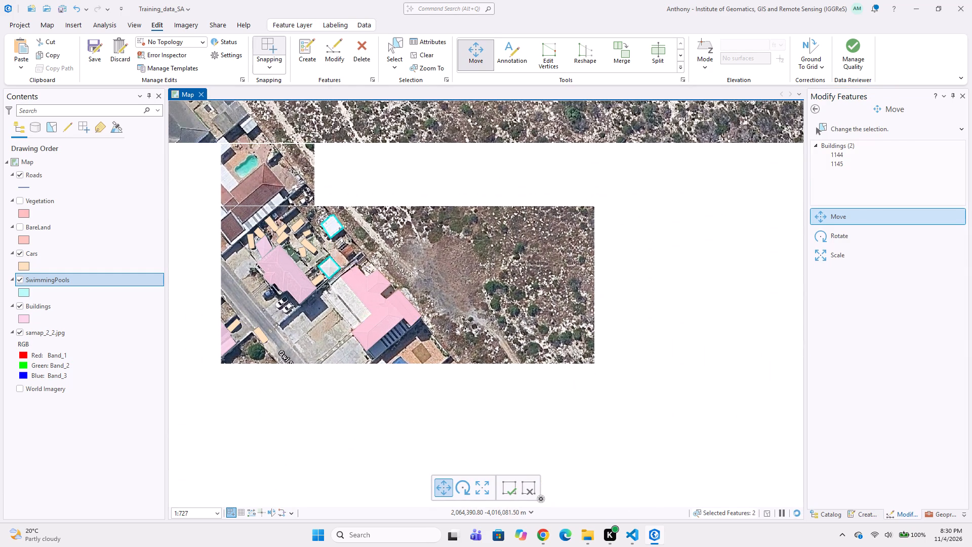
# Digitize a three-vertex SwimmingPools polygon over the blue pool on the brick-paved plot southeast of the red-roofed house, at the imagery's southern edge.
pyautogui.moveTo(351, 282); pyautogui.dragTo(298, 195, button='middle')
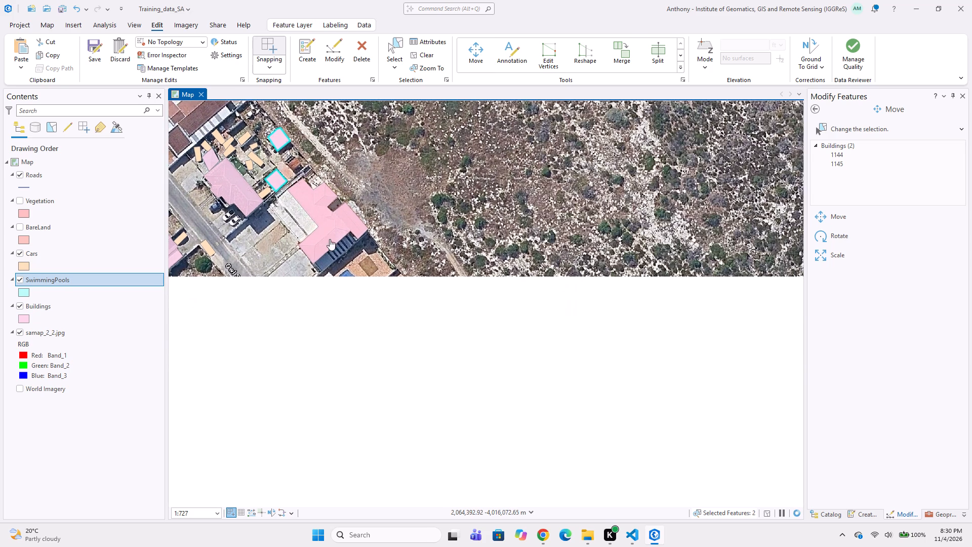
pyautogui.moveTo(342, 255); pyautogui.dragTo(404, 289, button='middle')
pyautogui.scroll(1, 413, 289)
pyautogui.moveTo(371, 279); pyautogui.dragTo(415, 310, button='middle')
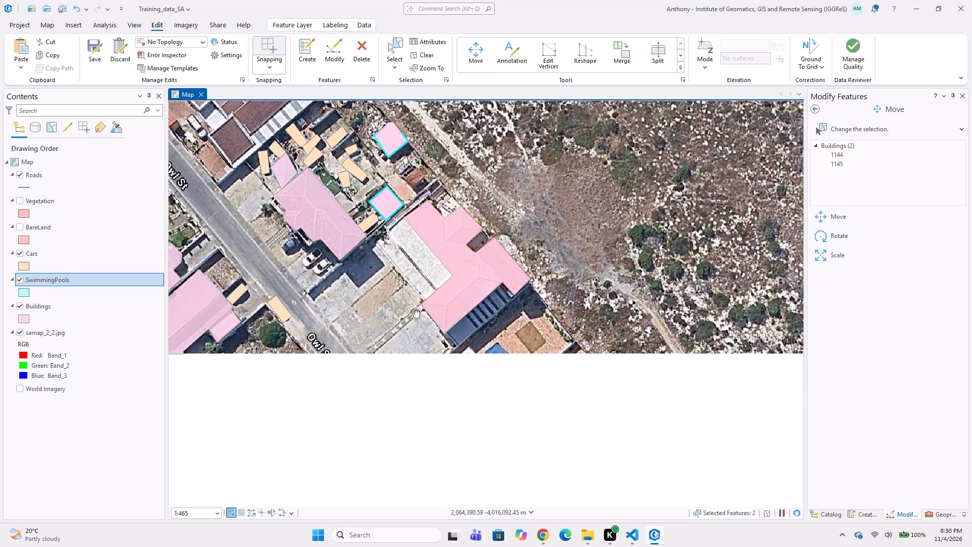
pyautogui.moveTo(457, 277); pyautogui.dragTo(425, 230, button='middle')
pyautogui.click(868, 511)
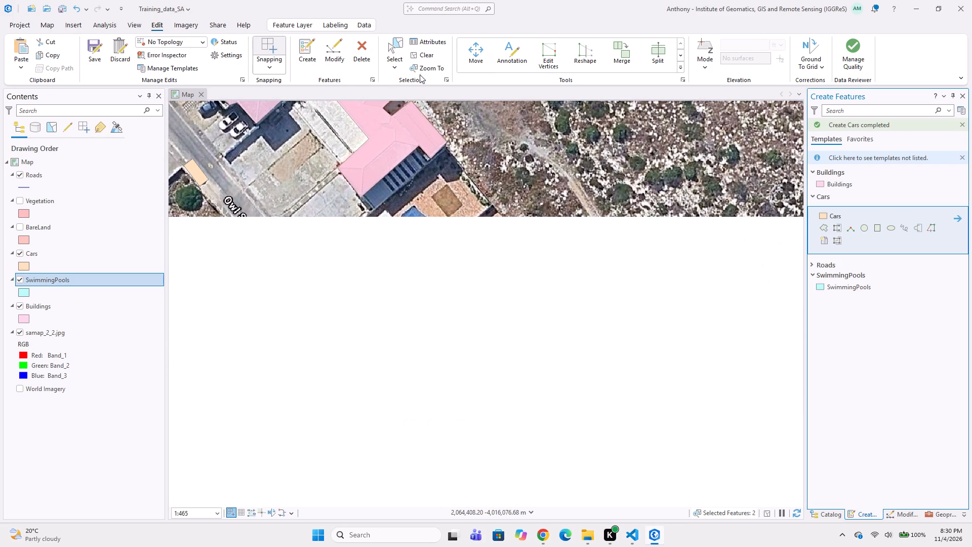
pyautogui.scroll(1, 390, 195)
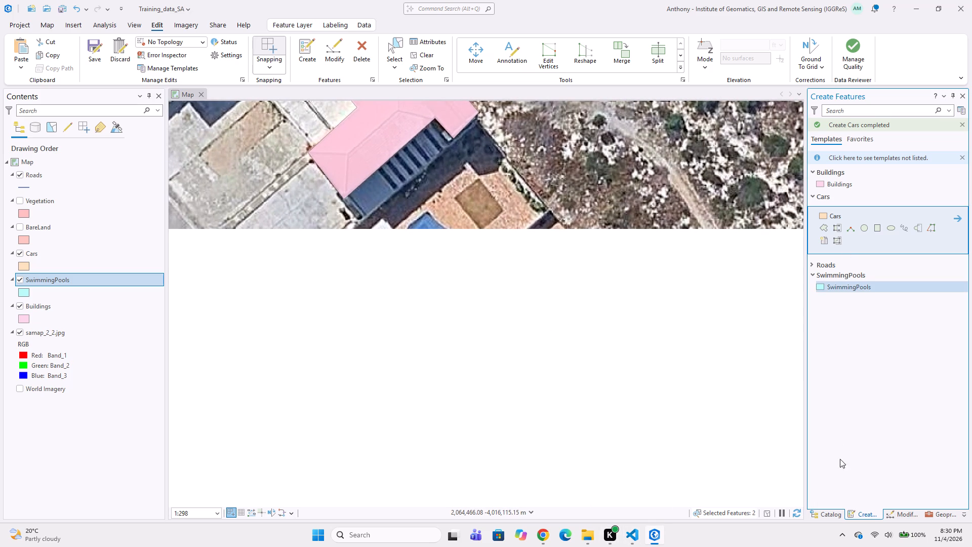
pyautogui.click(828, 229)
pyautogui.scroll(1, 417, 222)
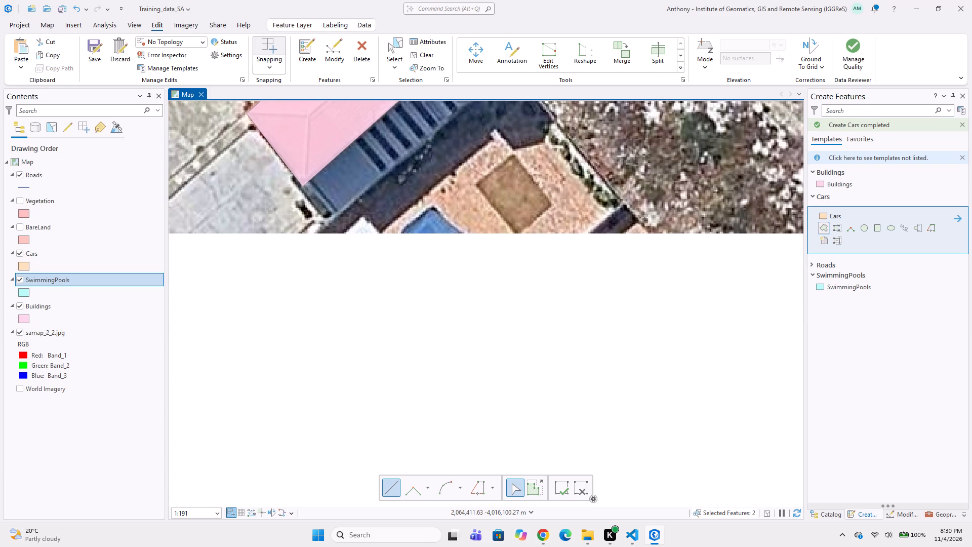
pyautogui.click(431, 204)
pyautogui.click(462, 234)
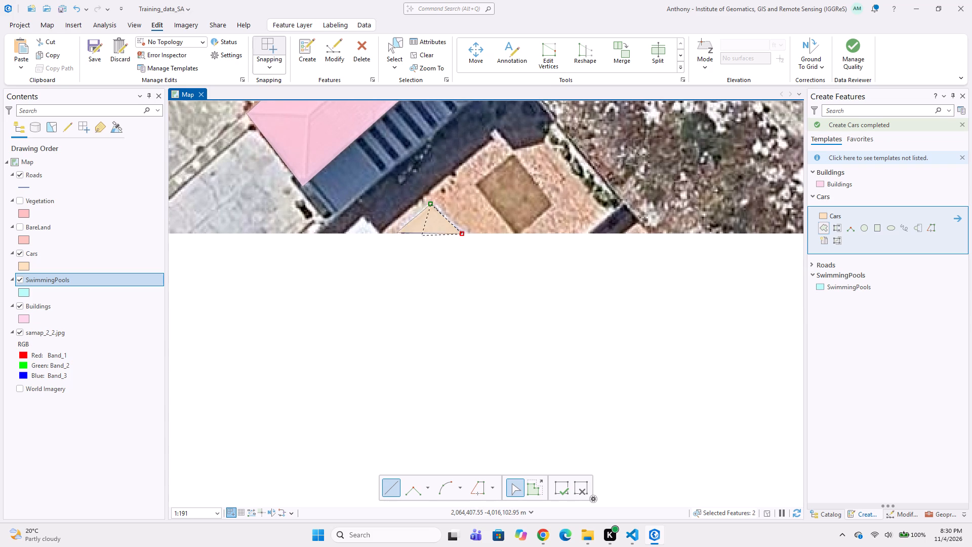
pyautogui.moveTo(840, 286); pyautogui.dragTo(835, 286)
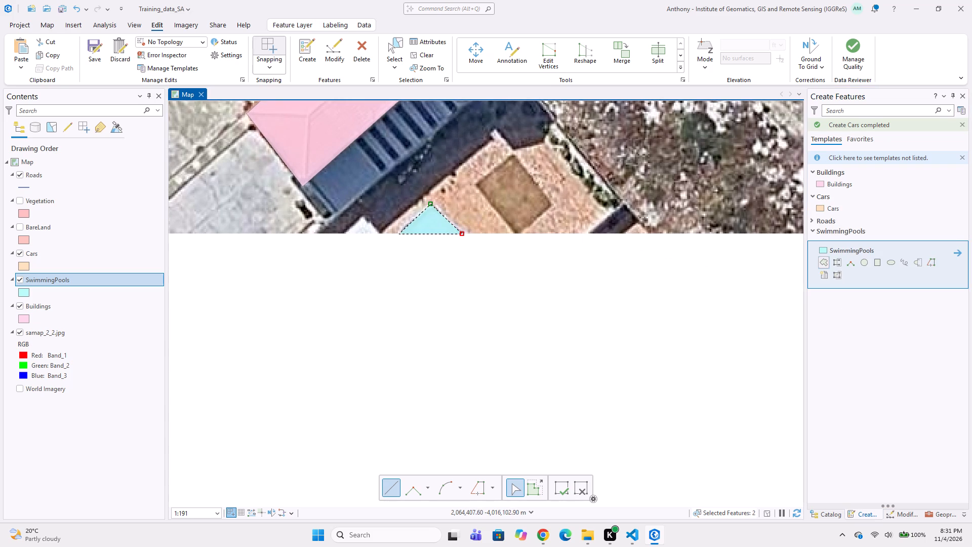
pyautogui.doubleClick(397, 232)
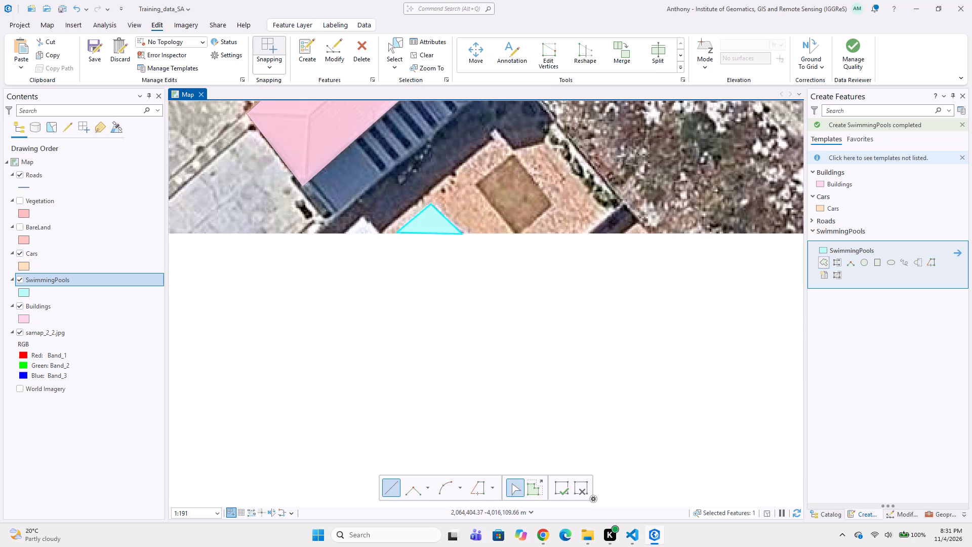
# Review the digitized coverage from Owl St westward across the neighbouring blocks along the imagery's southern edge.
pyautogui.scroll(-1, 377, 227)
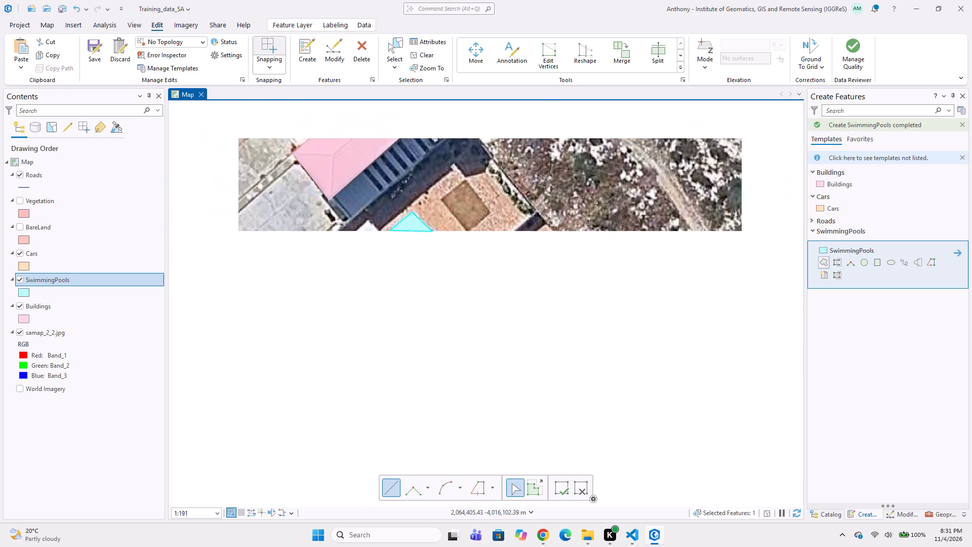
pyautogui.scroll(-2, 358, 216)
pyautogui.moveTo(351, 243); pyautogui.dragTo(322, 338, button='middle')
pyautogui.moveTo(437, 299); pyautogui.dragTo(494, 326, button='middle')
pyautogui.moveTo(409, 312); pyautogui.dragTo(503, 282, button='middle')
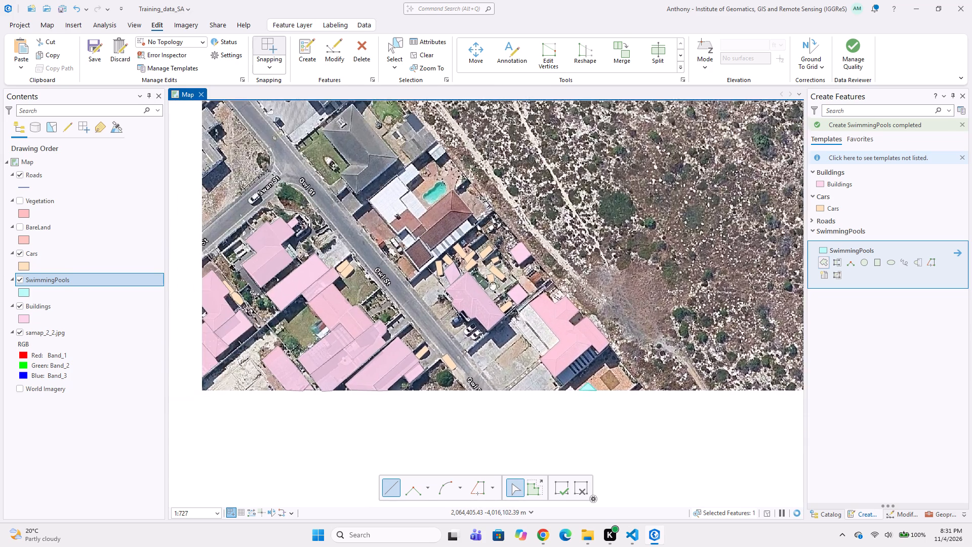
pyautogui.scroll(-3, 459, 279)
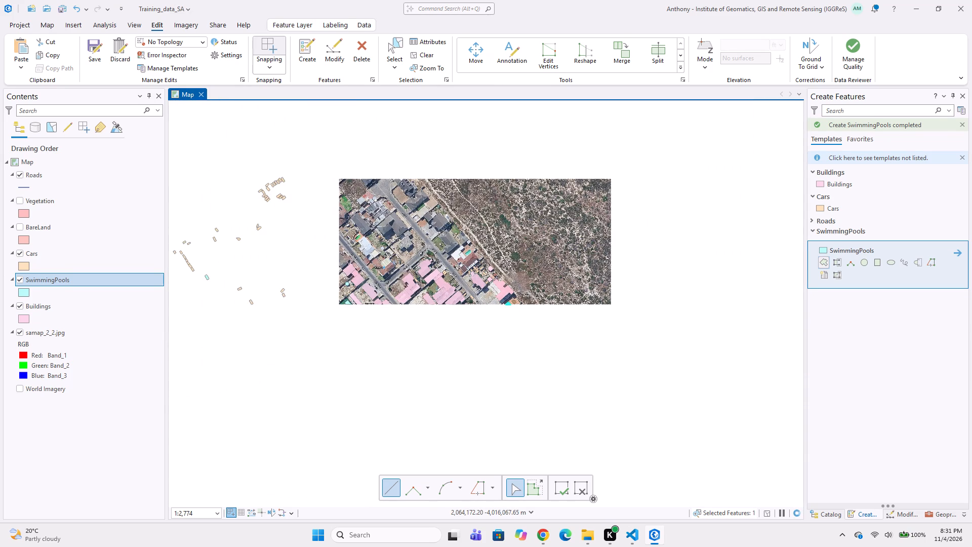
pyautogui.moveTo(317, 292); pyautogui.dragTo(402, 294, button='middle')
pyautogui.moveTo(335, 298); pyautogui.dragTo(420, 303, button='middle')
pyautogui.moveTo(408, 291); pyautogui.dragTo(415, 286, button='middle')
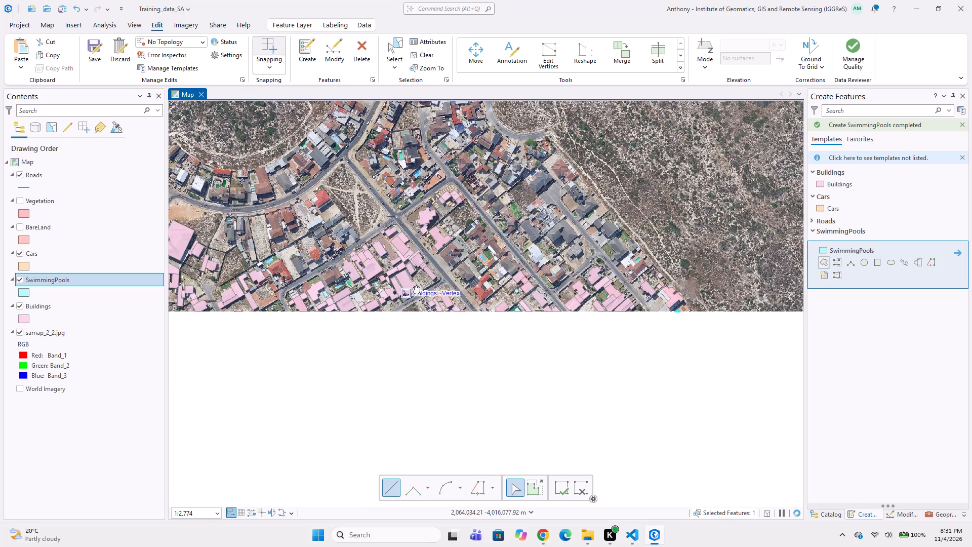
pyautogui.moveTo(415, 286); pyautogui.dragTo(498, 269, button='middle')
pyautogui.scroll(1, 374, 266)
pyautogui.moveTo(464, 298); pyautogui.dragTo(443, 306, button='middle')
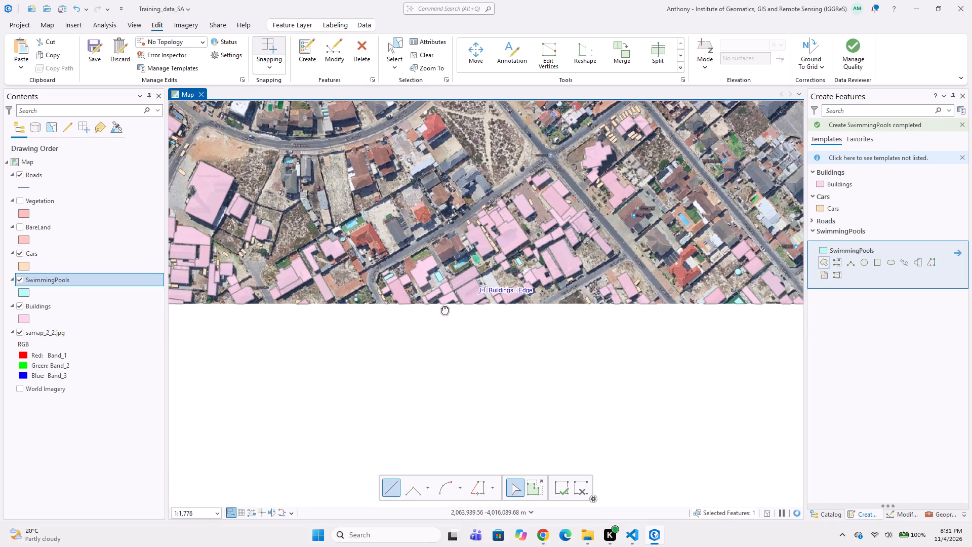
# Digitize a four-vertex Cars polygon over the southeastern of the two white cars parked outside the hip-roofed building on Owl St.
pyautogui.moveTo(443, 306); pyautogui.dragTo(397, 326, button='middle')
pyautogui.moveTo(565, 305); pyautogui.dragTo(466, 312, button='middle')
pyautogui.moveTo(634, 333); pyautogui.dragTo(498, 337, button='middle')
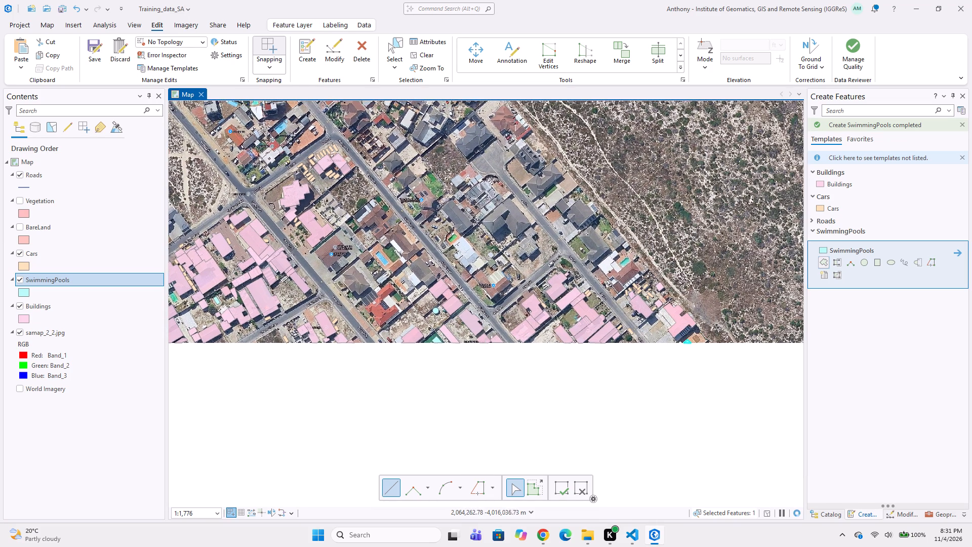
pyautogui.scroll(2, 436, 312)
pyautogui.moveTo(485, 287); pyautogui.dragTo(411, 321, button='middle')
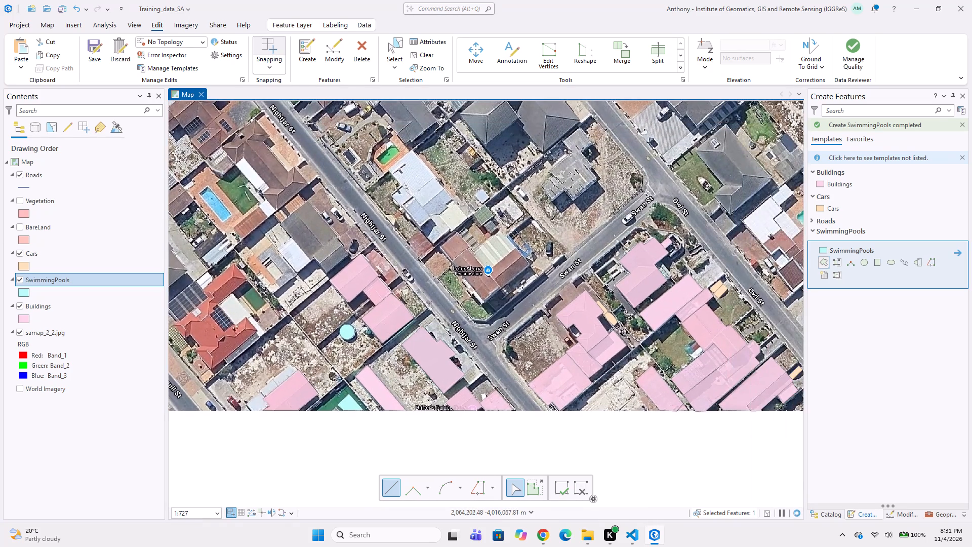
pyautogui.moveTo(618, 255); pyautogui.dragTo(510, 285, button='middle')
pyautogui.scroll(1, 592, 323)
pyautogui.moveTo(622, 342); pyautogui.dragTo(514, 301, button='middle')
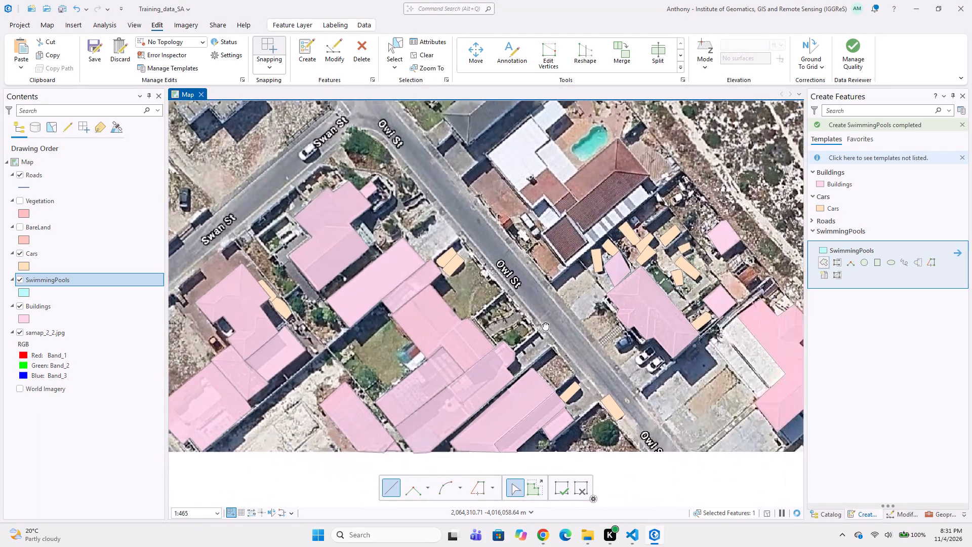
pyautogui.moveTo(540, 255); pyautogui.dragTo(567, 330, button='middle')
pyautogui.scroll(1, 551, 323)
pyautogui.moveTo(553, 372); pyautogui.dragTo(560, 287, button='middle')
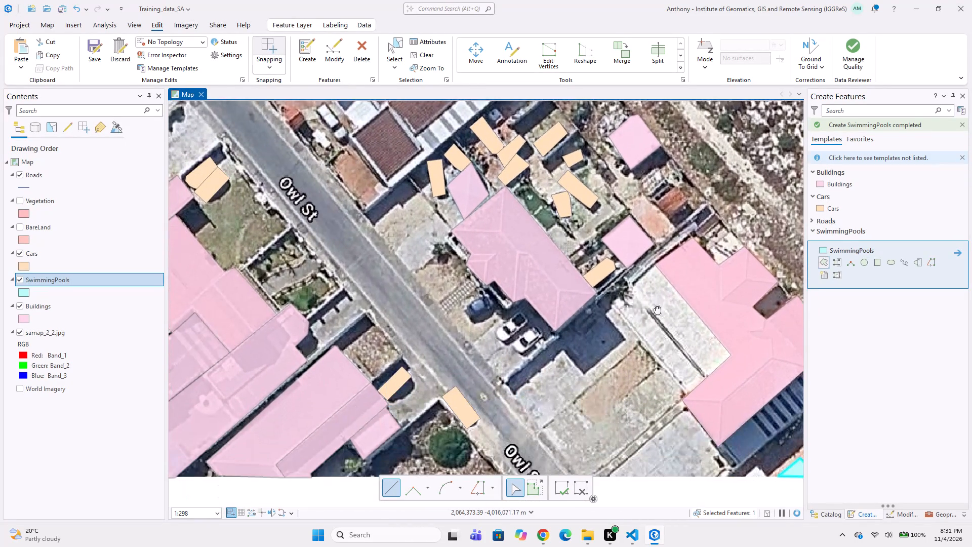
pyautogui.click(824, 209)
pyautogui.scroll(1, 562, 294)
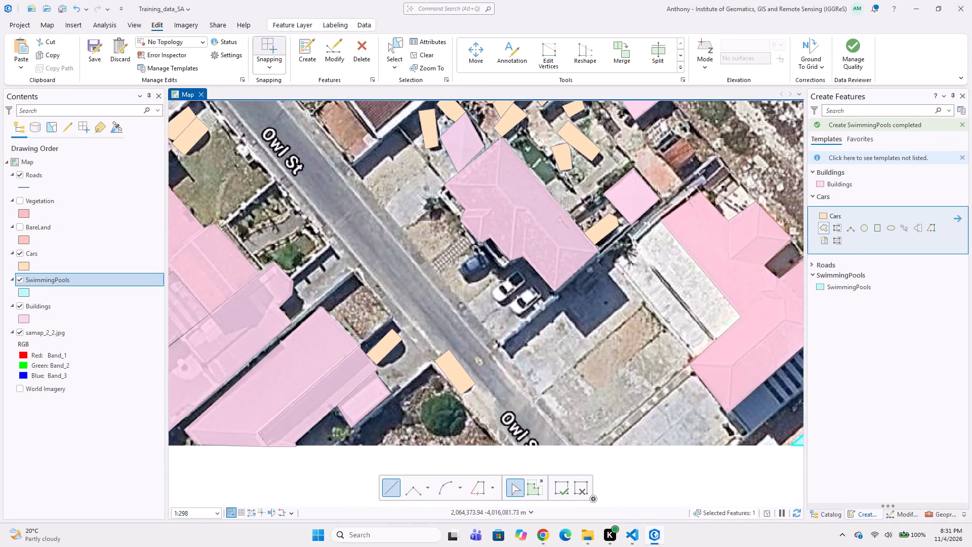
pyautogui.click(522, 277)
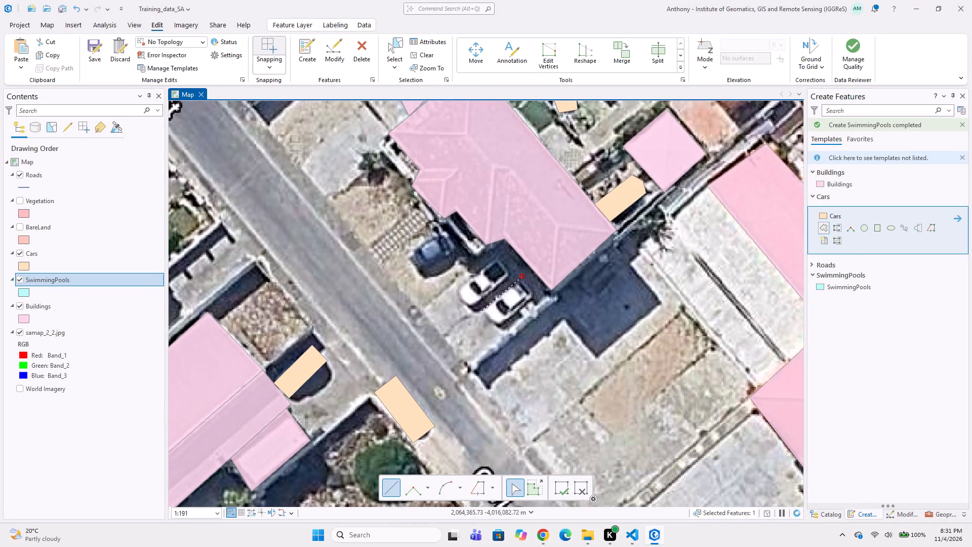
pyautogui.click(478, 310)
pyautogui.click(494, 333)
pyautogui.doubleClick(537, 298)
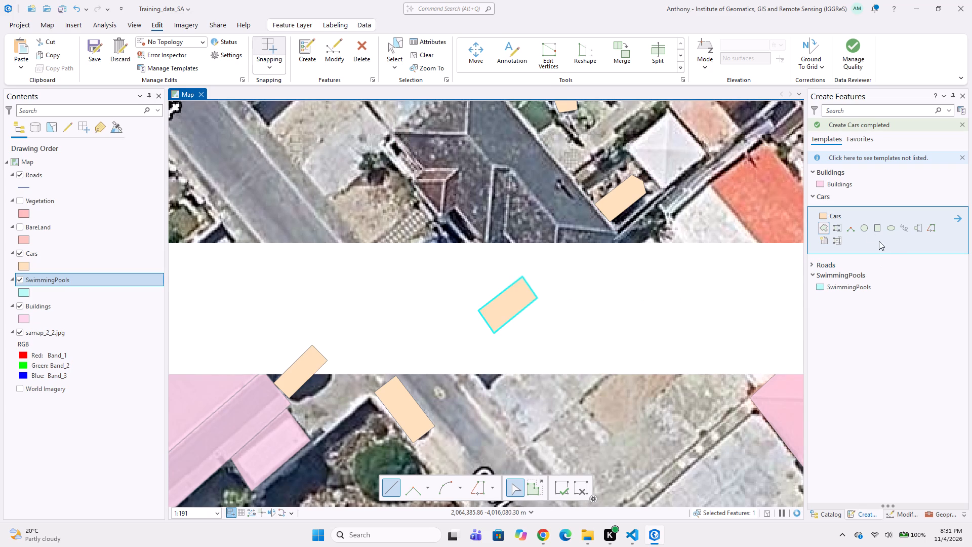
# Digitize rectangular Cars polygons over the other white car and the dark blue car parked outside the same building.
pyautogui.click(877, 227)
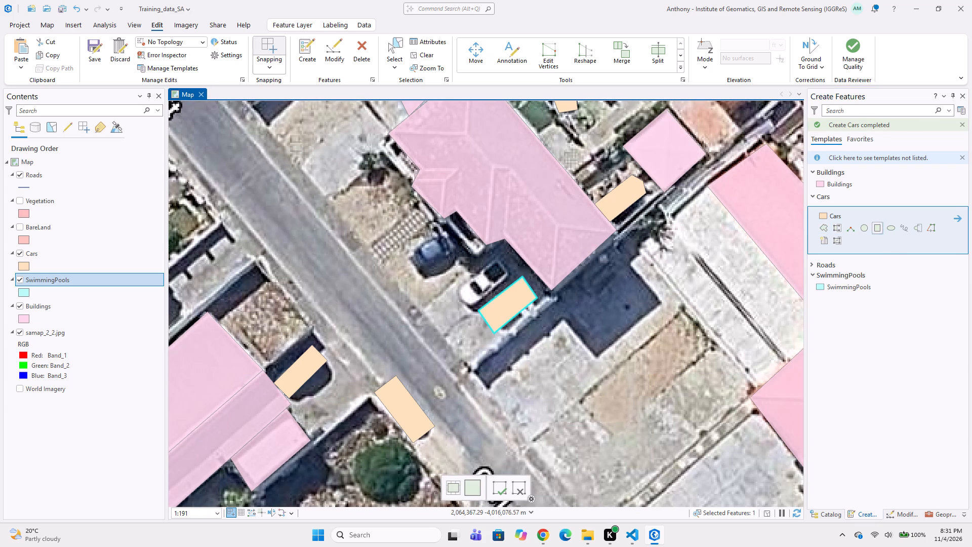
pyautogui.click(498, 253)
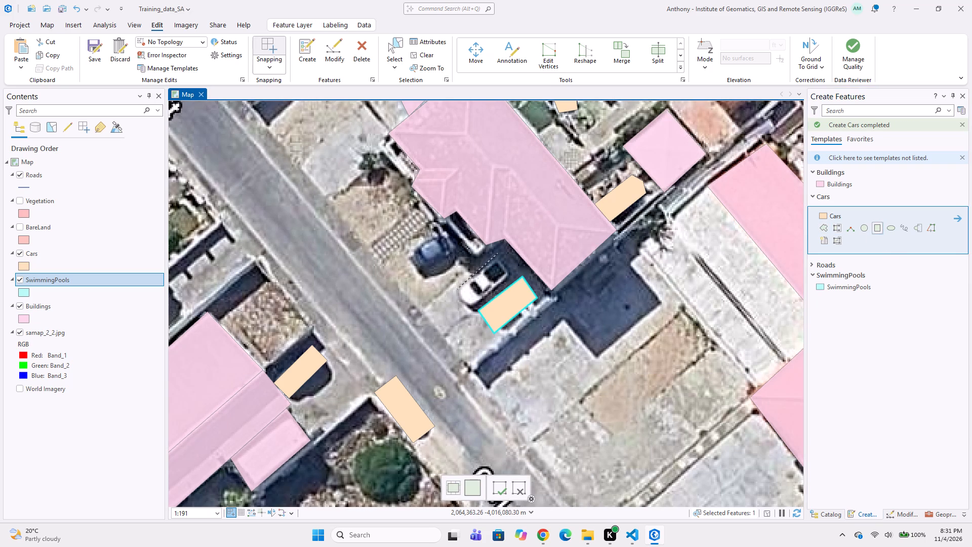
pyautogui.click(456, 291)
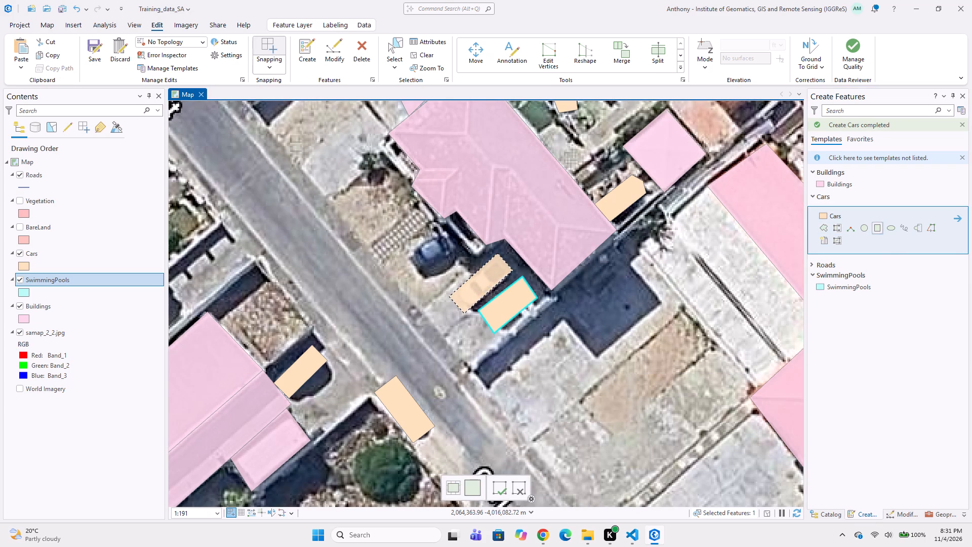
pyautogui.click(464, 316)
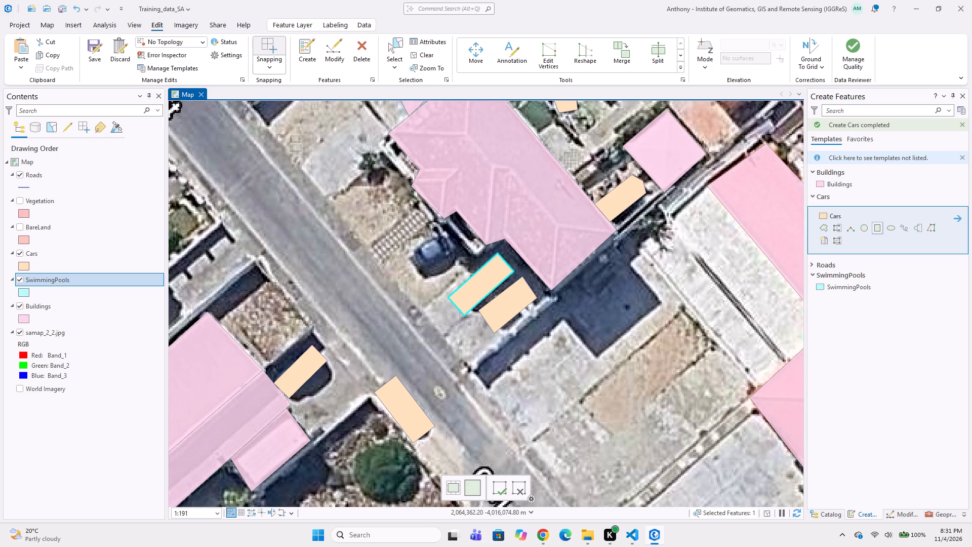
pyautogui.click(408, 250)
pyautogui.click(420, 277)
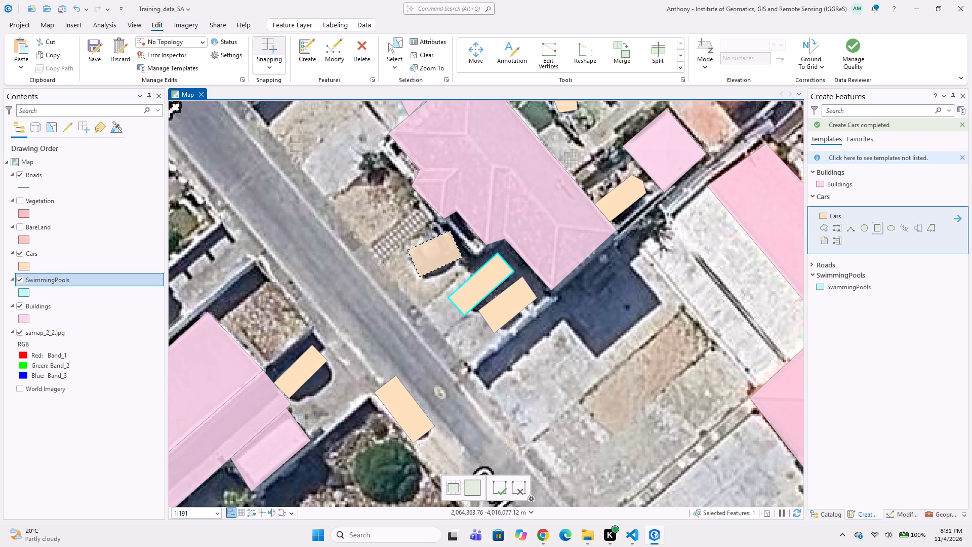
pyautogui.click(461, 255)
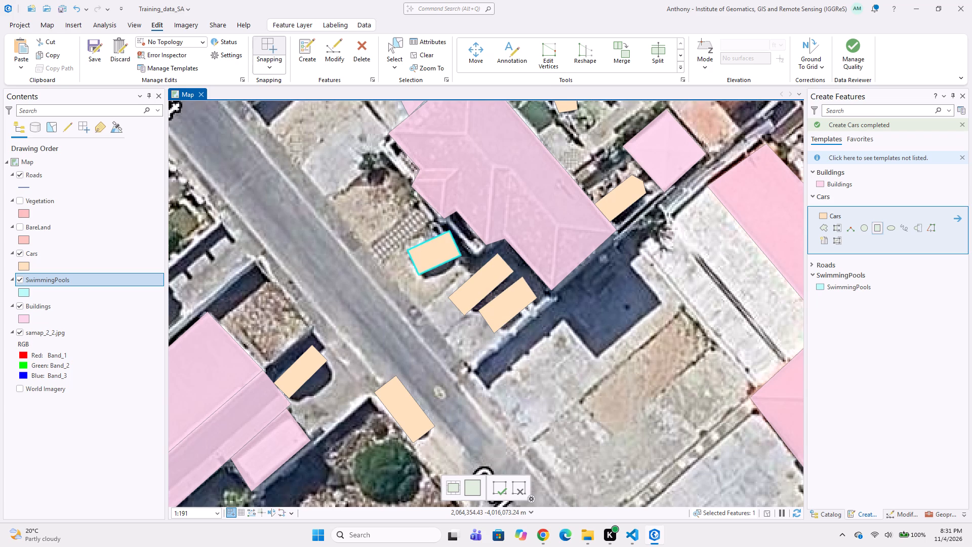
# Digitize a rectangular Cars polygon over the white vehicle in the cluttered yard just east of the red-roofed house with the pool.
pyautogui.scroll(-2, 369, 216)
pyautogui.moveTo(372, 204); pyautogui.dragTo(447, 266, button='middle')
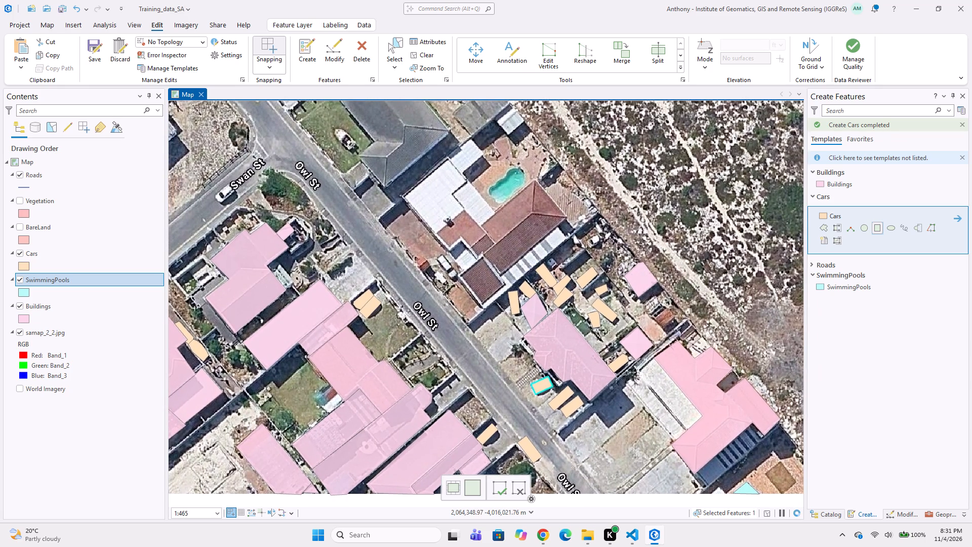
pyautogui.scroll(1, 590, 271)
pyautogui.moveTo(581, 177); pyautogui.dragTo(606, 239, button='middle')
pyautogui.scroll(1, 601, 269)
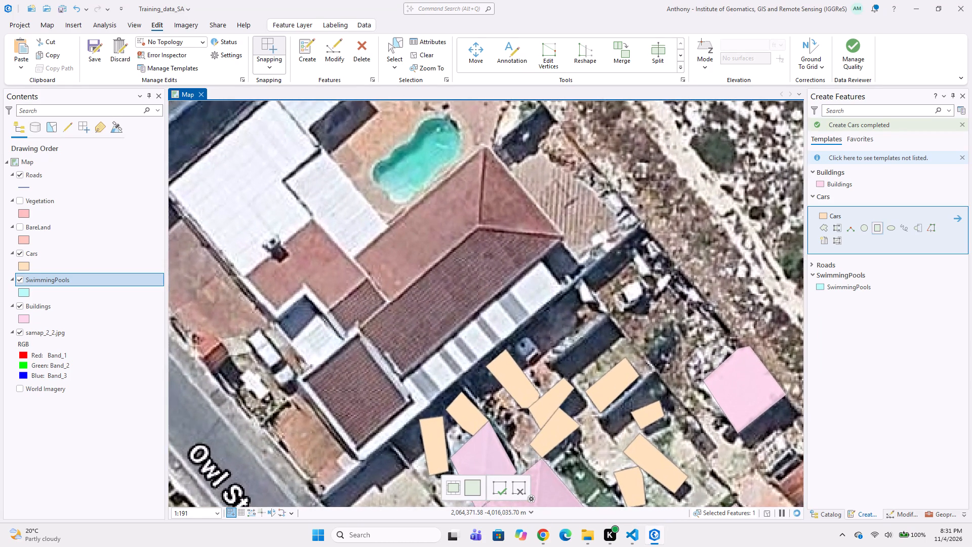
pyautogui.moveTo(583, 268); pyautogui.dragTo(631, 252, button='middle')
pyautogui.moveTo(530, 282); pyautogui.dragTo(572, 181, button='middle')
pyautogui.scroll(-1, 574, 262)
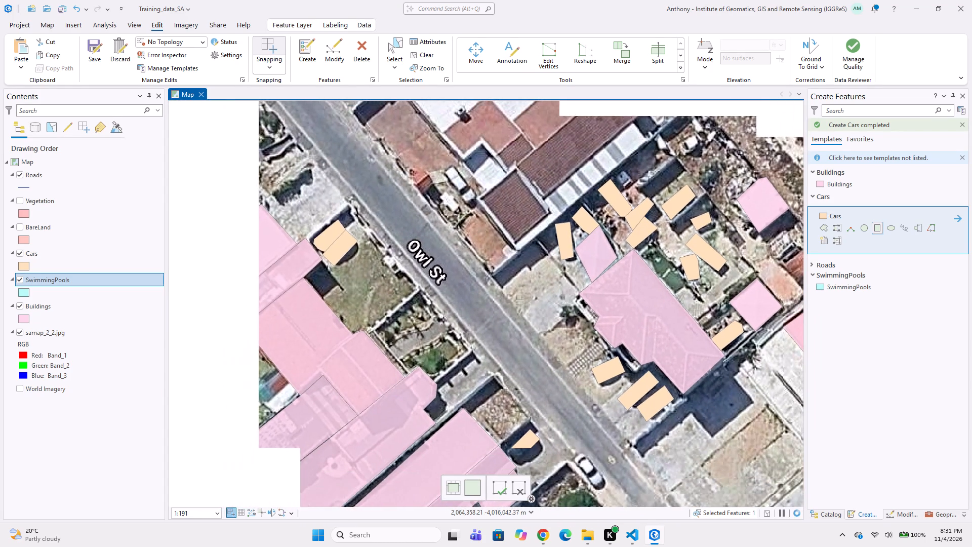
pyautogui.moveTo(610, 240); pyautogui.dragTo(532, 303, button='middle')
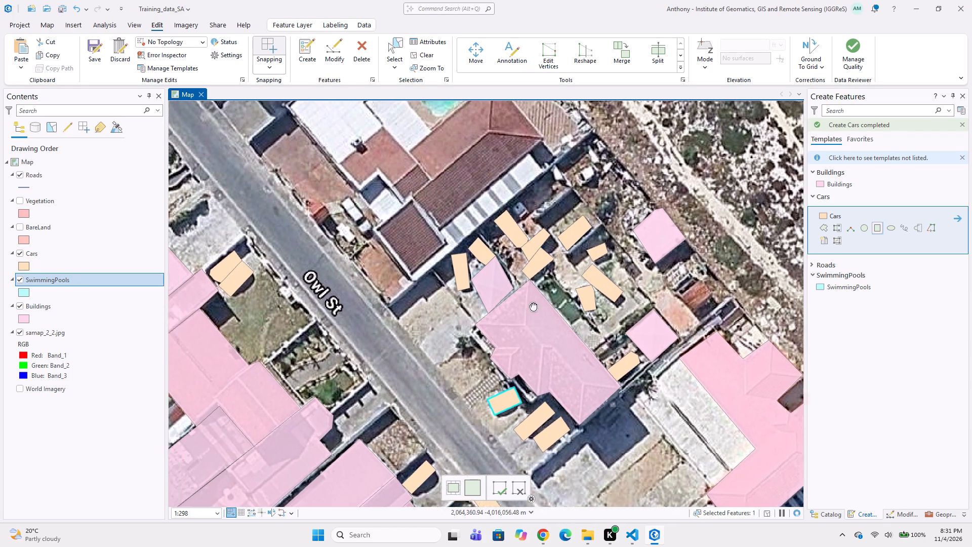
pyautogui.moveTo(532, 303); pyautogui.dragTo(533, 305, button='middle')
pyautogui.moveTo(607, 271); pyautogui.dragTo(599, 324, button='middle')
pyautogui.scroll(2, 613, 261)
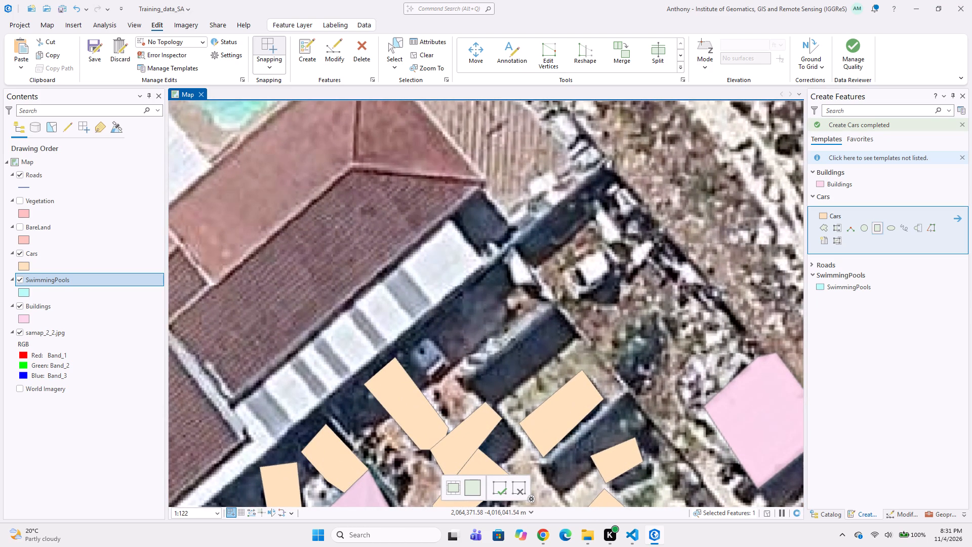
pyautogui.click(556, 273)
pyautogui.click(604, 240)
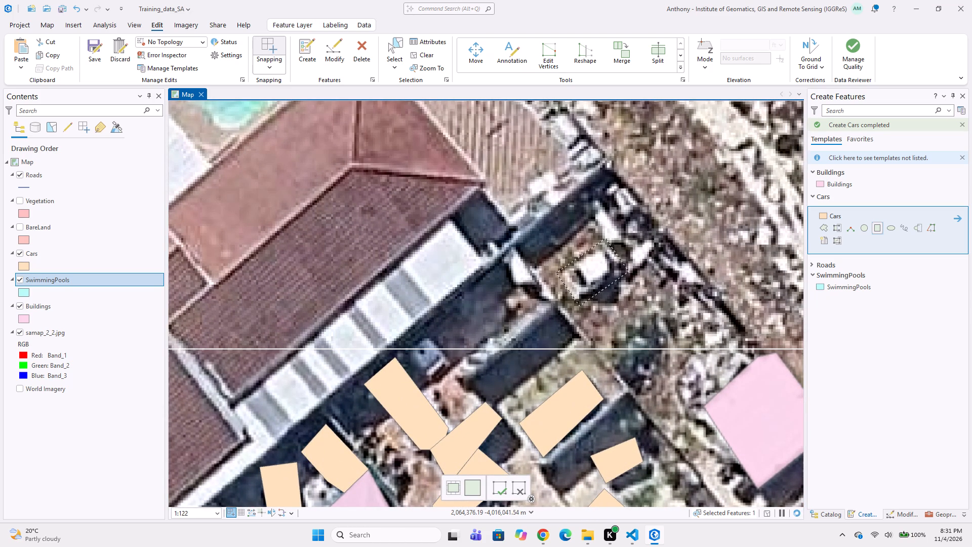
pyautogui.click(627, 269)
# Digitize a rectangular Cars polygon over the white vehicle parked between Owl St and the red-roofed house with the pool.
pyautogui.scroll(-1, 526, 299)
pyautogui.moveTo(493, 312); pyautogui.dragTo(542, 279, button='middle')
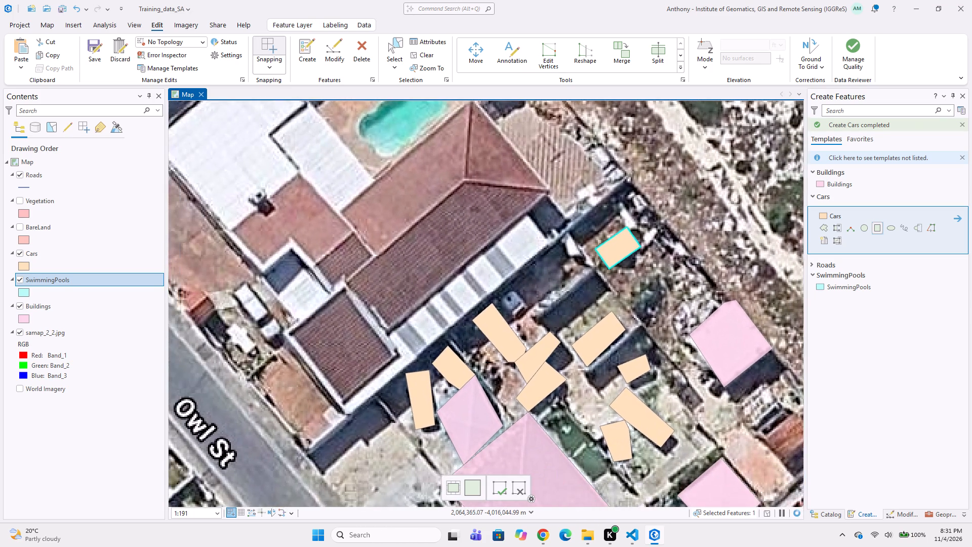
pyautogui.moveTo(507, 280); pyautogui.dragTo(563, 248, button='middle')
pyautogui.moveTo(498, 287); pyautogui.dragTo(524, 298, button='middle')
pyautogui.scroll(-1, 505, 305)
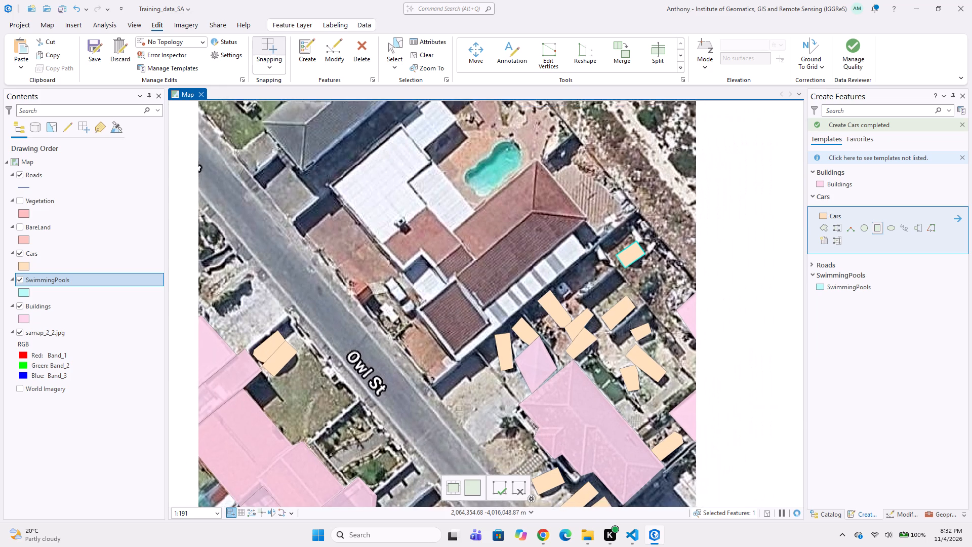
pyautogui.moveTo(473, 319); pyautogui.dragTo(517, 308, button='middle')
pyautogui.scroll(1, 427, 266)
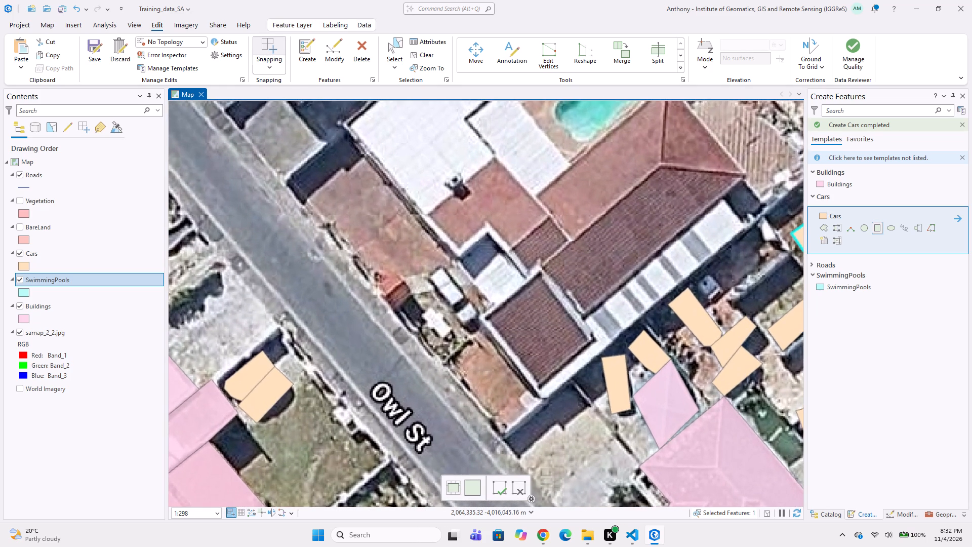
pyautogui.click(443, 261)
pyautogui.click(478, 314)
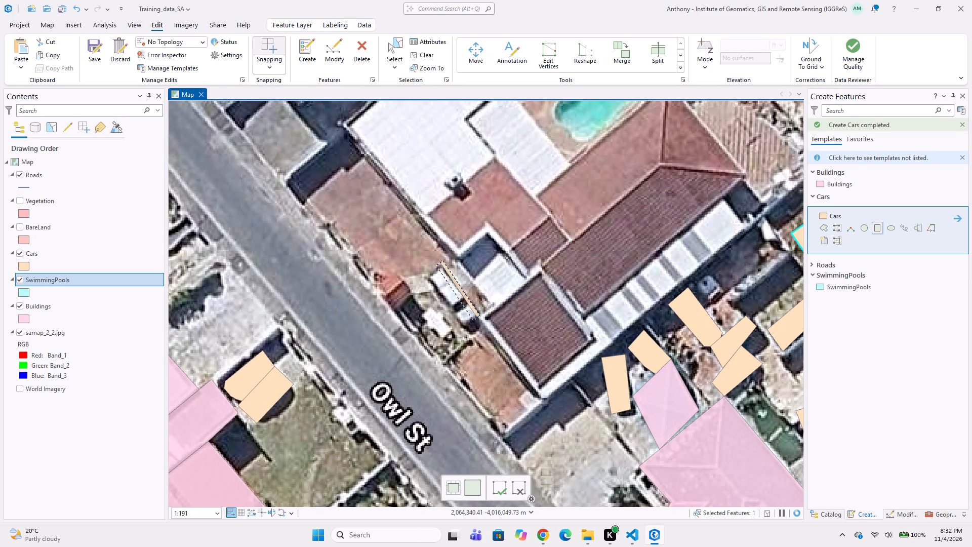
pyautogui.click(463, 330)
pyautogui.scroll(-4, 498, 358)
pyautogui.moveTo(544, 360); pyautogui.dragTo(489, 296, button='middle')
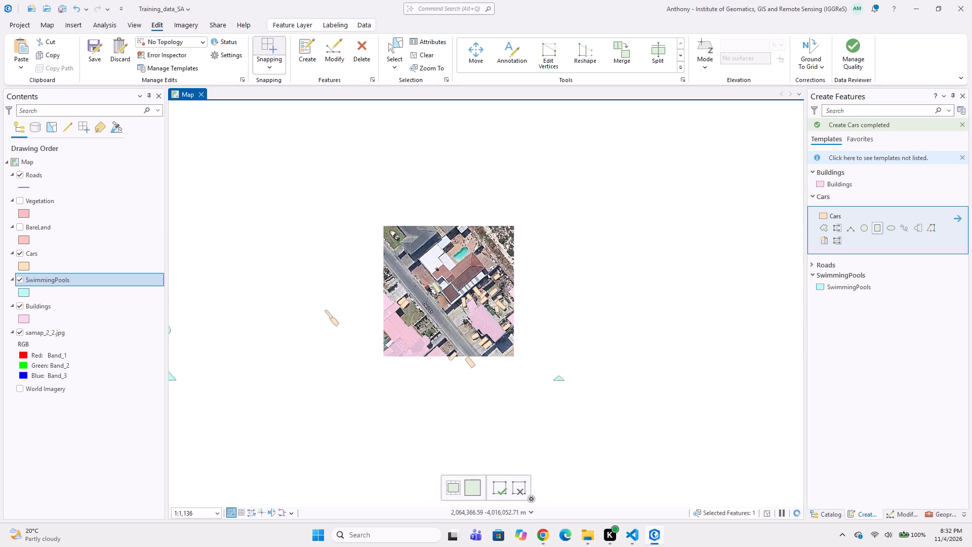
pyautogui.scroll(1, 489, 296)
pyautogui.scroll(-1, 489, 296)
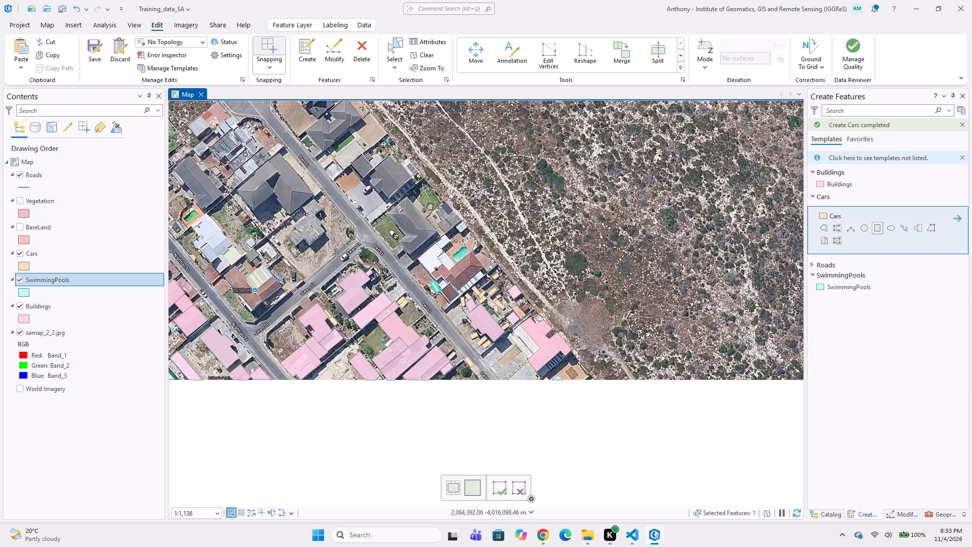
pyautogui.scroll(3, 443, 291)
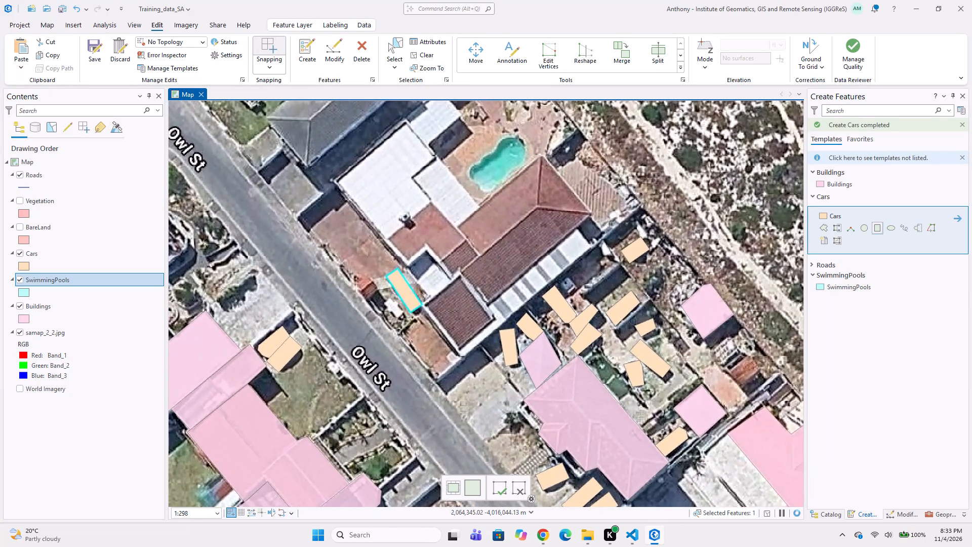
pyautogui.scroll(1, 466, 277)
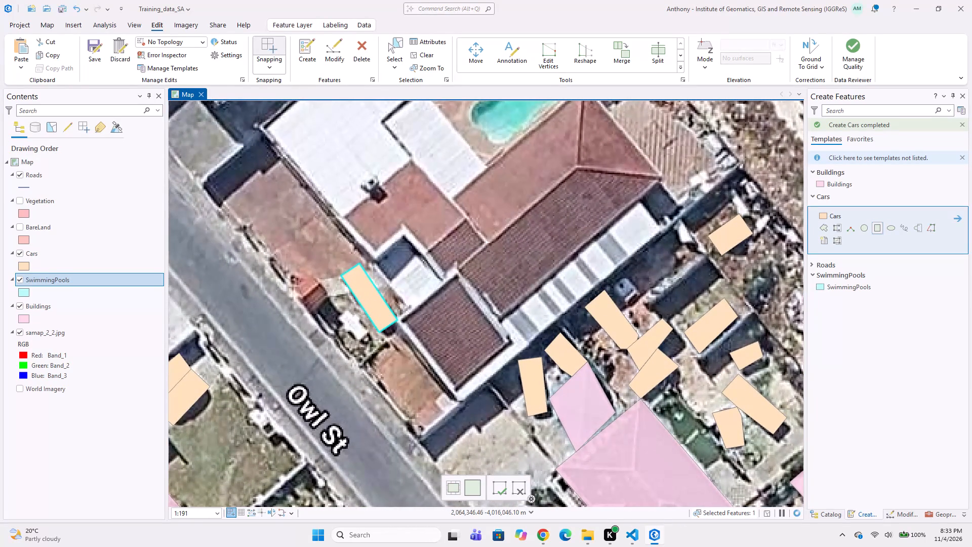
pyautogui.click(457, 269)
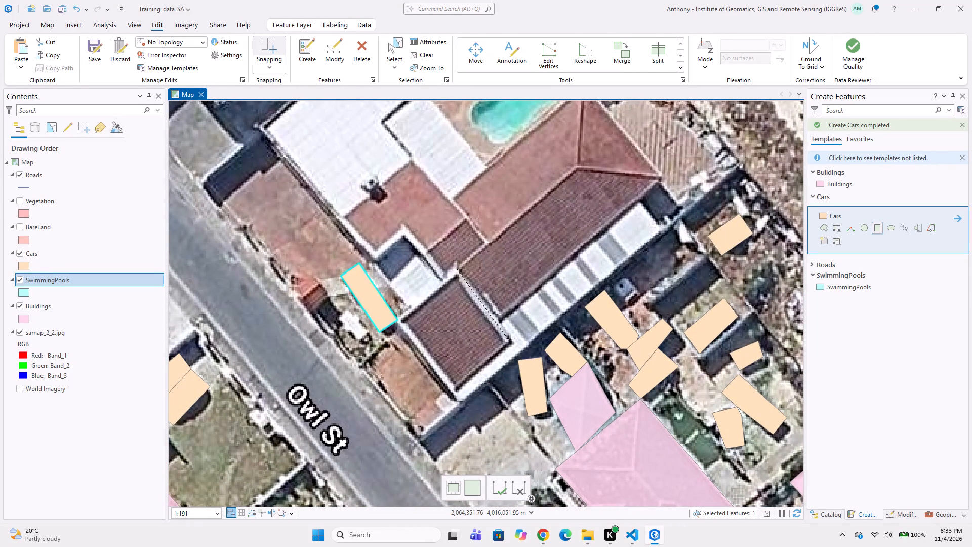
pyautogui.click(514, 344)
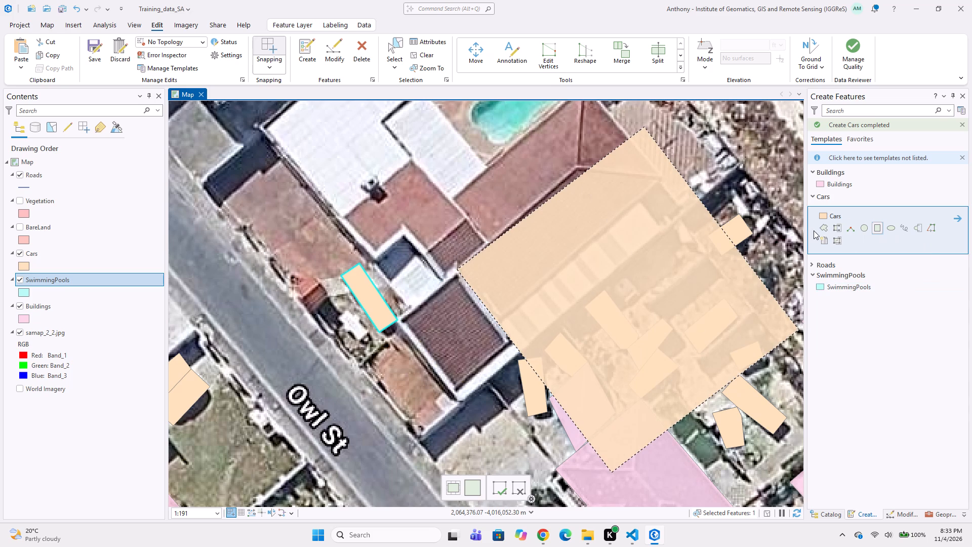
# Digitize a four-vertex Buildings polygon over the square dark-red roof section at the southwestern end of the house with the pool.
pyautogui.click(820, 229)
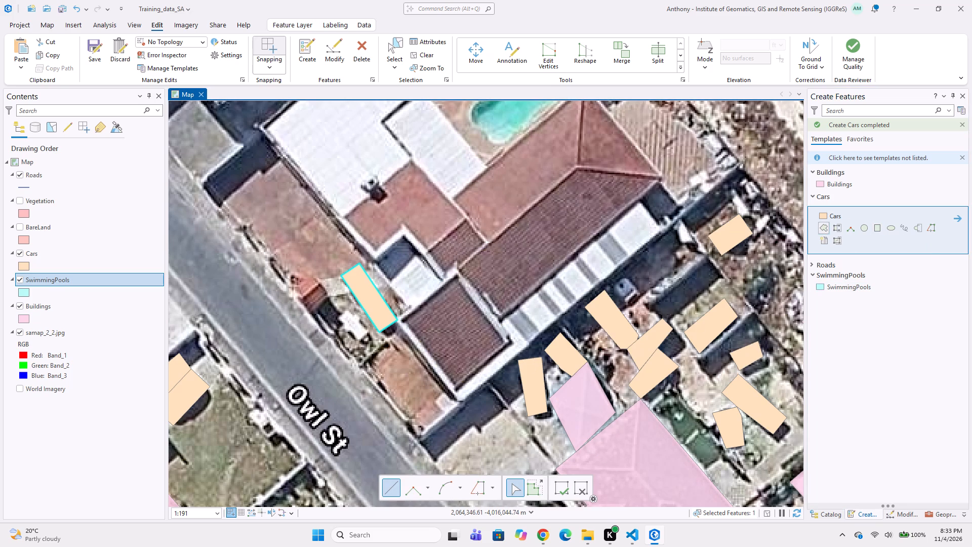
pyautogui.click(457, 266)
pyautogui.click(514, 344)
pyautogui.click(831, 184)
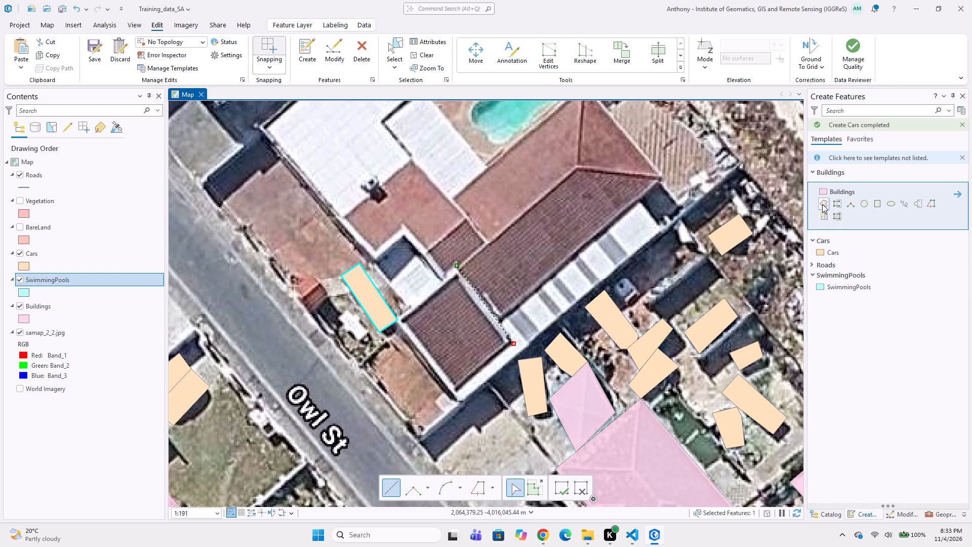
pyautogui.click(822, 204)
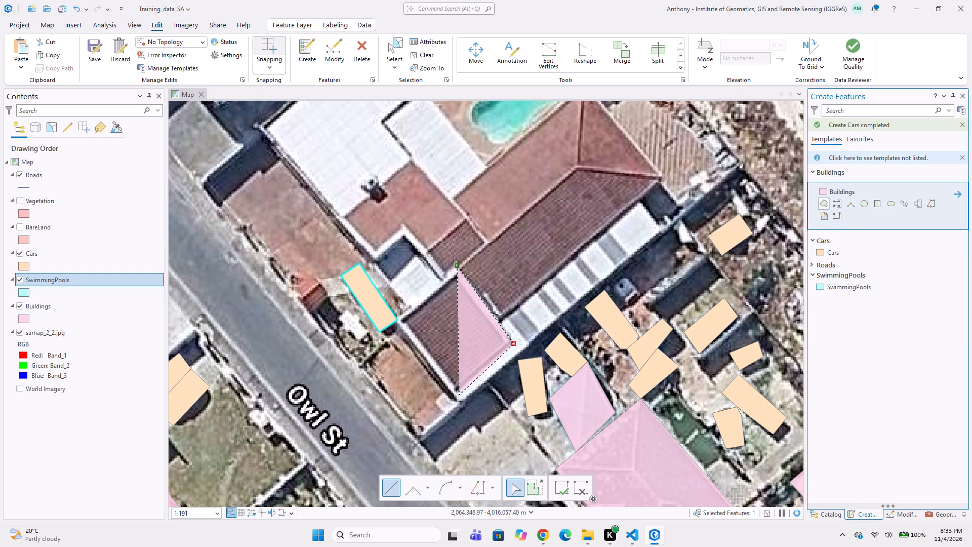
pyautogui.click(456, 394)
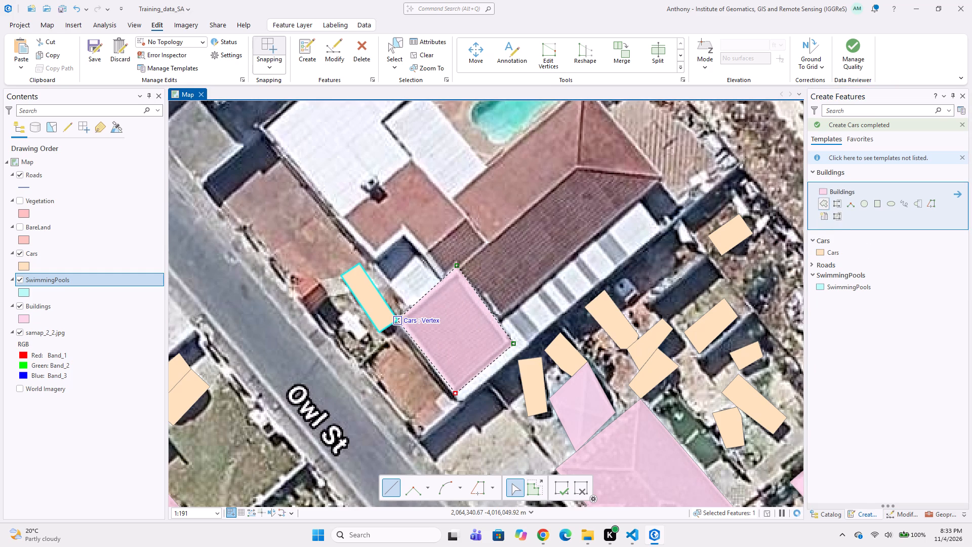
pyautogui.doubleClick(400, 321)
# Digitize a Buildings polygon around the main red-roofed part of the pool house, including its northwestern wing, following the adjoining square section's edge.
pyautogui.moveTo(526, 250); pyautogui.dragTo(495, 308, button='middle')
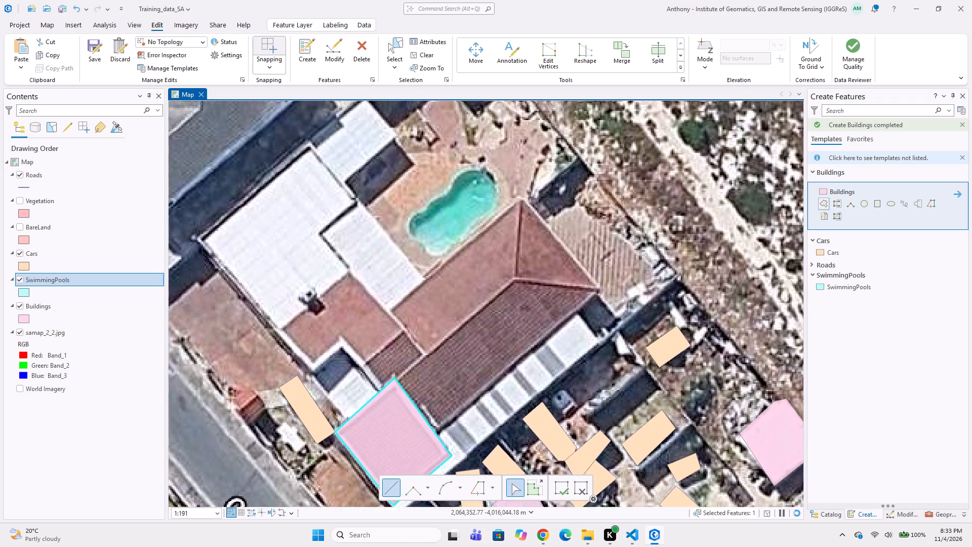
pyautogui.click(498, 236)
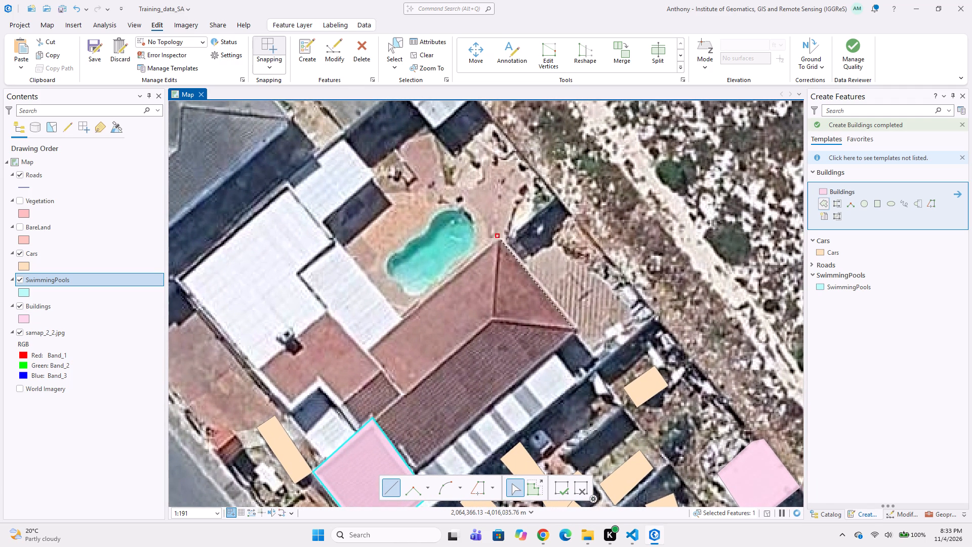
pyautogui.click(576, 326)
pyautogui.moveTo(422, 459); pyautogui.dragTo(437, 397, button='middle')
pyautogui.click(427, 377)
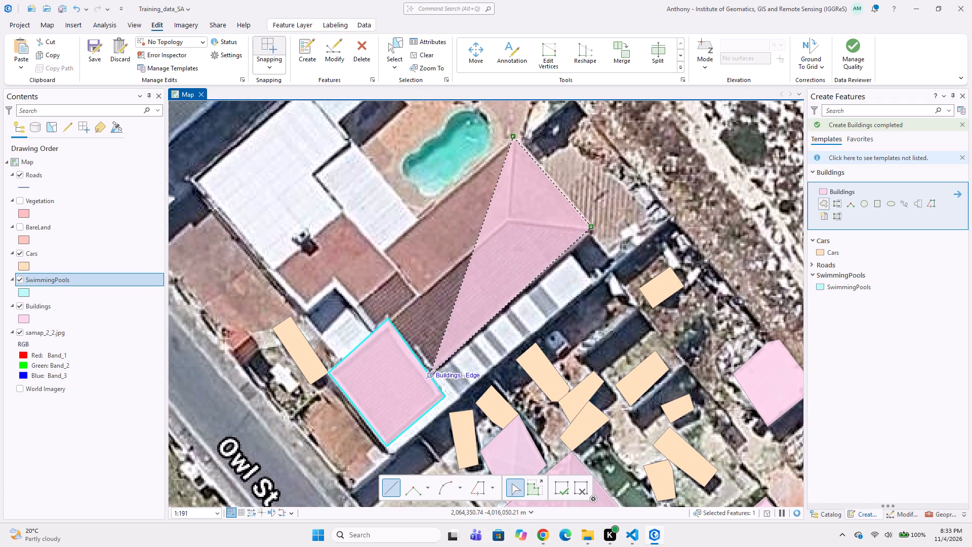
pyautogui.click(388, 318)
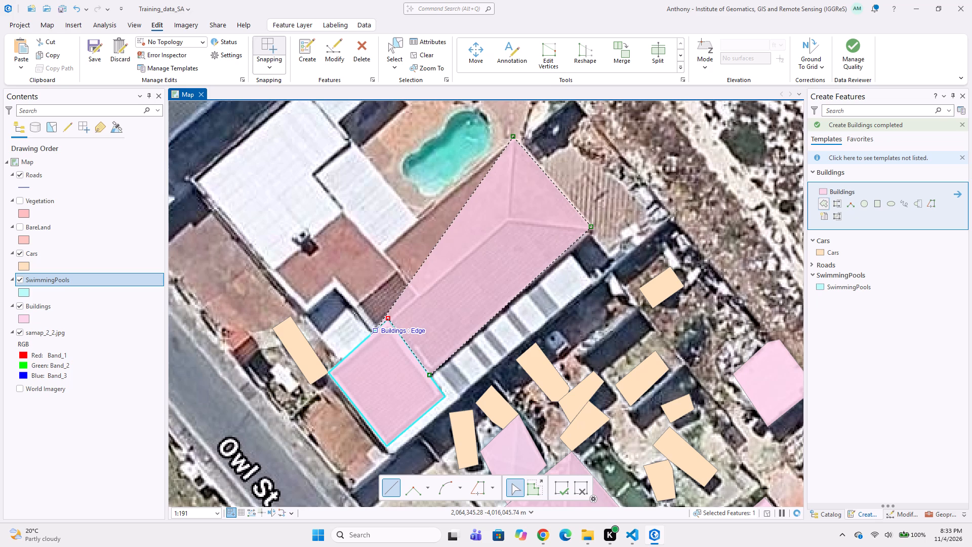
pyautogui.click(374, 333)
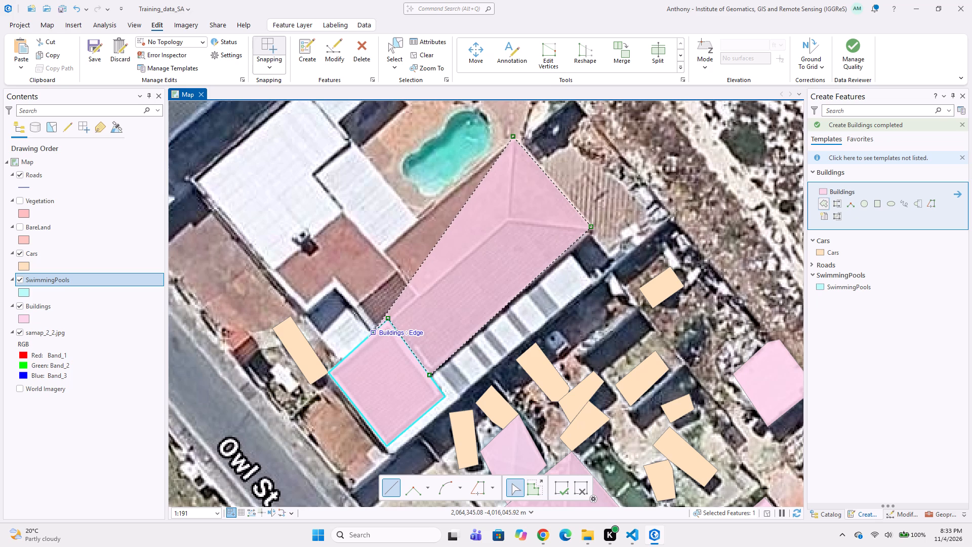
pyautogui.click(335, 287)
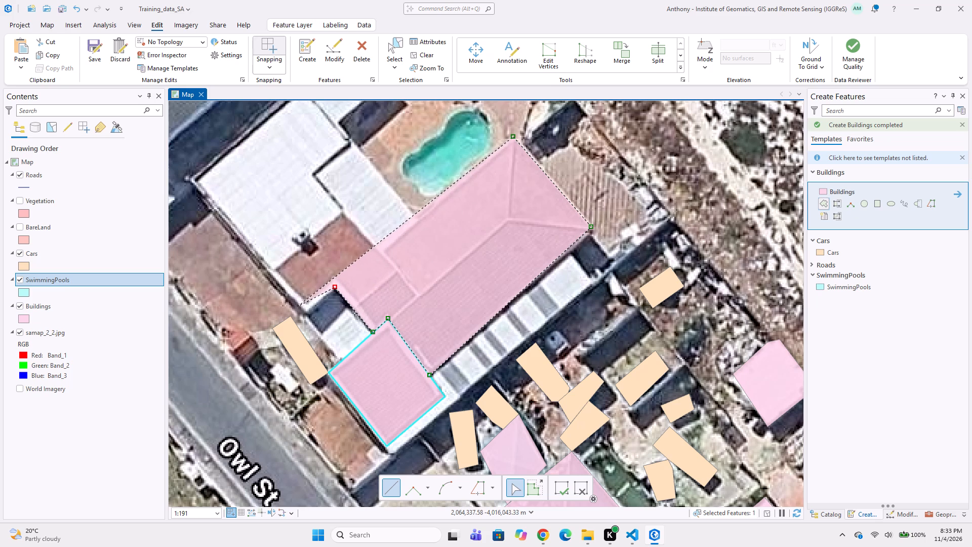
pyautogui.click(305, 312)
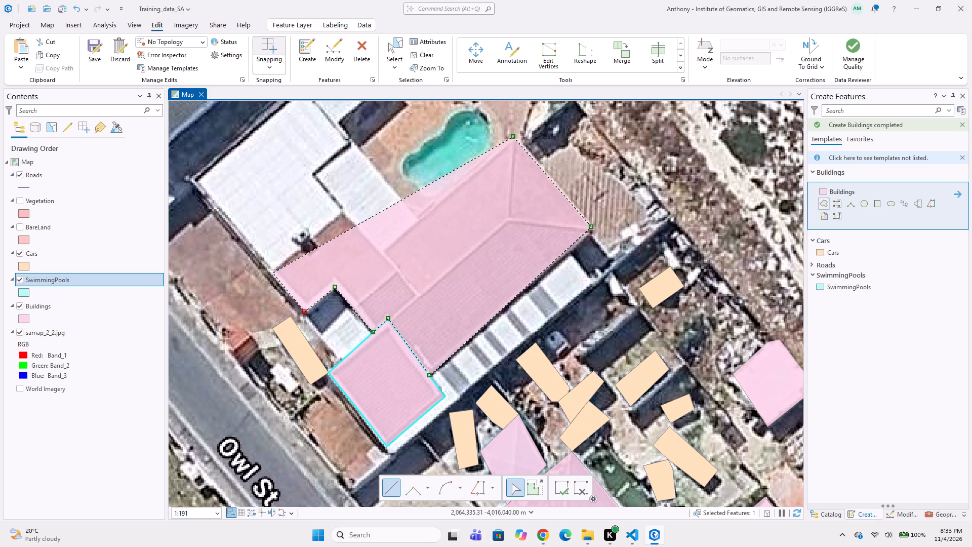
pyautogui.click(271, 271)
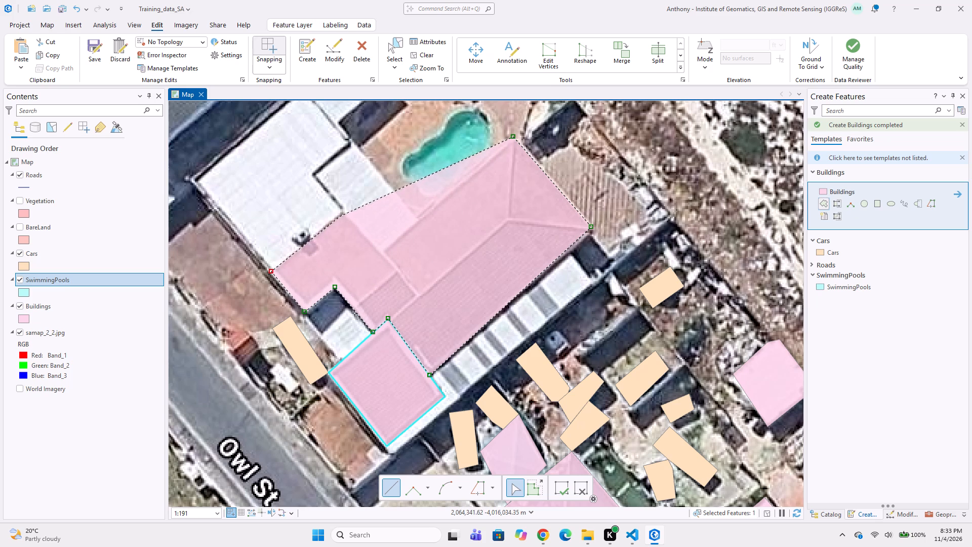
pyautogui.click(342, 211)
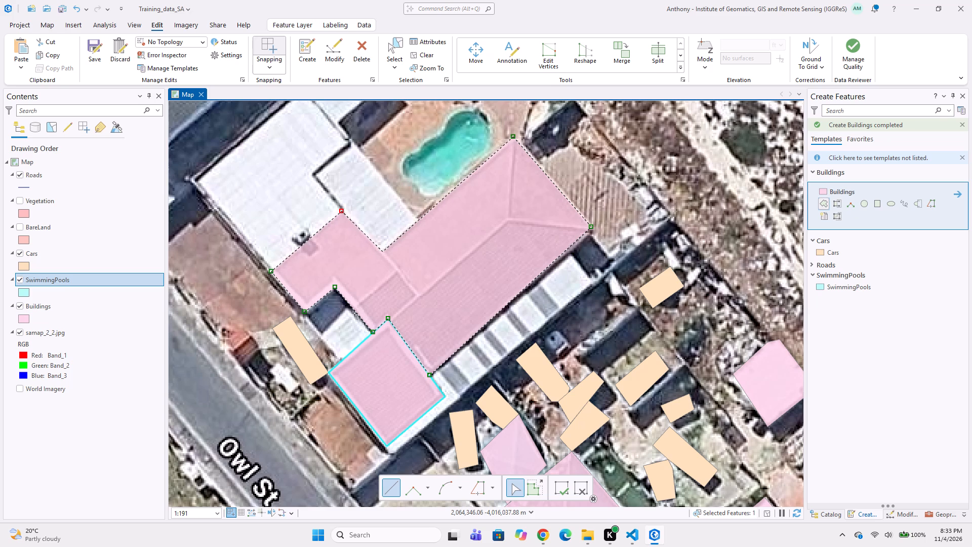
pyautogui.click(383, 252)
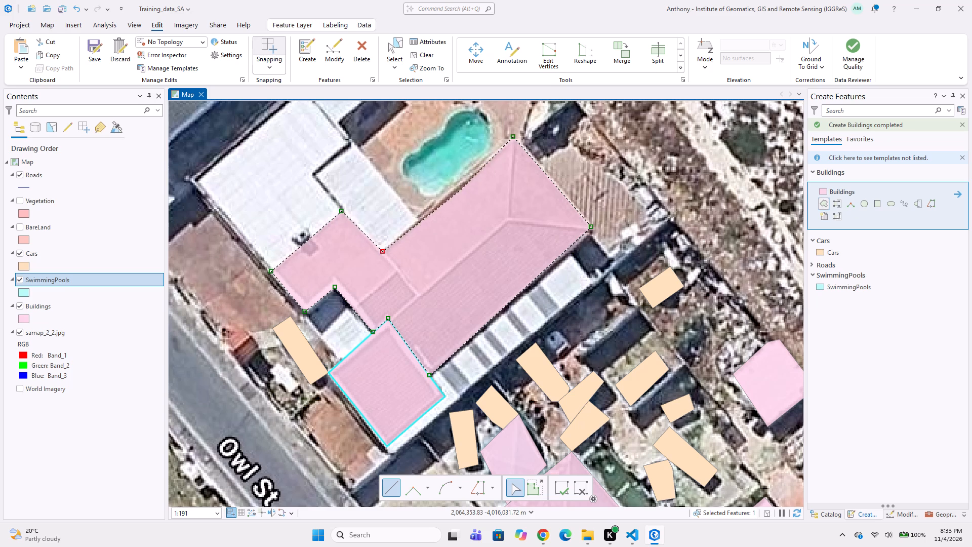
pyautogui.doubleClick(454, 188)
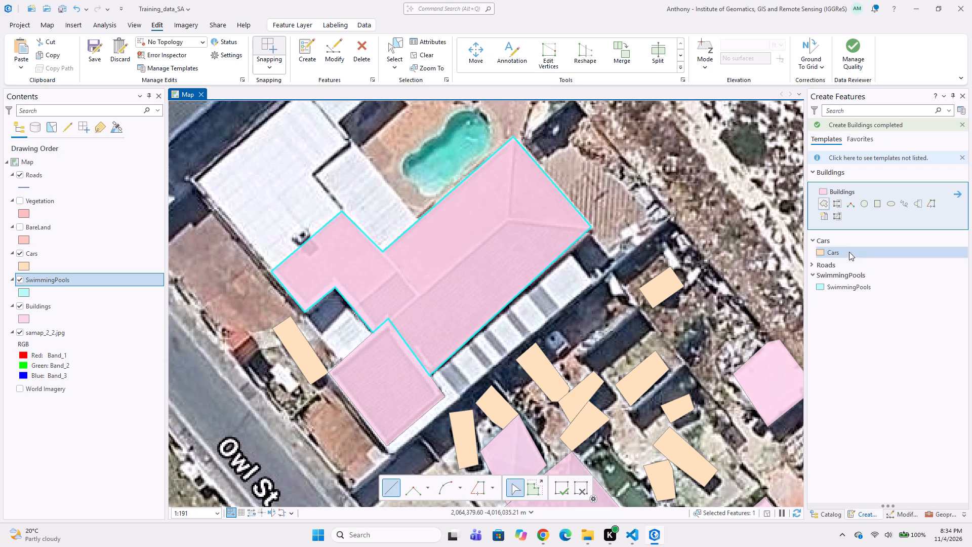
# Digitize a SwimmingPools polygon closely following the curved outline of the turquoise pool just north of the red-roofed house.
pyautogui.click(847, 287)
pyautogui.scroll(1, 489, 144)
pyautogui.moveTo(477, 145); pyautogui.dragTo(533, 250, button='middle')
pyautogui.click(516, 193)
pyautogui.click(502, 195)
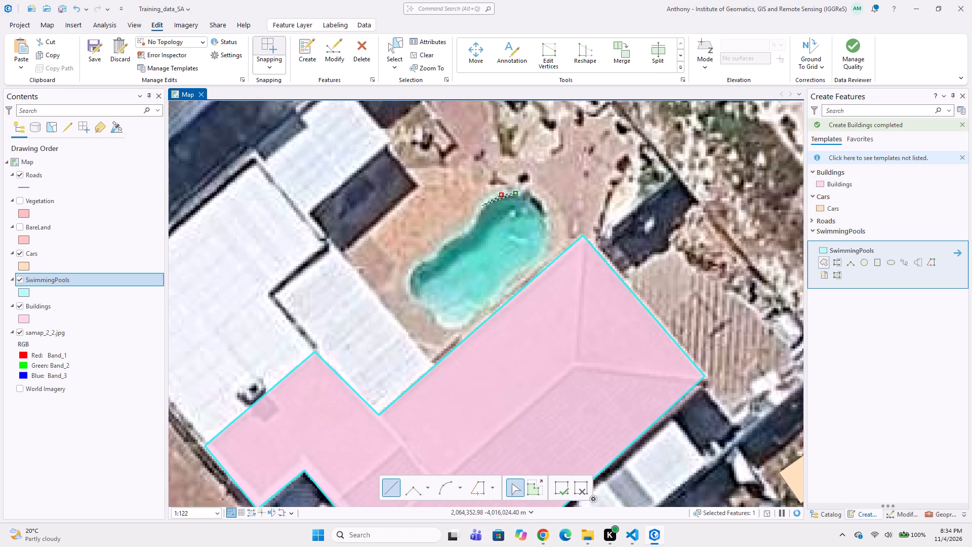
pyautogui.click(482, 206)
pyautogui.click(477, 220)
pyautogui.click(461, 230)
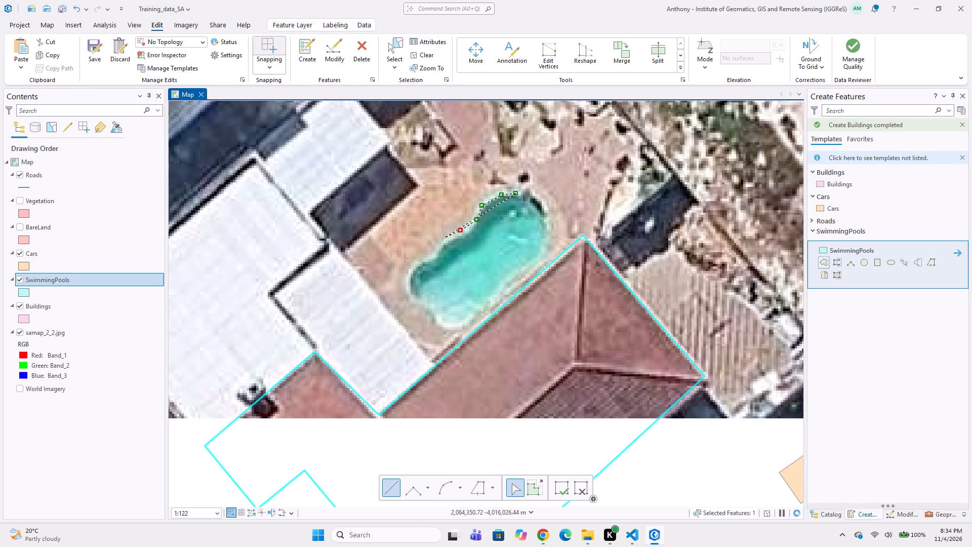
pyautogui.click(439, 243)
pyautogui.moveTo(434, 257); pyautogui.dragTo(429, 260)
pyautogui.click(415, 264)
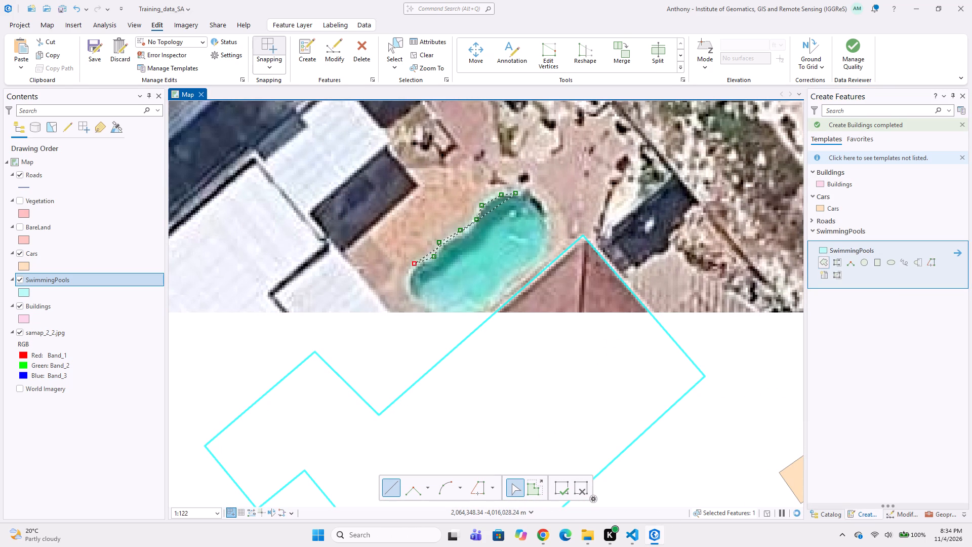
pyautogui.click(406, 275)
pyautogui.click(404, 289)
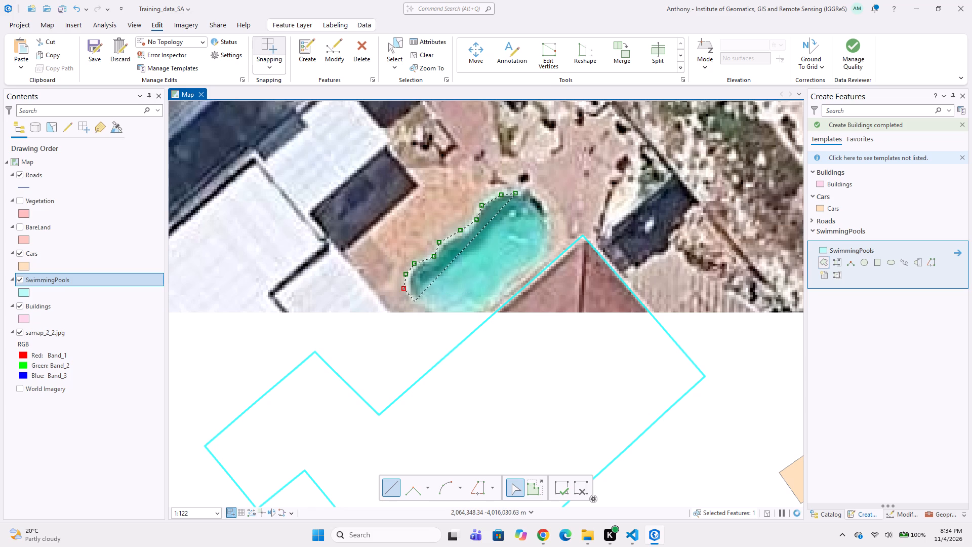
pyautogui.click(413, 300)
pyautogui.click(422, 306)
pyautogui.moveTo(420, 300); pyautogui.dragTo(376, 250, button='middle')
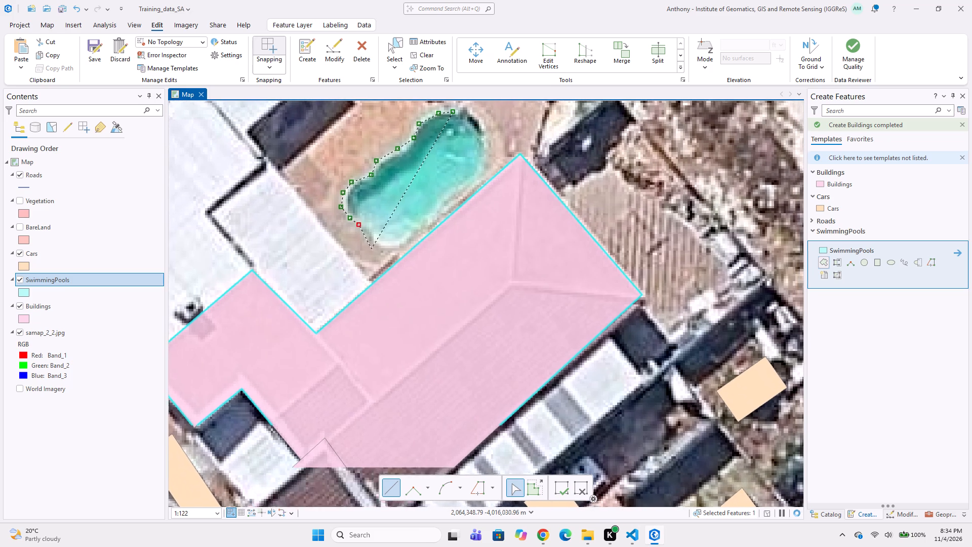
pyautogui.click(369, 228)
pyautogui.click(372, 238)
pyautogui.click(381, 241)
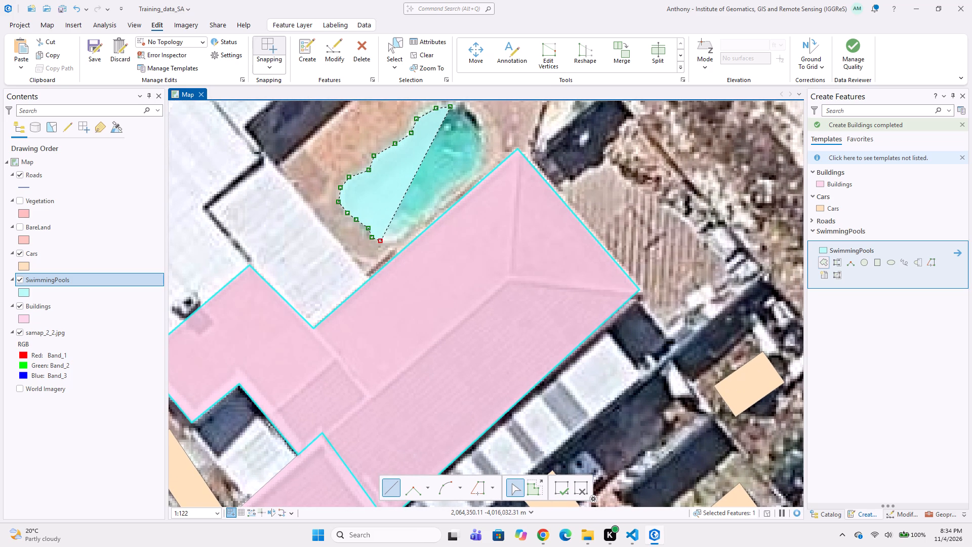
pyautogui.moveTo(390, 240); pyautogui.dragTo(397, 238)
pyautogui.click(402, 234)
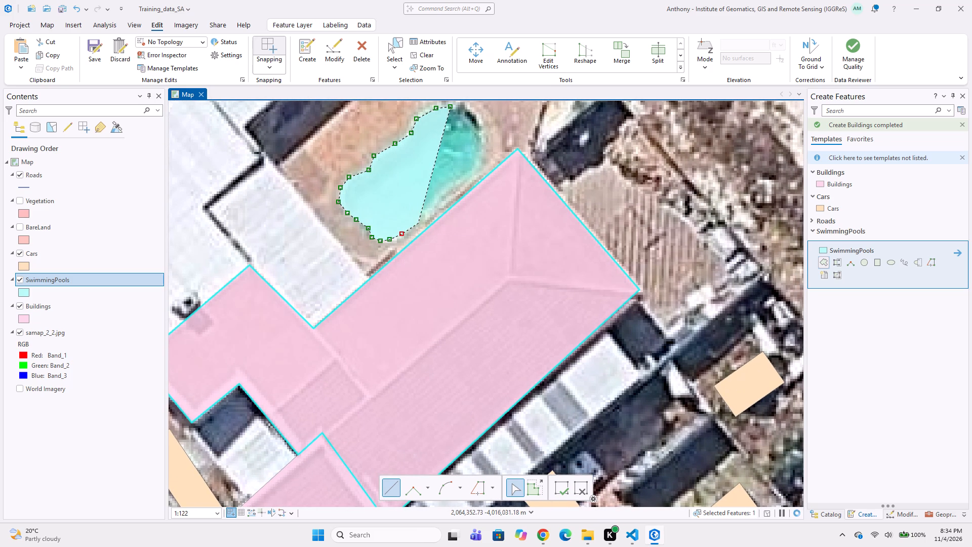
pyautogui.click(420, 223)
pyautogui.click(431, 213)
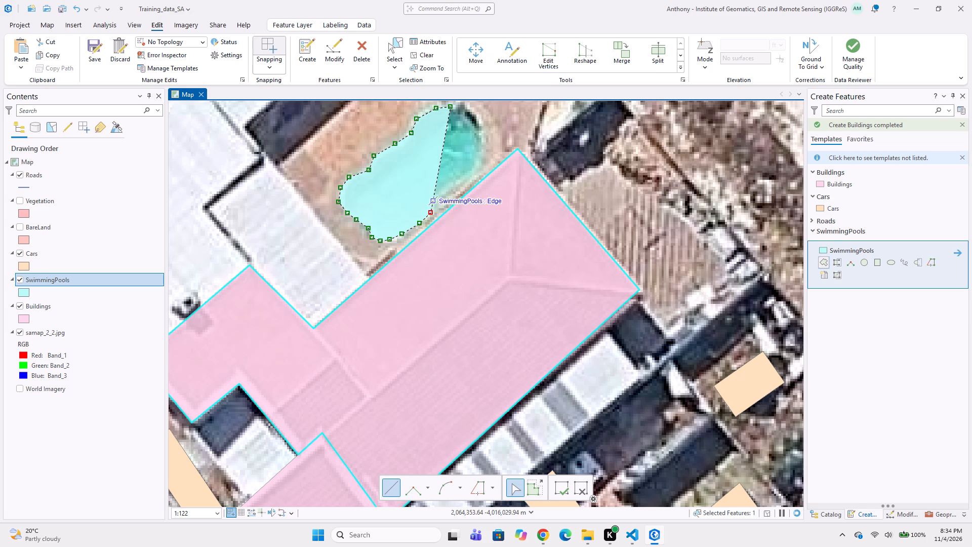
pyautogui.click(439, 201)
pyautogui.click(454, 191)
pyautogui.click(473, 170)
pyautogui.moveTo(480, 152); pyautogui.dragTo(483, 144)
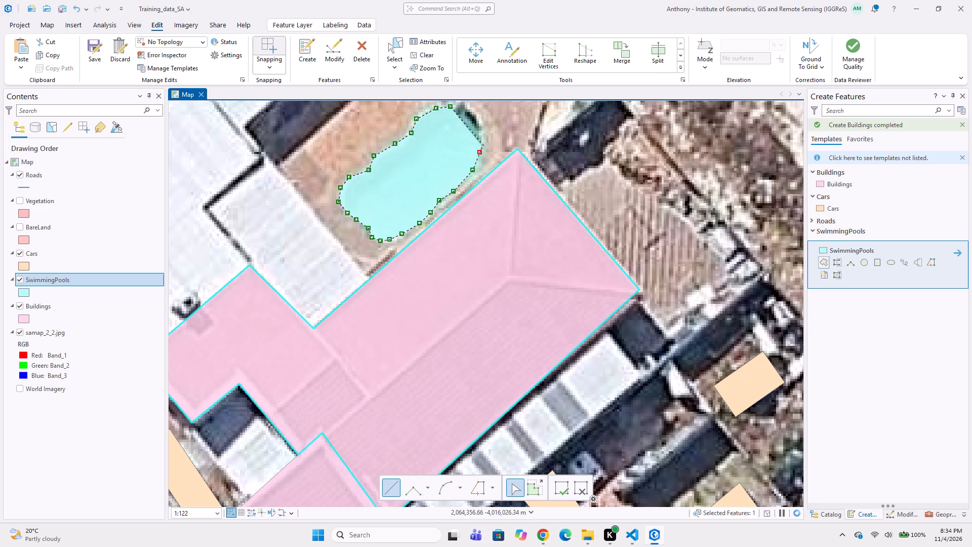
pyautogui.moveTo(483, 144); pyautogui.dragTo(480, 136)
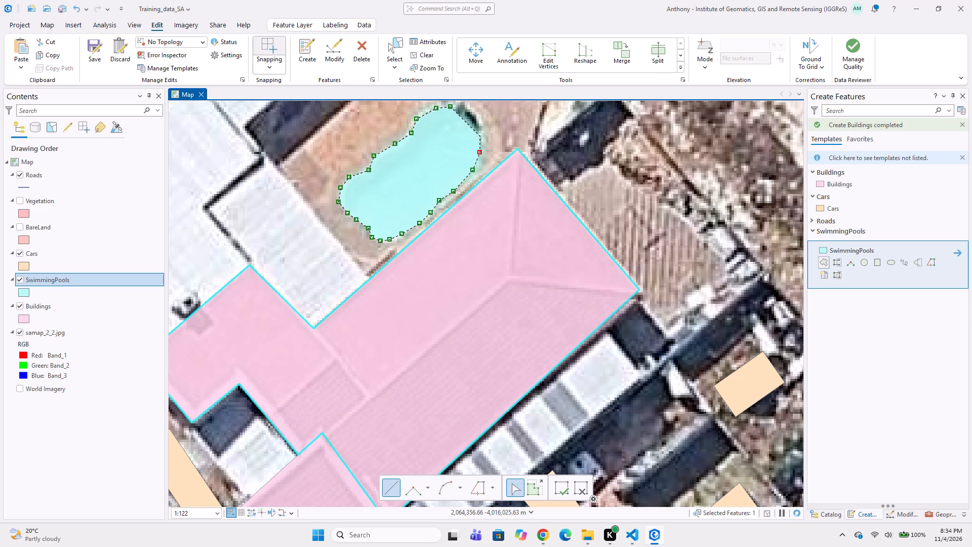
pyautogui.click(483, 135)
pyautogui.click(480, 121)
pyautogui.click(470, 106)
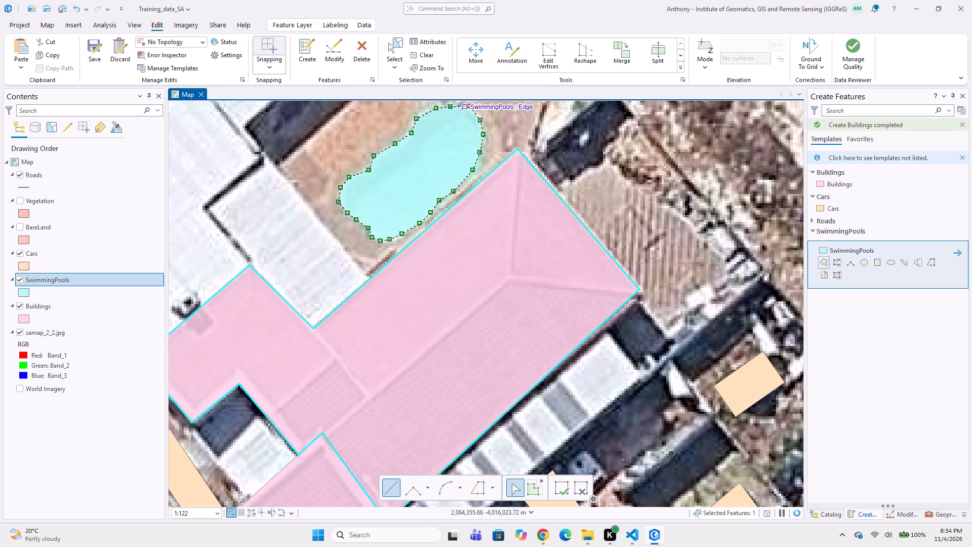
pyautogui.doubleClick(463, 106)
# Examine the digitized buildings and cars along Owl St southeast of the pool house for features still missing.
pyautogui.scroll(-1, 430, 214)
pyautogui.moveTo(372, 253); pyautogui.dragTo(482, 208, button='middle')
pyautogui.scroll(-1, 475, 228)
pyautogui.moveTo(383, 267); pyautogui.dragTo(459, 236, button='middle')
pyautogui.moveTo(526, 278); pyautogui.dragTo(432, 254, button='middle')
pyautogui.scroll(-1, 444, 209)
pyautogui.scroll(1, 461, 239)
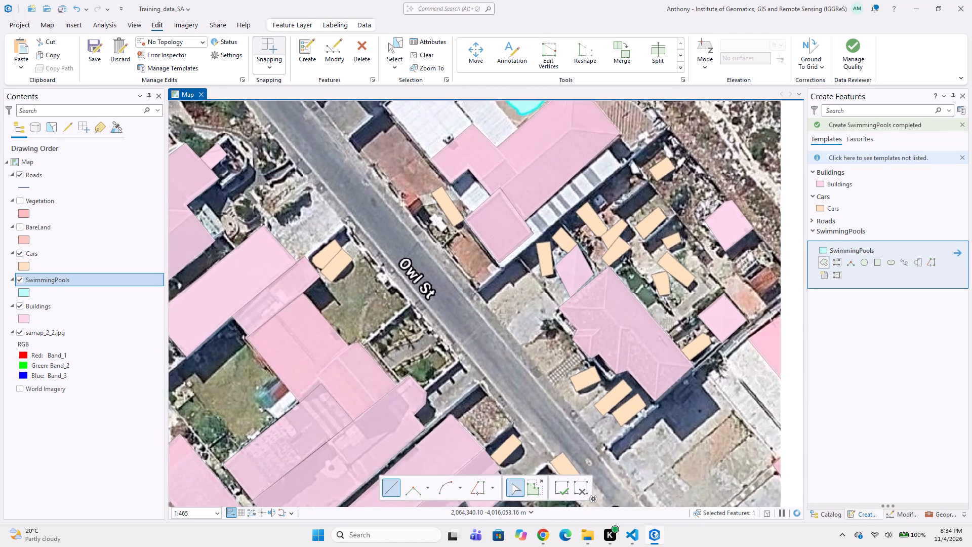
pyautogui.scroll(-1, 476, 236)
pyautogui.moveTo(585, 285); pyautogui.dragTo(516, 232, button='middle')
pyautogui.scroll(1, 517, 246)
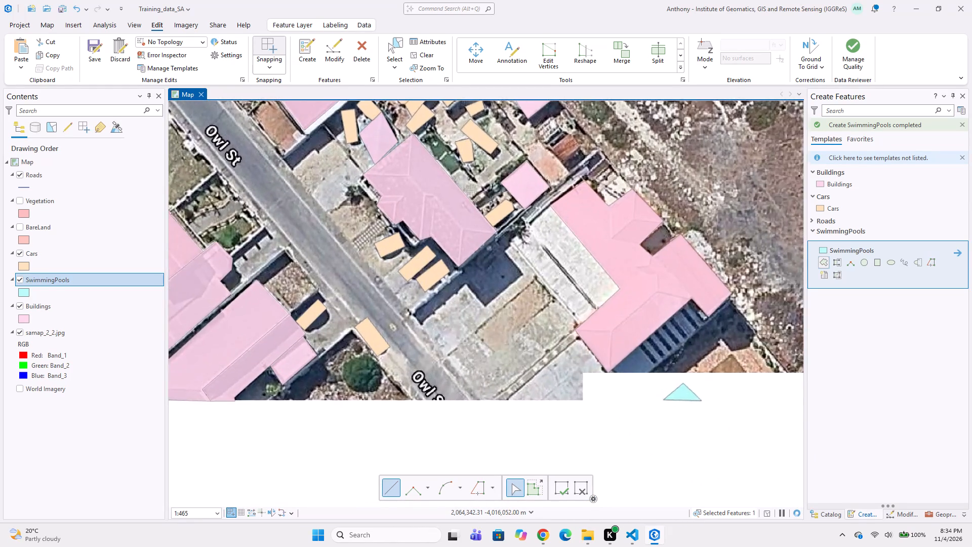
# Digitize a six-vertex Buildings polygon around the large white roof adjoining the northwestern wing of the red-roofed pool house.
pyautogui.moveTo(438, 227); pyautogui.dragTo(436, 298, button='middle')
pyautogui.moveTo(377, 253); pyautogui.dragTo(475, 328, button='middle')
pyautogui.moveTo(363, 280); pyautogui.dragTo(409, 308, button='middle')
pyautogui.moveTo(395, 298); pyautogui.dragTo(398, 335, button='middle')
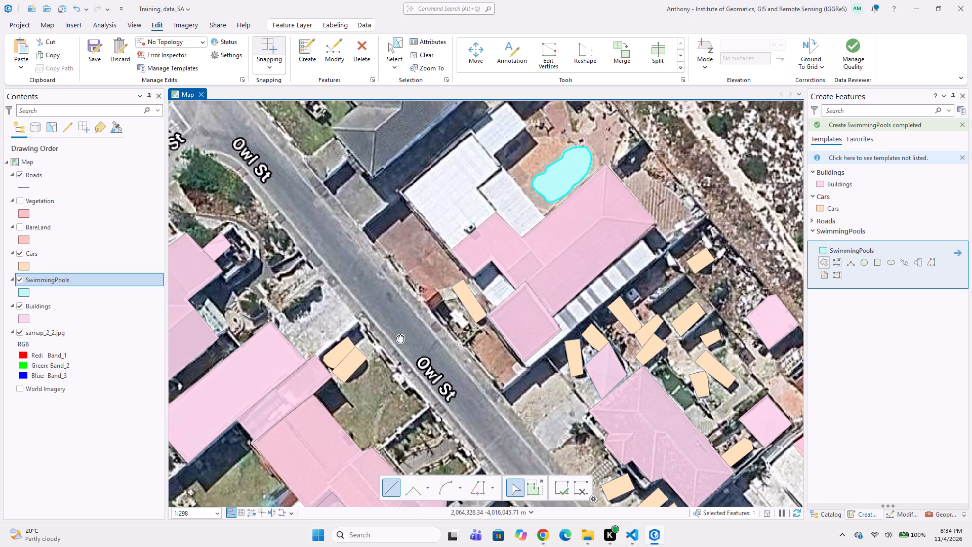
pyautogui.moveTo(398, 335); pyautogui.dragTo(400, 356, button='middle')
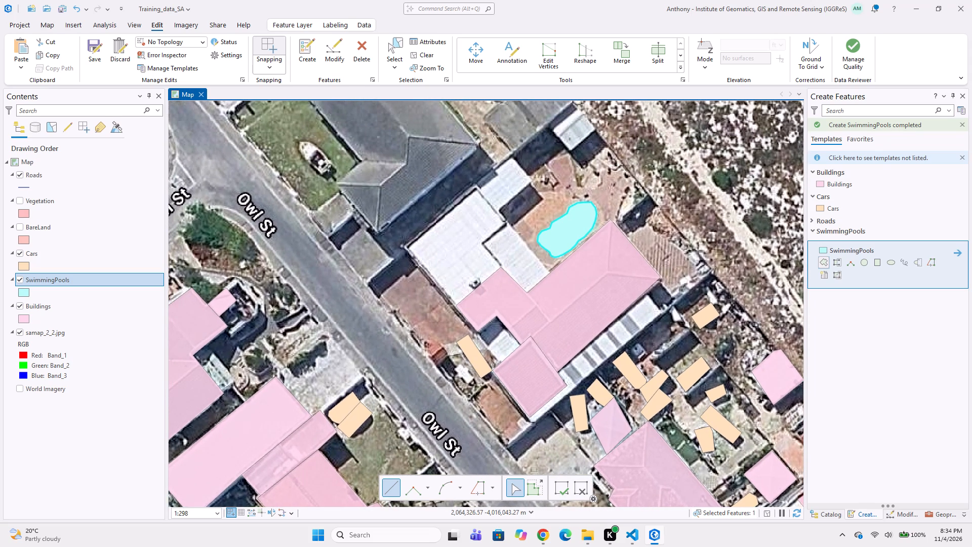
pyautogui.scroll(1, 537, 293)
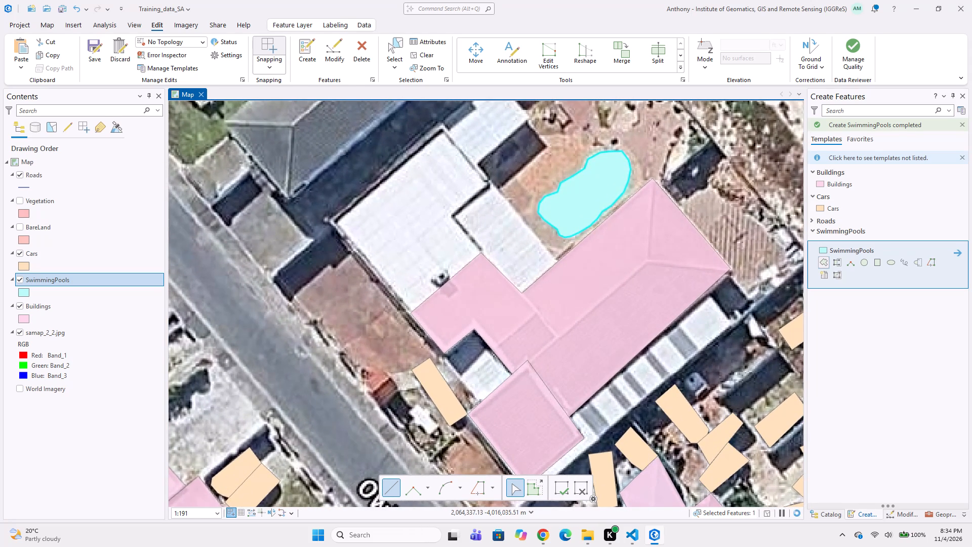
pyautogui.scroll(-2, 328, 243)
pyautogui.scroll(1, 395, 223)
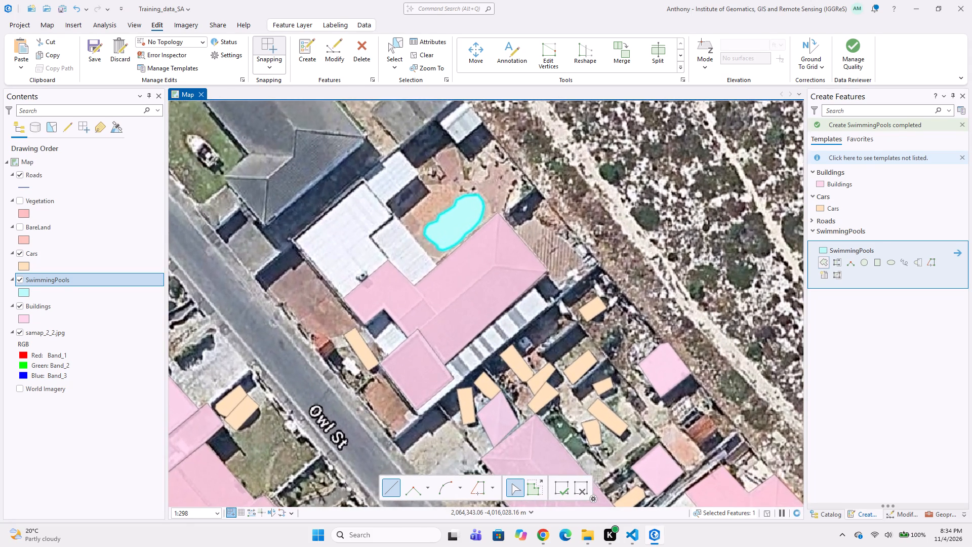
pyautogui.scroll(1, 395, 238)
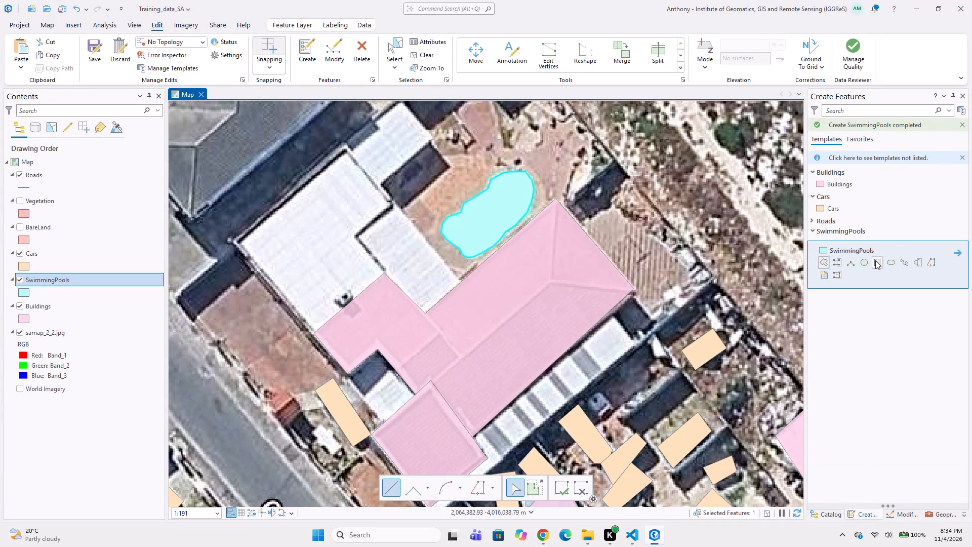
pyautogui.click(826, 262)
pyautogui.moveTo(455, 223); pyautogui.dragTo(524, 287, button='middle')
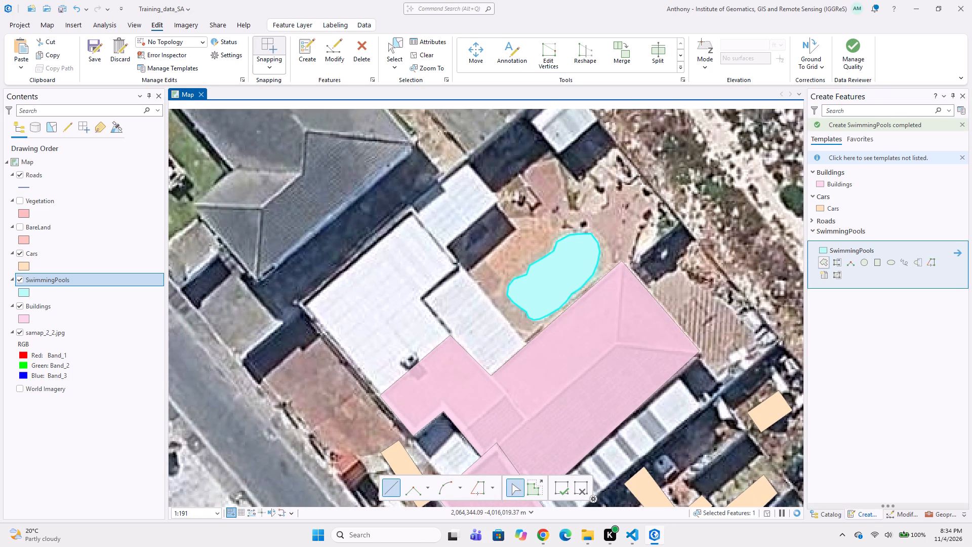
pyautogui.click(411, 202)
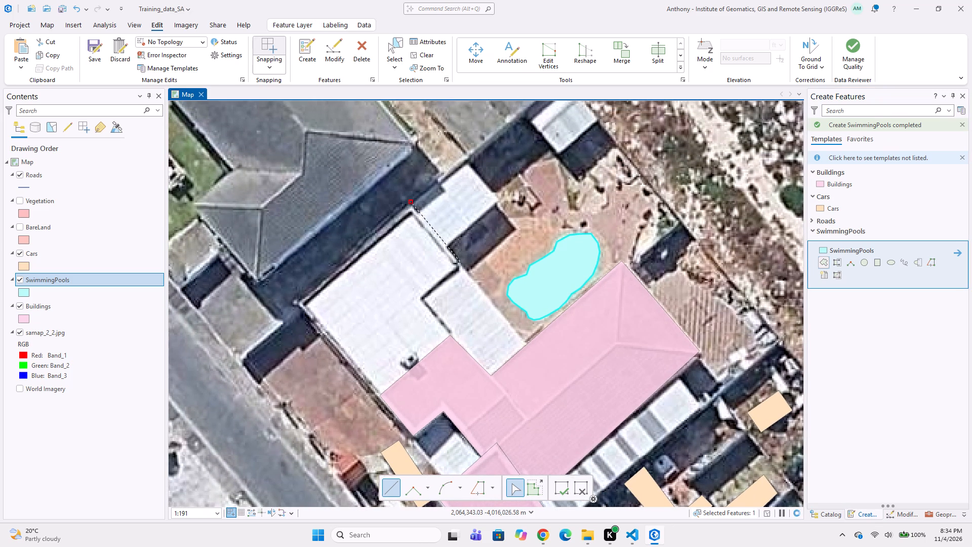
pyautogui.click(461, 264)
pyautogui.click(422, 296)
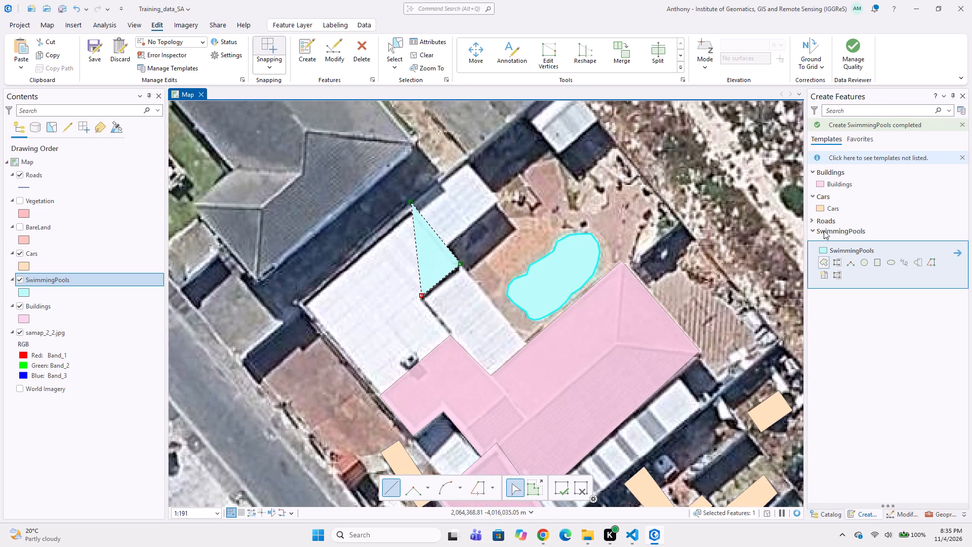
pyautogui.click(836, 181)
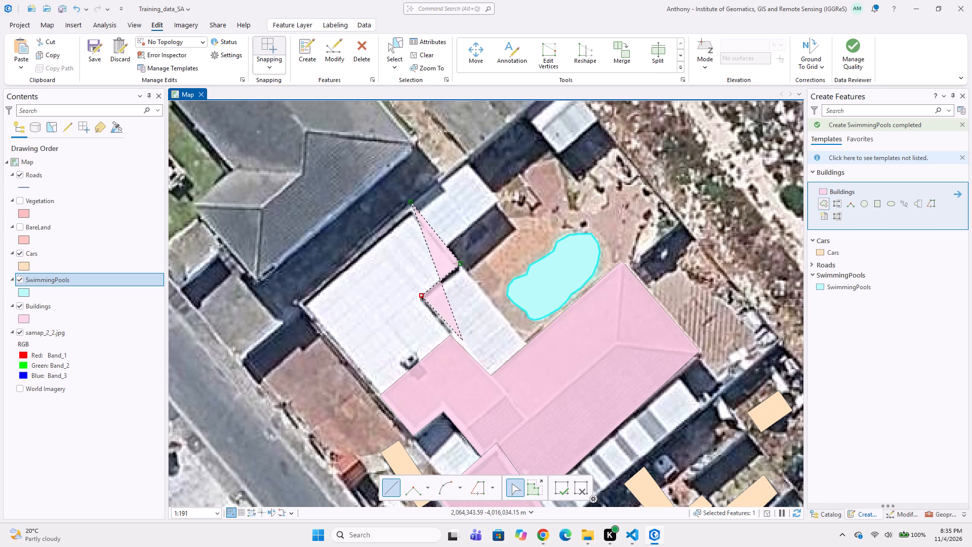
pyautogui.click(452, 335)
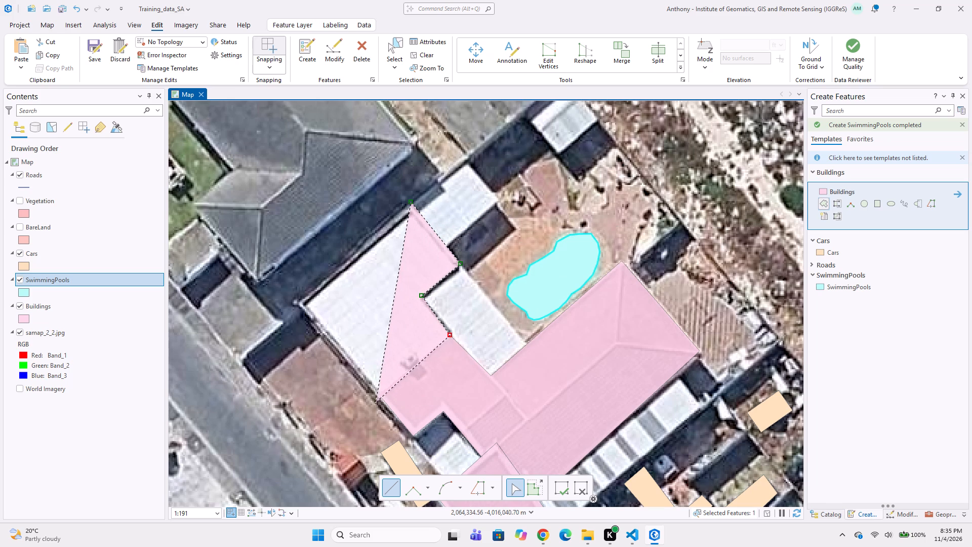
pyautogui.click(379, 397)
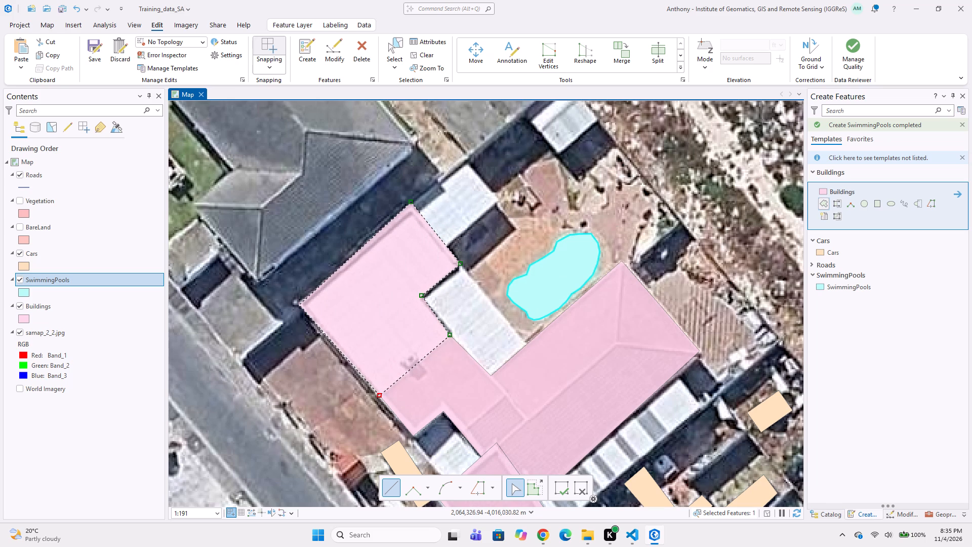
pyautogui.doubleClick(299, 305)
# Digitize a four-vertex Buildings polygon over the small white roof section attached to the northeastern side of the large white roof.
pyautogui.moveTo(437, 259); pyautogui.dragTo(369, 337, button='middle')
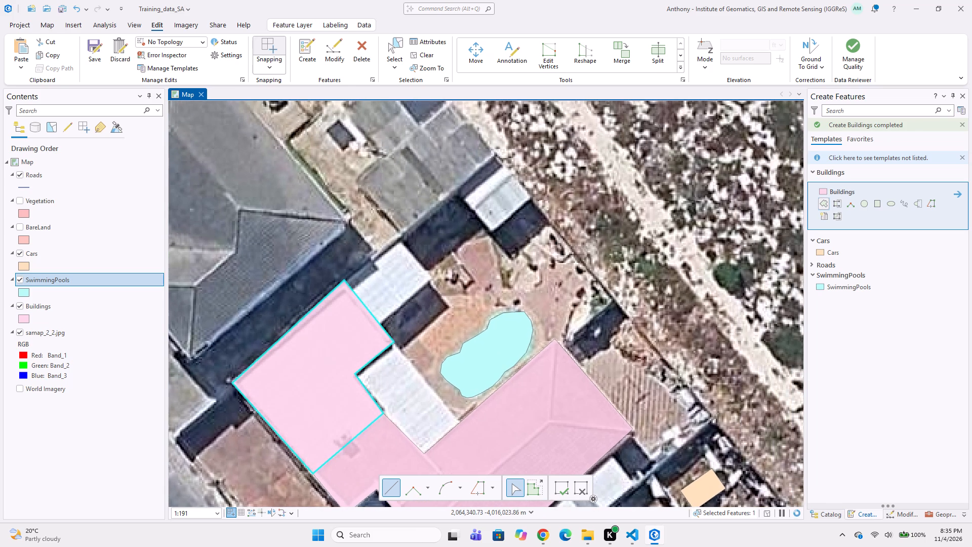
pyautogui.click(402, 241)
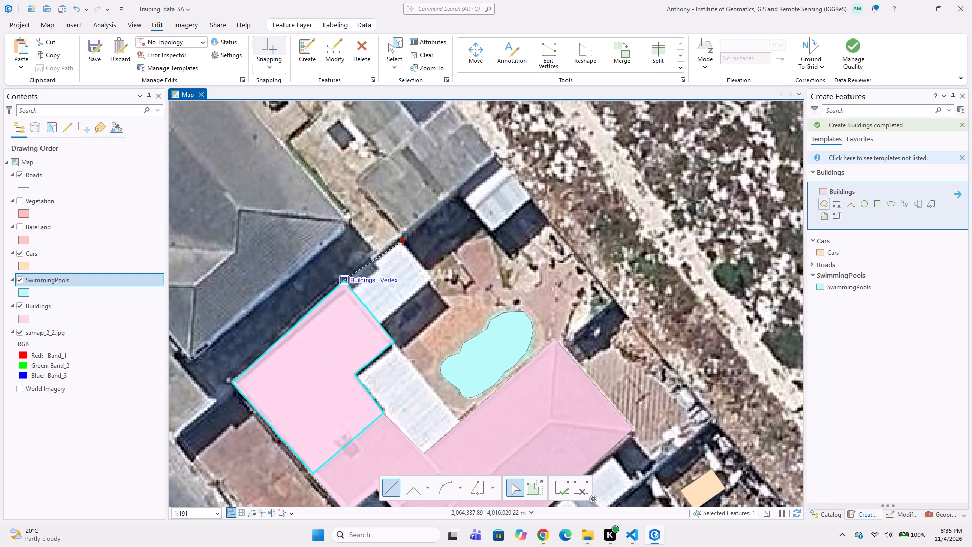
pyautogui.click(342, 278)
pyautogui.click(381, 321)
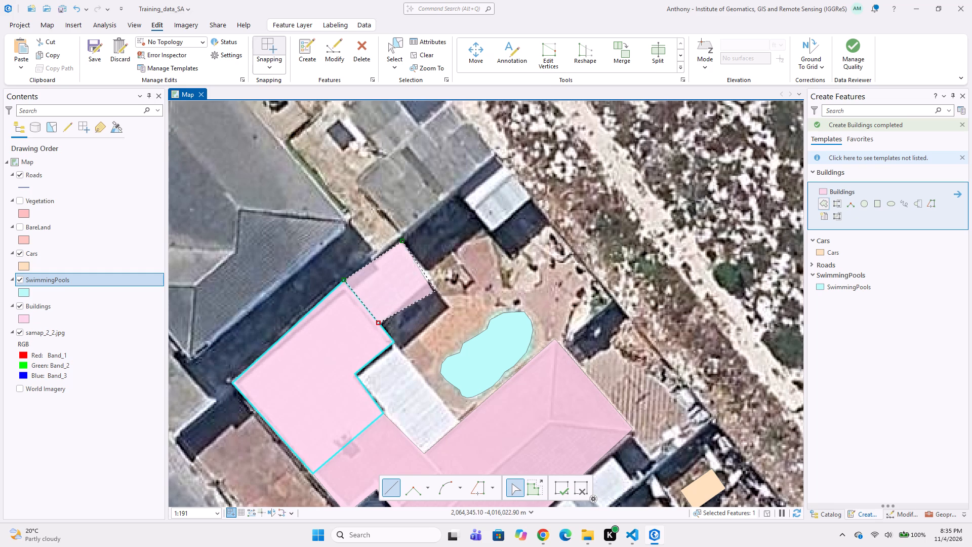
pyautogui.doubleClick(432, 278)
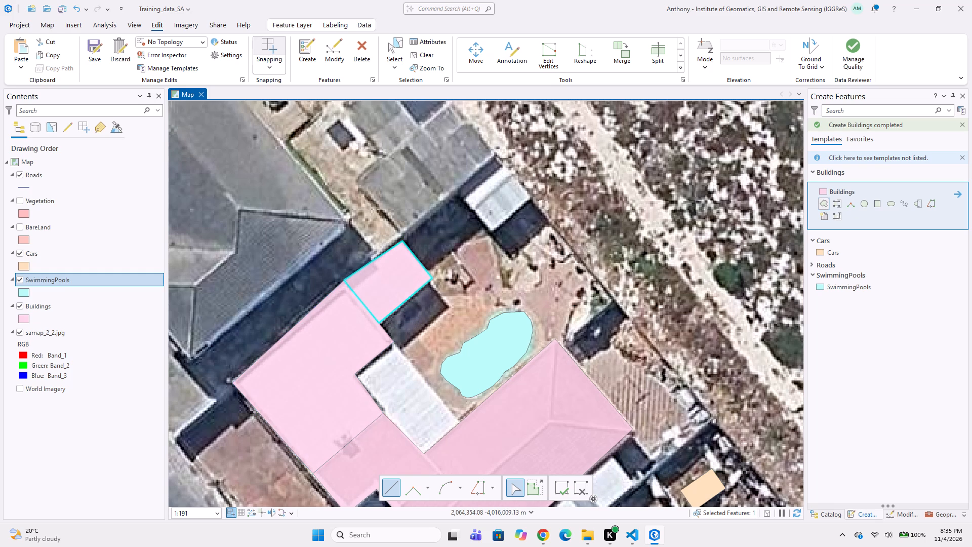
# Digitize a four-vertex Buildings polygon over the small white-roofed shed north of the pool, beside the open bushland.
pyautogui.click(493, 154)
pyautogui.click(530, 197)
pyautogui.click(491, 228)
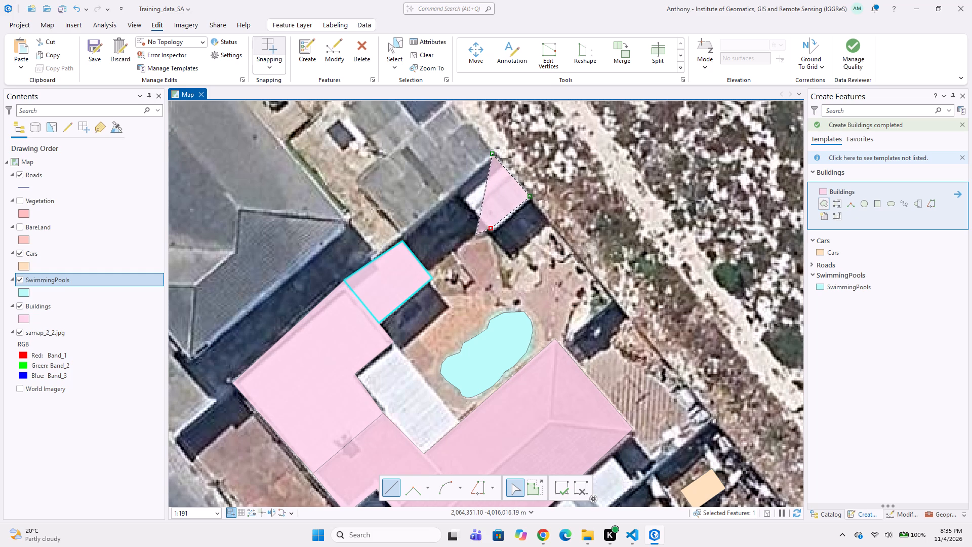
pyautogui.hotkey('ctrl', 'z')
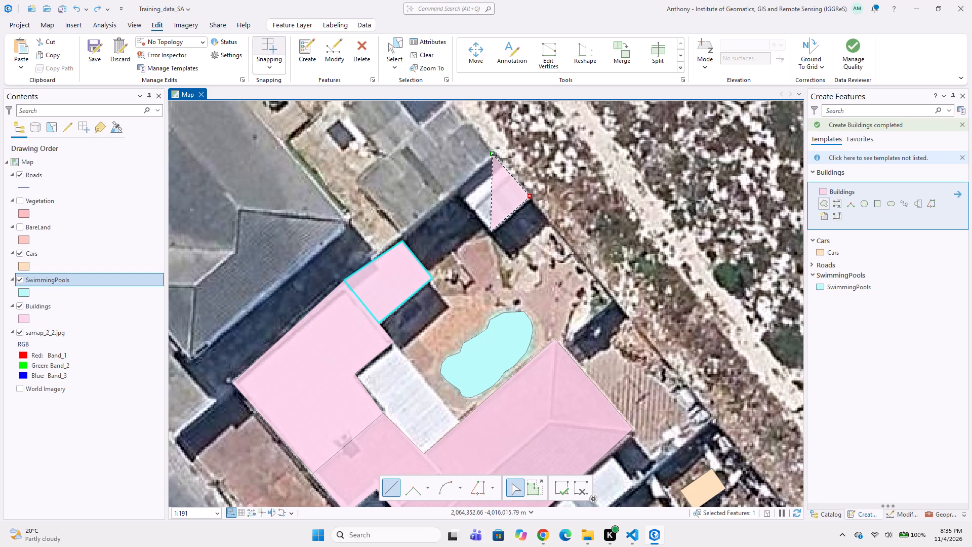
pyautogui.click(491, 232)
pyautogui.doubleClick(456, 193)
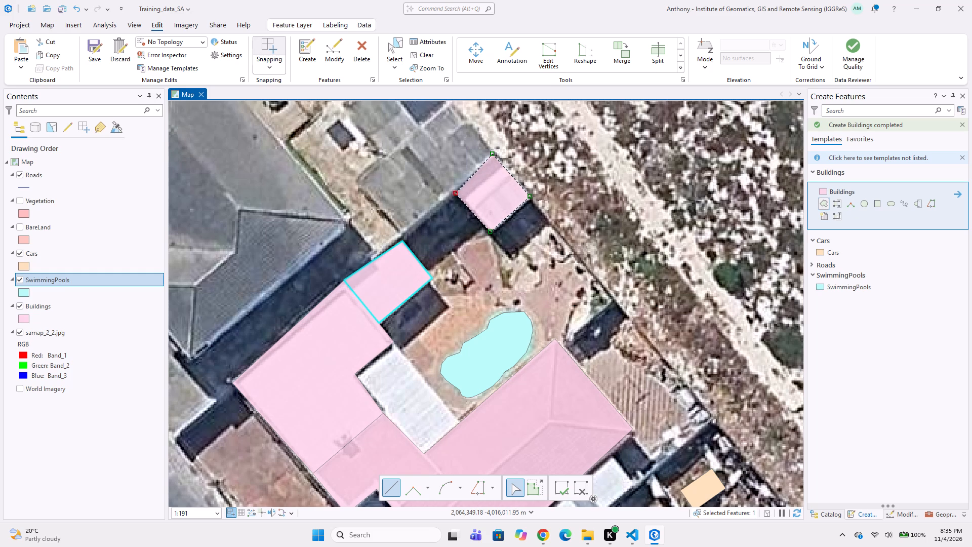
# Digitize a nine-vertex Buildings polygon around the grey-roofed outbuilding northwest of the small shed, snapping to the shed's shared edge.
pyautogui.scroll(-1, 443, 215)
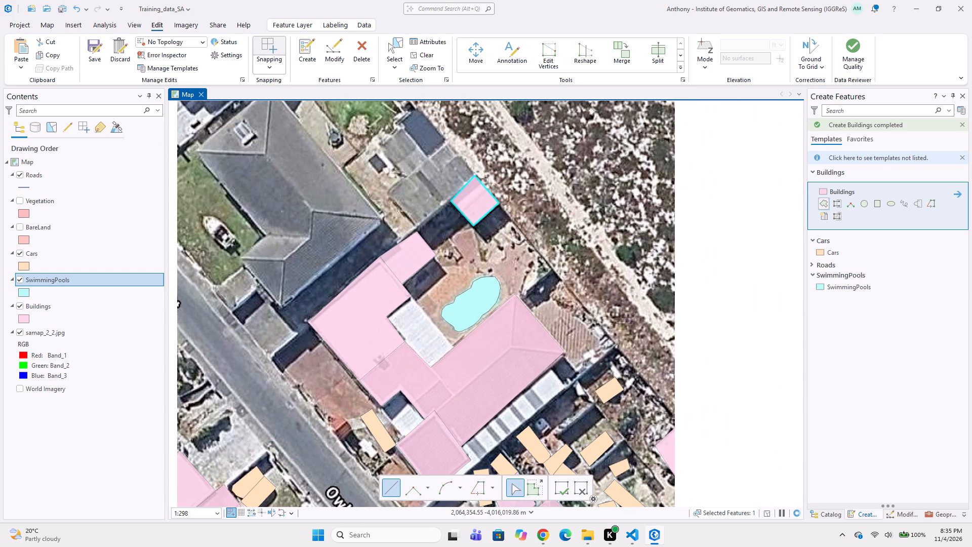
pyautogui.rightClick(491, 271)
pyautogui.scroll(-2, 494, 261)
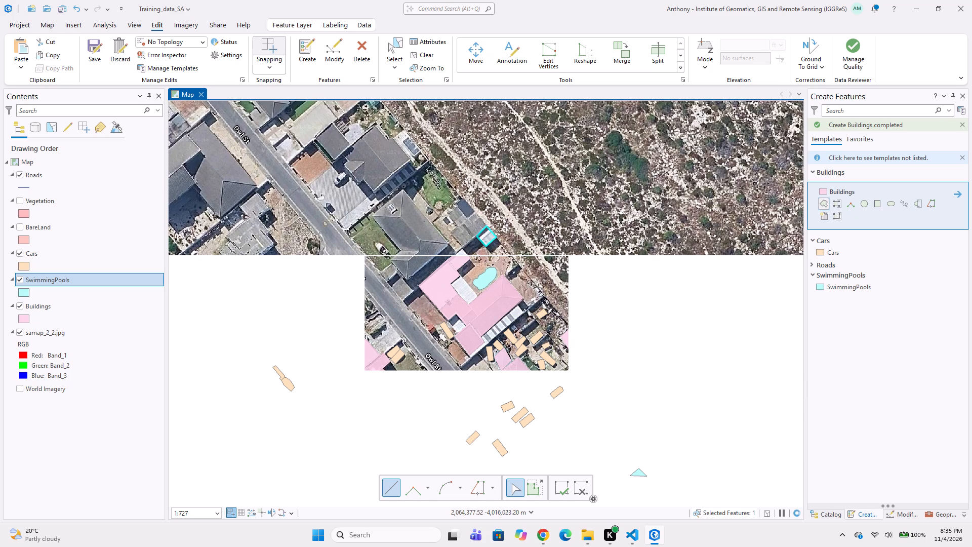
pyautogui.scroll(1, 498, 319)
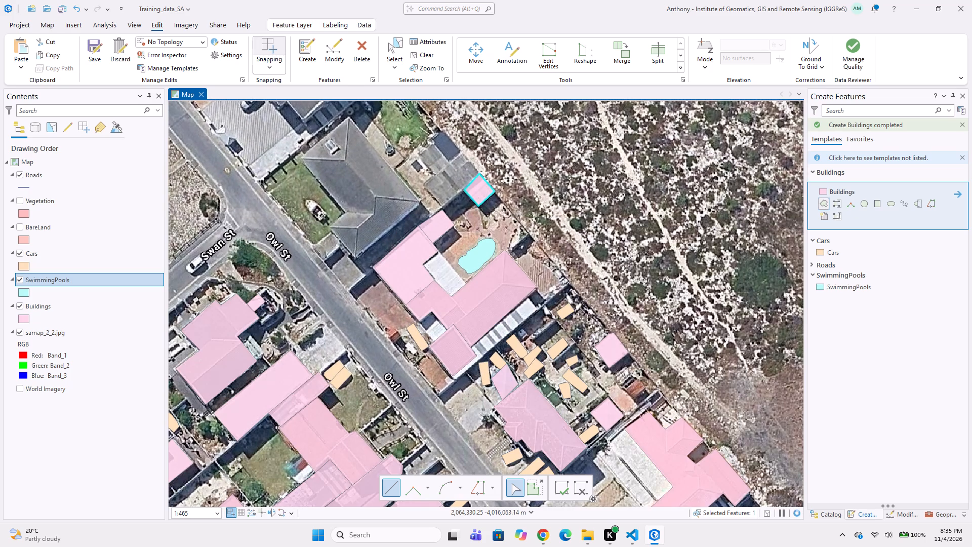
pyautogui.scroll(1, 418, 135)
pyautogui.moveTo(422, 216); pyautogui.dragTo(429, 238, button='middle')
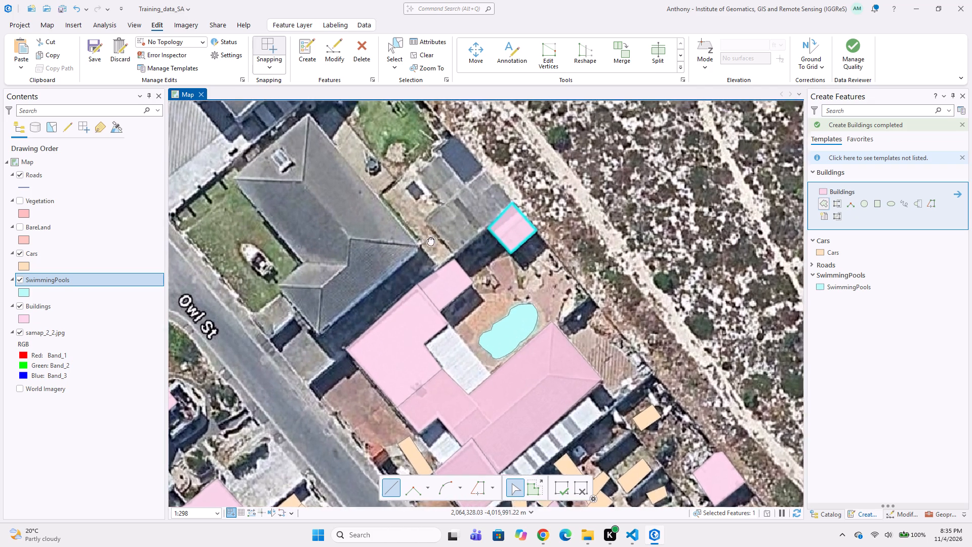
pyautogui.moveTo(429, 238); pyautogui.dragTo(483, 271, button='middle')
pyautogui.scroll(1, 535, 247)
pyautogui.moveTo(588, 267); pyautogui.dragTo(516, 227, button='middle')
pyautogui.scroll(1, 519, 218)
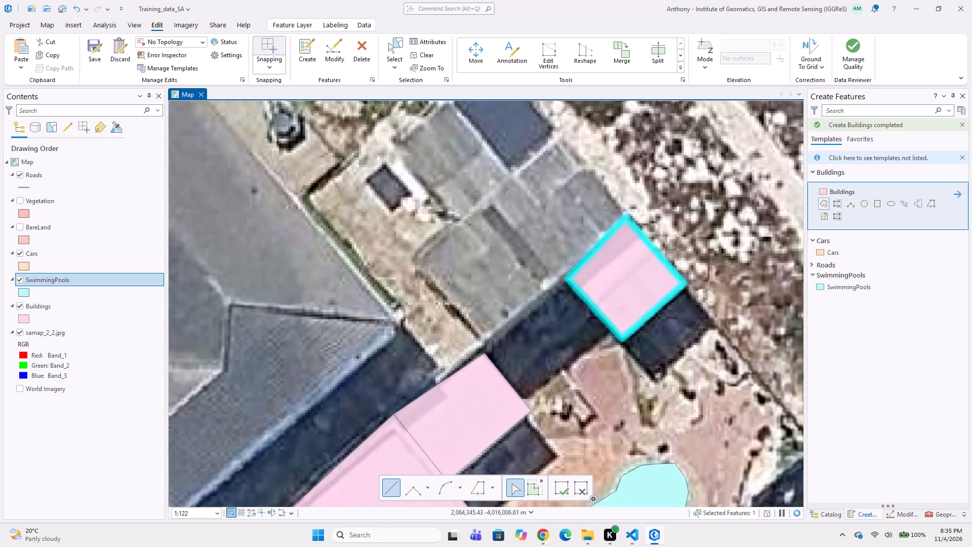
pyautogui.moveTo(544, 174); pyautogui.dragTo(571, 236, button='middle')
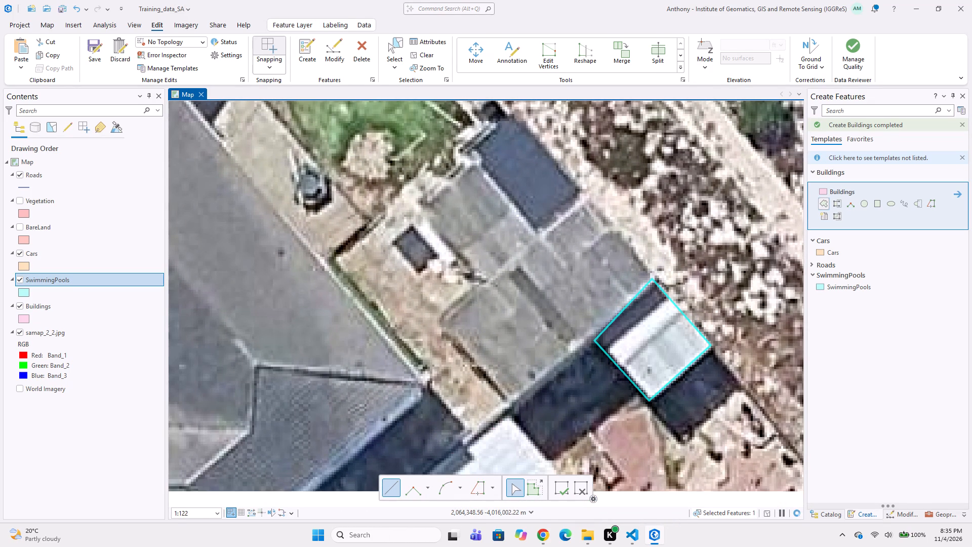
pyautogui.click(585, 188)
pyautogui.click(652, 278)
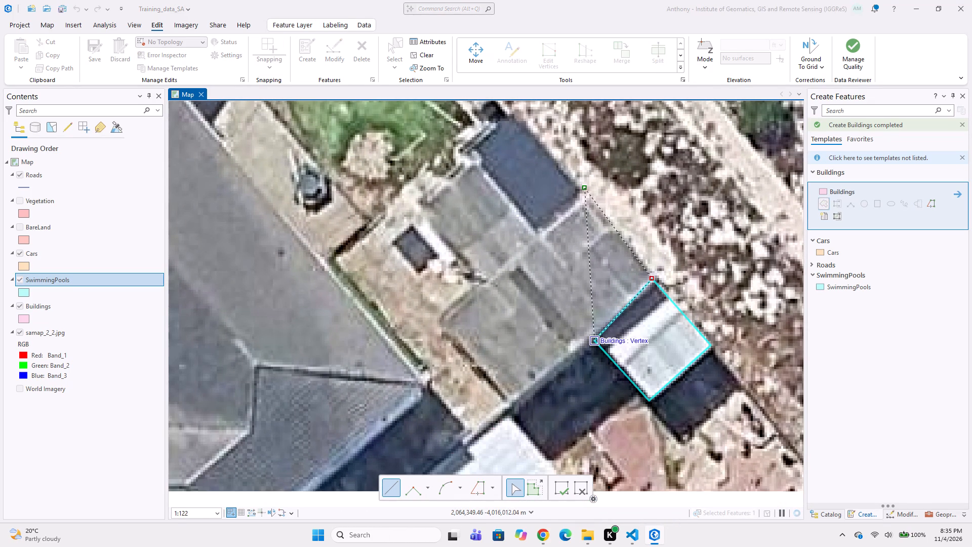
pyautogui.click(594, 340)
pyautogui.click(508, 403)
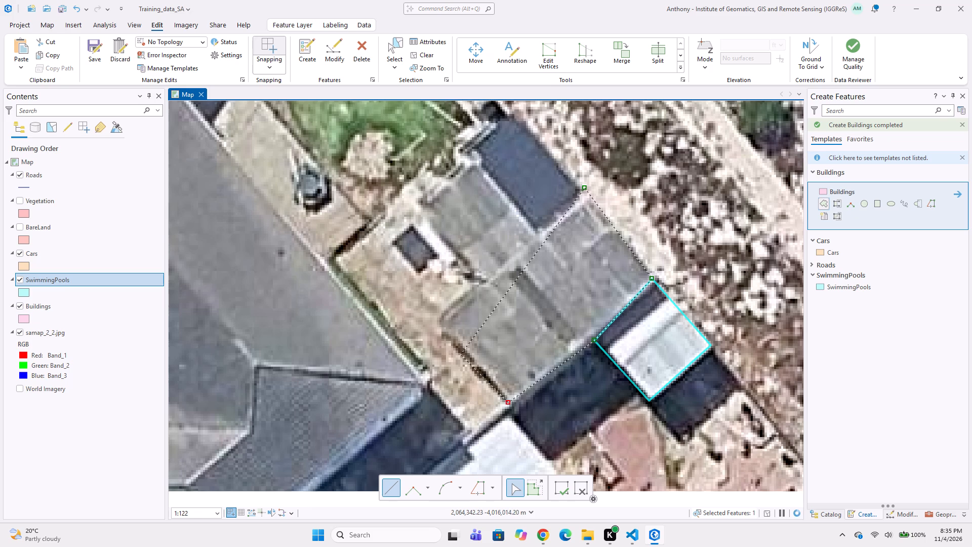
pyautogui.click(427, 323)
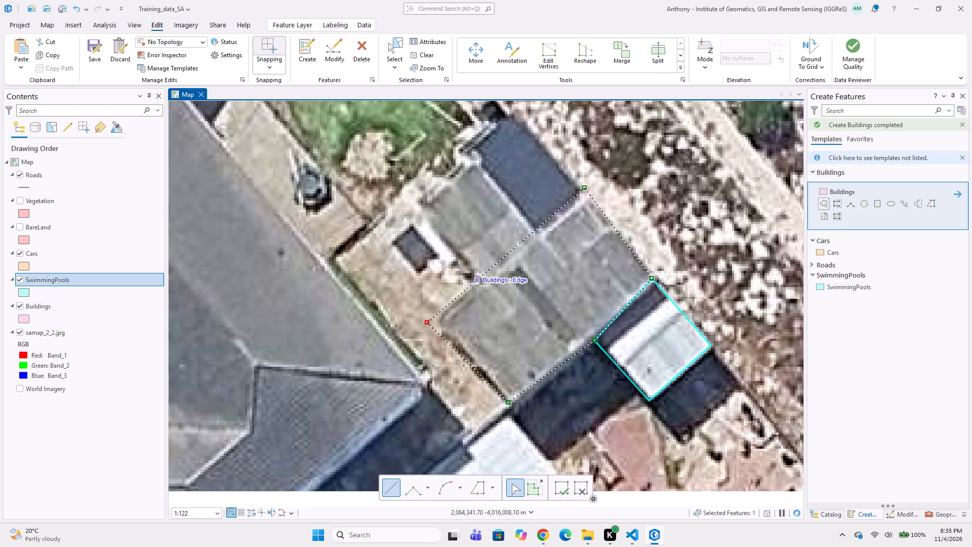
pyautogui.click(480, 284)
pyautogui.click(413, 206)
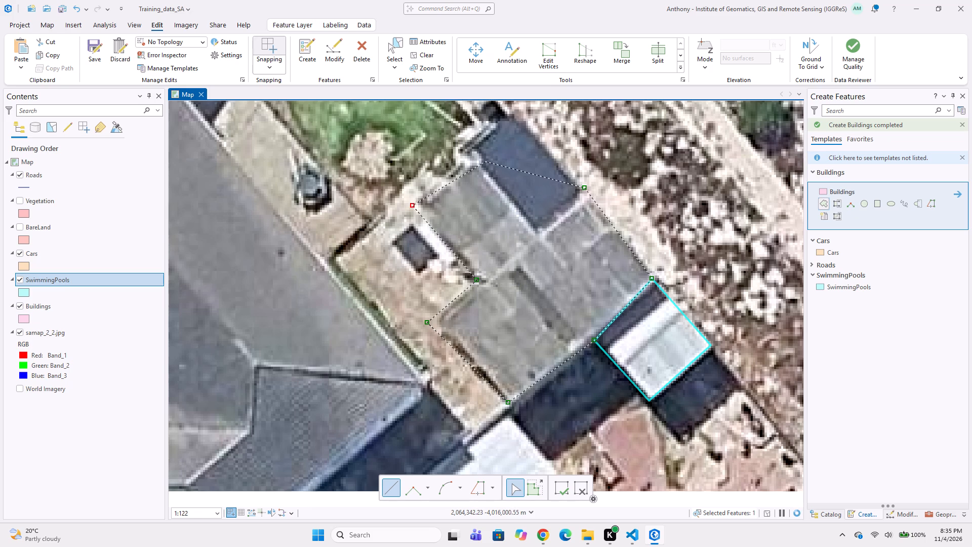
pyautogui.click(475, 162)
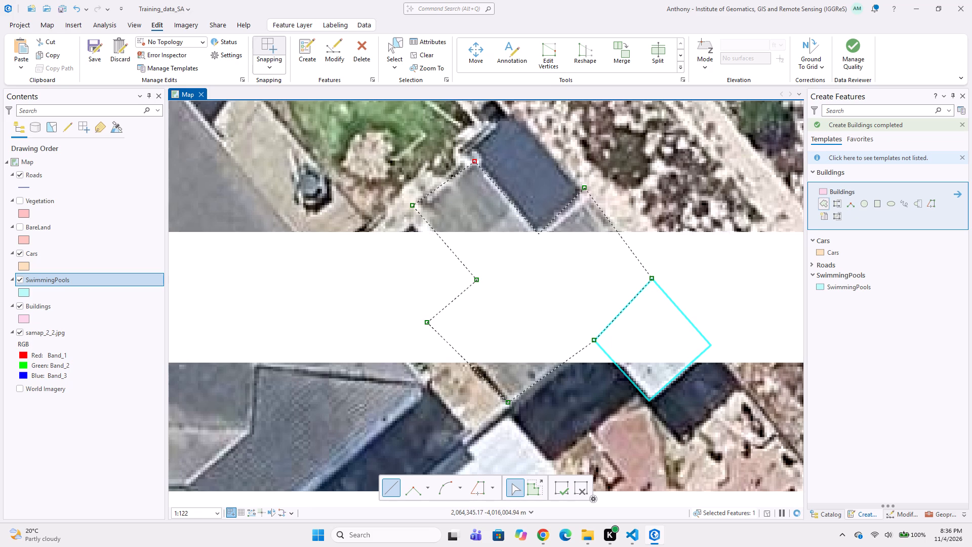
pyautogui.click(537, 234)
pyautogui.doubleClick(535, 234)
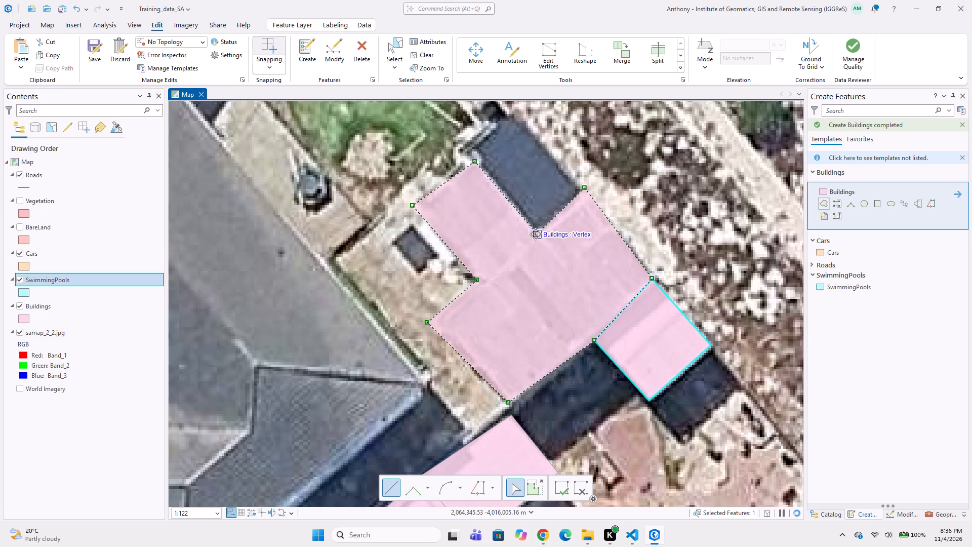
# Digitize a five-vertex Buildings polygon over the dark roof section at the northern end of the grey-roofed outbuilding, snapping to their shared edge.
pyautogui.click(510, 113)
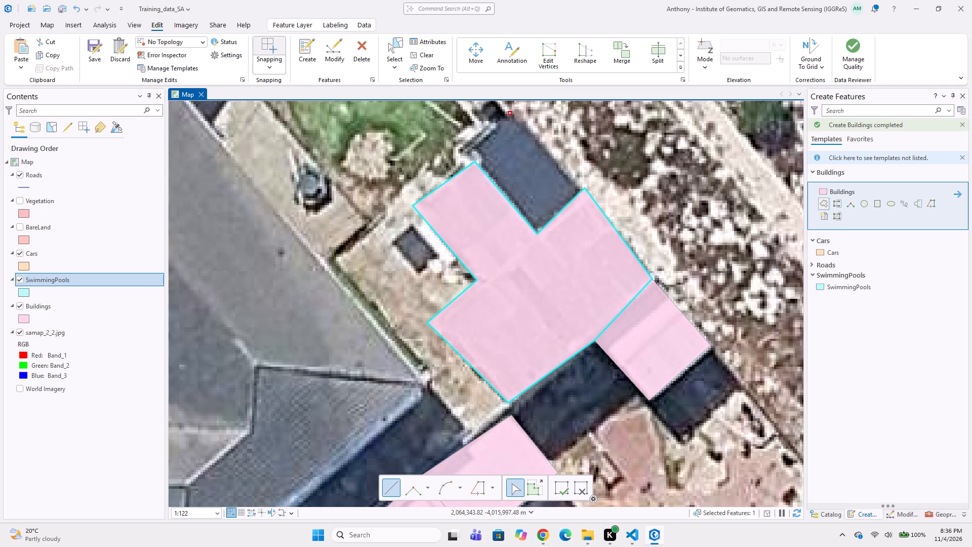
pyautogui.click(583, 189)
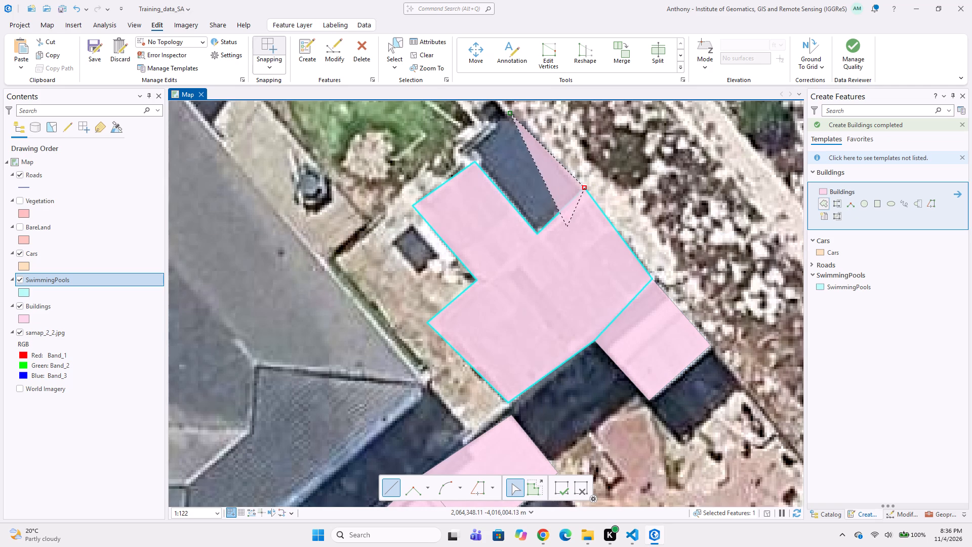
pyautogui.moveTo(539, 236); pyautogui.dragTo(539, 230)
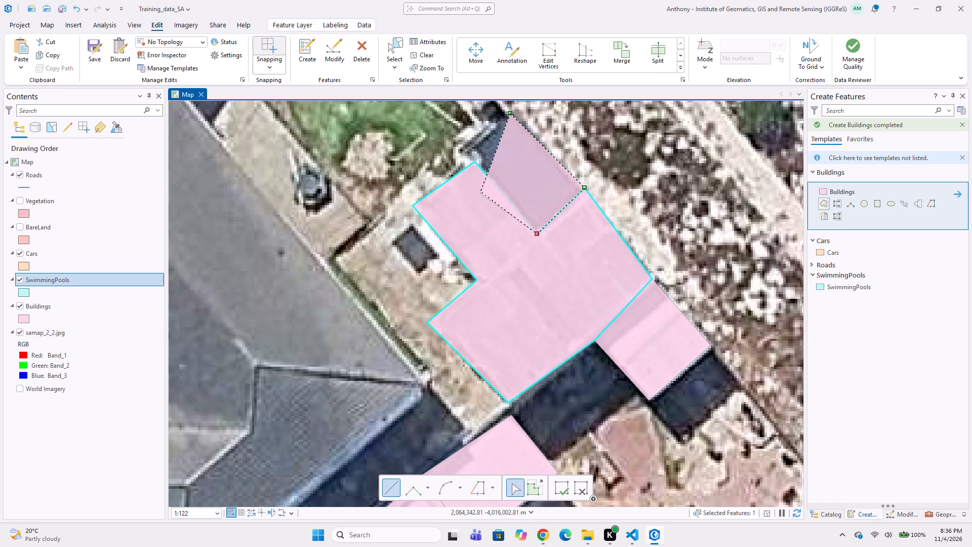
pyautogui.click(473, 165)
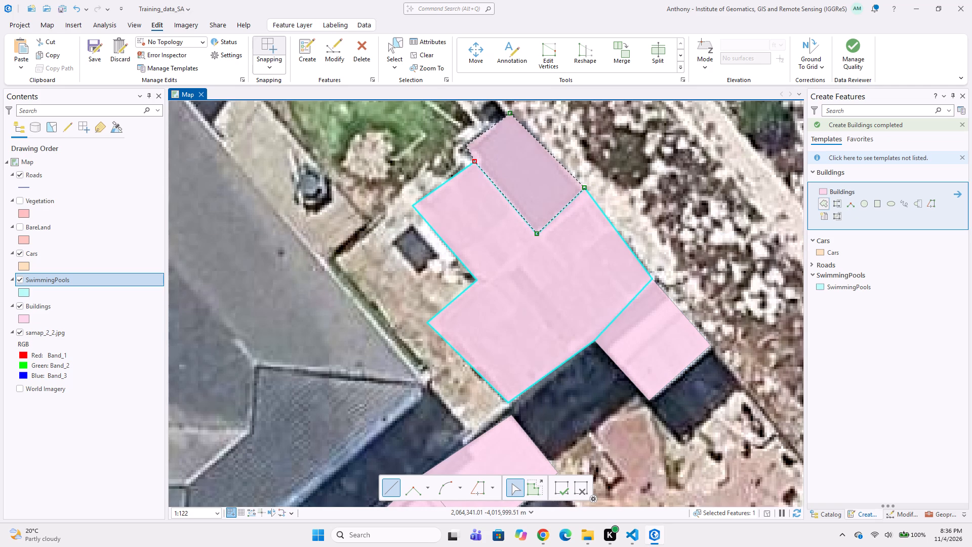
pyautogui.doubleClick(461, 152)
# Digitize a seven-vertex Buildings polygon around the large grey-roofed house west of the outbuilding, beside the lawn with the parked boat.
pyautogui.scroll(-1, 342, 250)
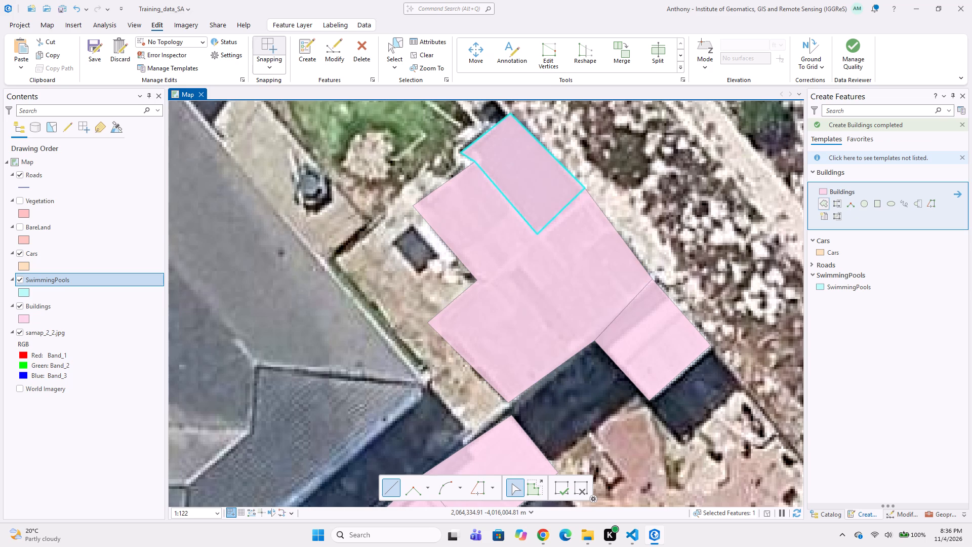
pyautogui.moveTo(299, 267); pyautogui.dragTo(400, 277, button='middle')
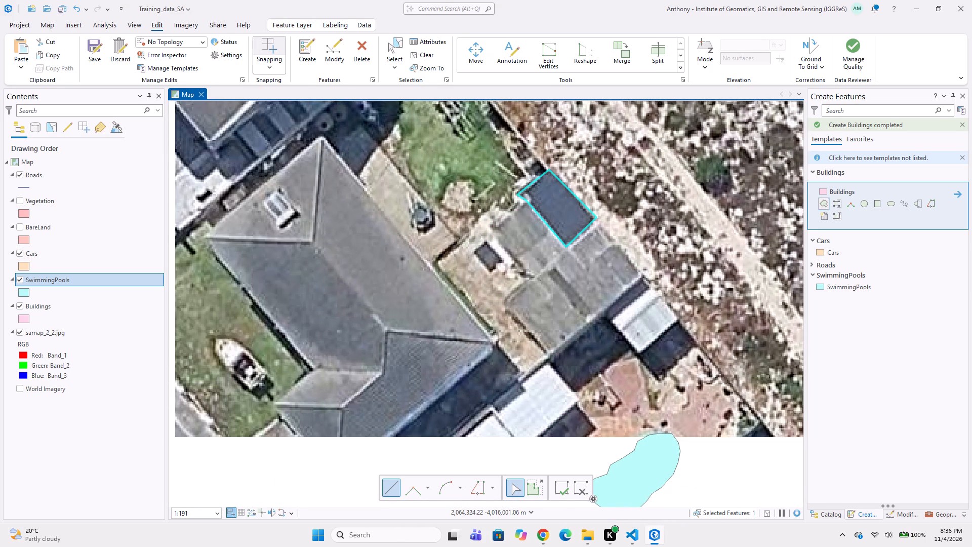
pyautogui.moveTo(370, 238); pyautogui.dragTo(409, 294, button='middle')
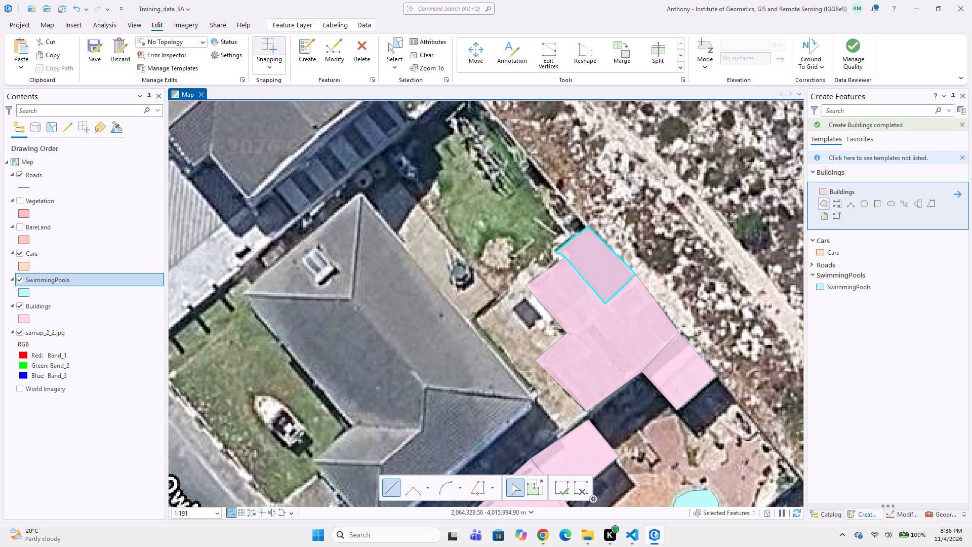
pyautogui.click(361, 191)
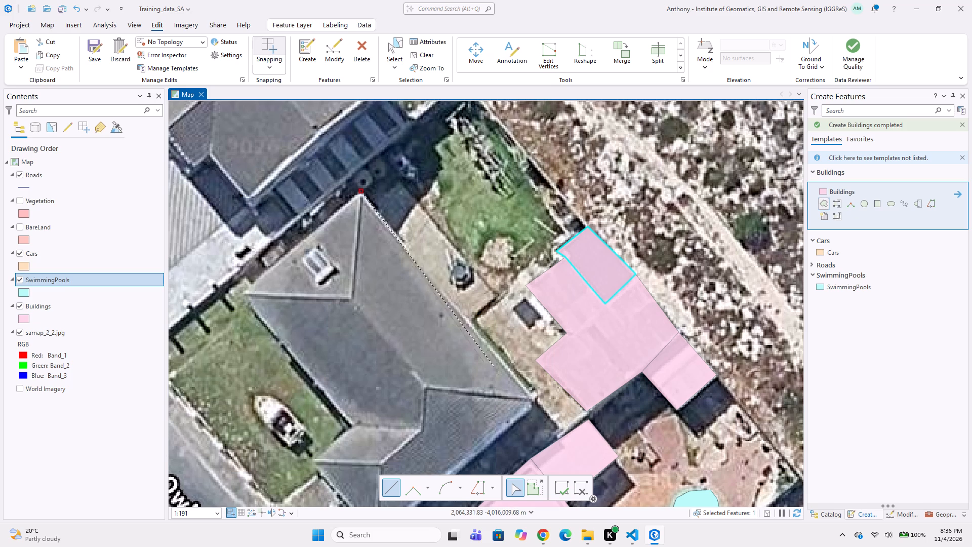
pyautogui.click(534, 397)
pyautogui.click(533, 404)
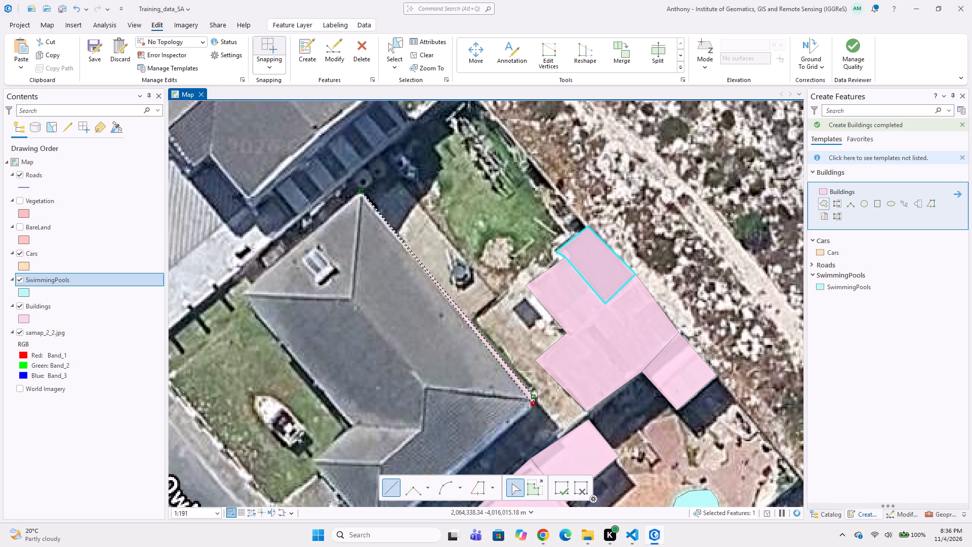
pyautogui.moveTo(500, 411); pyautogui.dragTo(526, 310, button='middle')
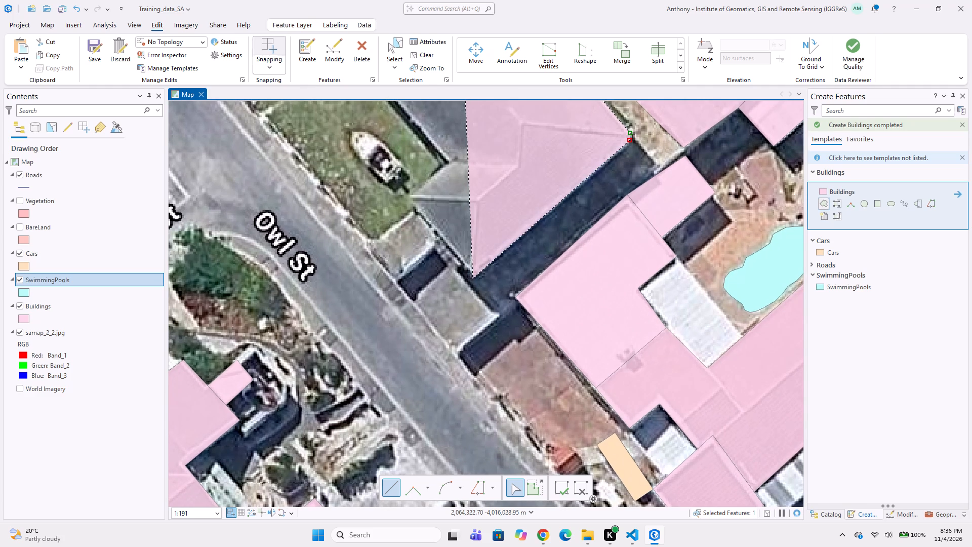
pyautogui.click(473, 275)
pyautogui.moveTo(430, 260); pyautogui.dragTo(487, 308, button='middle')
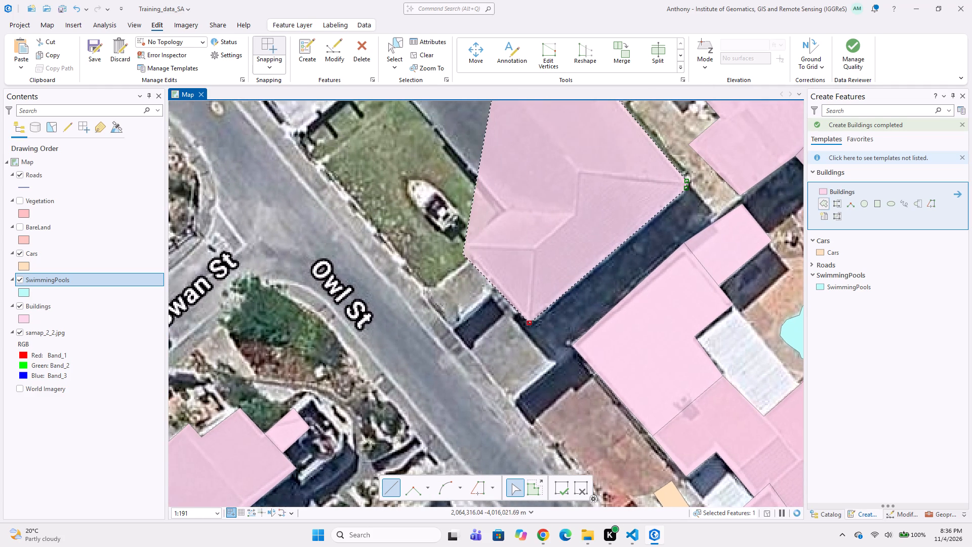
pyautogui.click(464, 248)
pyautogui.moveTo(452, 273); pyautogui.dragTo(448, 342, button='middle')
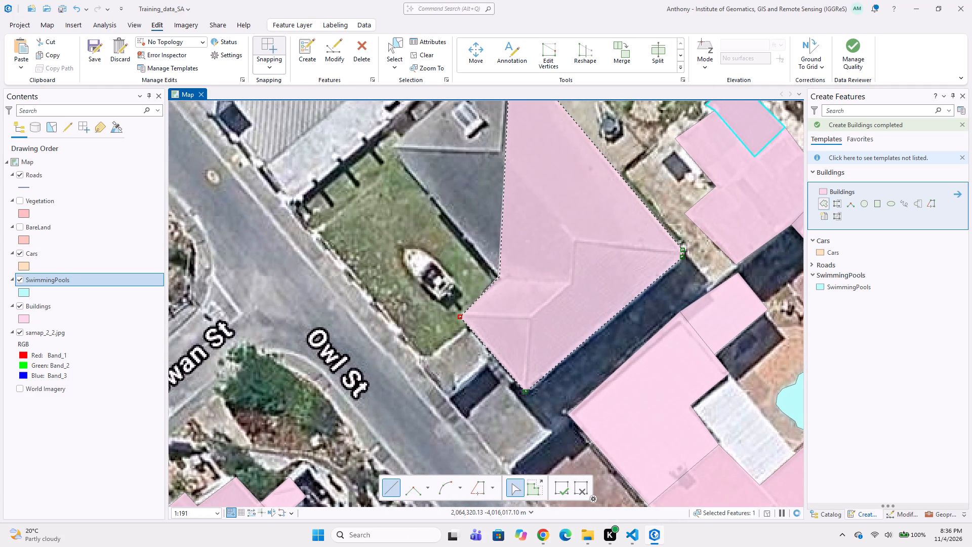
pyautogui.click(500, 277)
pyautogui.moveTo(449, 213); pyautogui.dragTo(496, 301, button='middle')
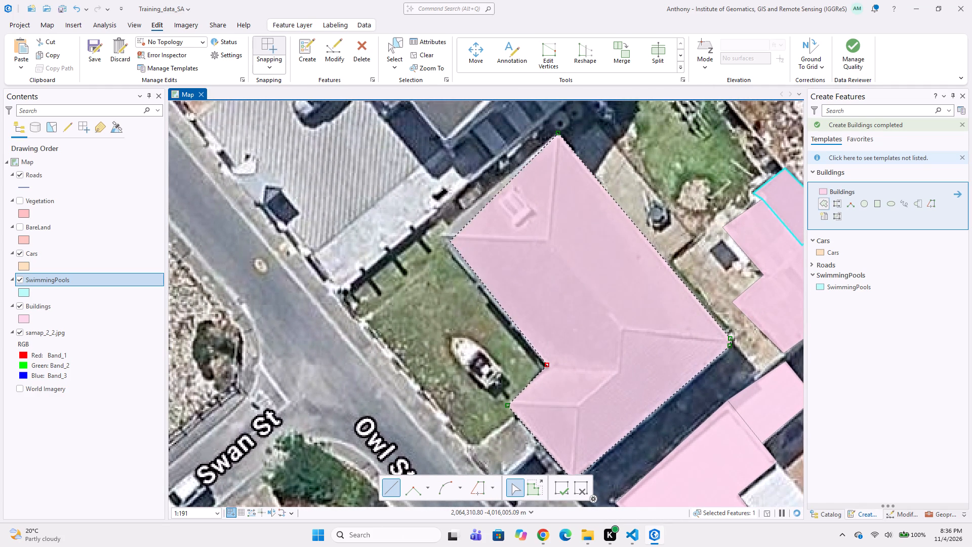
pyautogui.doubleClick(438, 234)
# Digitize a ten-vertex Buildings polygon around the main dark-roofed house on the adjoining plot to the northwest, excluding its separate flat-roofed wing.
pyautogui.scroll(-2, 390, 291)
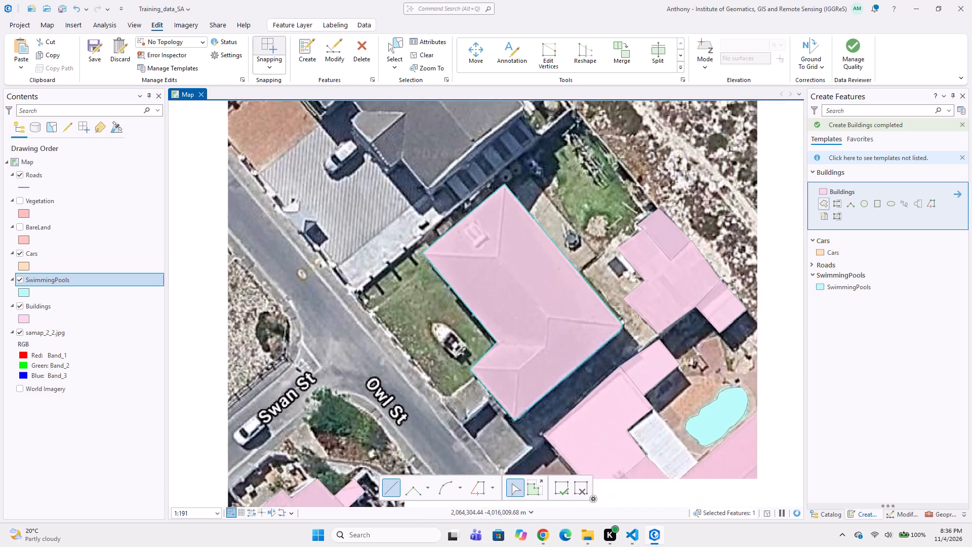
pyautogui.moveTo(393, 292); pyautogui.dragTo(429, 365, button='middle')
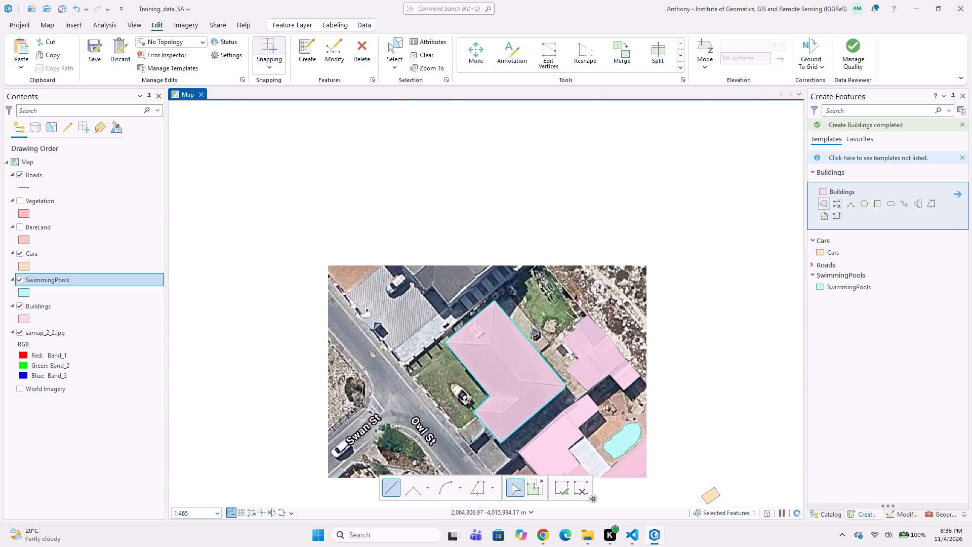
pyautogui.moveTo(439, 316); pyautogui.dragTo(464, 372, button='middle')
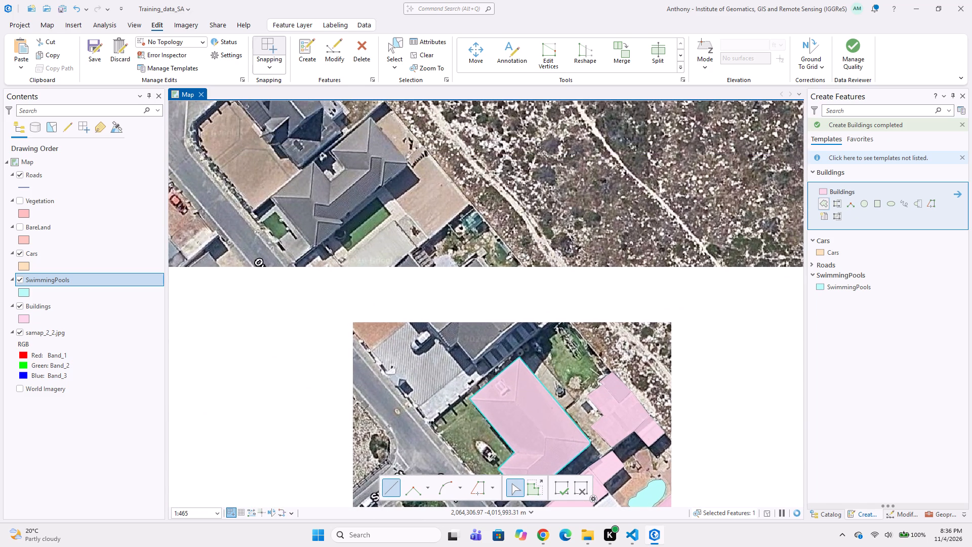
pyautogui.scroll(1, 445, 312)
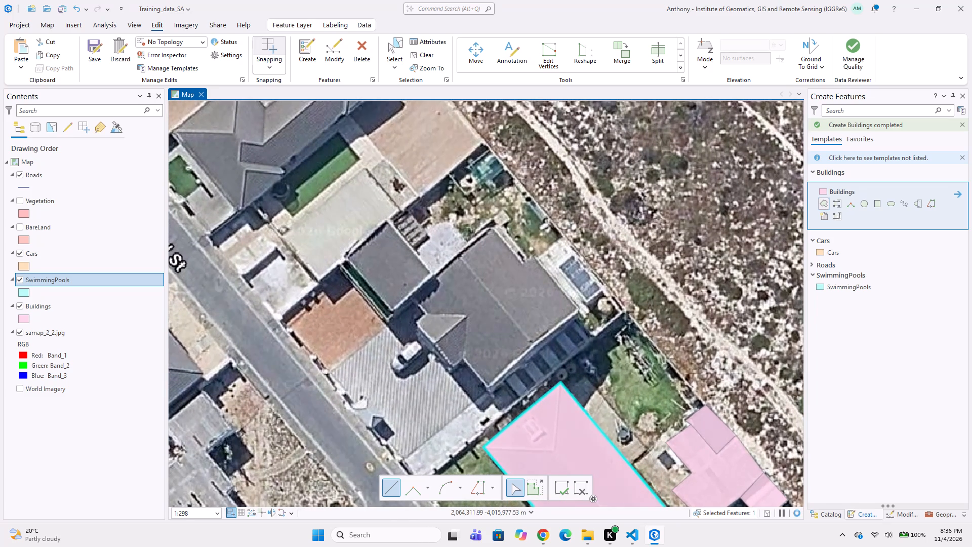
pyautogui.scroll(1, 494, 229)
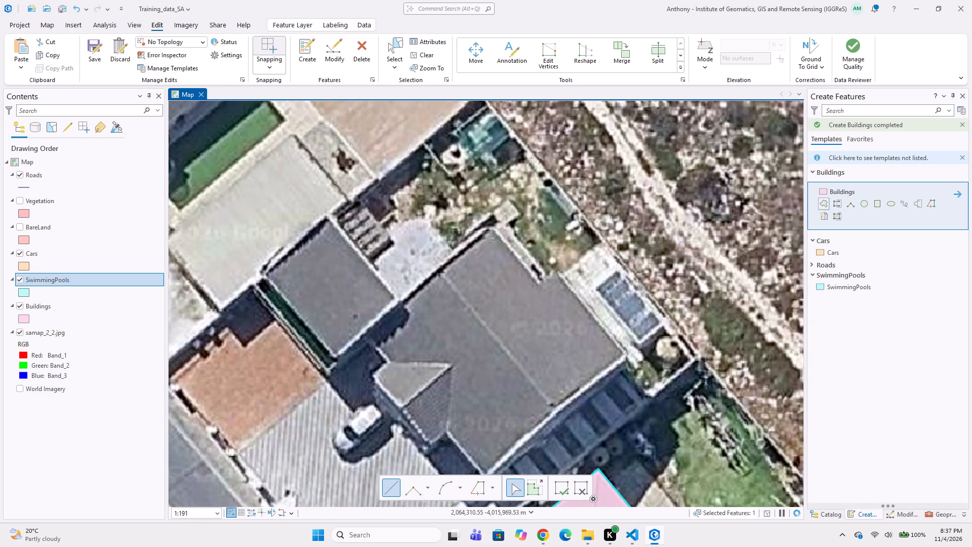
pyautogui.click(491, 223)
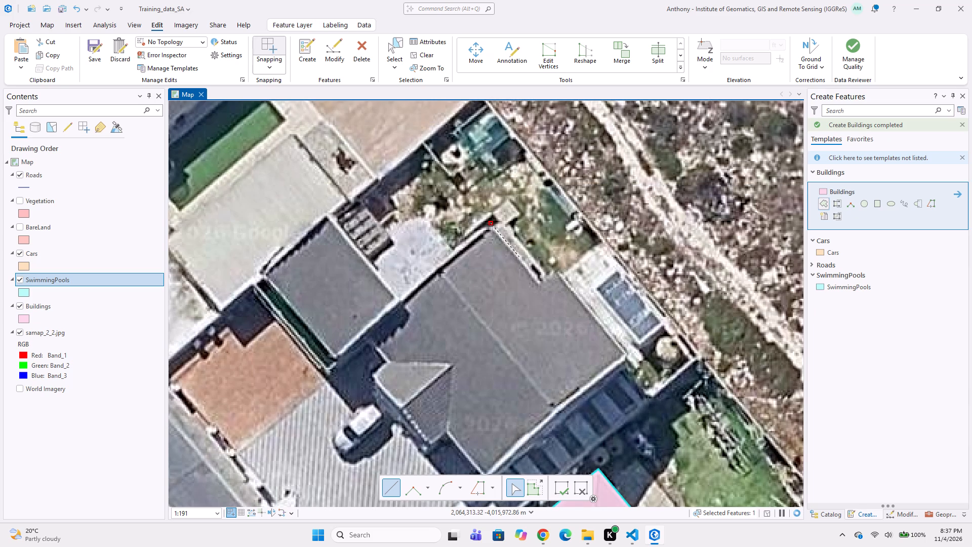
pyautogui.click(539, 282)
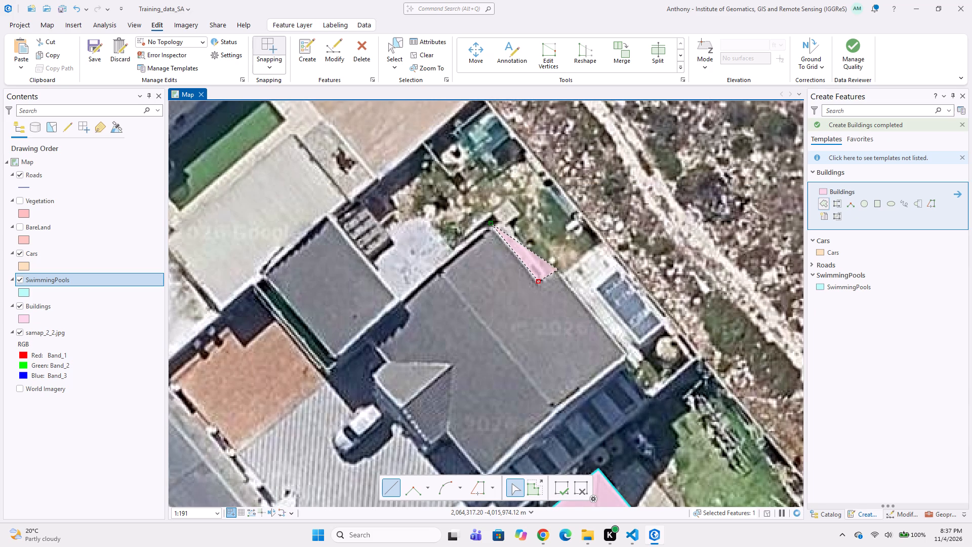
pyautogui.click(558, 269)
pyautogui.click(627, 355)
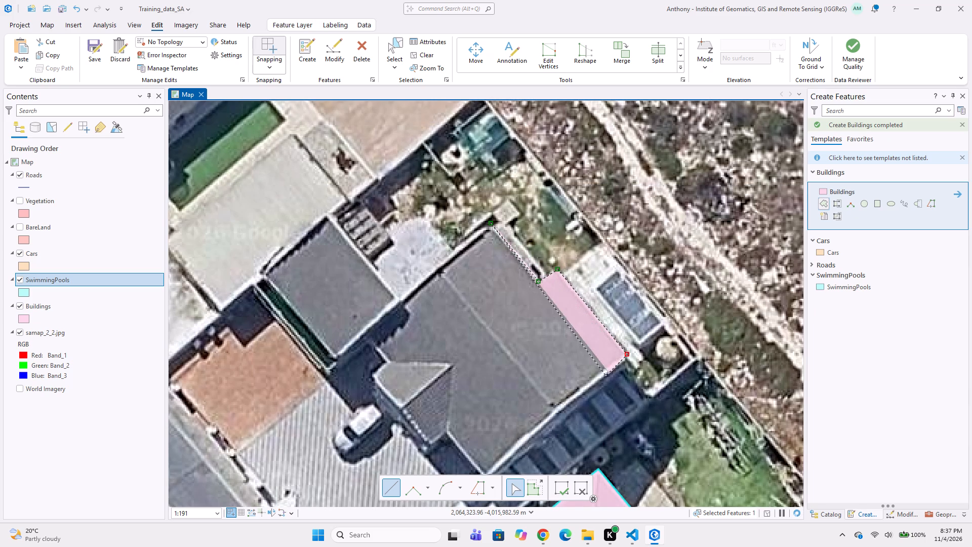
pyautogui.moveTo(576, 397); pyautogui.dragTo(592, 323, button='middle')
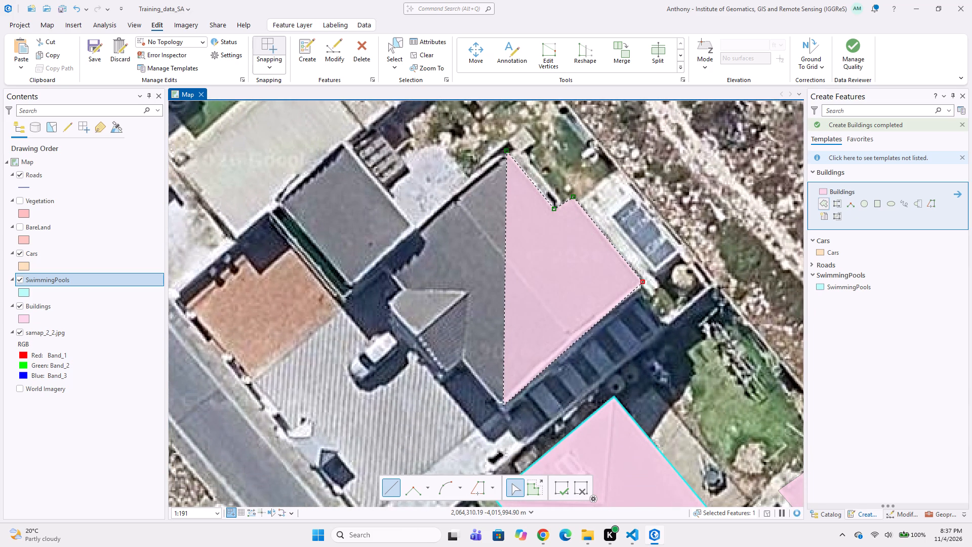
pyautogui.click(502, 408)
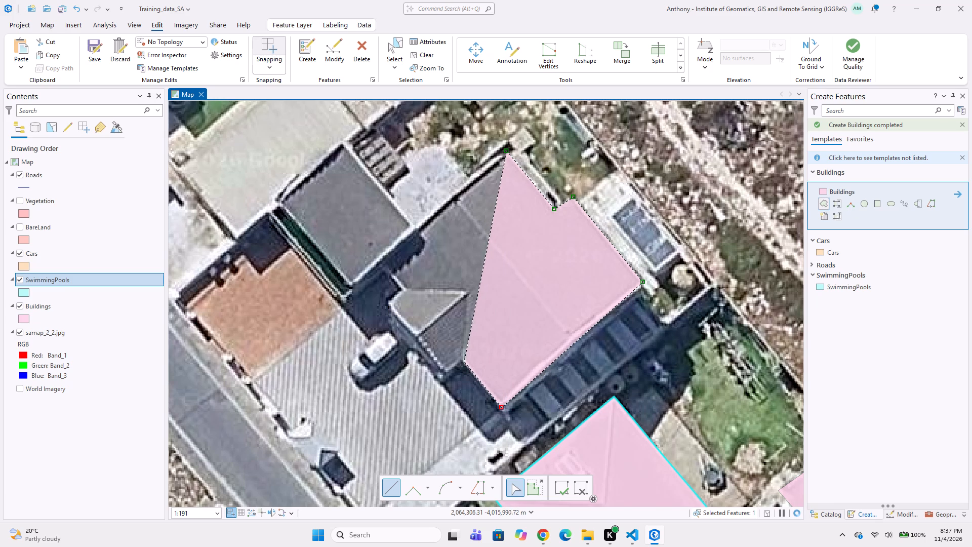
pyautogui.click(464, 362)
pyautogui.click(444, 376)
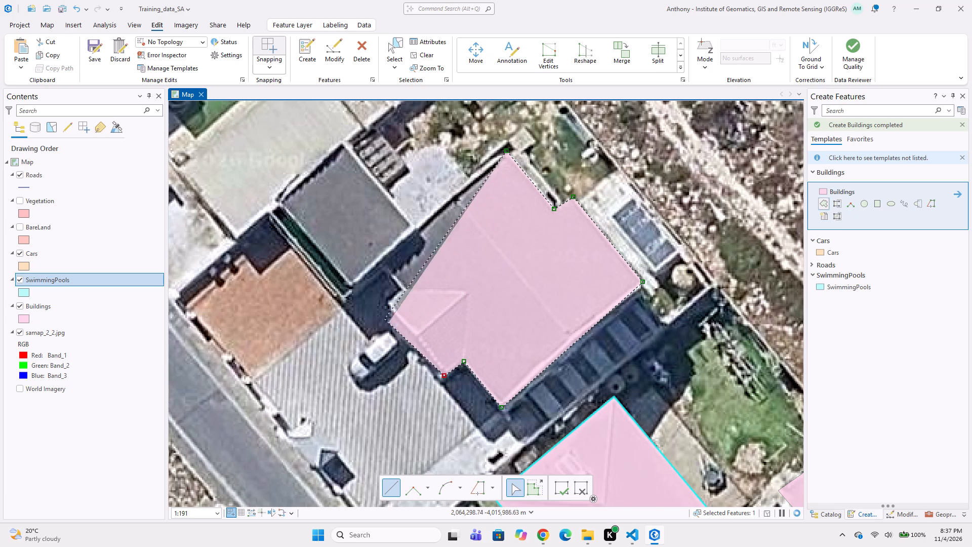
pyautogui.click(386, 305)
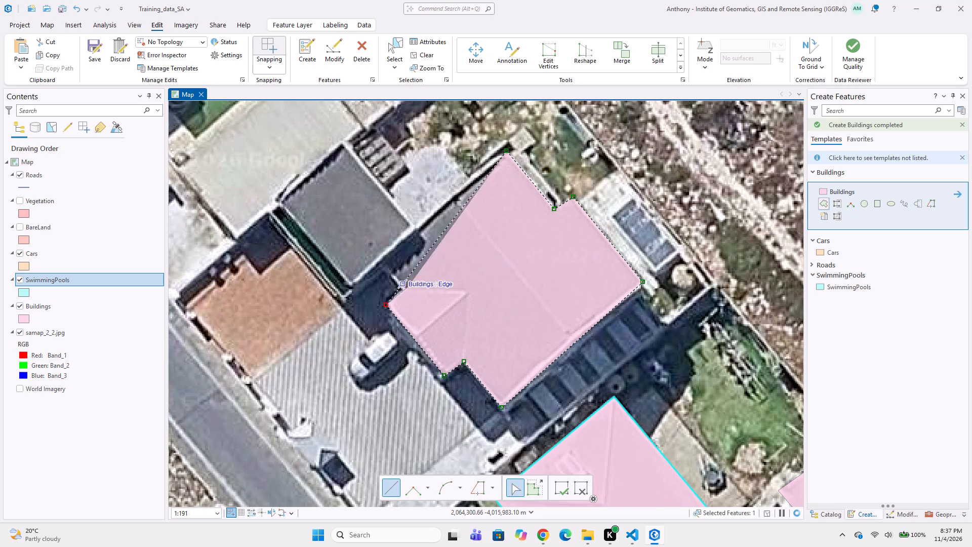
pyautogui.click(404, 287)
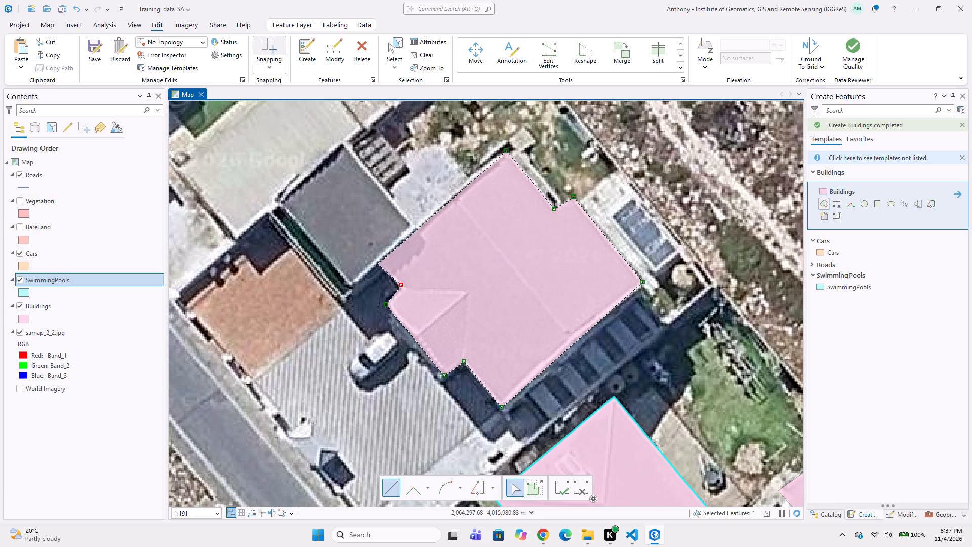
pyautogui.doubleClick(378, 264)
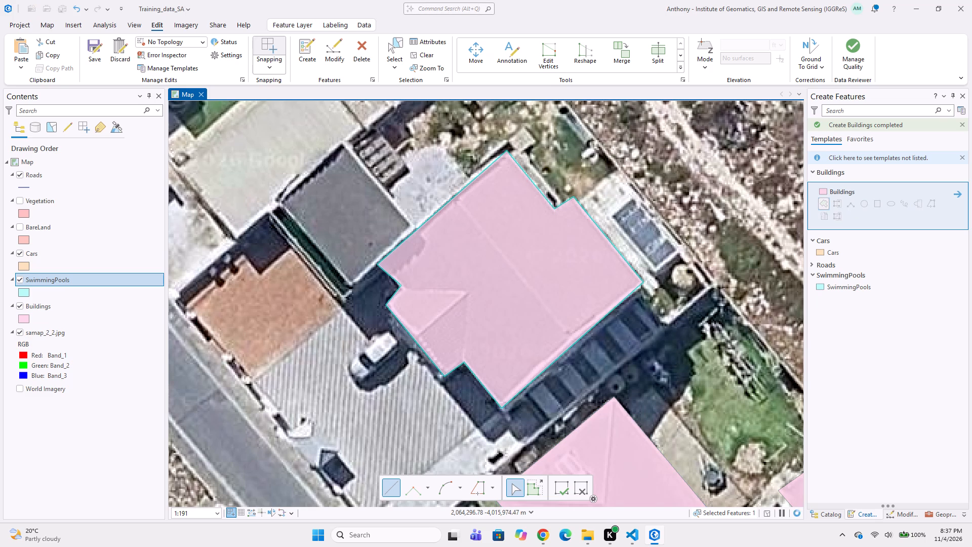
# Digitize a five-vertex Buildings polygon over the dark flat-roofed wing northwest of the main house, snapping to the house's edge.
pyautogui.click(340, 140)
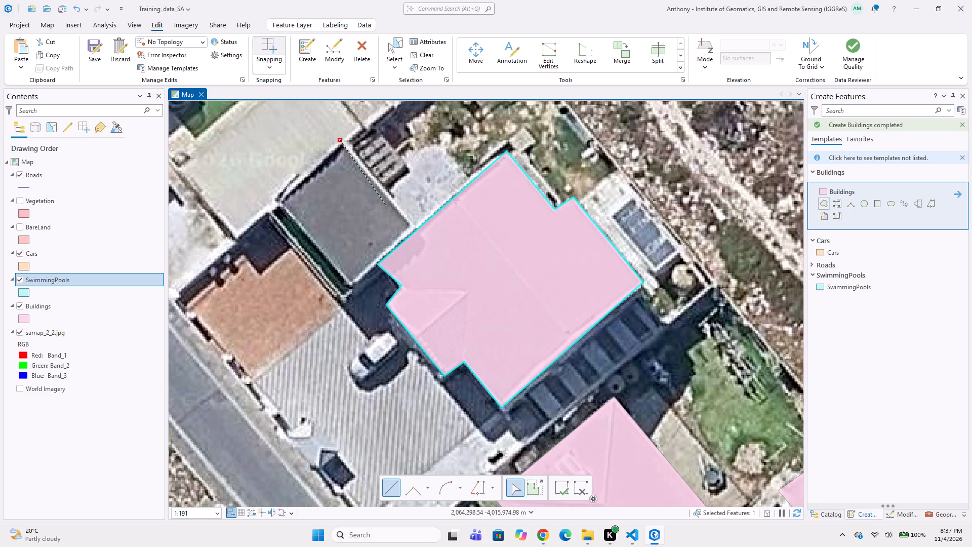
pyautogui.click(415, 225)
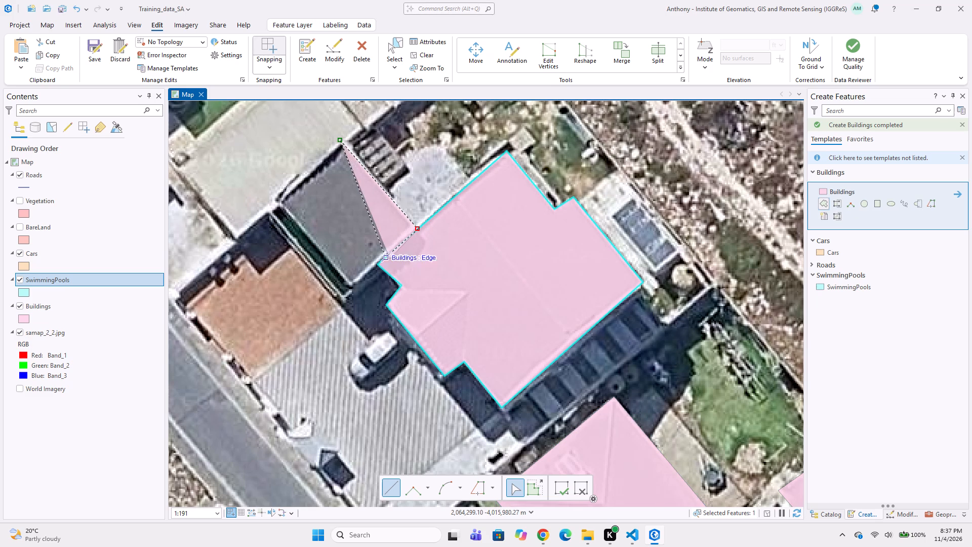
pyautogui.click(376, 266)
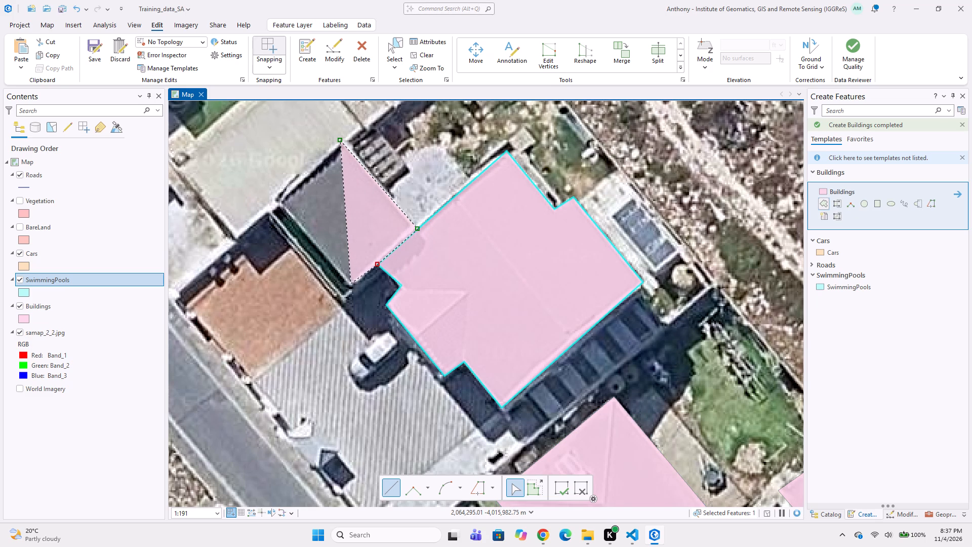
pyautogui.click(351, 287)
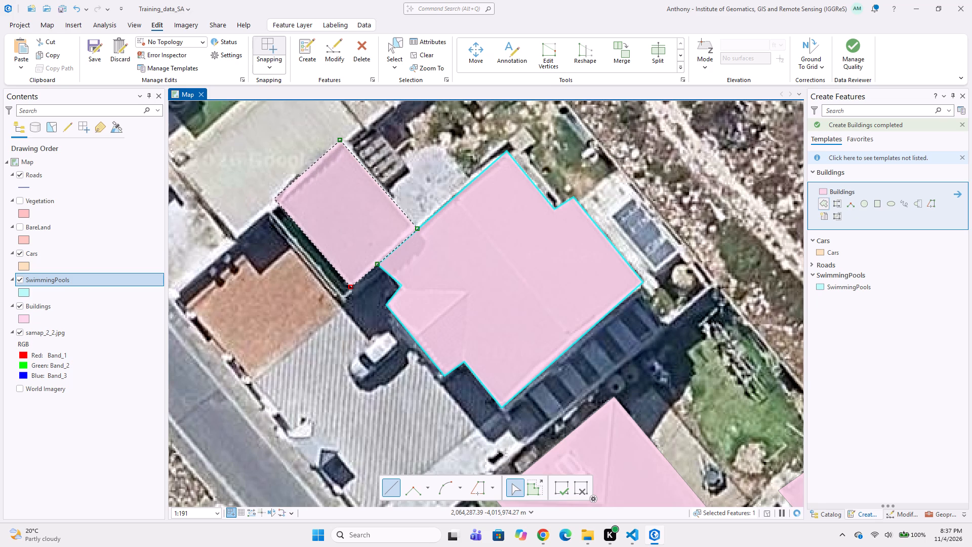
pyautogui.doubleClick(276, 202)
# Digitize a four-vertex Cars polygon around the white vehicle parked on the striped grey paving southwest of the house.
pyautogui.scroll(-2, 340, 317)
pyautogui.moveTo(344, 330); pyautogui.dragTo(400, 268, button='middle')
pyautogui.scroll(2, 395, 310)
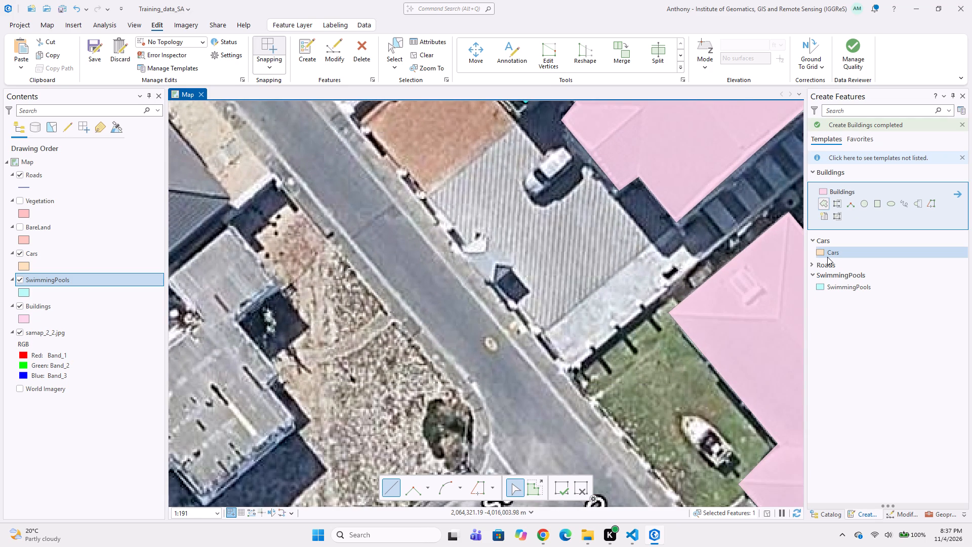
pyautogui.click(831, 255)
pyautogui.scroll(2, 523, 186)
pyautogui.scroll(-1, 523, 184)
pyautogui.moveTo(574, 162); pyautogui.dragTo(569, 168, button='middle')
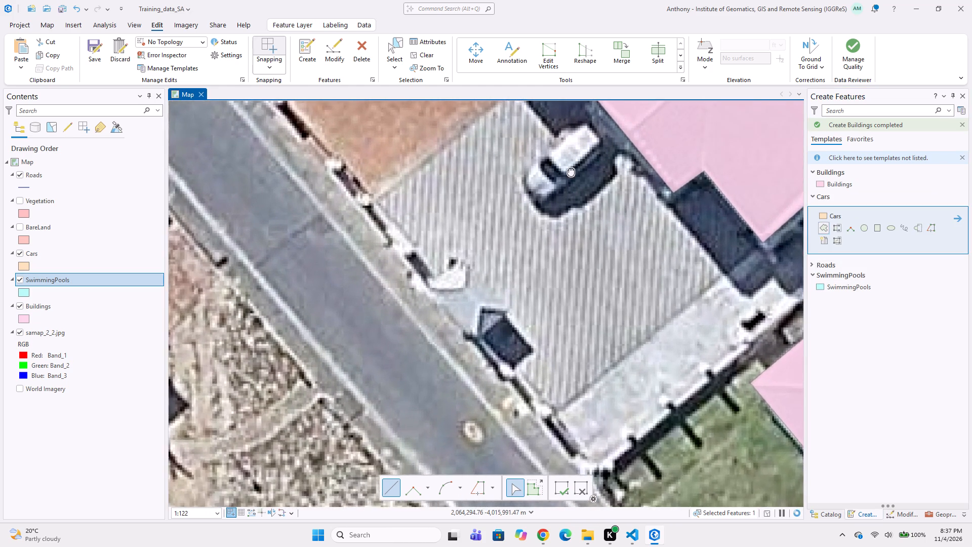
pyautogui.moveTo(569, 168); pyautogui.dragTo(516, 220, button='middle')
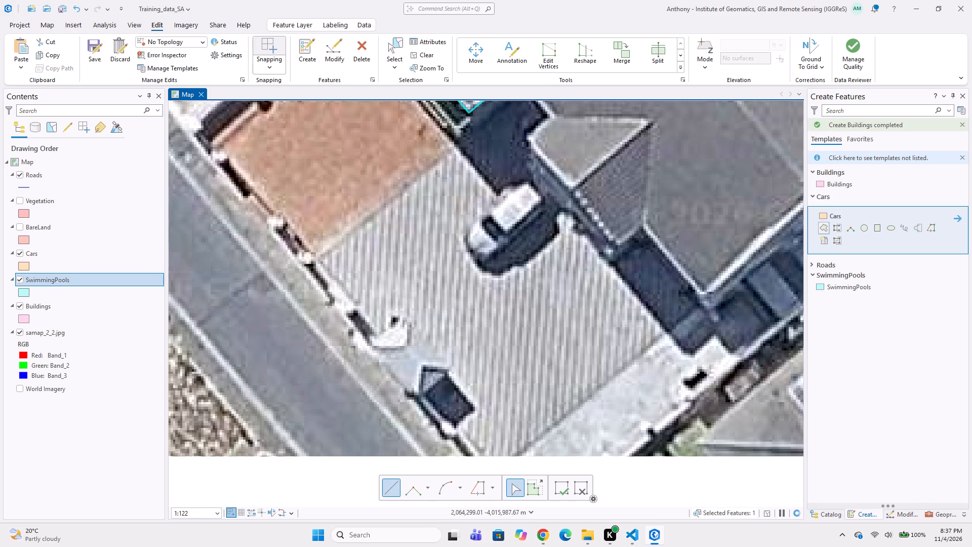
pyautogui.click(549, 202)
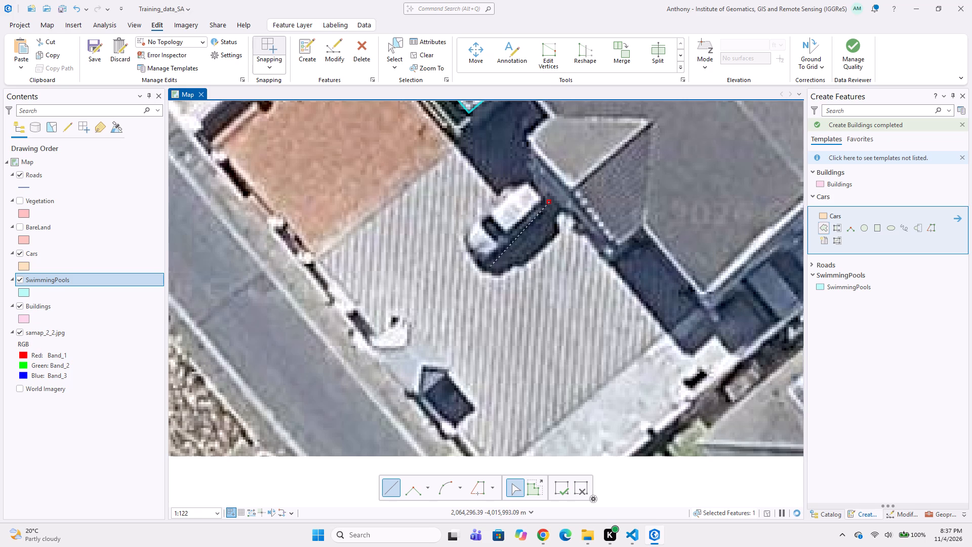
pyautogui.click(488, 266)
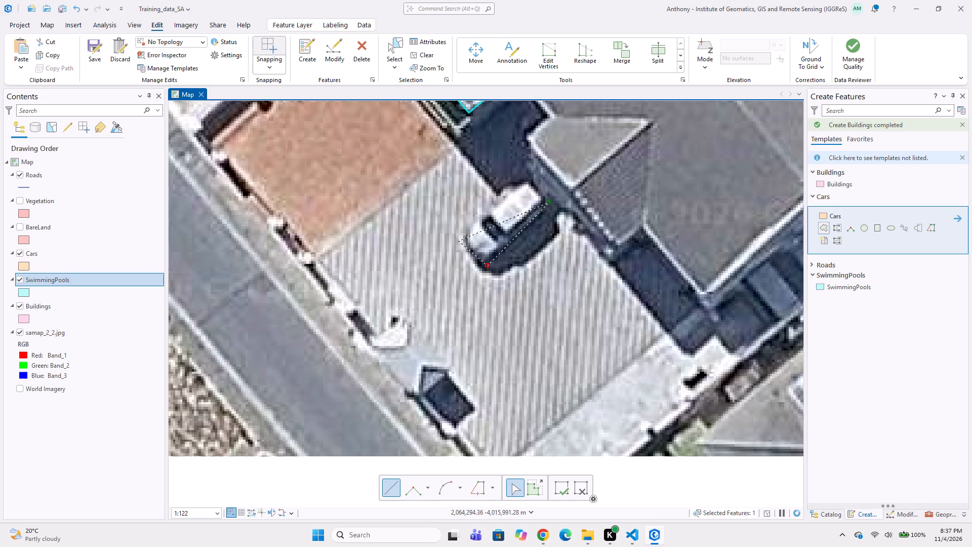
pyautogui.click(459, 241)
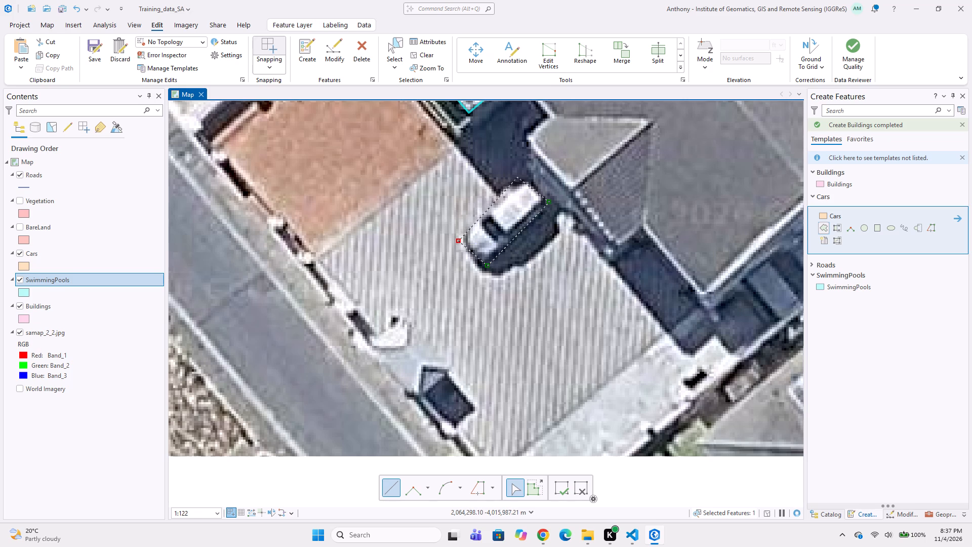
pyautogui.doubleClick(521, 174)
# Digitize a rectangular Cars polygon around the white car on Swan St, near the Owl St junction.
pyautogui.scroll(-2, 488, 278)
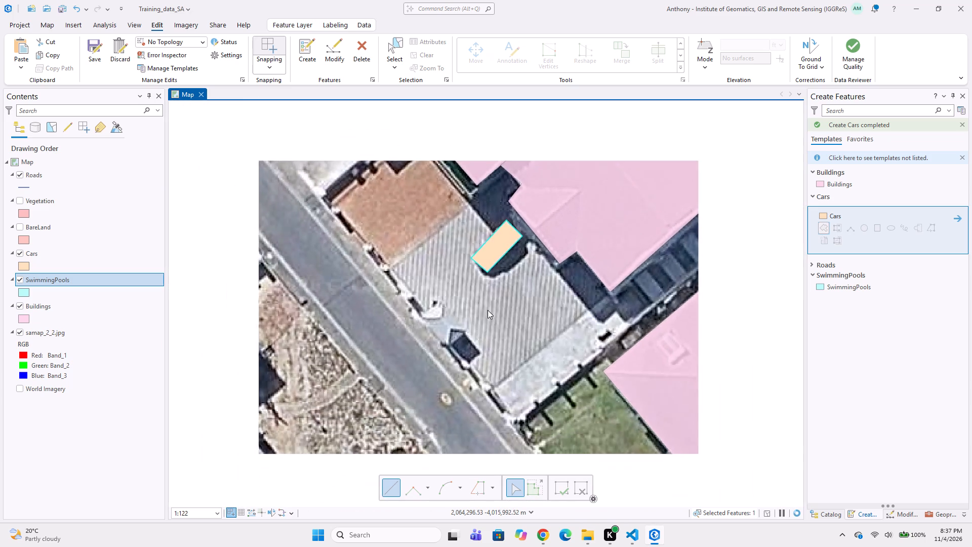
pyautogui.moveTo(459, 340); pyautogui.dragTo(533, 376, button='middle')
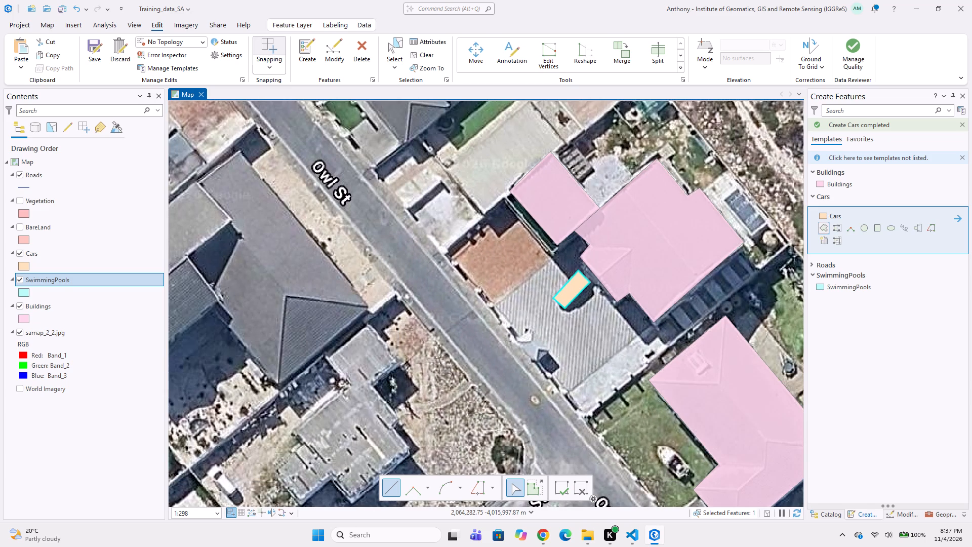
pyautogui.moveTo(498, 345); pyautogui.dragTo(439, 250, button='middle')
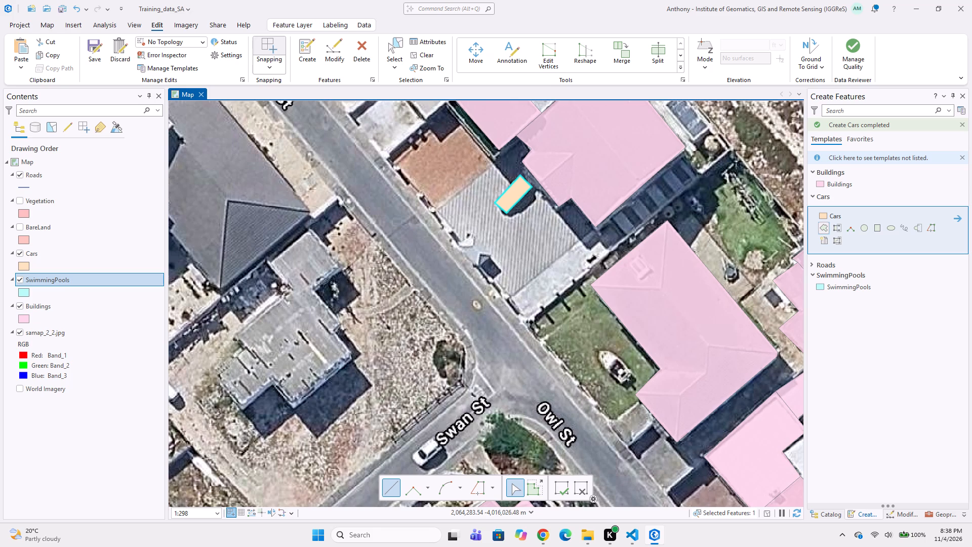
pyautogui.moveTo(485, 416); pyautogui.dragTo(514, 364, button='middle')
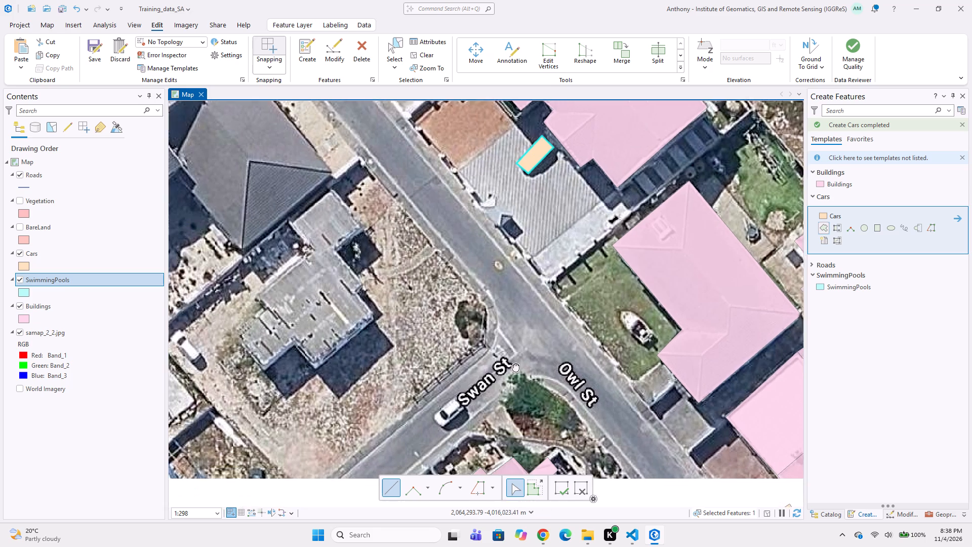
pyautogui.moveTo(514, 364); pyautogui.dragTo(514, 362, button='middle')
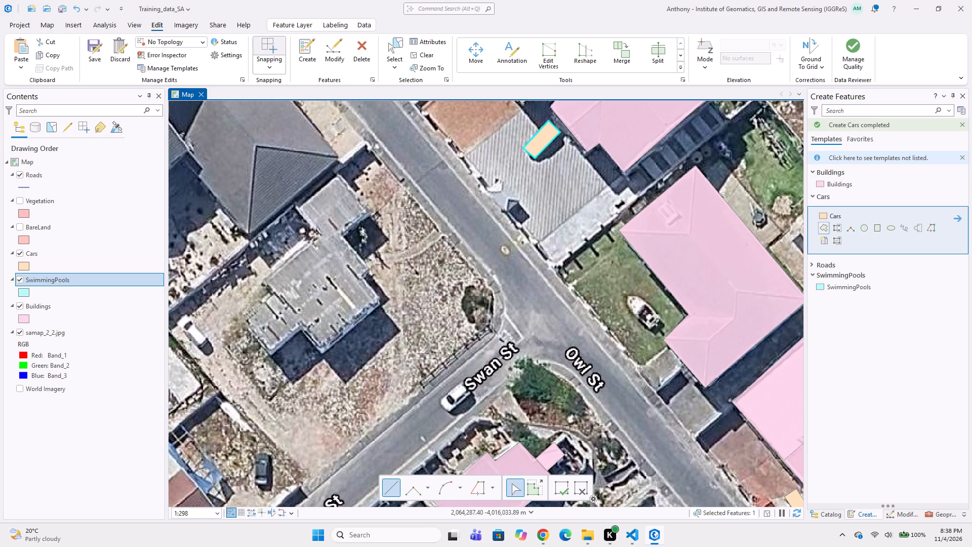
pyautogui.moveTo(473, 383); pyautogui.dragTo(456, 291, button='middle')
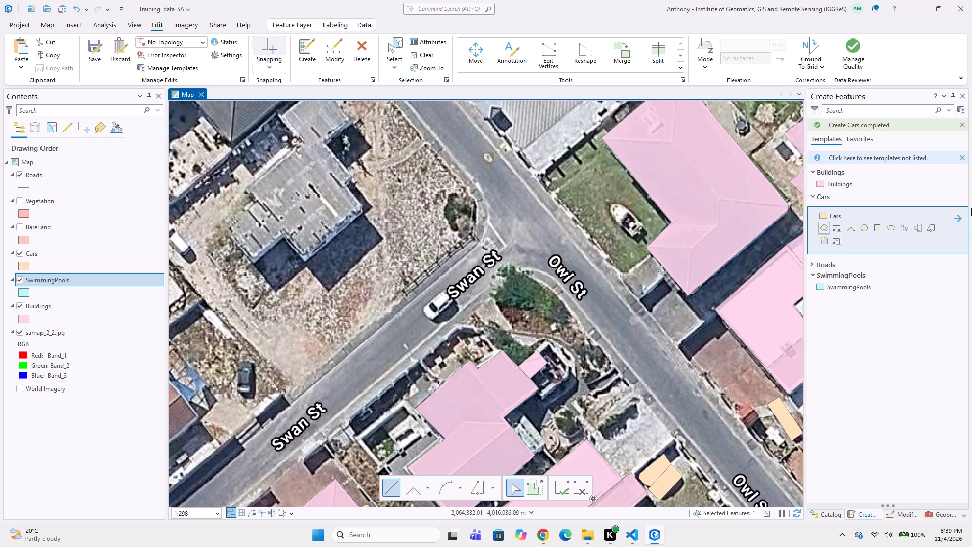
pyautogui.click(883, 227)
pyautogui.click(880, 227)
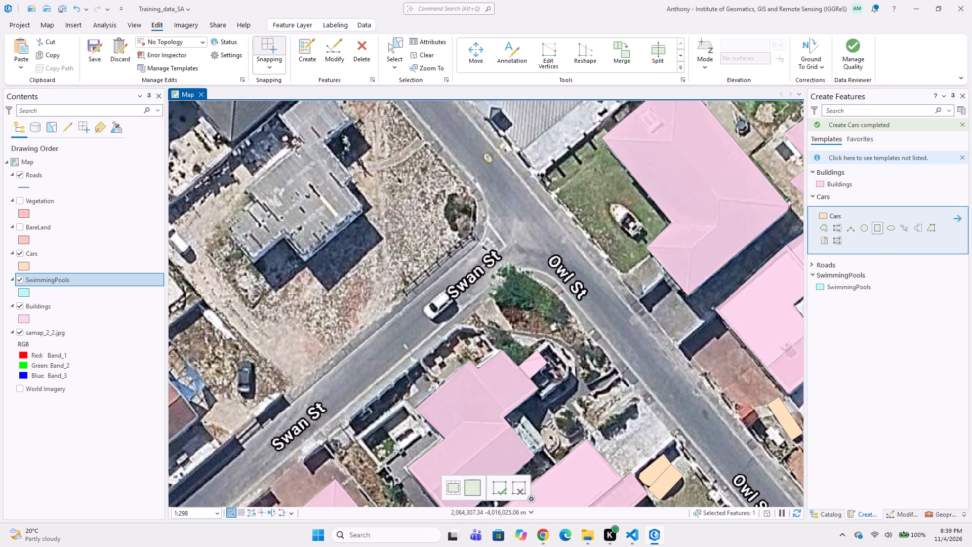
pyautogui.scroll(2, 479, 298)
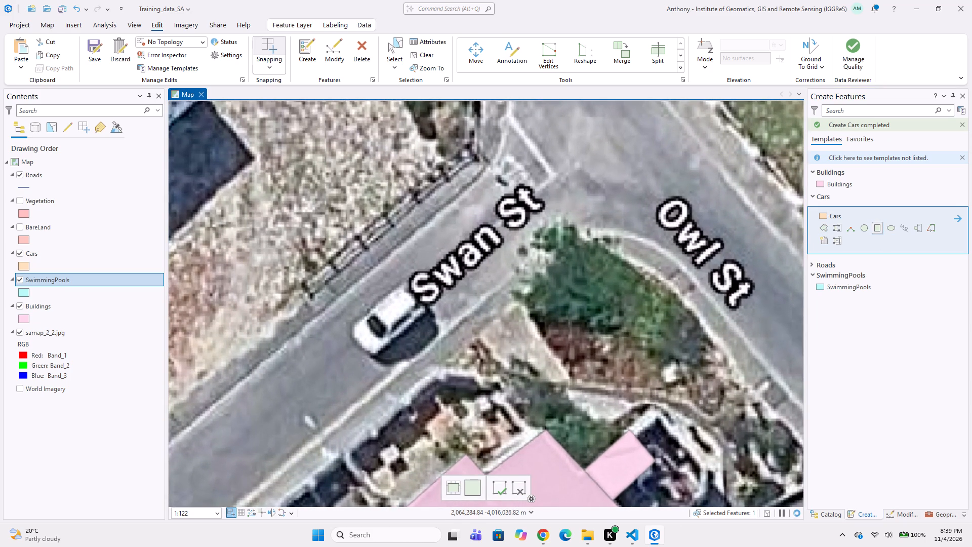
pyautogui.click(410, 269)
pyautogui.click(345, 330)
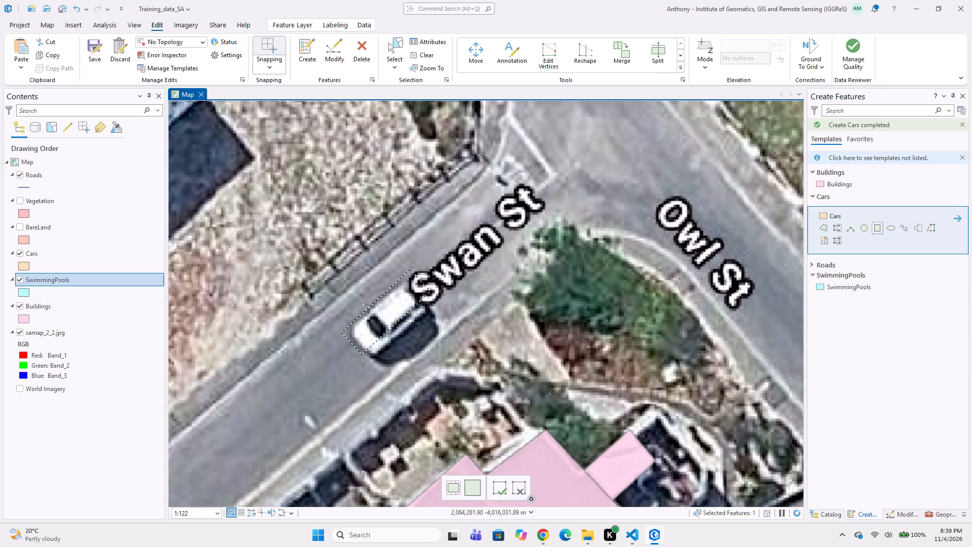
pyautogui.click(371, 365)
# Digitize a rectangular Cars polygon around the dark car parked in the rough yard northwest of Swan St.
pyautogui.scroll(-2, 302, 369)
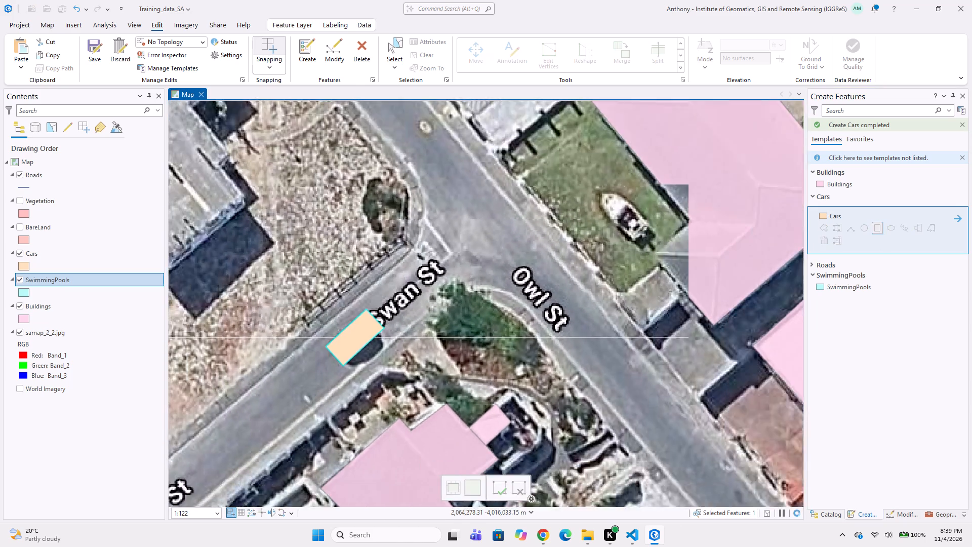
pyautogui.moveTo(302, 383); pyautogui.dragTo(417, 337, button='middle')
pyautogui.moveTo(370, 388); pyautogui.dragTo(392, 330, button='middle')
pyautogui.moveTo(401, 357); pyautogui.dragTo(396, 392, button='middle')
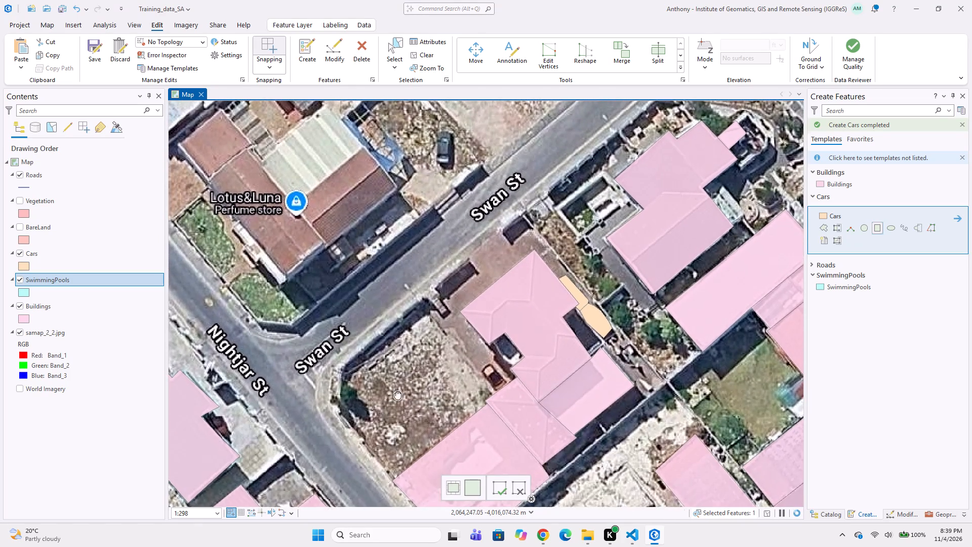
pyautogui.moveTo(396, 392); pyautogui.dragTo(392, 399, button='middle')
pyautogui.moveTo(382, 376); pyautogui.dragTo(407, 351, button='middle')
pyautogui.moveTo(470, 236); pyautogui.dragTo(481, 308, button='middle')
pyautogui.scroll(1, 463, 254)
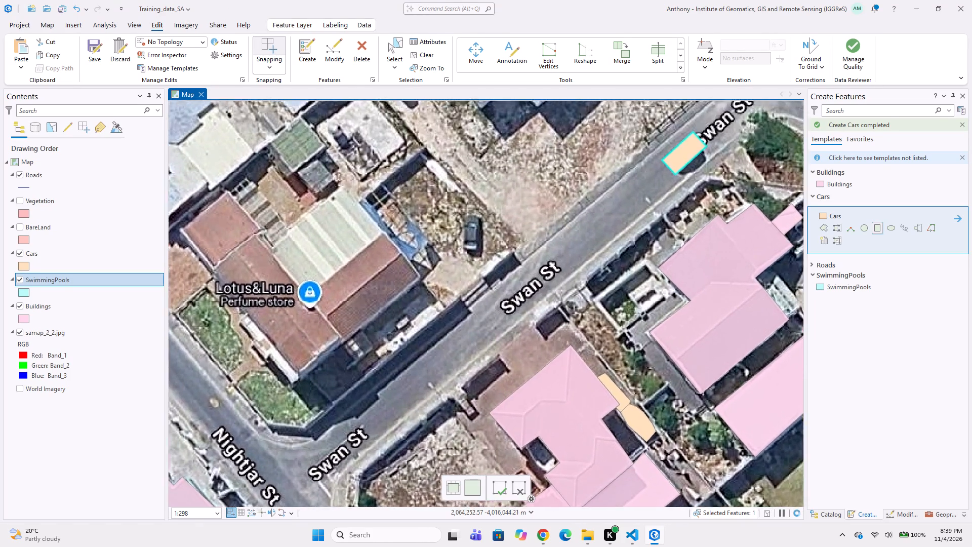
pyautogui.scroll(1, 463, 238)
pyautogui.moveTo(465, 238); pyautogui.dragTo(458, 299, button='middle')
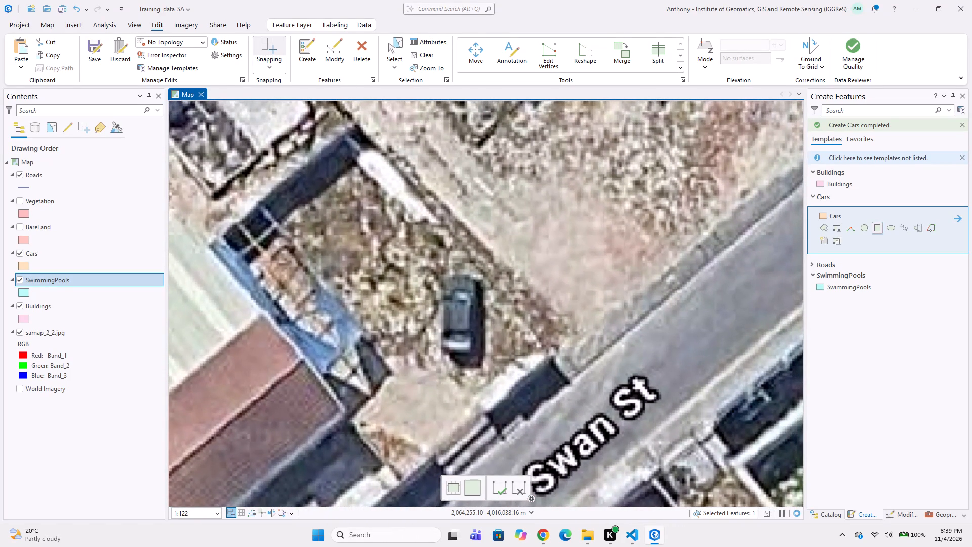
pyautogui.click(481, 271)
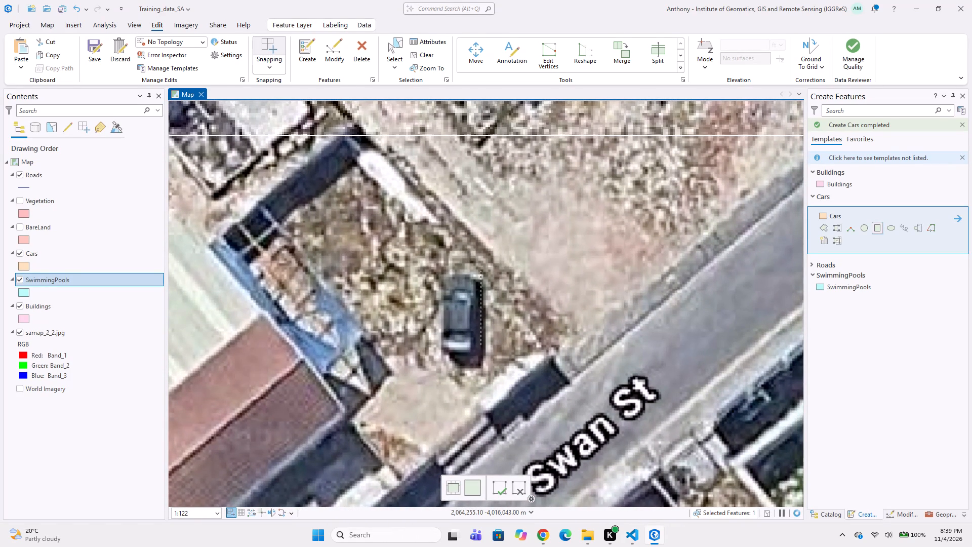
pyautogui.click(479, 355)
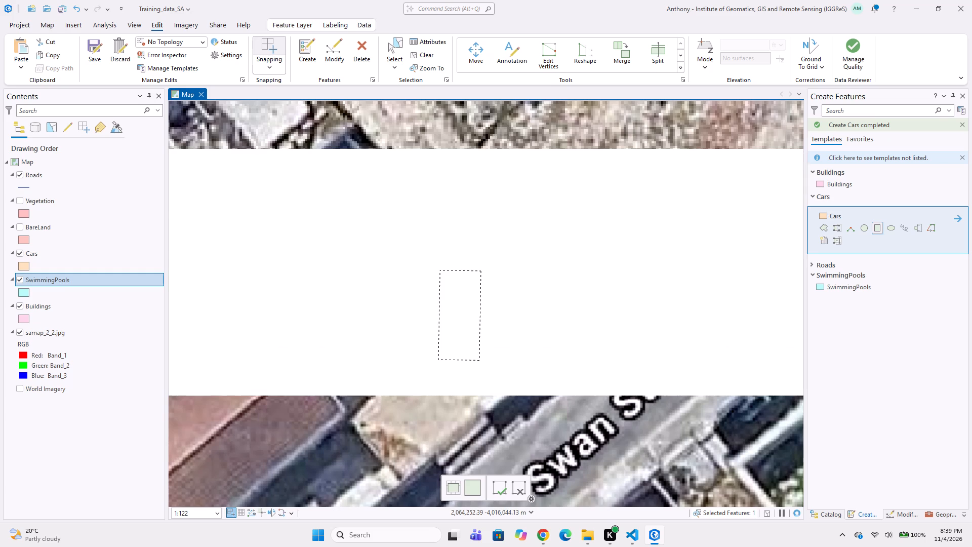
pyautogui.click(438, 360)
# Digitize a Buildings polygon around the L-shaped red-brown roof at Lotus&Luna Perfume store, excluding the light ribbed roof in its inner corner.
pyautogui.scroll(-2, 387, 374)
pyautogui.scroll(1, 387, 374)
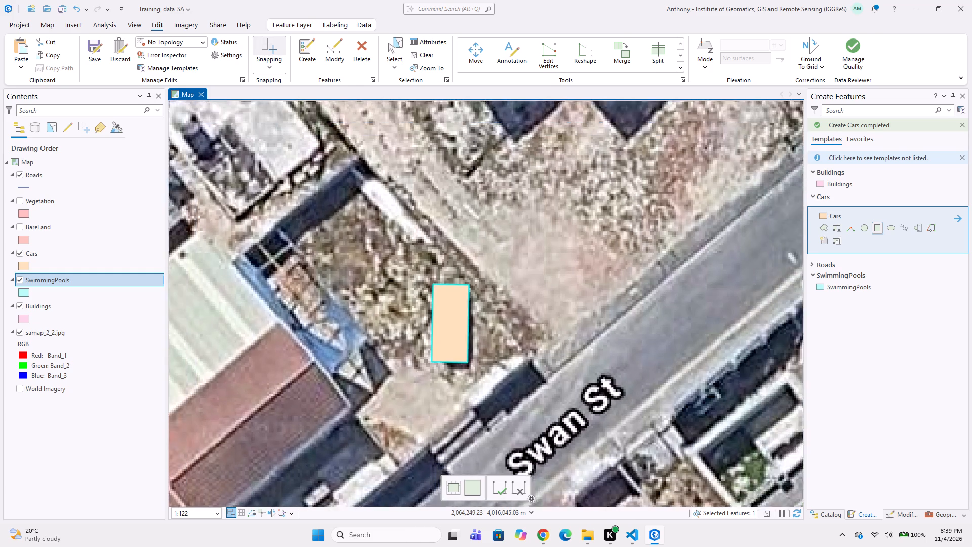
pyautogui.moveTo(362, 379); pyautogui.dragTo(438, 346, button='middle')
pyautogui.moveTo(390, 369); pyautogui.dragTo(443, 321, button='middle')
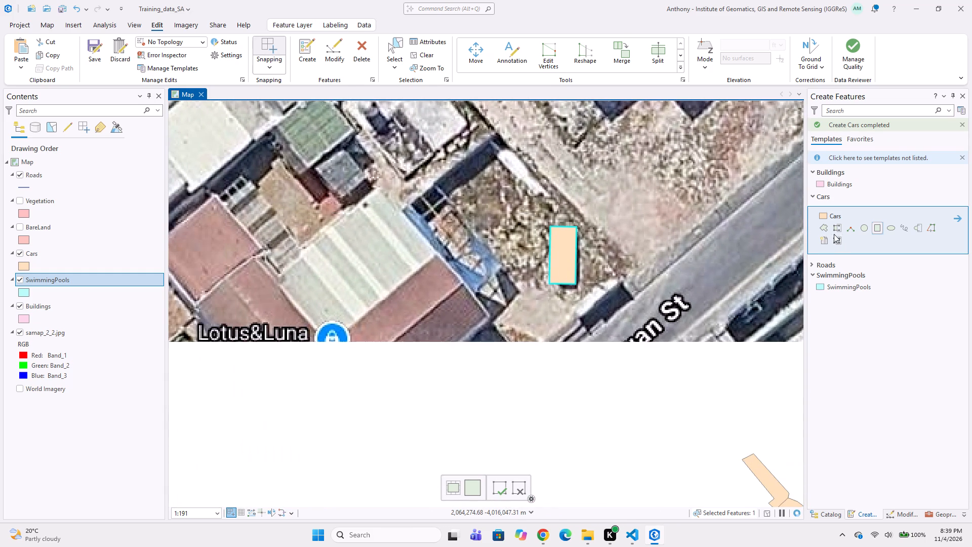
pyautogui.click(826, 183)
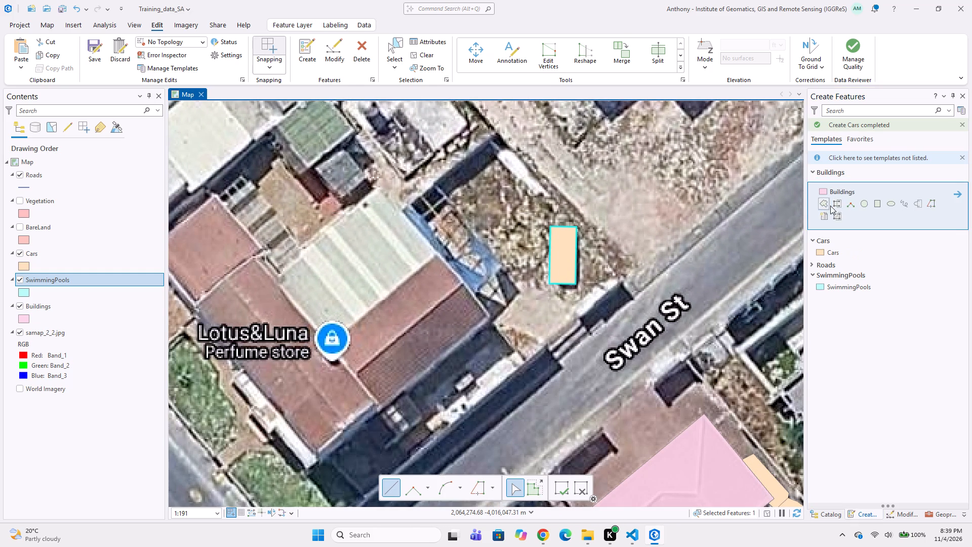
pyautogui.click(825, 204)
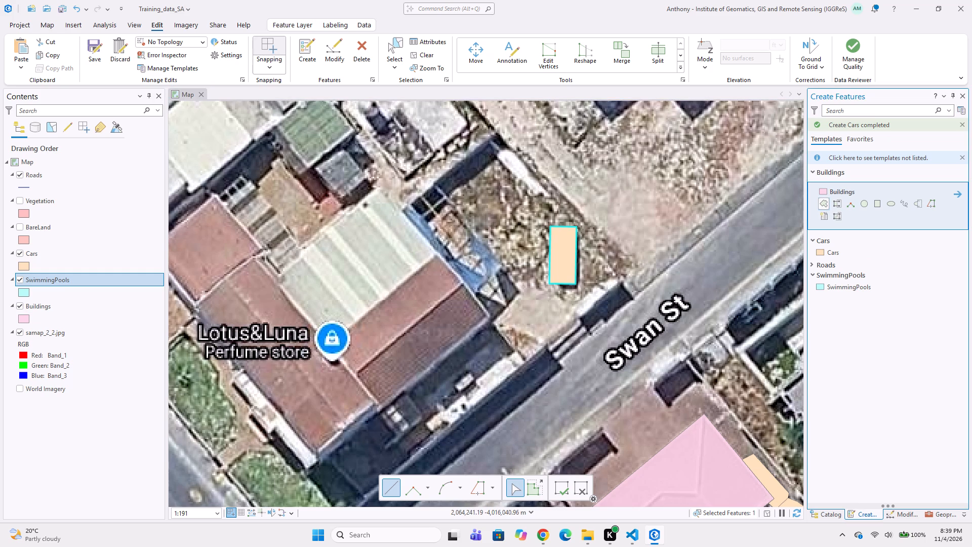
pyautogui.click(437, 252)
pyautogui.click(494, 319)
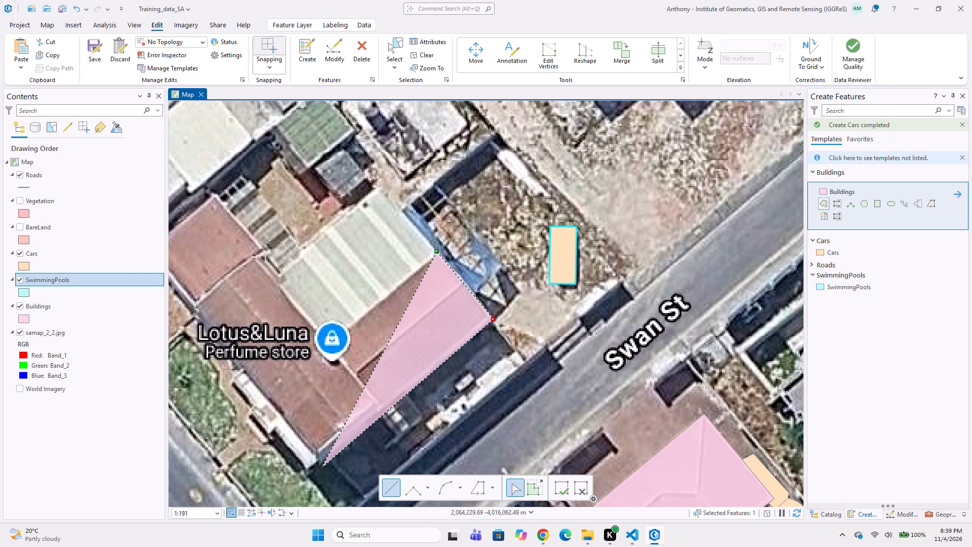
pyautogui.click(307, 473)
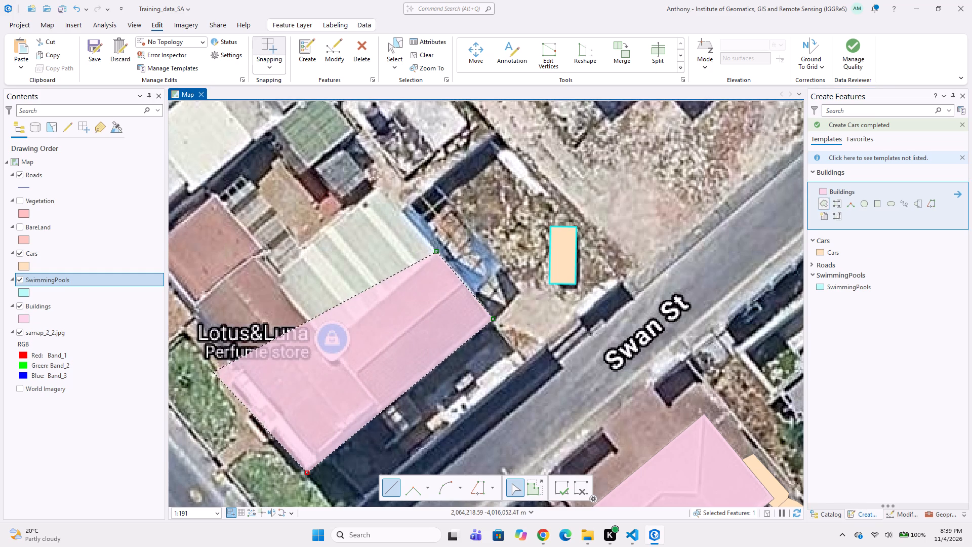
pyautogui.click(227, 379)
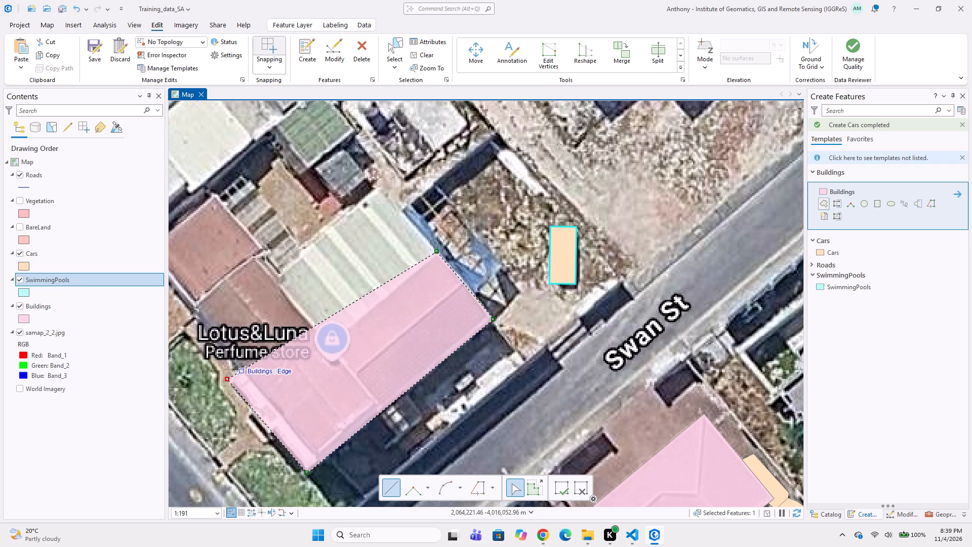
pyautogui.click(240, 369)
pyautogui.moveTo(247, 376); pyautogui.dragTo(332, 427, button='middle')
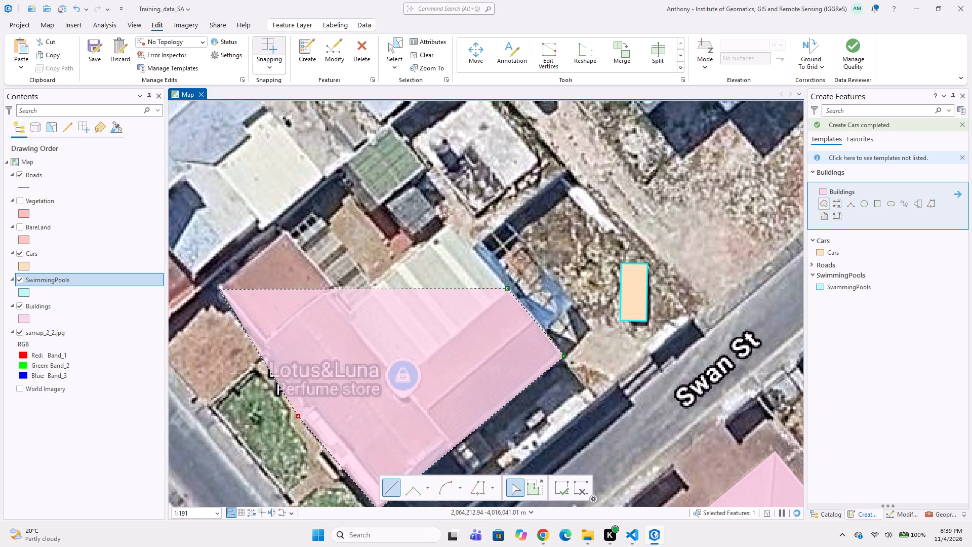
pyautogui.click(213, 287)
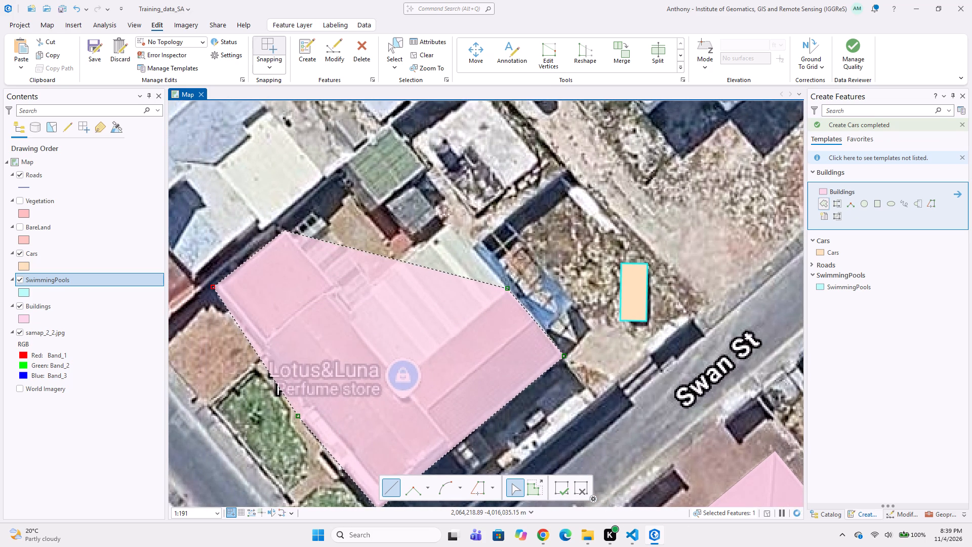
pyautogui.click(284, 230)
pyautogui.click(331, 280)
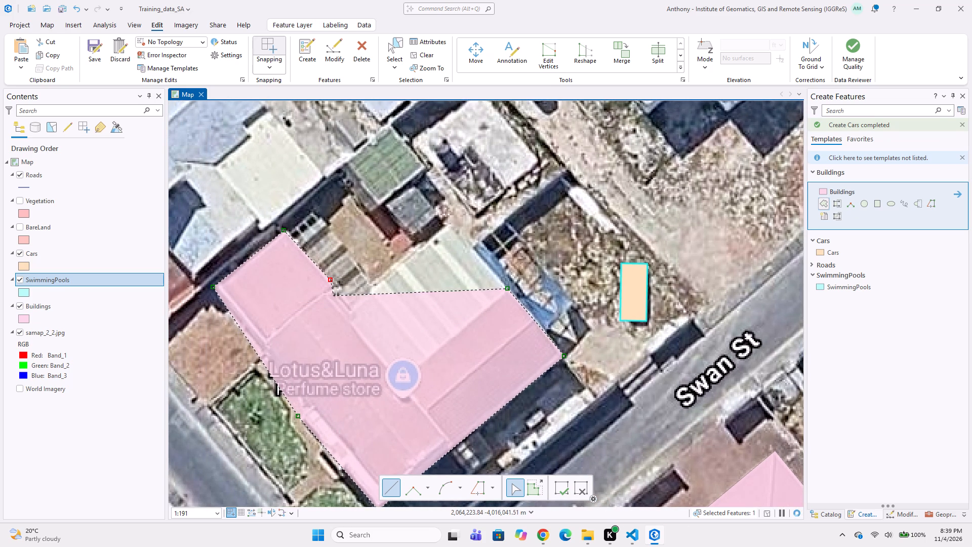
pyautogui.click(325, 293)
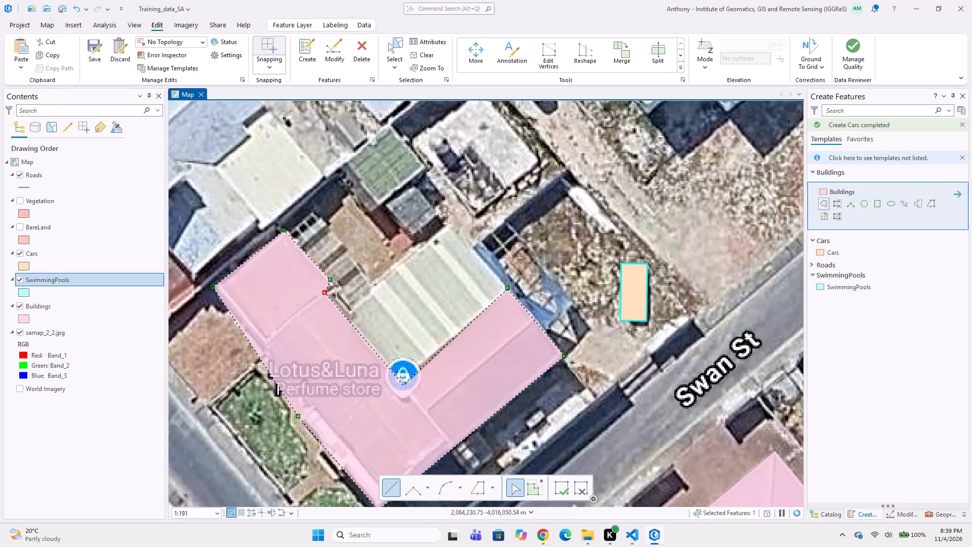
pyautogui.doubleClick(398, 379)
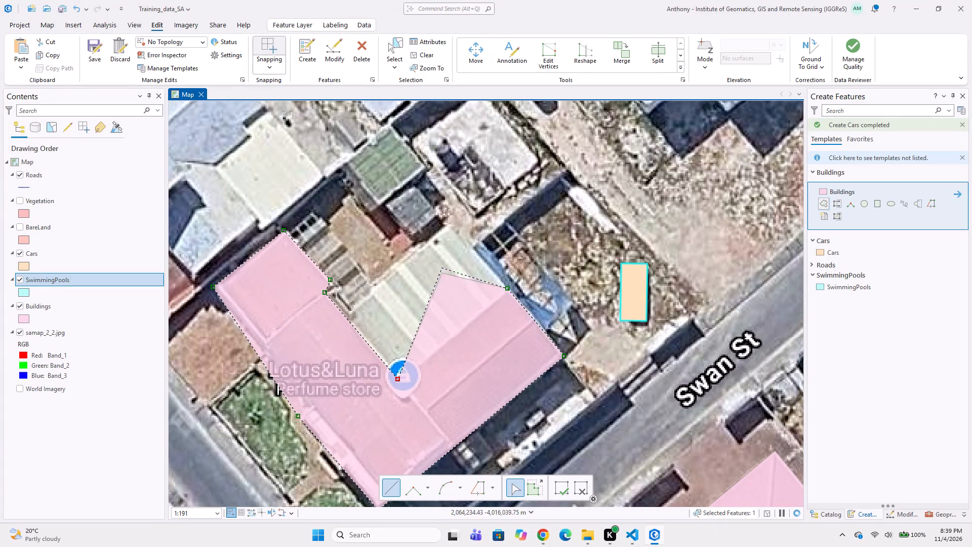
pyautogui.doubleClick(447, 340)
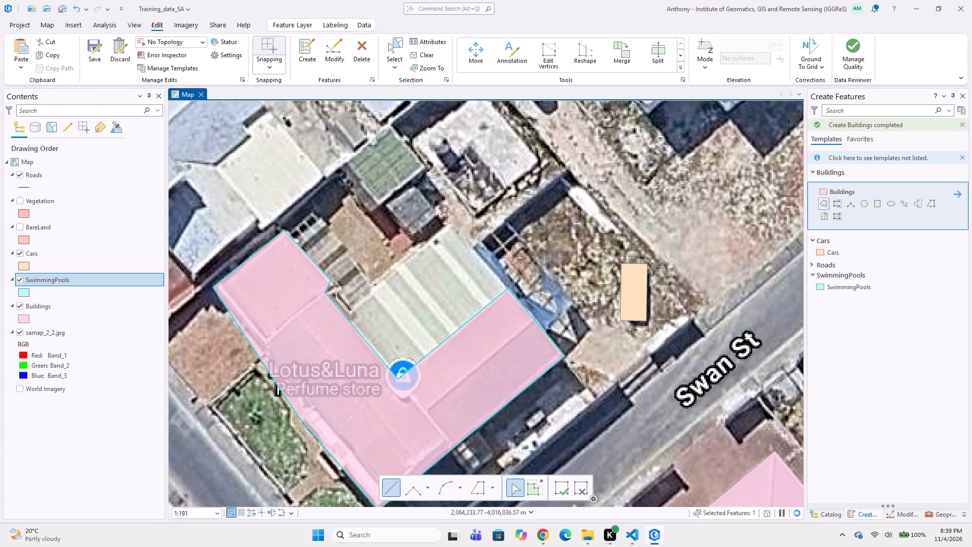
# Digitize a four-vertex Buildings polygon over the light ribbed roof in the inner corner of the Lotus&Luna Perfume store building.
pyautogui.click(445, 223)
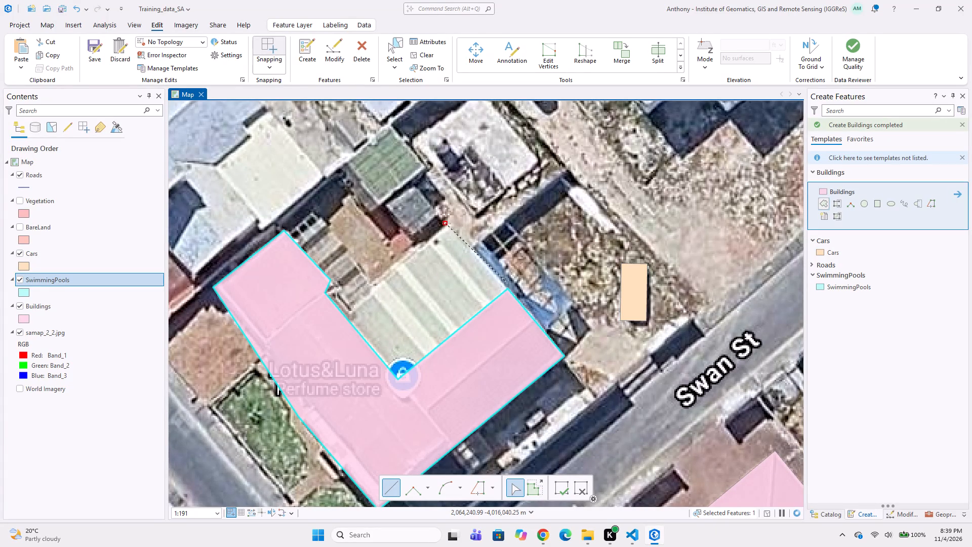
pyautogui.click(507, 285)
pyautogui.moveTo(398, 383); pyautogui.dragTo(391, 376)
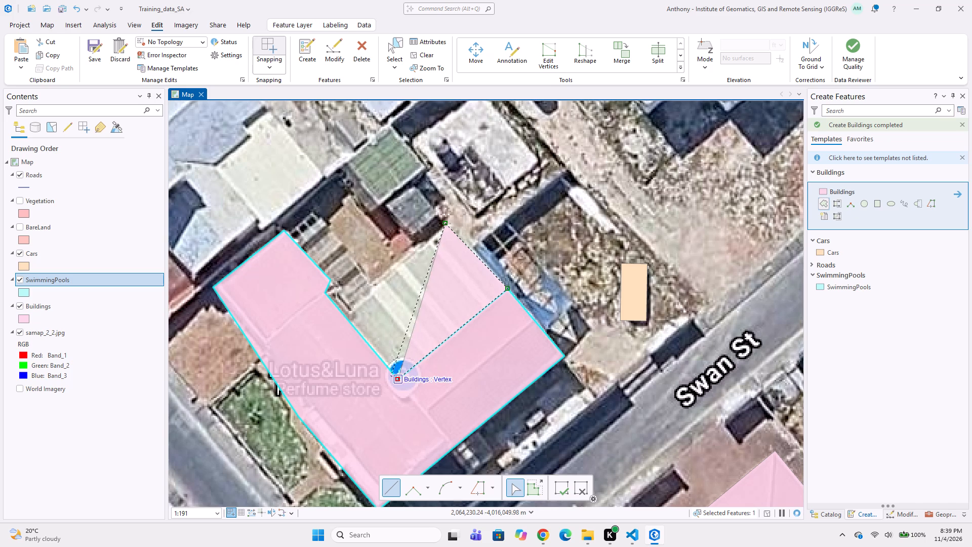
pyautogui.doubleClick(336, 312)
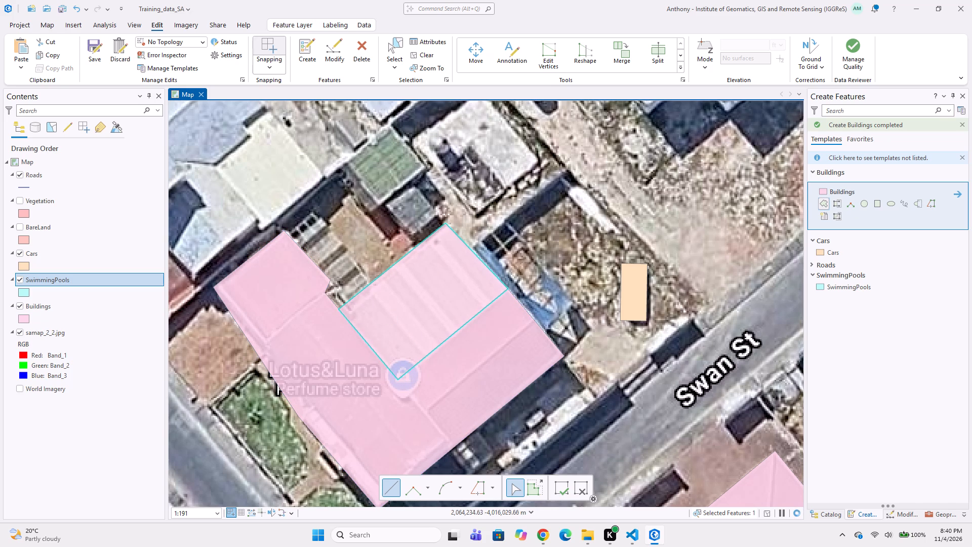
# Digitize a four-vertex Buildings polygon around the green-roofed outbuilding north of the Lotus&Luna Perfume store.
pyautogui.scroll(1, 423, 186)
pyautogui.moveTo(419, 197); pyautogui.dragTo(490, 299, button='middle')
pyautogui.scroll(1, 461, 250)
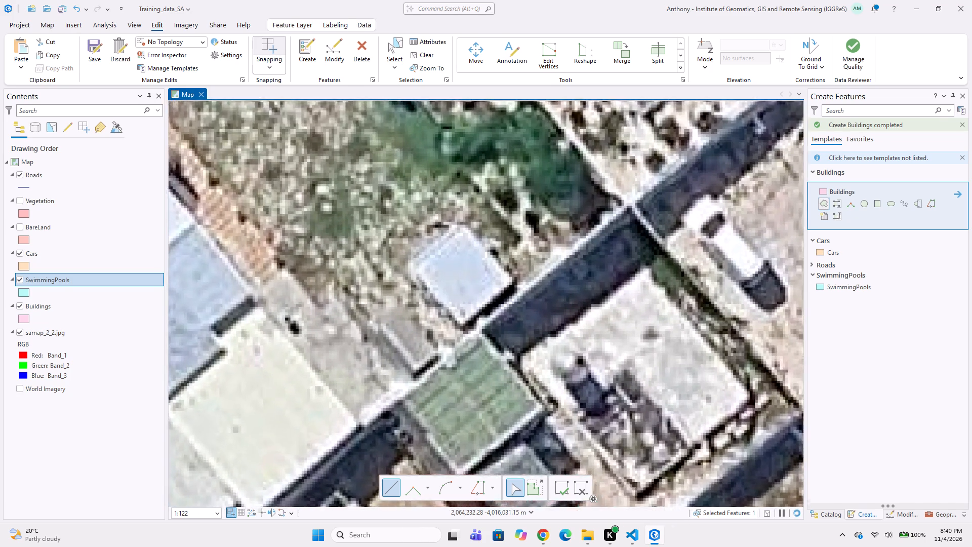
pyautogui.moveTo(474, 328); pyautogui.dragTo(444, 243, button='middle')
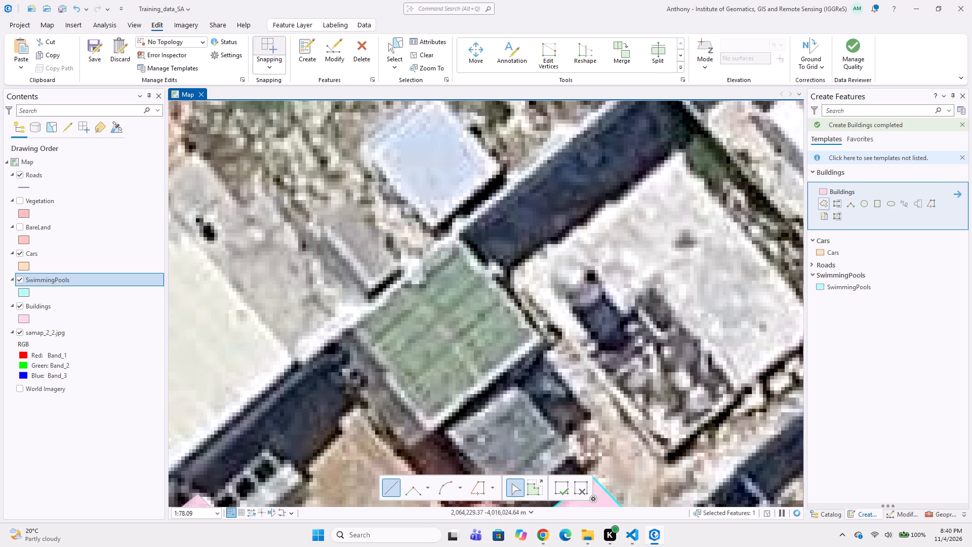
pyautogui.click(455, 236)
pyautogui.click(548, 340)
pyautogui.click(412, 450)
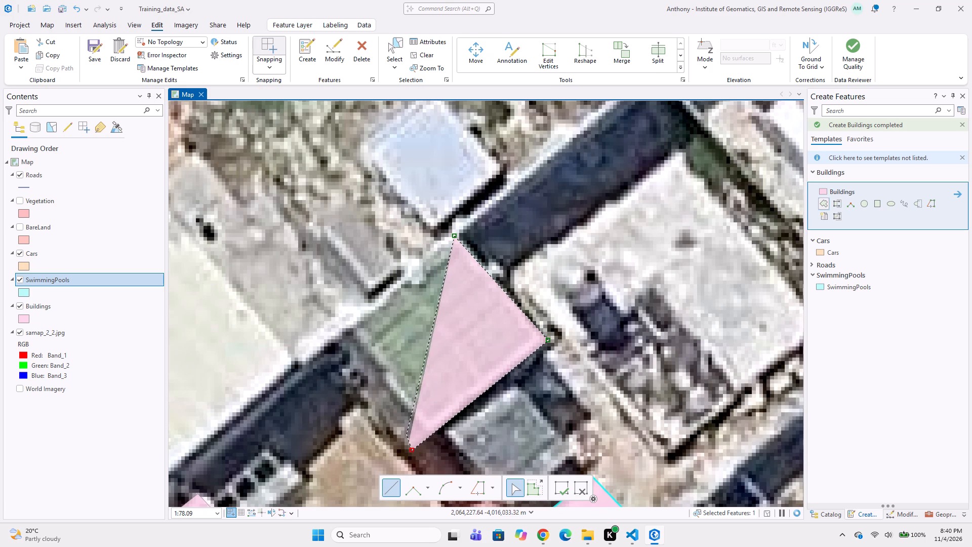
pyautogui.doubleClick(334, 346)
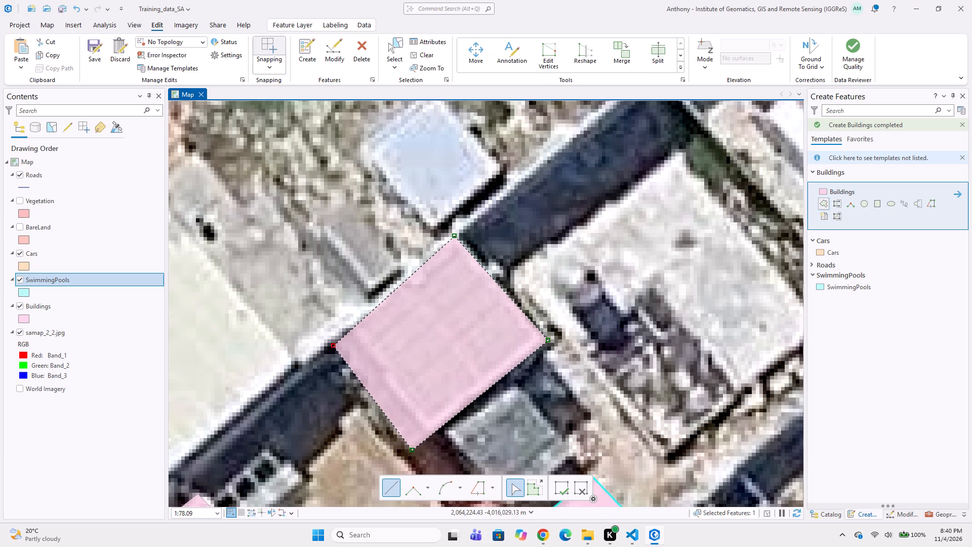
# Digitize a four-vertex Buildings polygon around the small grey roof between the green-roofed outbuilding and the light ribbed roof, snapped to the outbuilding's edge.
pyautogui.moveTo(430, 381); pyautogui.dragTo(399, 310, button='middle')
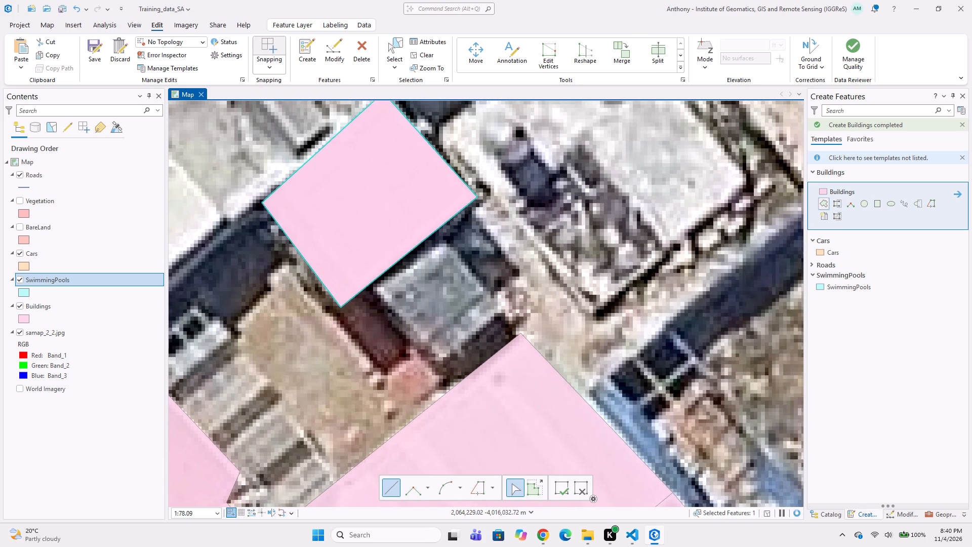
pyautogui.click(368, 289)
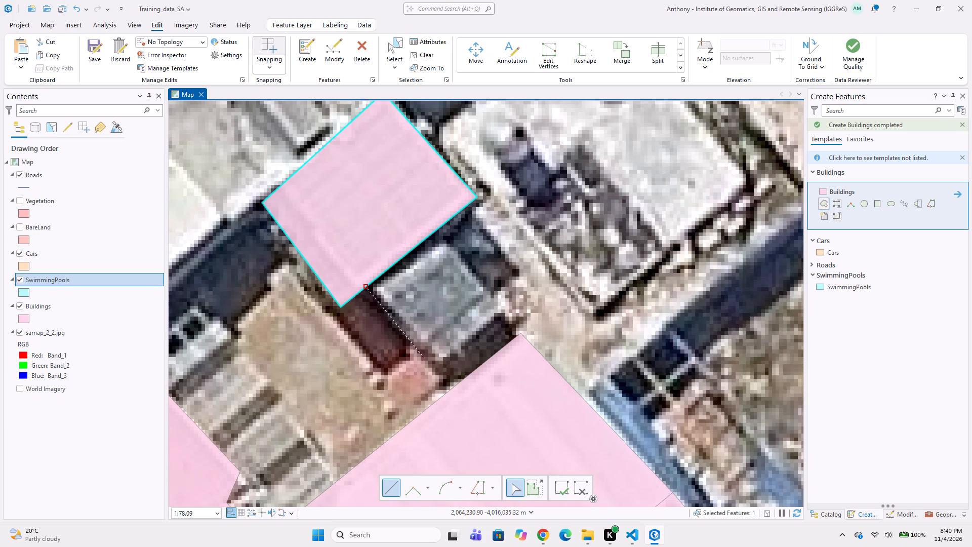
pyautogui.click(435, 369)
pyautogui.click(508, 312)
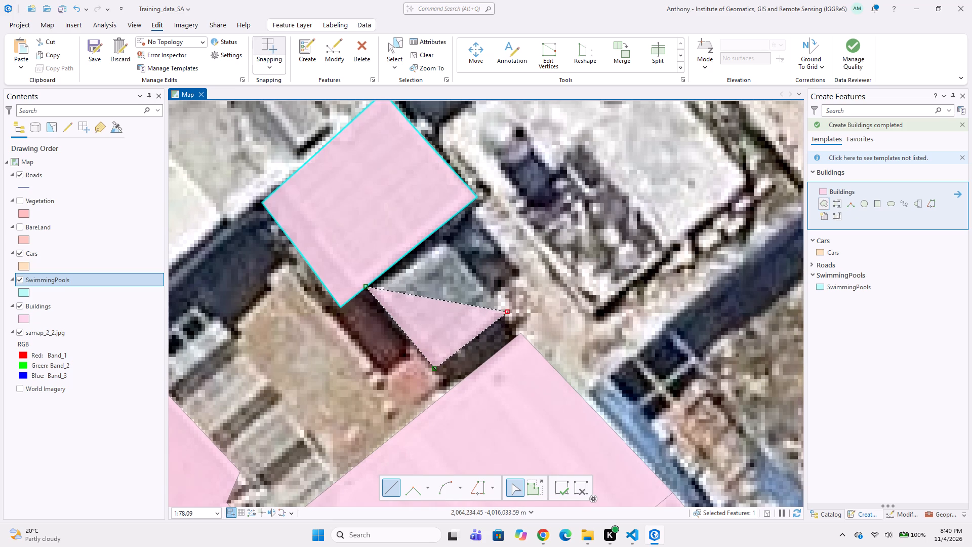
pyautogui.doubleClick(442, 223)
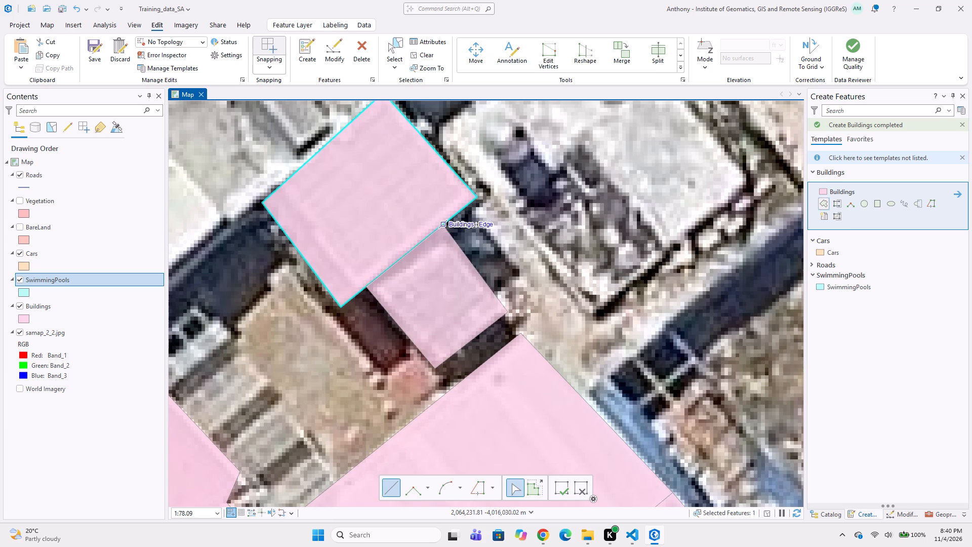
# Digitize a four-vertex Cars polygon around the white vehicle parked beside the boundary wall, west of the large flat grey-roofed building.
pyautogui.scroll(-2, 417, 294)
pyautogui.moveTo(414, 307); pyautogui.dragTo(414, 250, button='middle')
pyautogui.scroll(-1, 405, 269)
pyautogui.moveTo(449, 220); pyautogui.dragTo(414, 285, button='middle')
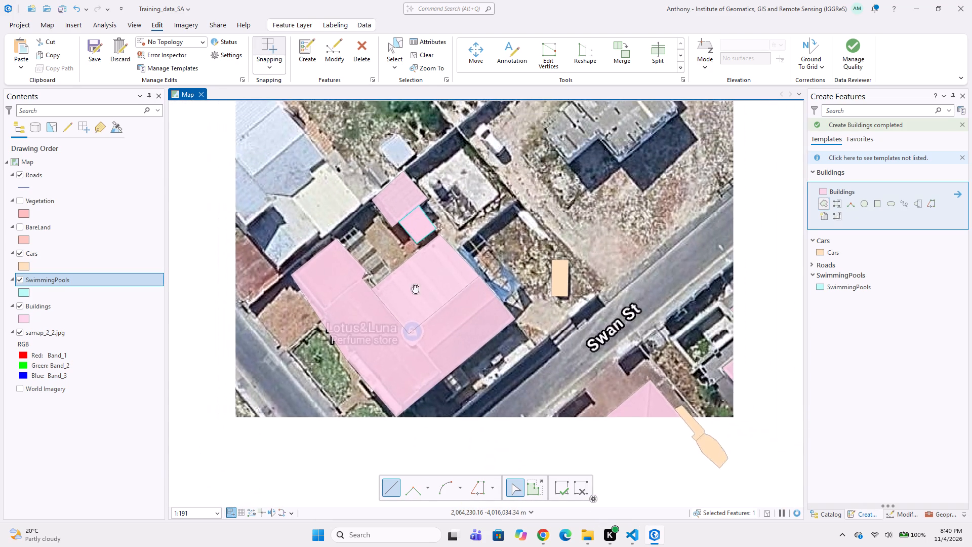
pyautogui.moveTo(414, 285); pyautogui.dragTo(398, 301, button='middle')
pyautogui.moveTo(472, 289); pyautogui.dragTo(462, 358, button='middle')
pyautogui.scroll(1, 442, 289)
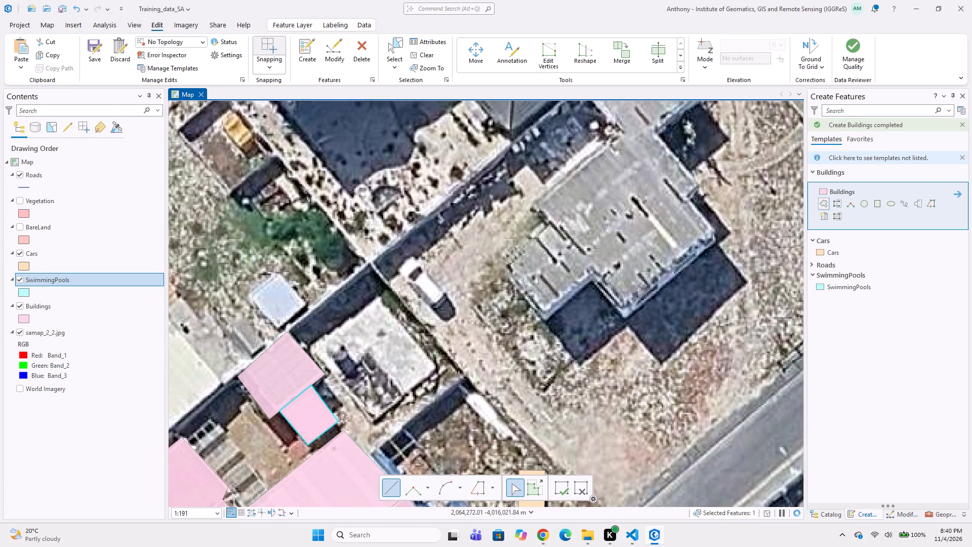
pyautogui.click(821, 255)
pyautogui.scroll(2, 438, 243)
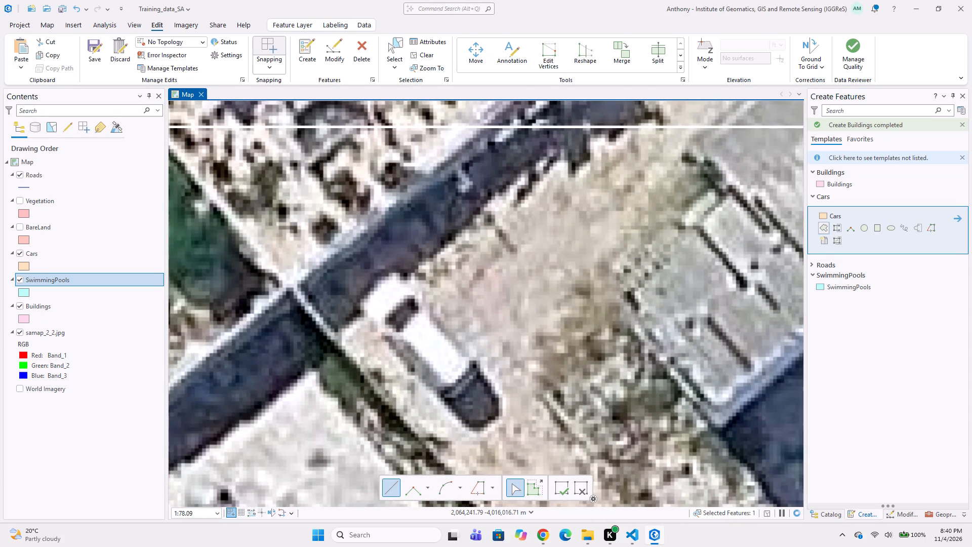
pyautogui.click(392, 261)
pyautogui.click(490, 376)
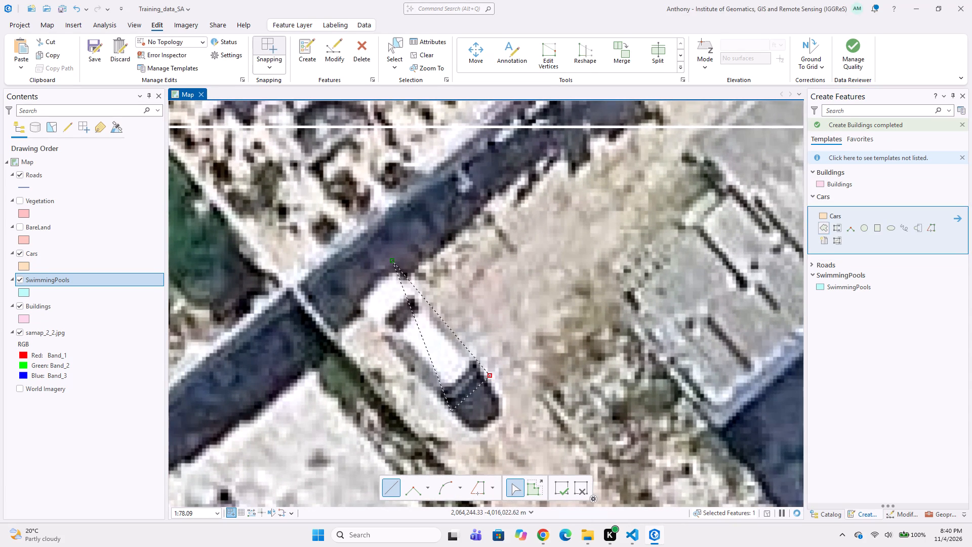
pyautogui.click(448, 413)
pyautogui.doubleClick(348, 296)
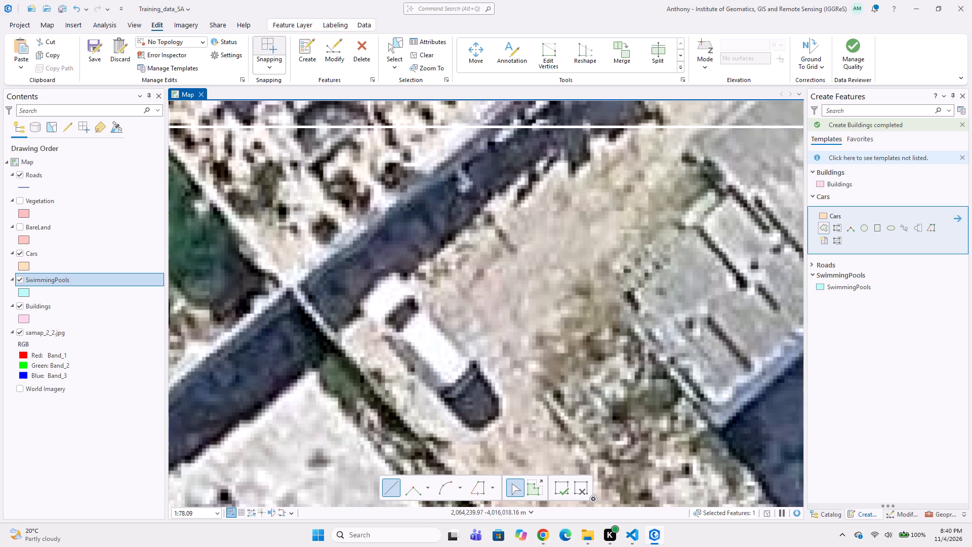
# Digitize a Buildings polygon around the irregular flat grey roof northwest of Swan St, following its stepped corners and northern wing.
pyautogui.scroll(-3, 366, 353)
pyautogui.moveTo(449, 372); pyautogui.dragTo(465, 319, button='middle')
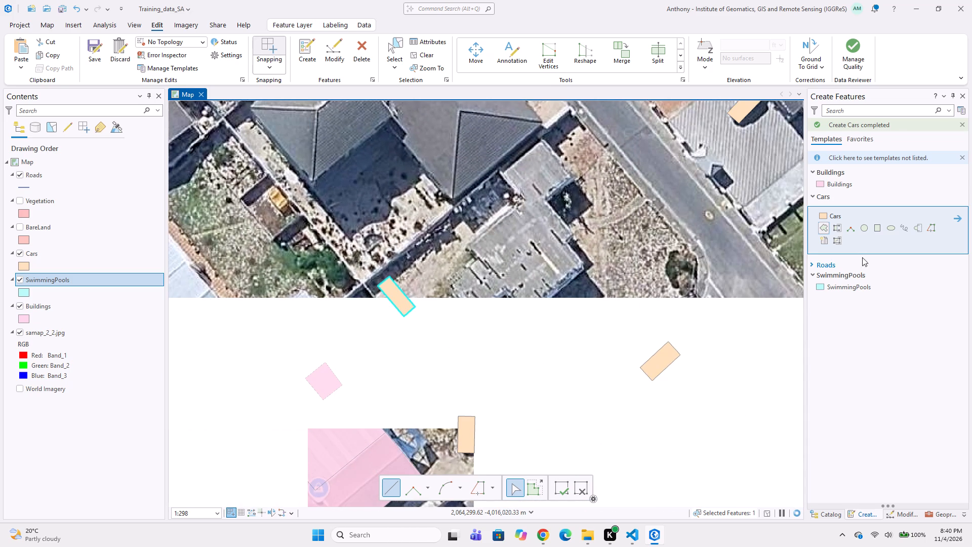
pyautogui.click(835, 186)
pyautogui.scroll(1, 455, 269)
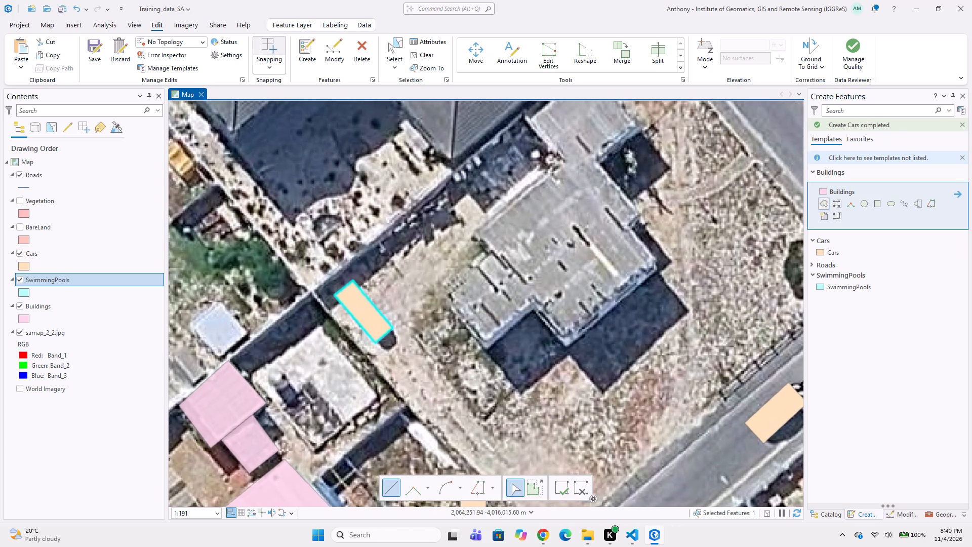
pyautogui.click(492, 250)
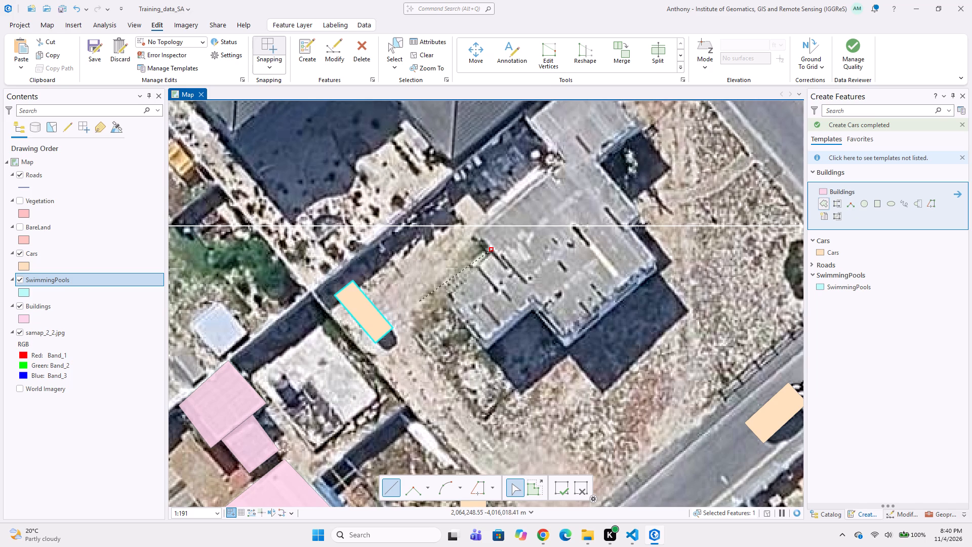
pyautogui.click(443, 298)
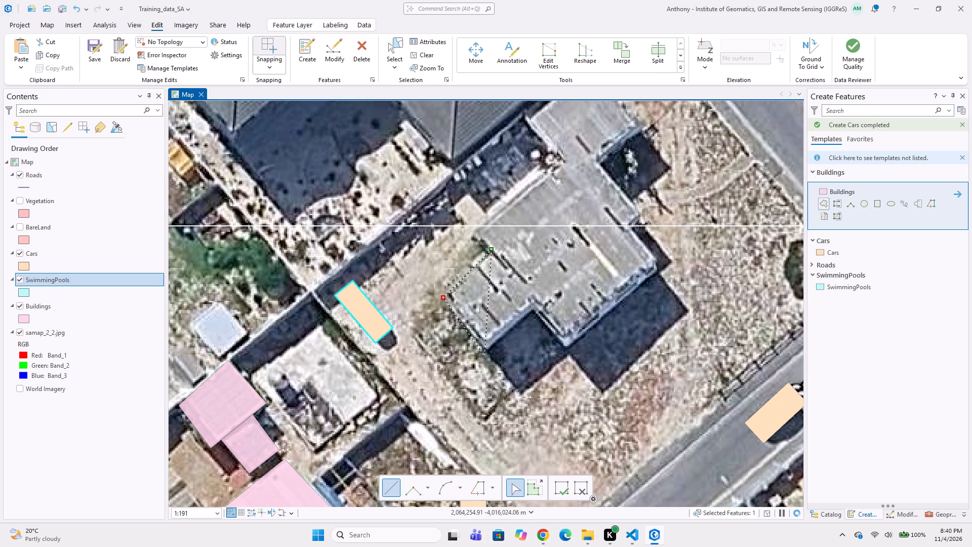
pyautogui.click(486, 355)
pyautogui.click(532, 314)
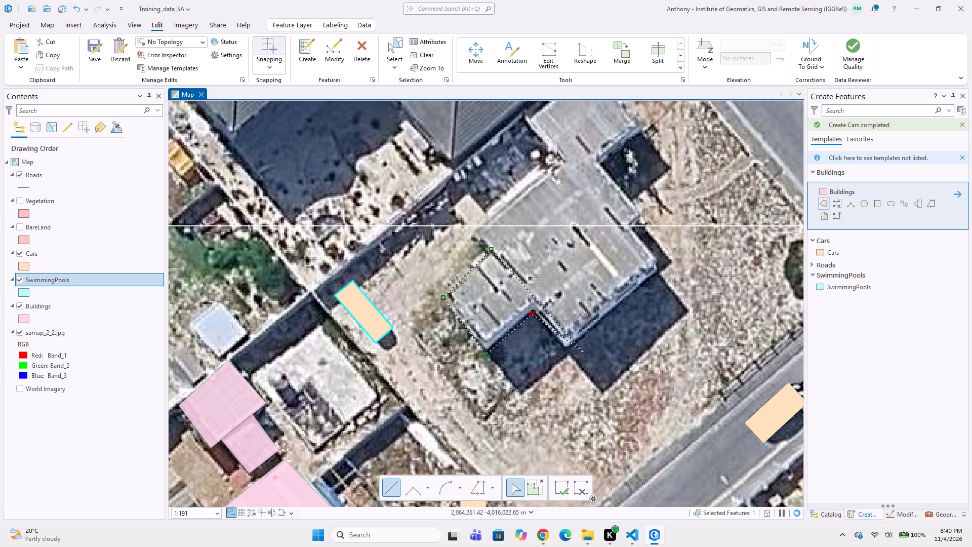
pyautogui.click(564, 347)
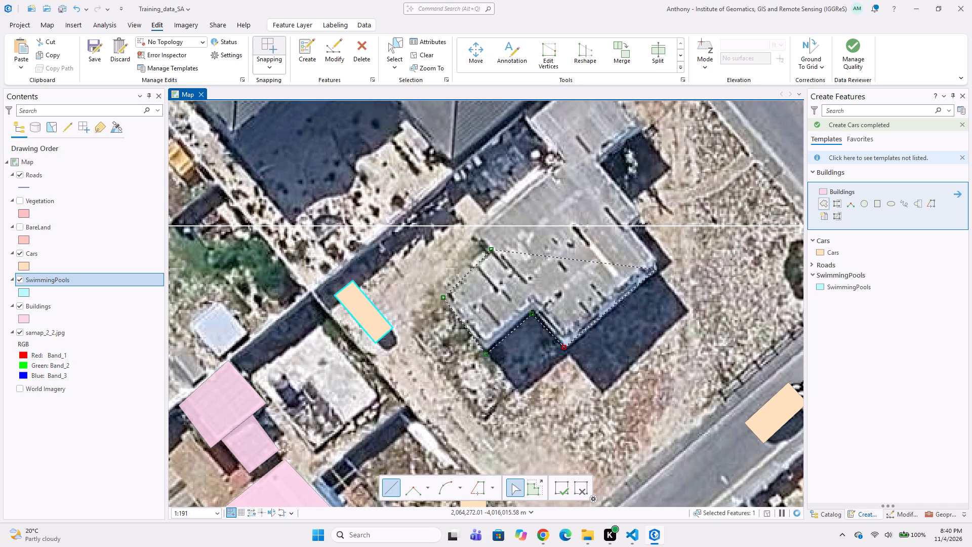
pyautogui.click(658, 269)
pyautogui.click(633, 232)
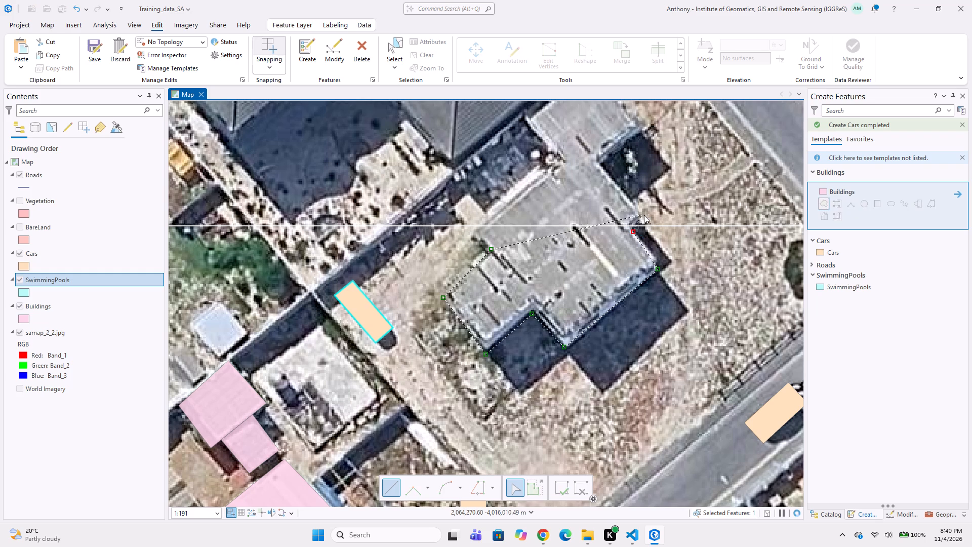
pyautogui.click(645, 213)
pyautogui.moveTo(625, 199); pyautogui.dragTo(663, 324, button='middle')
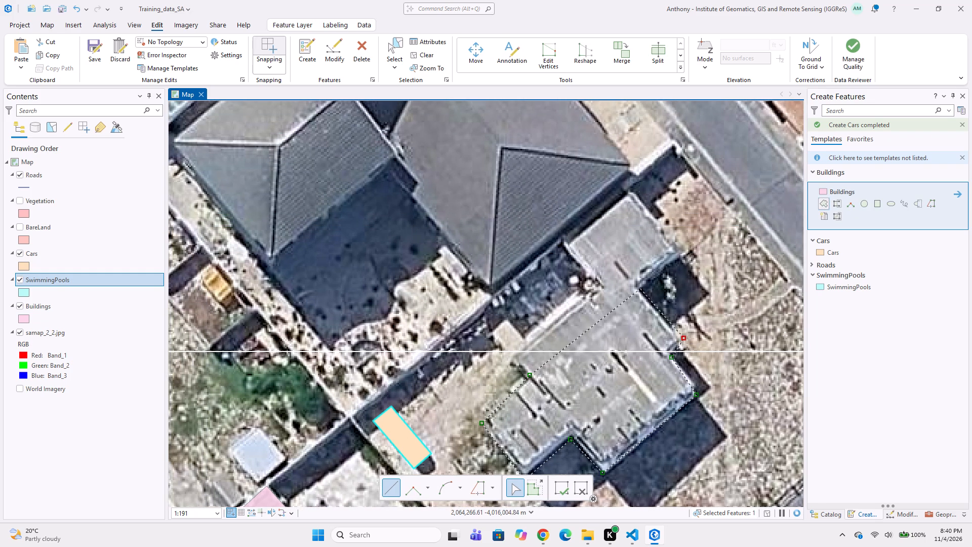
pyautogui.click(640, 289)
pyautogui.click(683, 253)
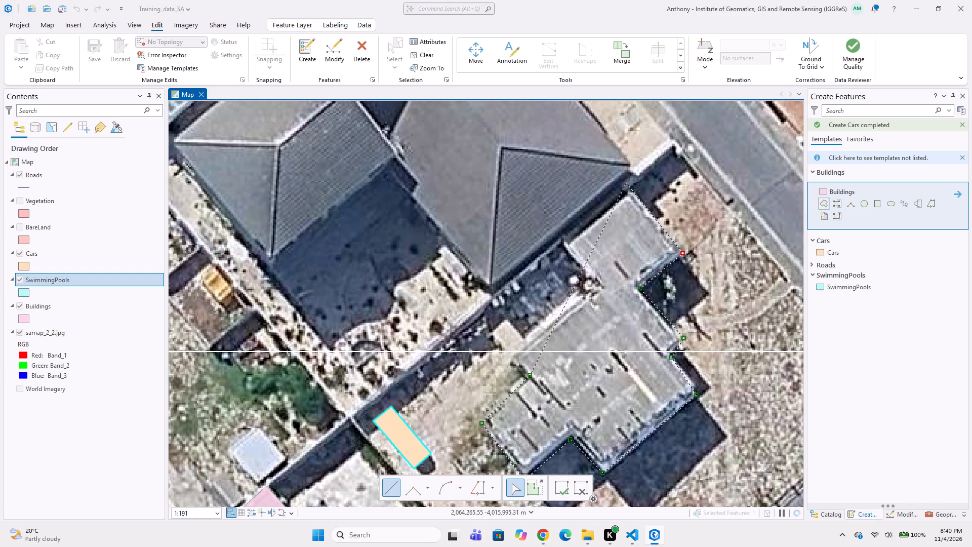
pyautogui.click(630, 186)
pyautogui.click(559, 236)
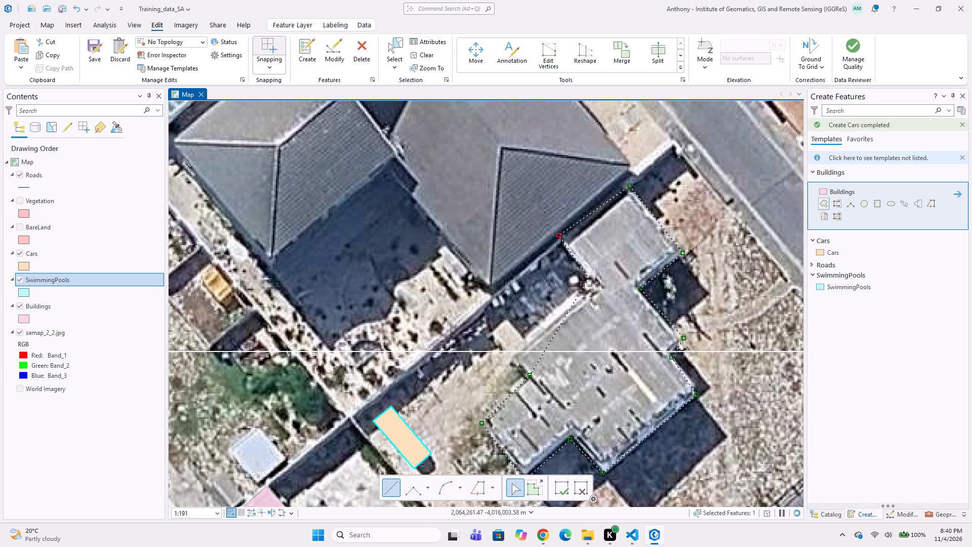
pyautogui.click(596, 280)
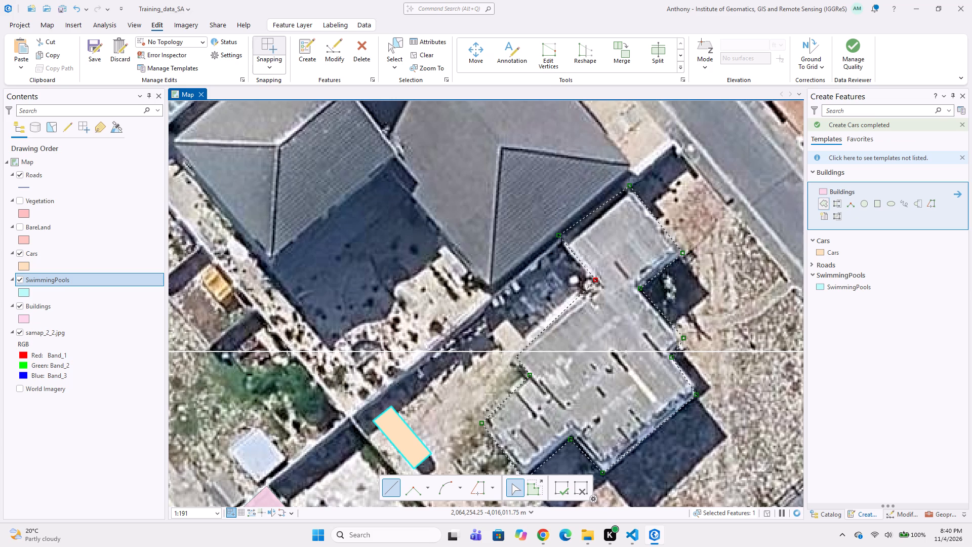
pyautogui.doubleClick(506, 362)
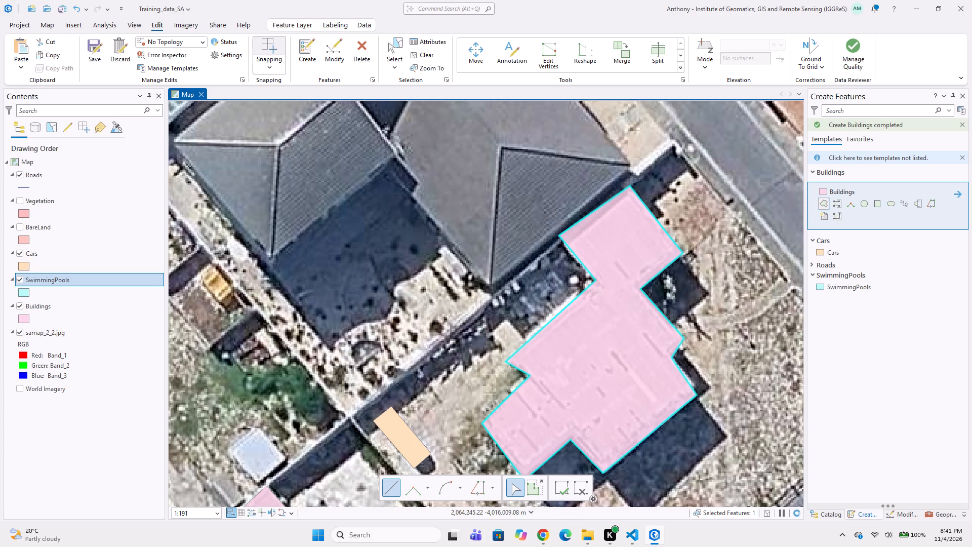
# Digitize a Buildings polygon around the large dark hipped roof southwest of Owl St, following its stepped southern and northwestern edges.
pyautogui.middleClick(511, 330)
pyautogui.scroll(-1, 513, 331)
pyautogui.moveTo(506, 310); pyautogui.dragTo(513, 319, button='middle')
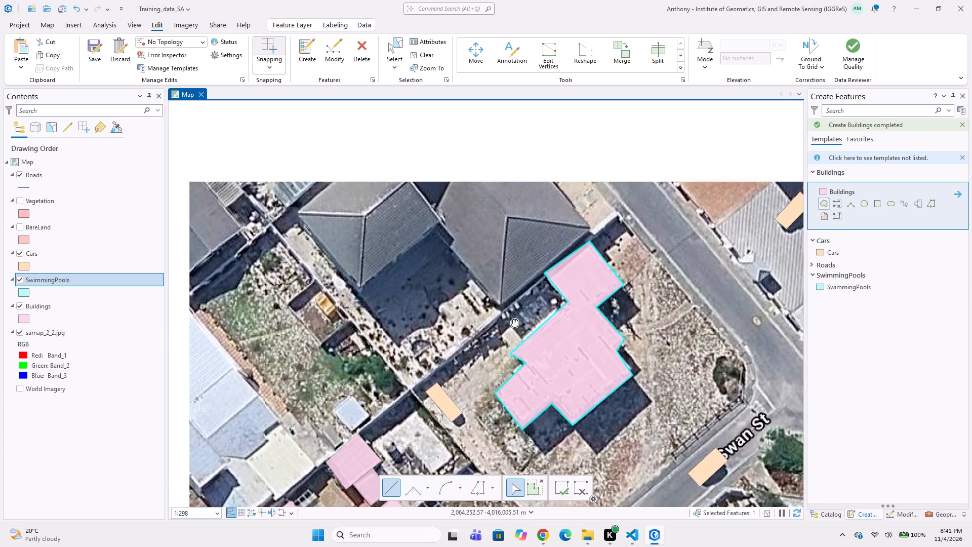
pyautogui.moveTo(513, 319); pyautogui.dragTo(534, 372, button='middle')
pyautogui.scroll(1, 592, 296)
pyautogui.scroll(1, 644, 344)
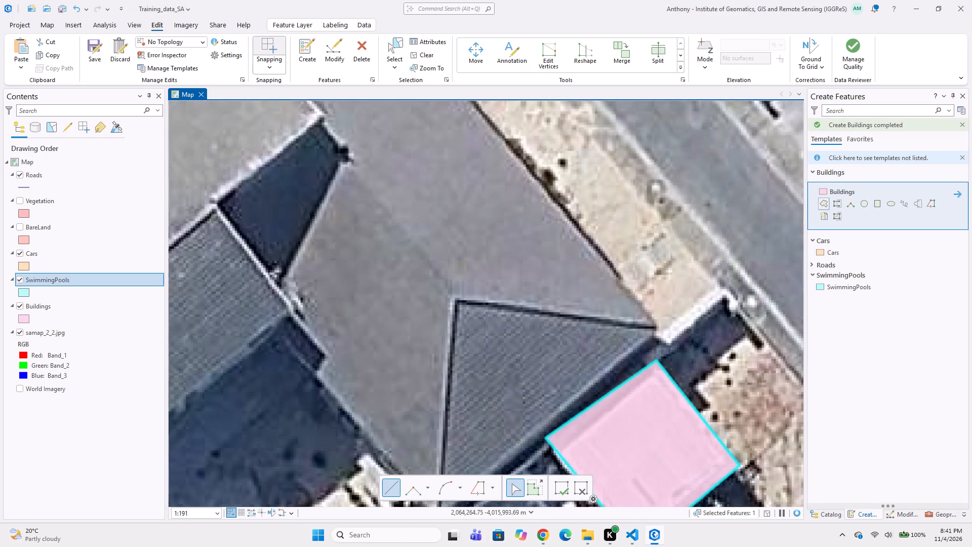
pyautogui.click(658, 332)
pyautogui.moveTo(543, 401); pyautogui.dragTo(580, 326, button='middle')
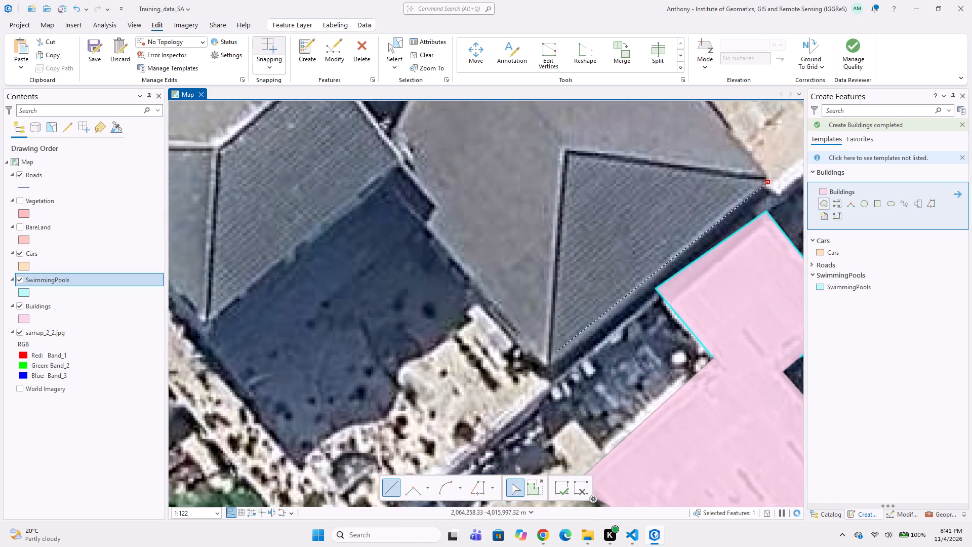
pyautogui.click(564, 353)
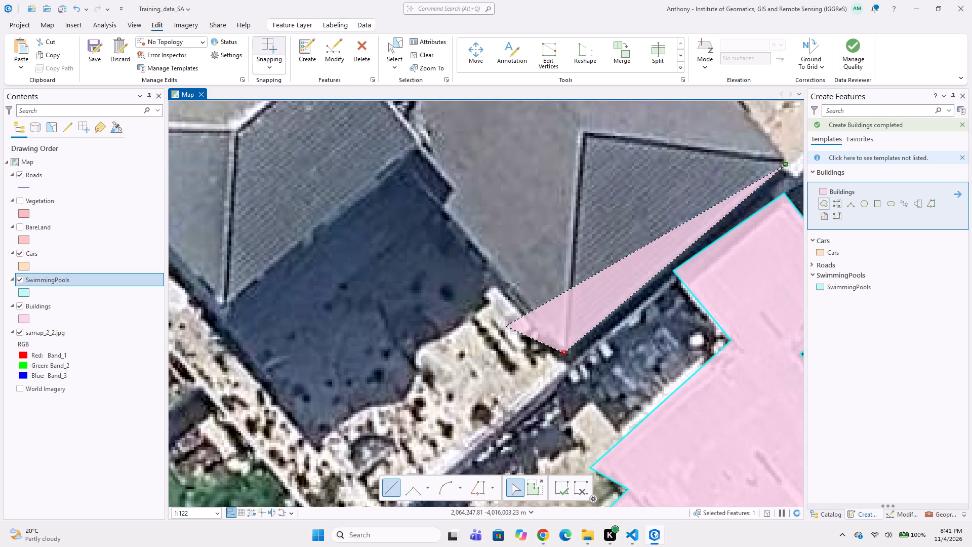
pyautogui.click(442, 211)
pyautogui.click(454, 191)
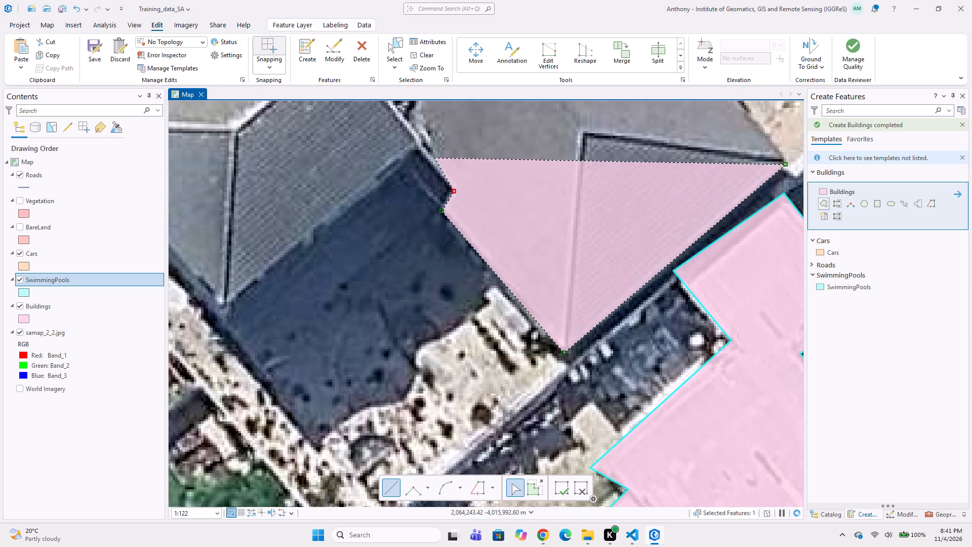
pyautogui.click(419, 149)
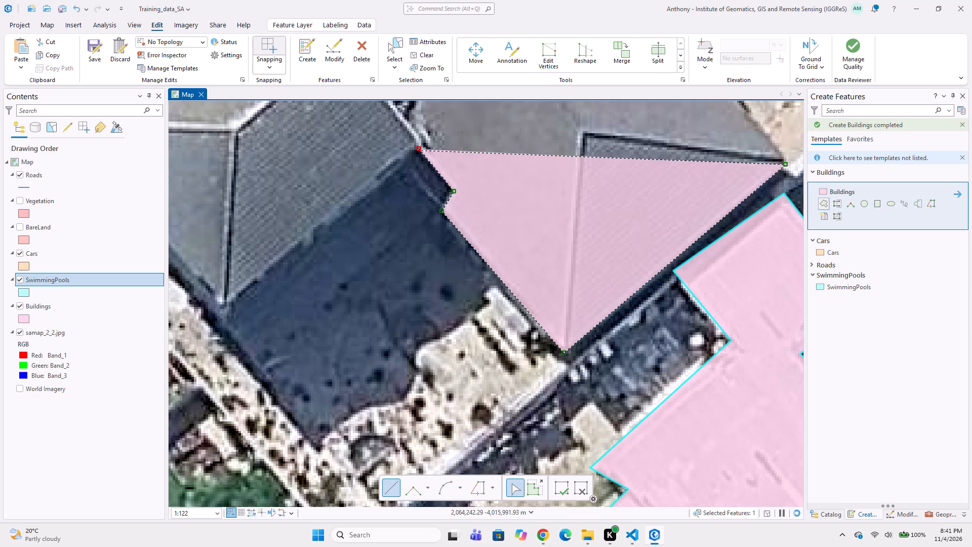
pyautogui.moveTo(249, 303); pyautogui.dragTo(348, 264, button='middle')
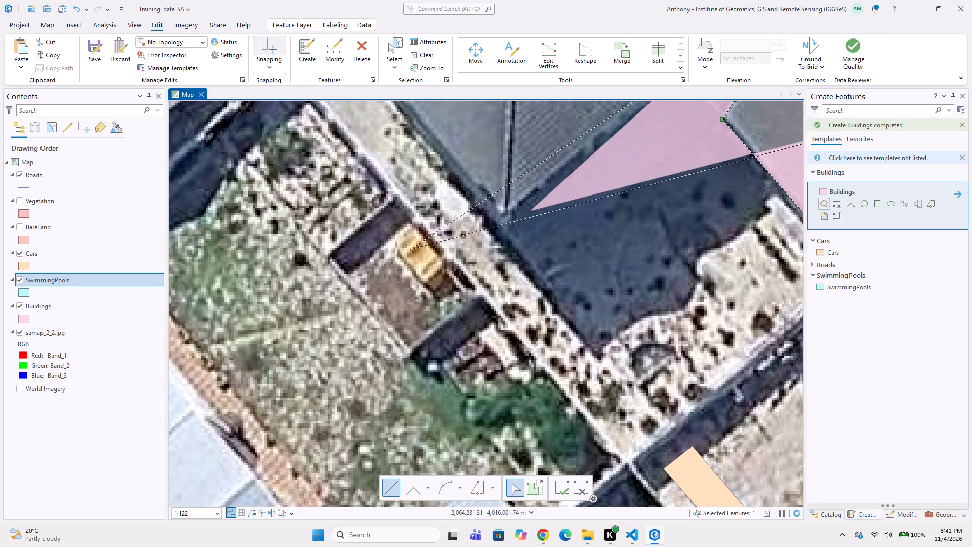
pyautogui.scroll(-3, 495, 250)
pyautogui.moveTo(511, 243); pyautogui.dragTo(509, 253, button='middle')
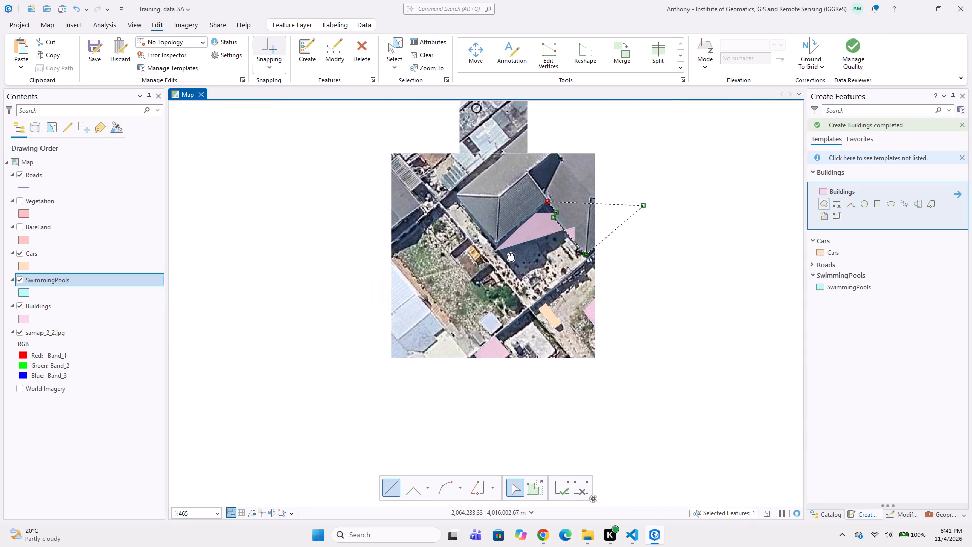
pyautogui.moveTo(509, 253); pyautogui.dragTo(502, 289, button='middle')
pyautogui.scroll(1, 509, 277)
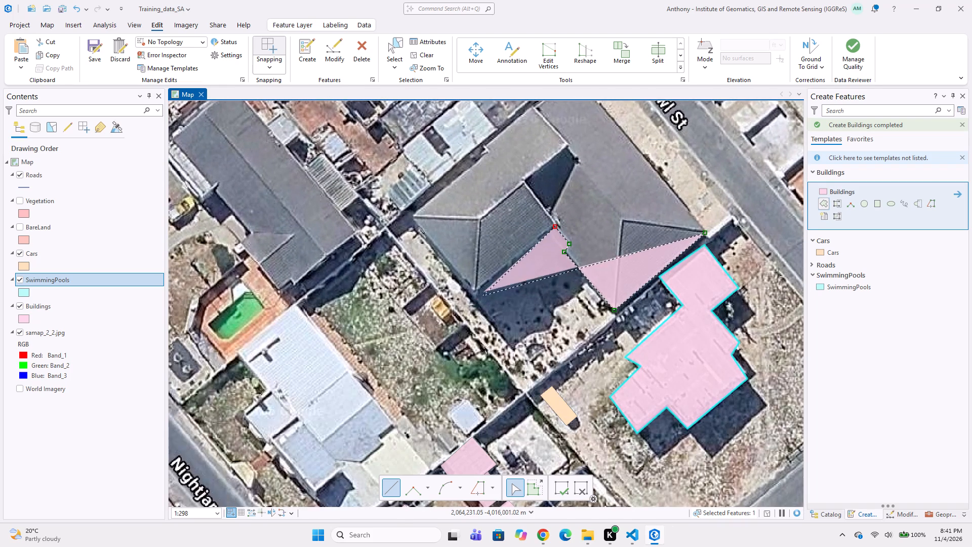
pyautogui.scroll(1, 472, 299)
pyautogui.click(474, 289)
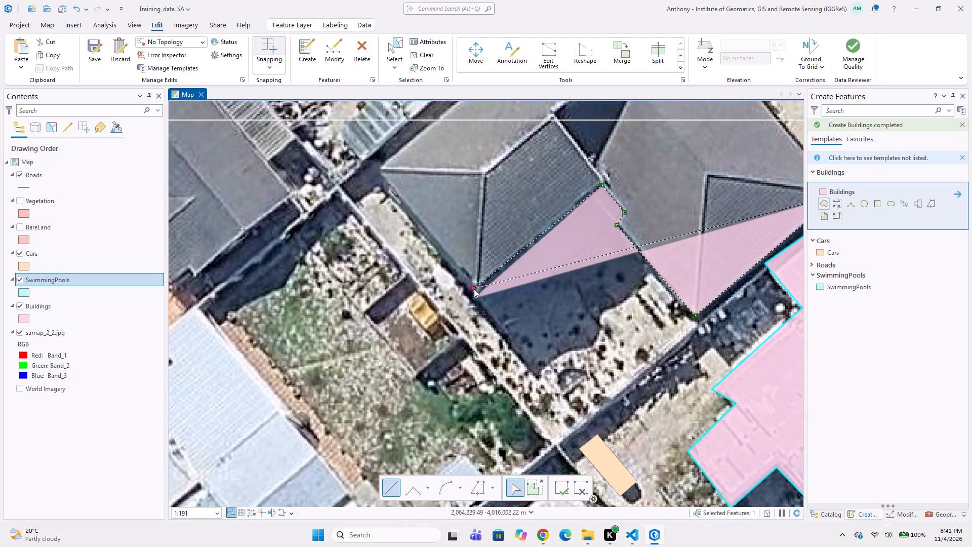
pyautogui.moveTo(423, 275); pyautogui.dragTo(456, 310, button='middle')
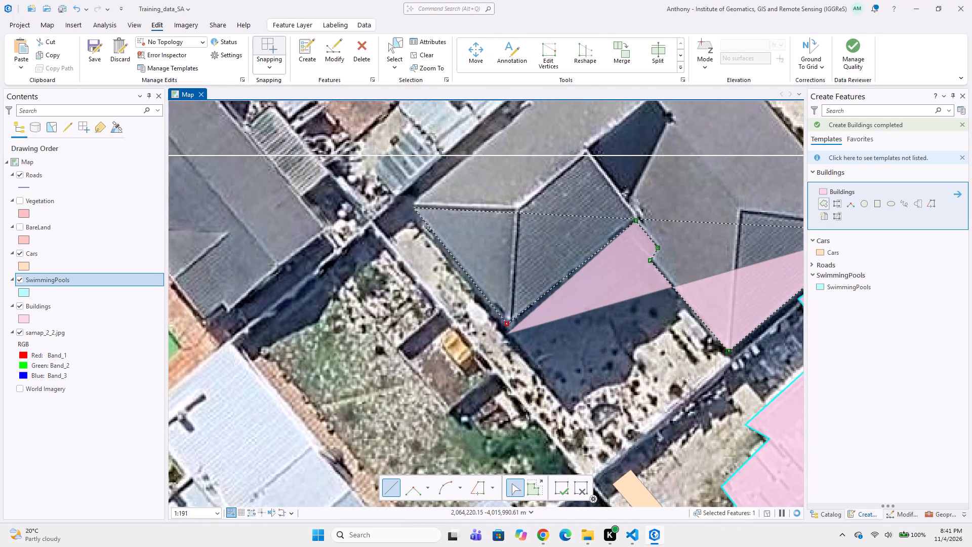
pyautogui.click(412, 207)
pyautogui.click(419, 195)
pyautogui.moveTo(429, 190); pyautogui.dragTo(384, 305, button='middle')
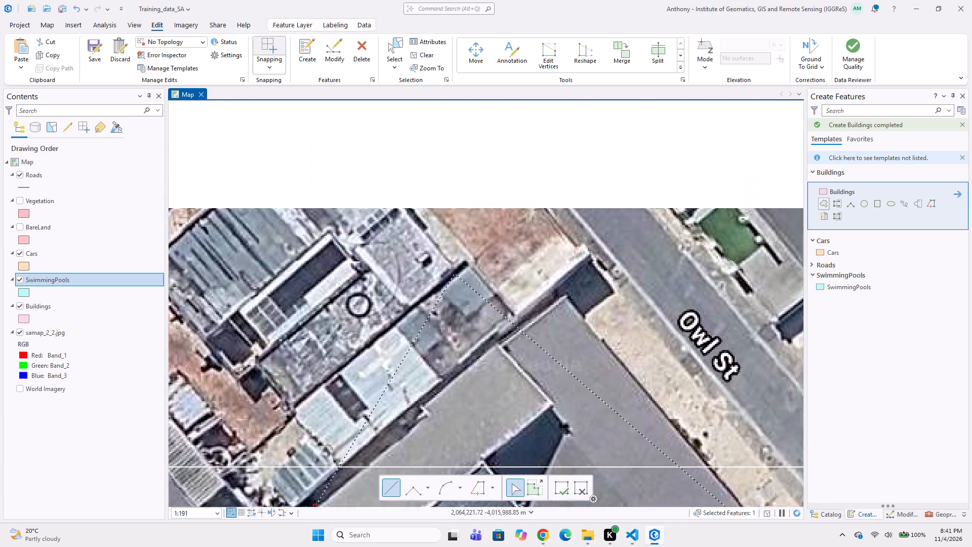
pyautogui.moveTo(479, 332); pyautogui.dragTo(490, 250, button='middle')
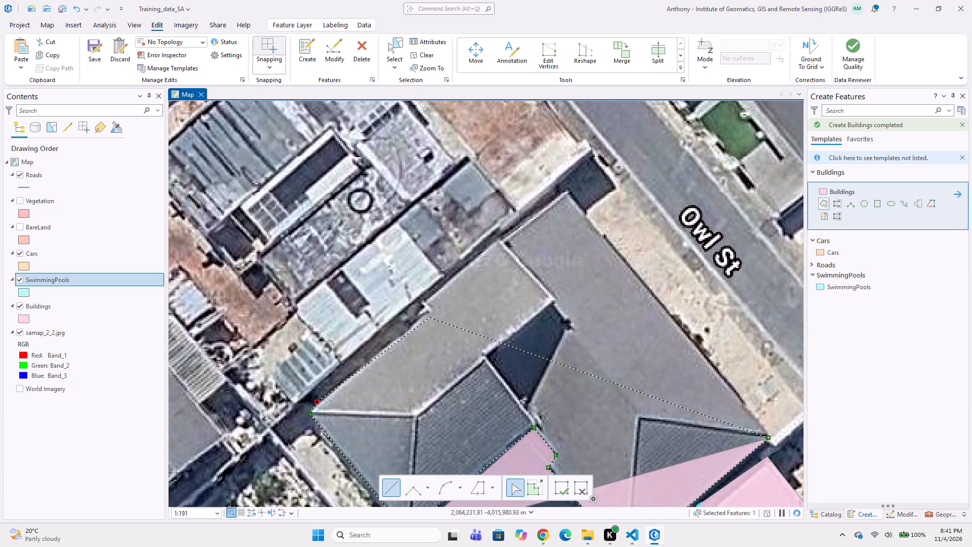
pyautogui.scroll(1, 430, 318)
pyautogui.click(431, 310)
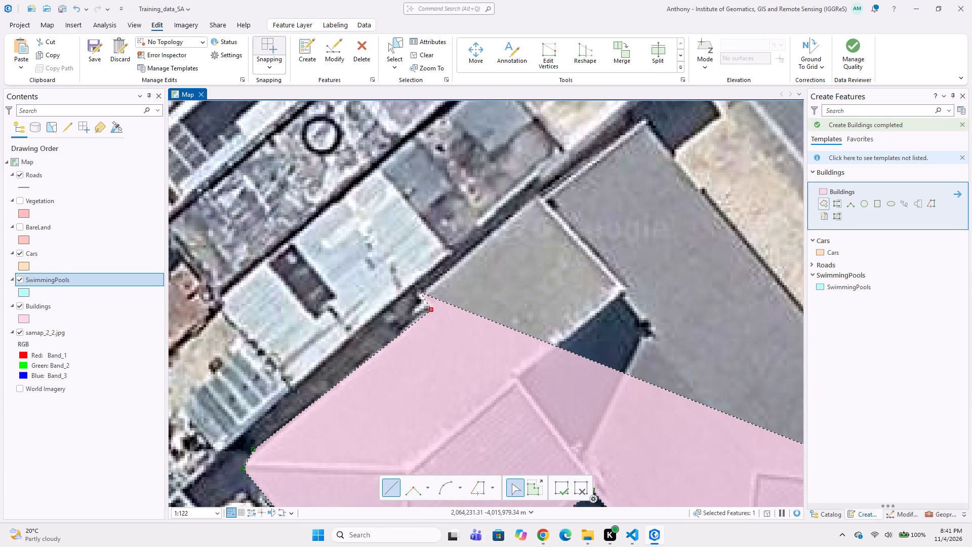
pyautogui.click(421, 293)
pyautogui.click(540, 195)
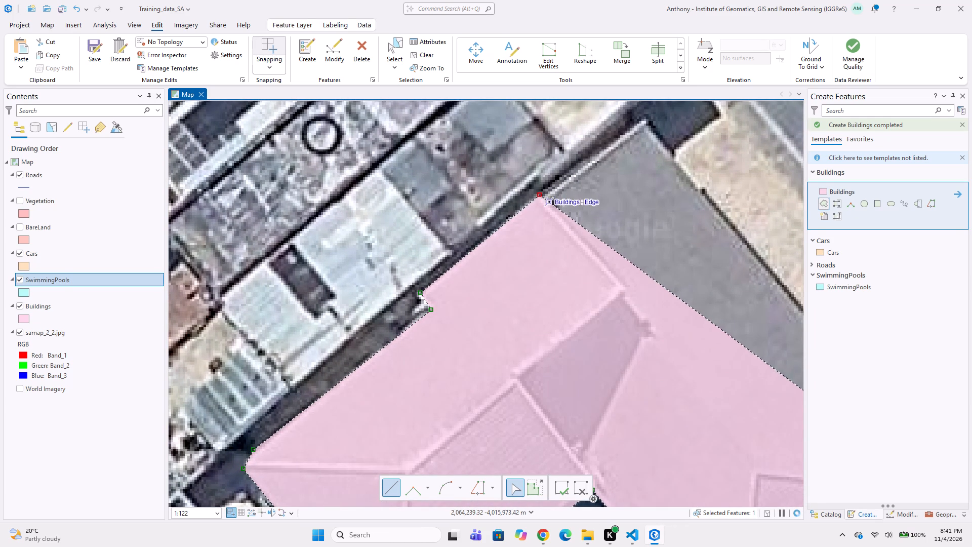
pyautogui.doubleClick(646, 117)
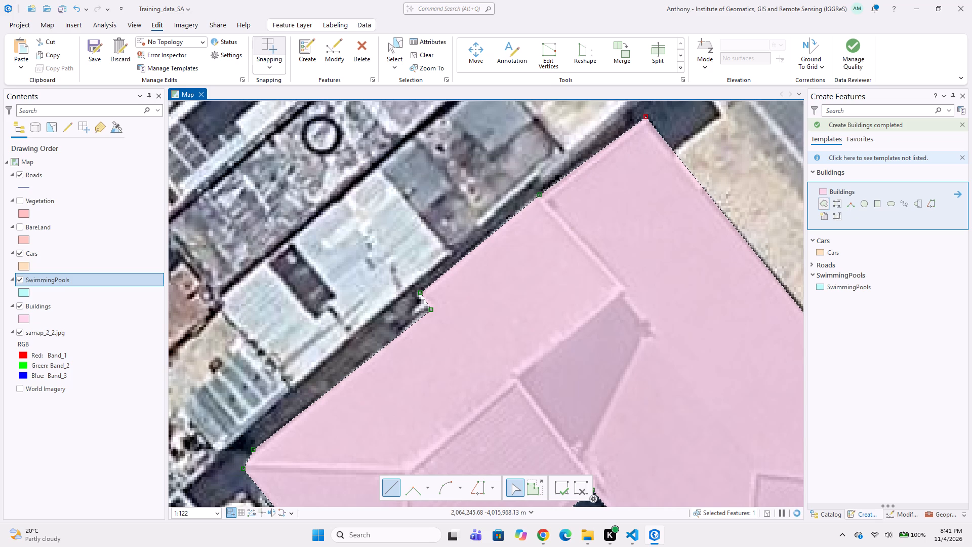
# Digitize a four-vertex Buildings polygon over the dark area between the hipped-roof building and the irregular flat grey-roofed building, snapped to the latter.
pyautogui.scroll(-2, 572, 262)
pyautogui.moveTo(646, 349); pyautogui.dragTo(540, 271, button='middle')
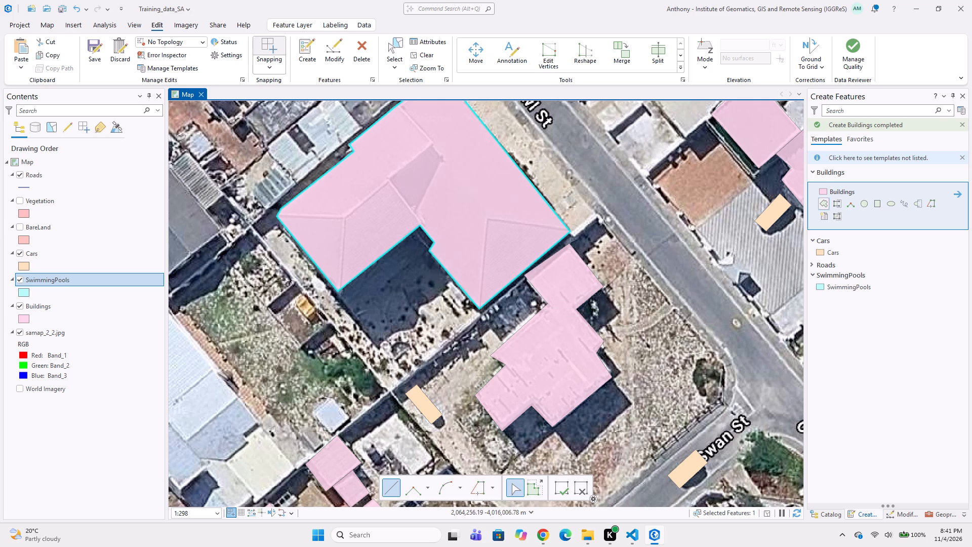
pyautogui.scroll(1, 518, 301)
pyautogui.click(531, 261)
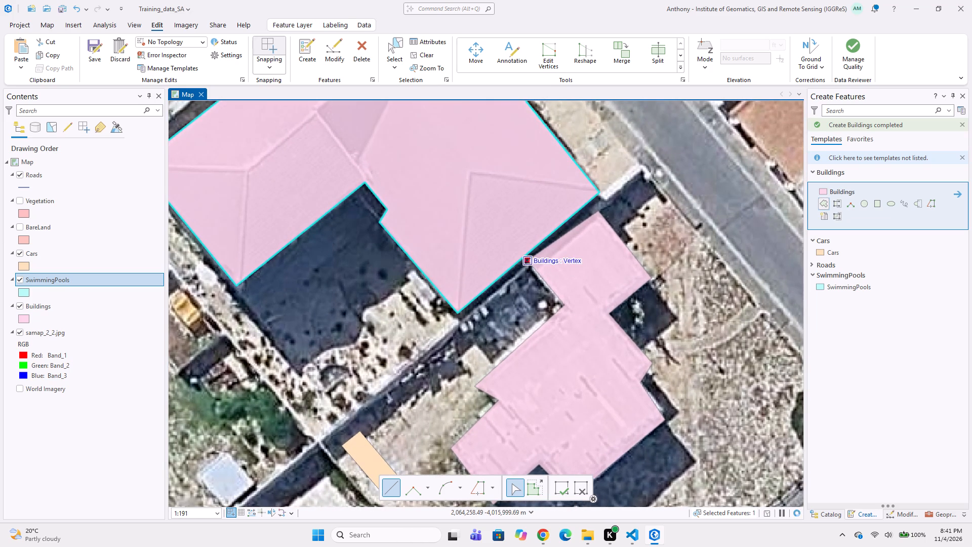
pyautogui.click(460, 323)
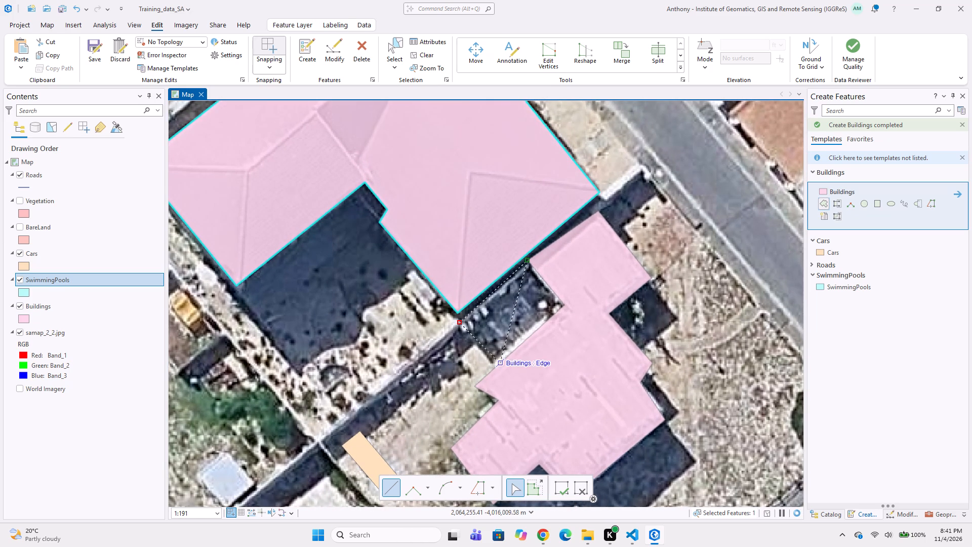
pyautogui.click(495, 367)
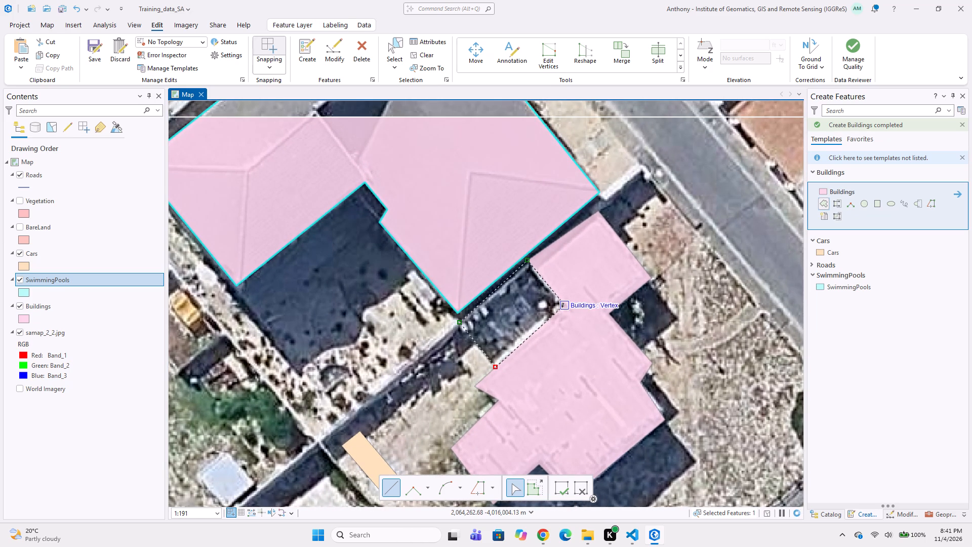
pyautogui.doubleClick(568, 305)
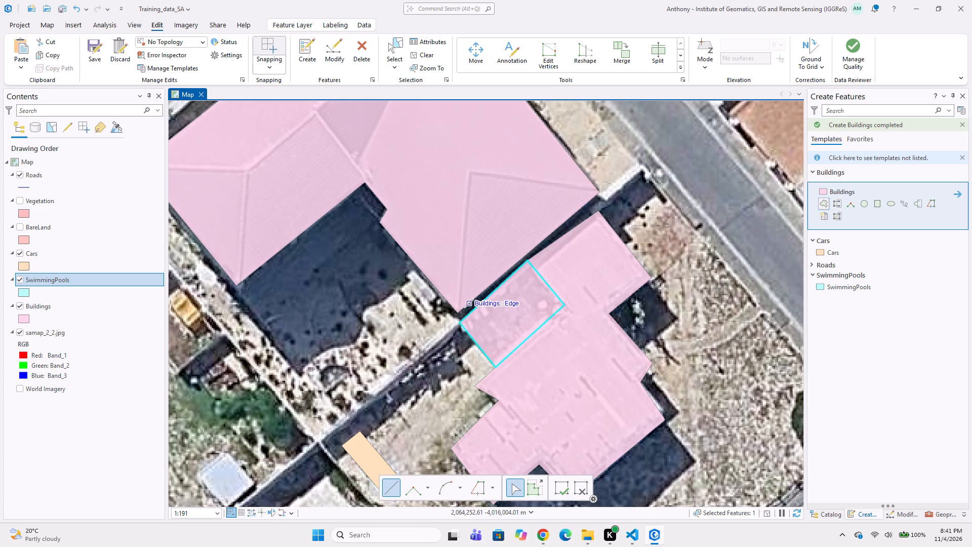
# Digitize a Buildings polygon around the long light-blue roof between Nightjar St and the green pool, following its stepped edges and excluding the cream roof.
pyautogui.scroll(-2, 467, 301)
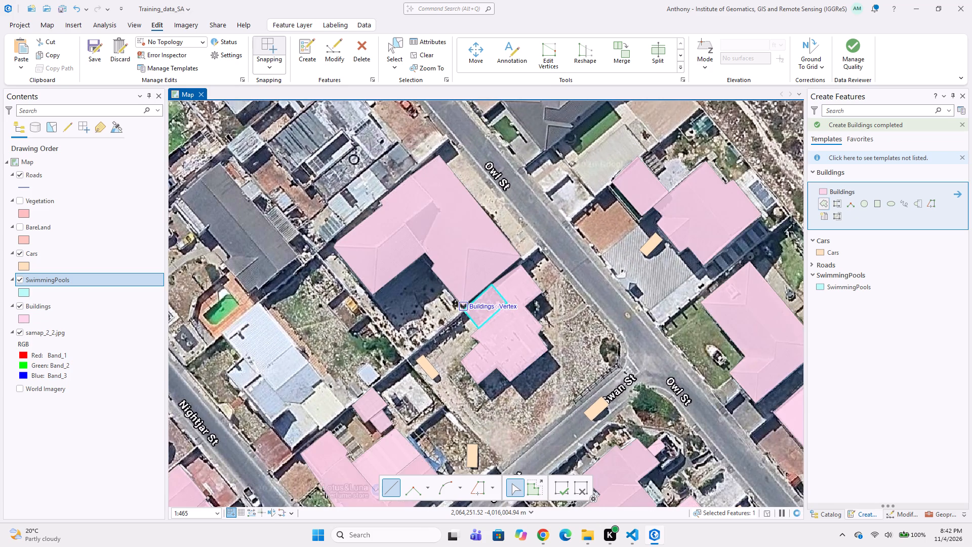
pyautogui.scroll(-1, 368, 316)
pyautogui.moveTo(245, 312); pyautogui.dragTo(282, 282, button='middle')
pyautogui.scroll(2, 280, 282)
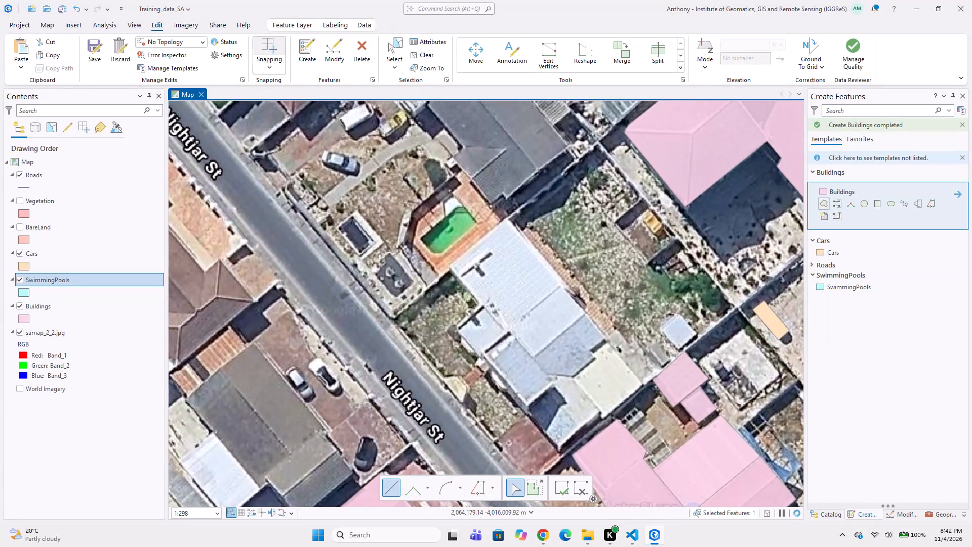
pyautogui.scroll(1, 543, 330)
pyautogui.moveTo(546, 324); pyautogui.dragTo(477, 280, button='middle')
pyautogui.moveTo(481, 268); pyautogui.dragTo(509, 312, button='middle')
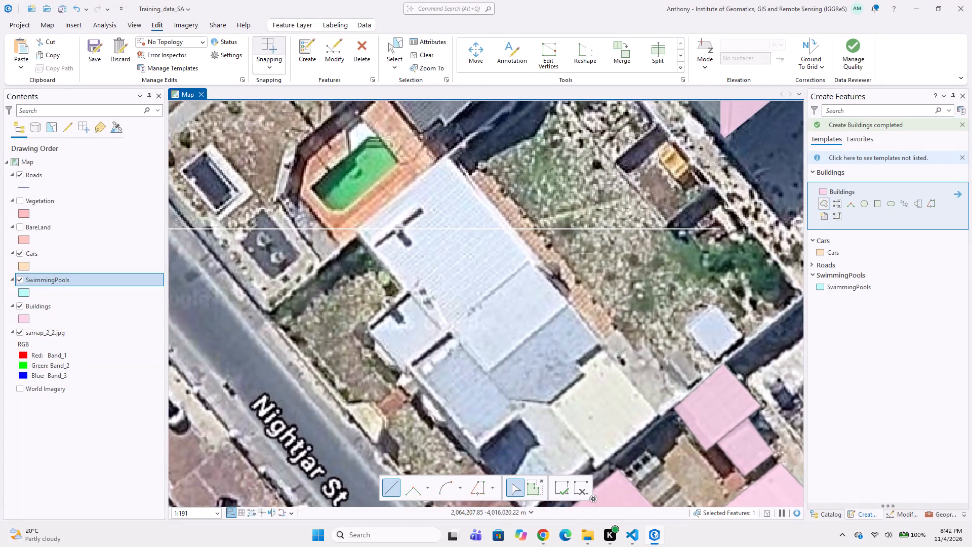
pyautogui.scroll(1, 502, 287)
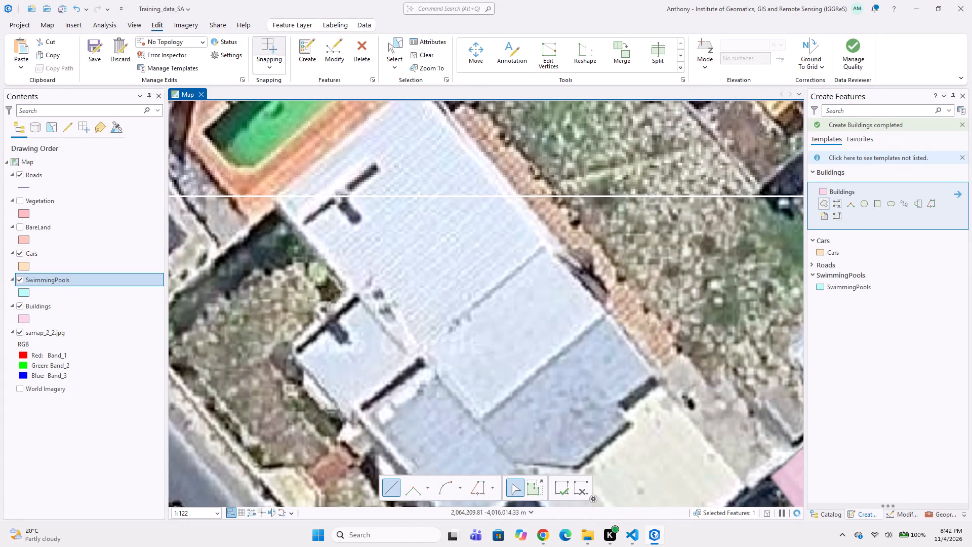
pyautogui.click(541, 245)
pyautogui.click(656, 376)
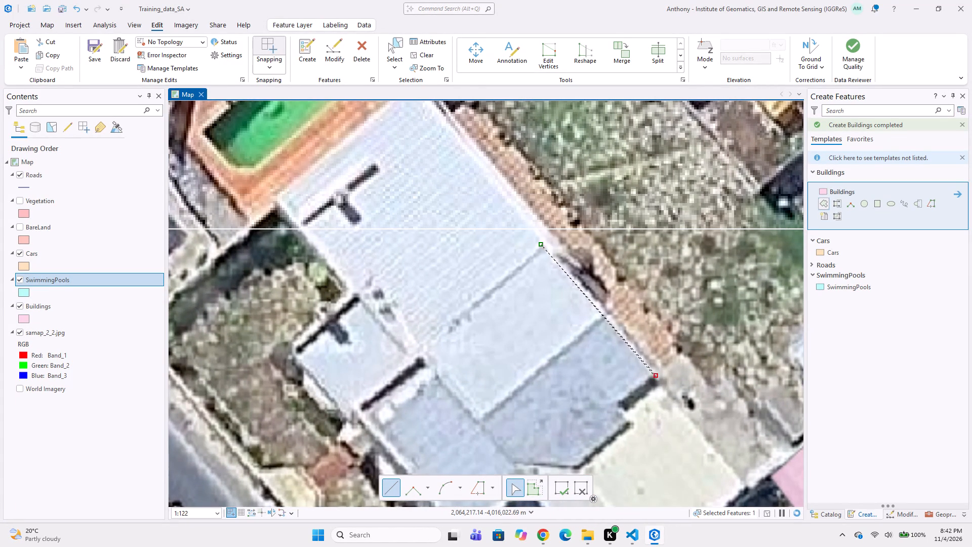
pyautogui.click(623, 404)
pyautogui.moveTo(626, 394); pyautogui.dragTo(550, 262, button='middle')
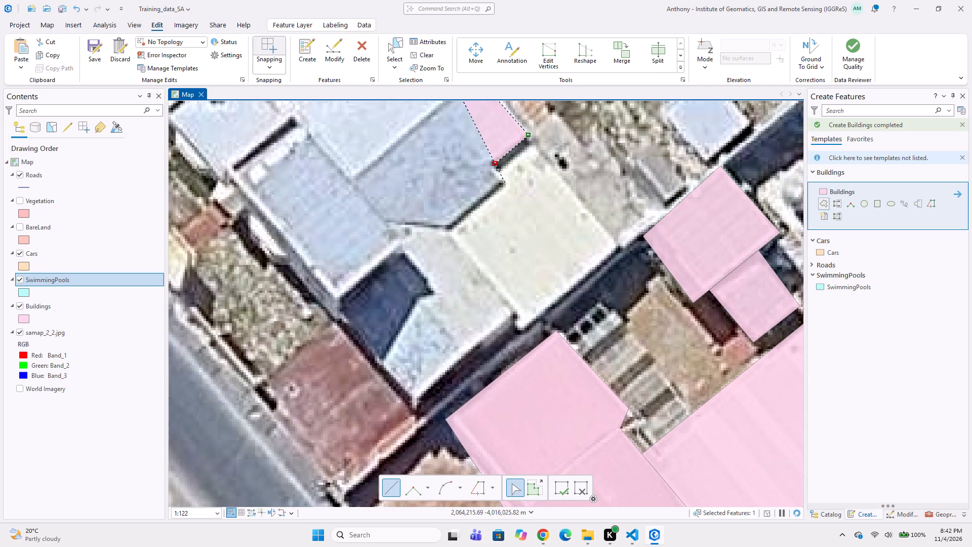
pyautogui.click(506, 184)
pyautogui.click(447, 229)
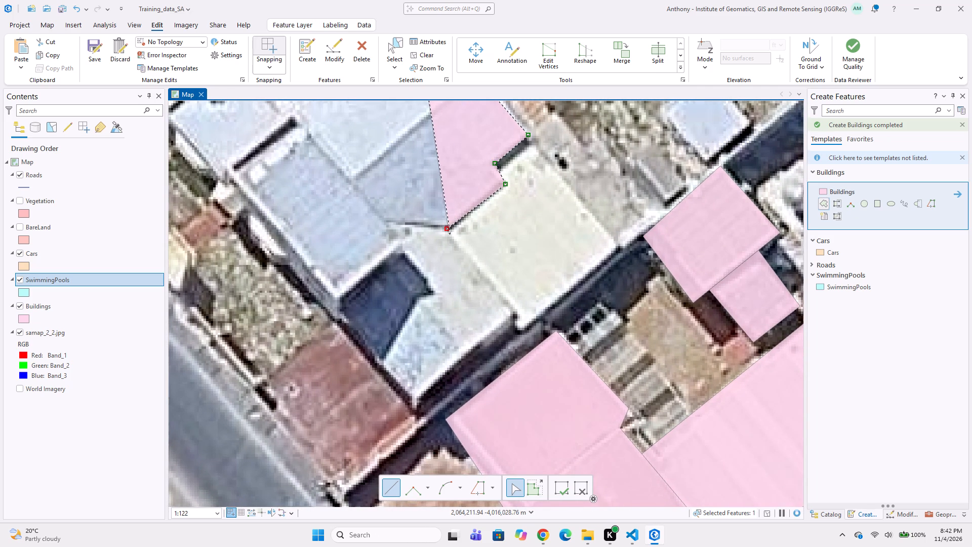
pyautogui.click(518, 321)
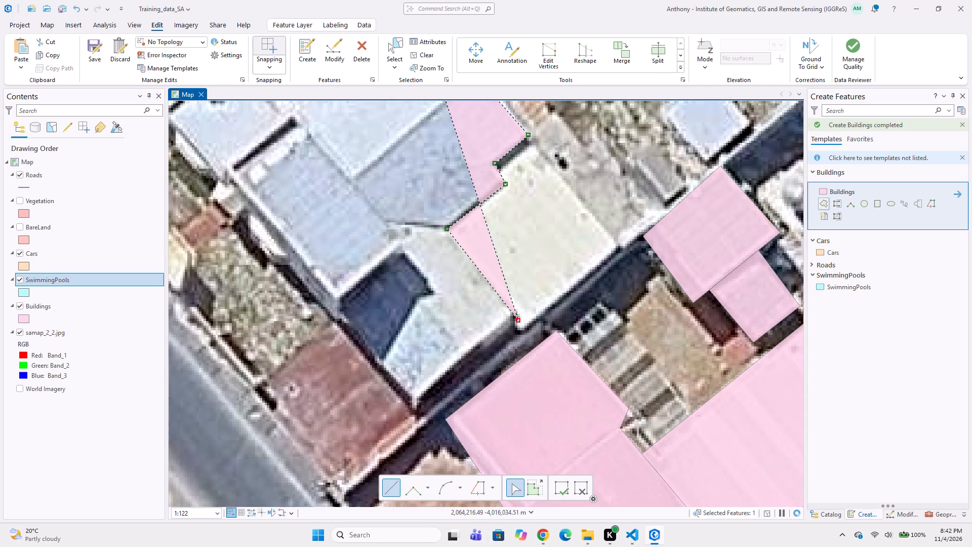
pyautogui.moveTo(520, 337); pyautogui.dragTo(578, 282, button='middle')
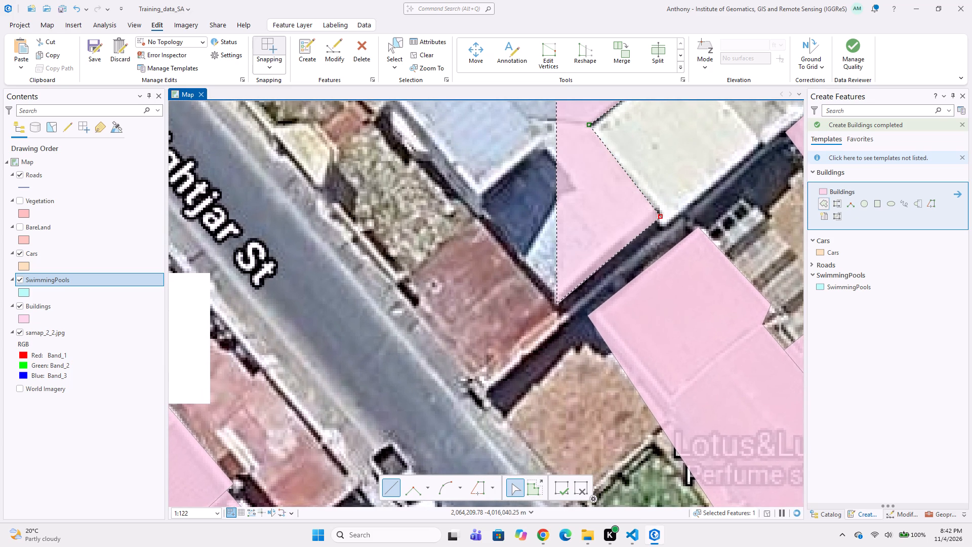
pyautogui.click(557, 303)
pyautogui.moveTo(497, 273); pyautogui.dragTo(624, 328, button='middle')
pyautogui.moveTo(601, 266); pyautogui.dragTo(492, 312, button='middle')
pyautogui.moveTo(635, 294); pyautogui.dragTo(476, 264, button='middle')
pyautogui.moveTo(506, 253); pyautogui.dragTo(592, 296, button='middle')
pyautogui.moveTo(543, 273); pyautogui.dragTo(545, 289, button='middle')
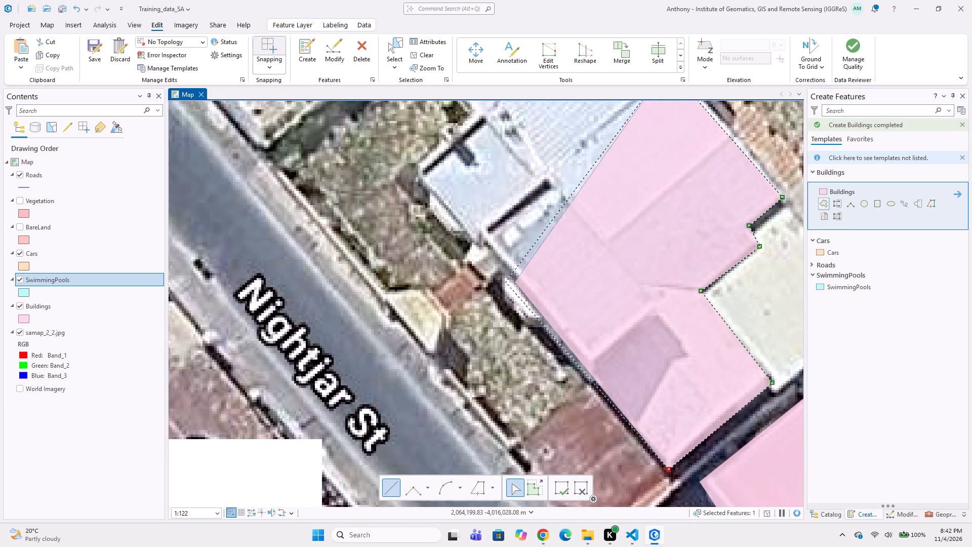
pyautogui.moveTo(502, 284); pyautogui.dragTo(557, 310, button='middle')
pyautogui.click(538, 266)
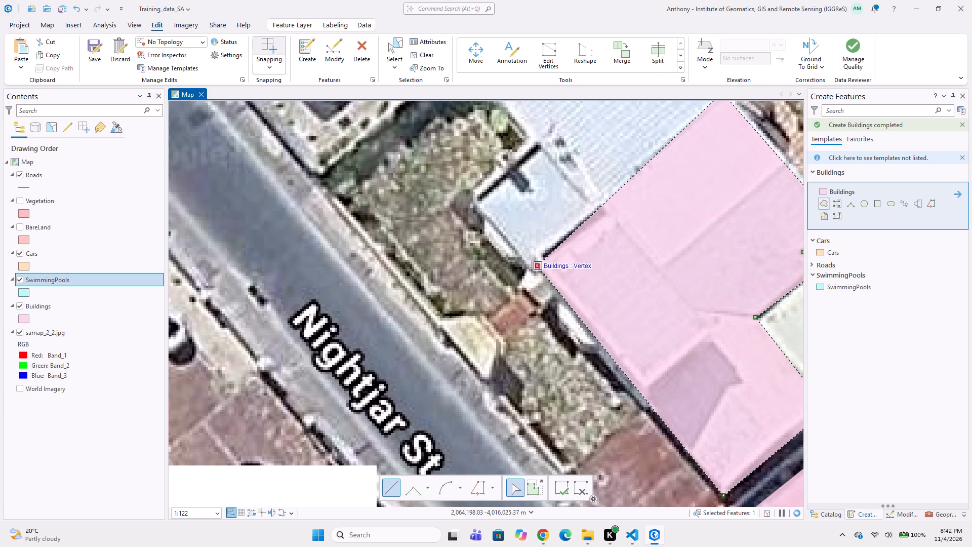
pyautogui.click(527, 271)
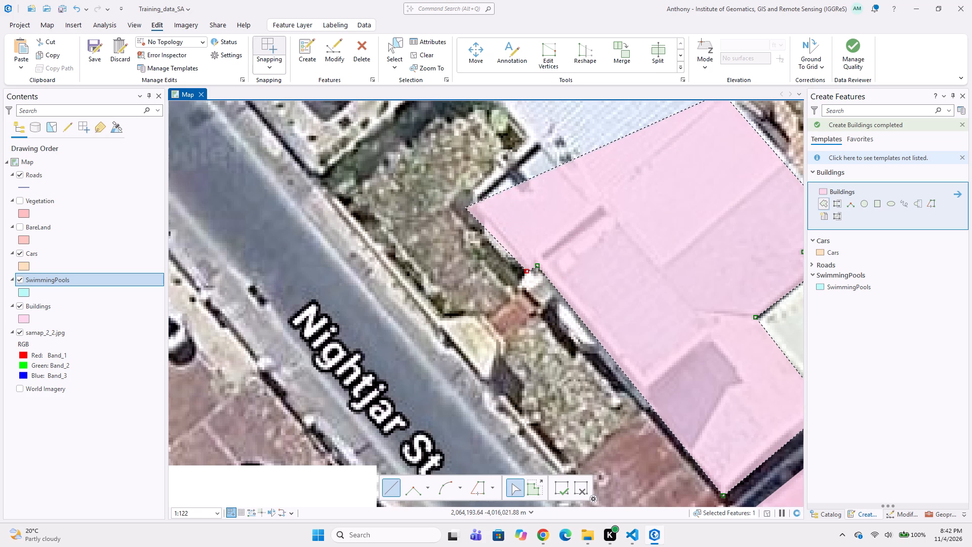
pyautogui.click(469, 199)
pyautogui.moveTo(477, 200); pyautogui.dragTo(518, 331, button='middle')
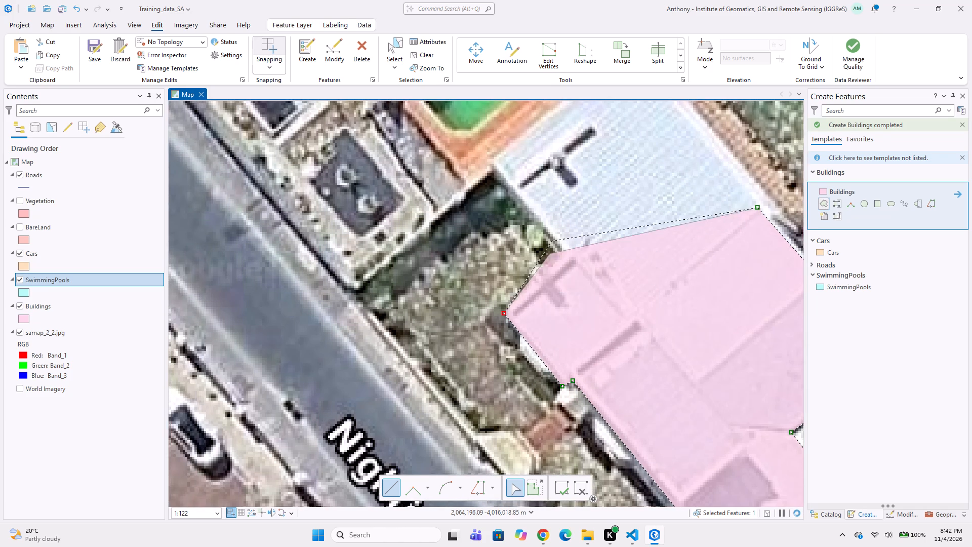
pyautogui.moveTo(543, 243); pyautogui.dragTo(467, 298, button='middle')
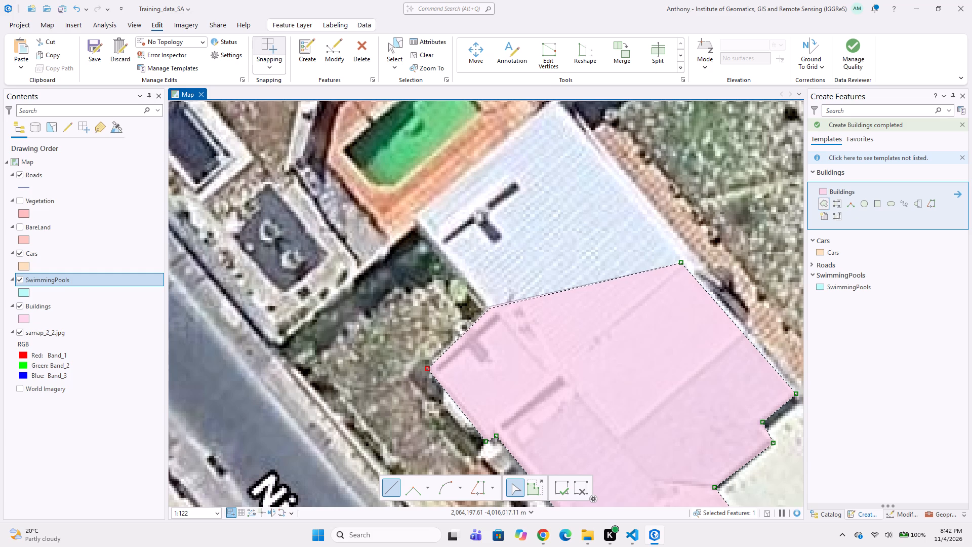
pyautogui.click(490, 308)
pyautogui.click(410, 216)
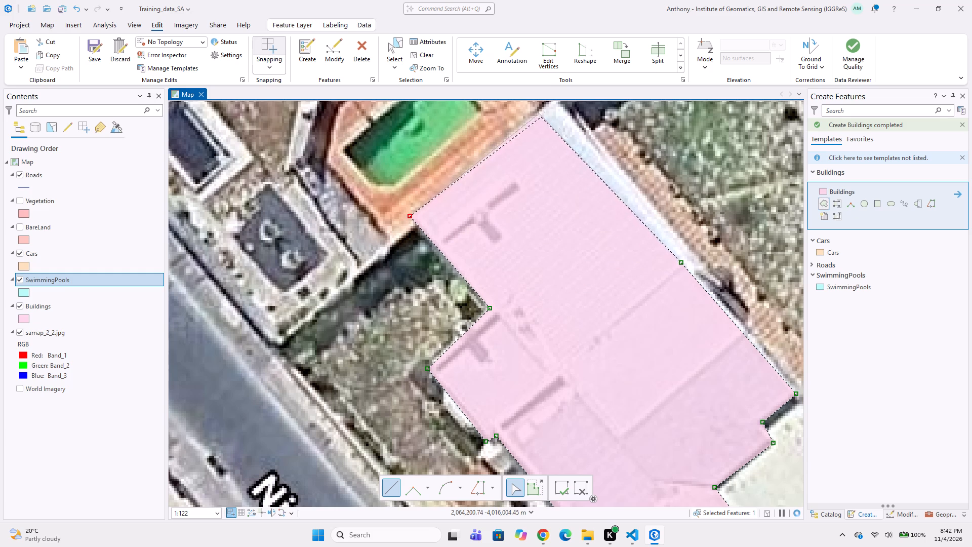
pyautogui.moveTo(541, 126); pyautogui.dragTo(490, 221, button='middle')
pyautogui.click(463, 223)
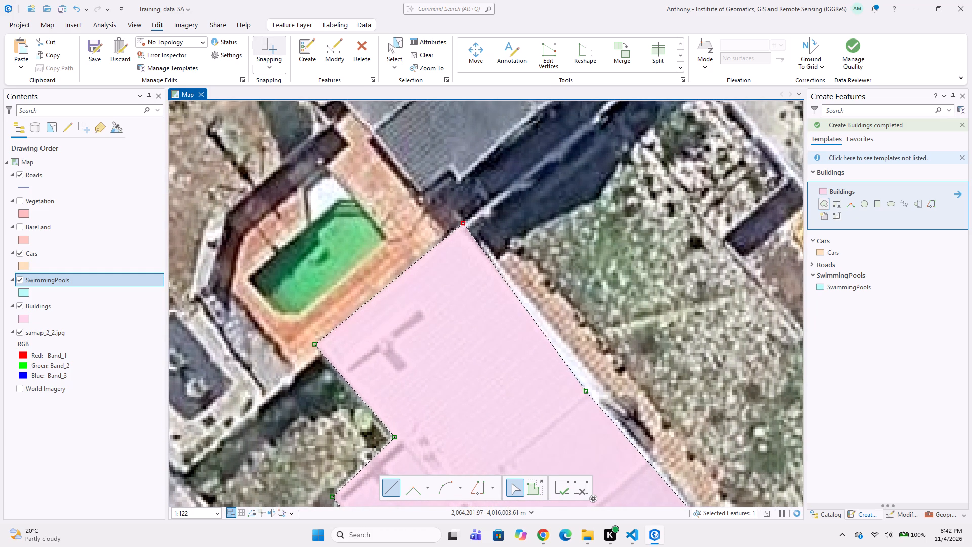
pyautogui.doubleClick(596, 379)
# Digitize a seven-vertex SwimmingPools polygon around the green pool on the brick-paved area northwest of the light-blue-roofed building.
pyautogui.moveTo(423, 321); pyautogui.dragTo(532, 337, button='middle')
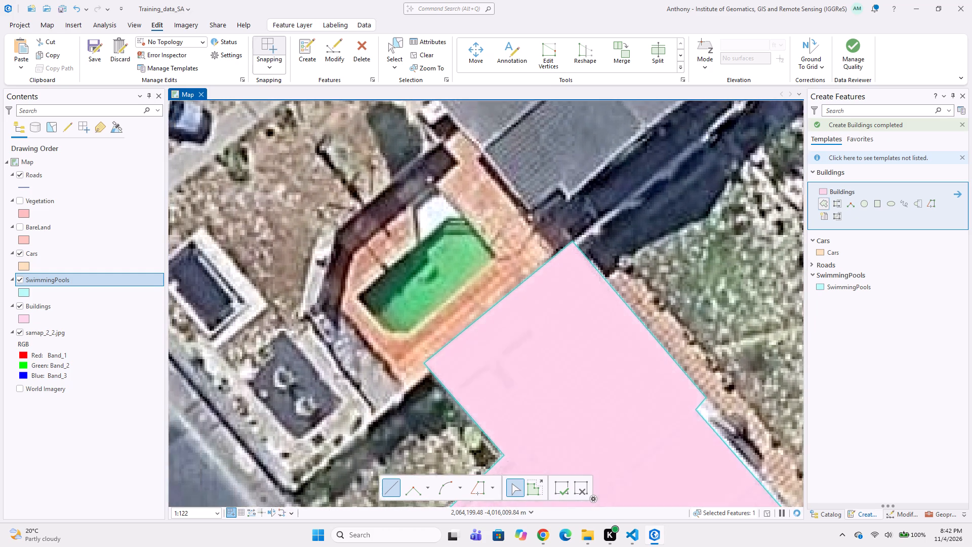
pyautogui.click(848, 289)
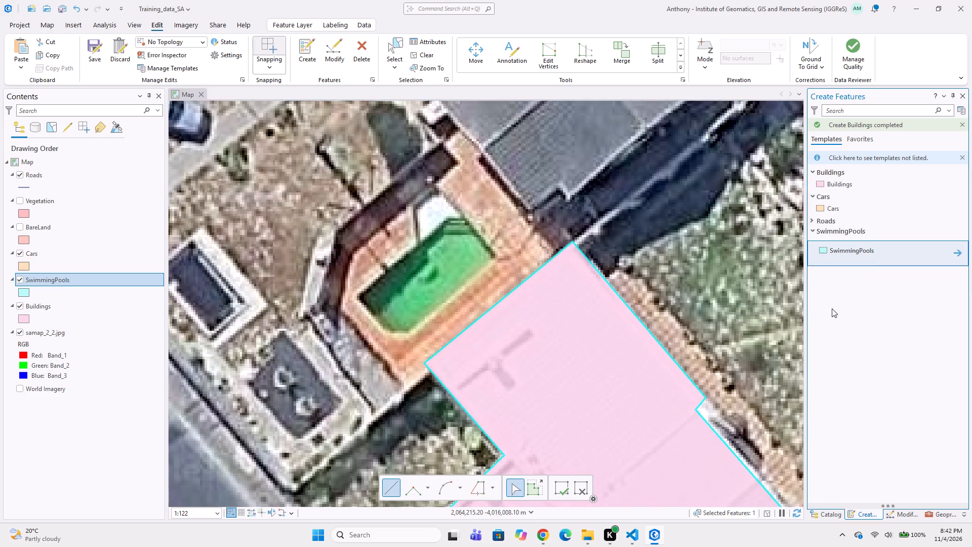
pyautogui.click(823, 266)
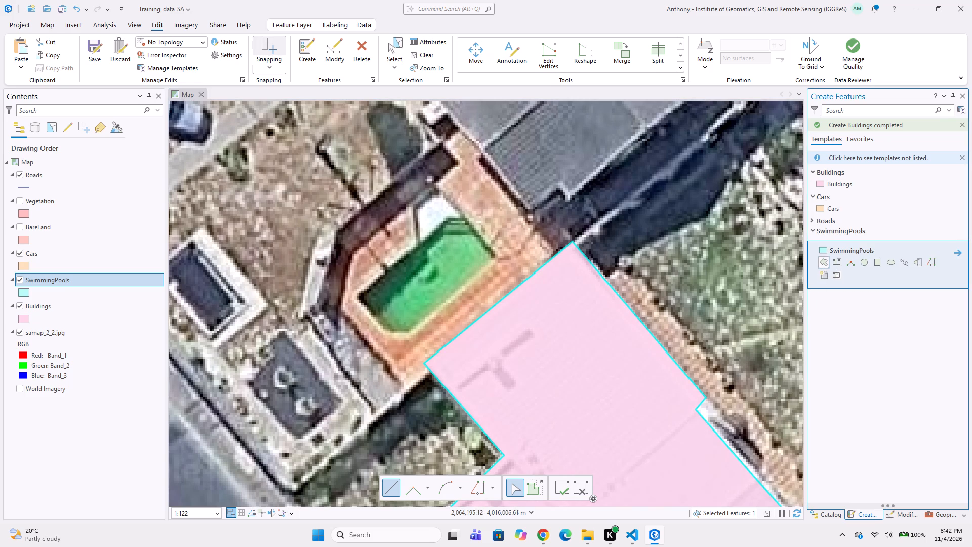
pyautogui.click(445, 220)
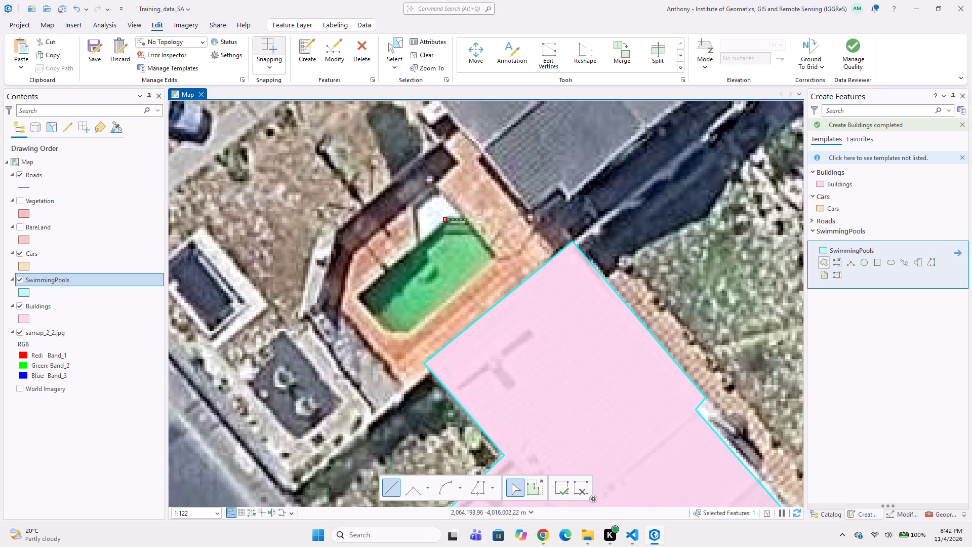
pyautogui.click(462, 218)
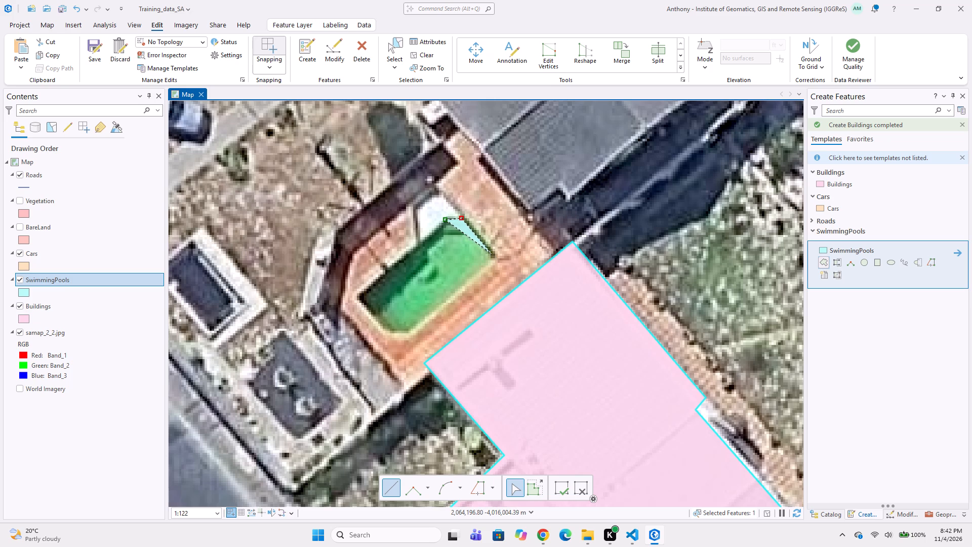
pyautogui.click(495, 252)
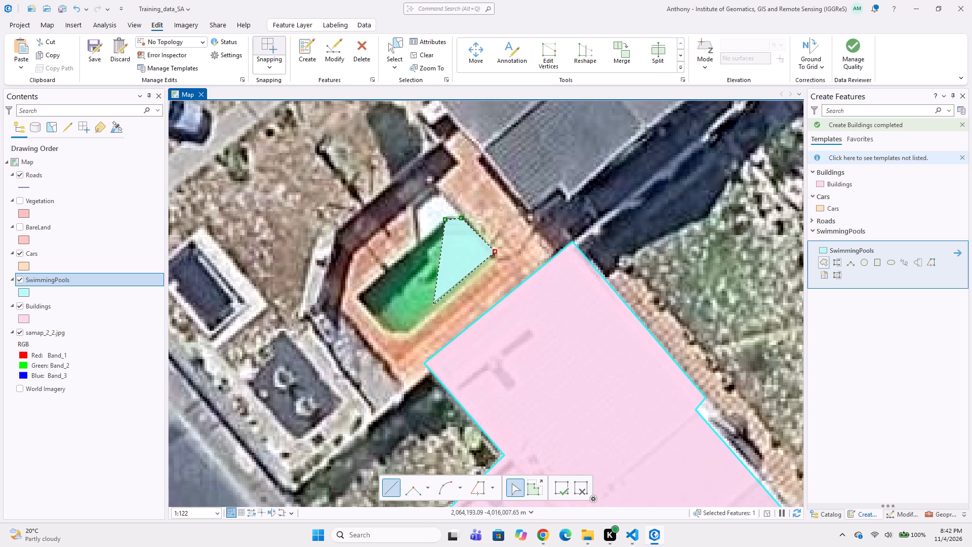
pyautogui.click(470, 284)
pyautogui.click(409, 335)
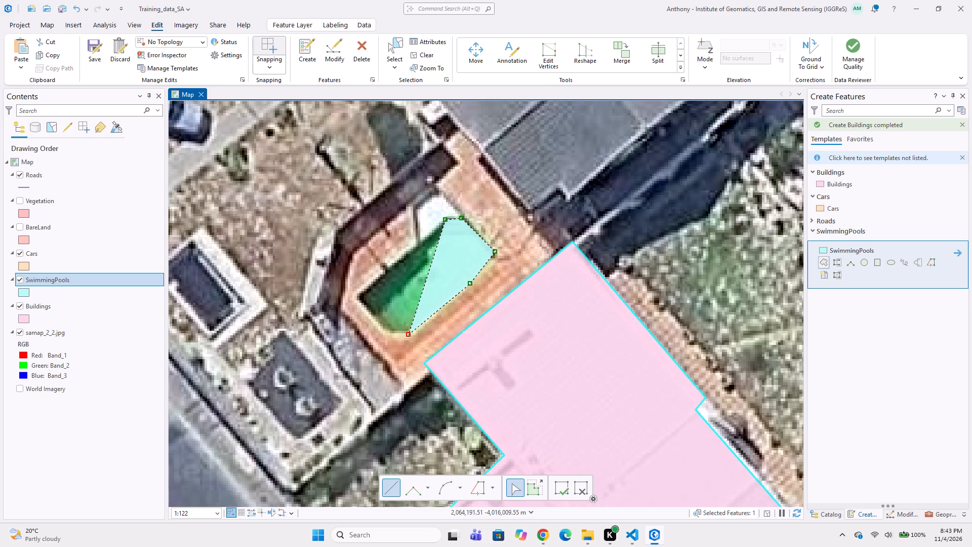
pyautogui.click(389, 333)
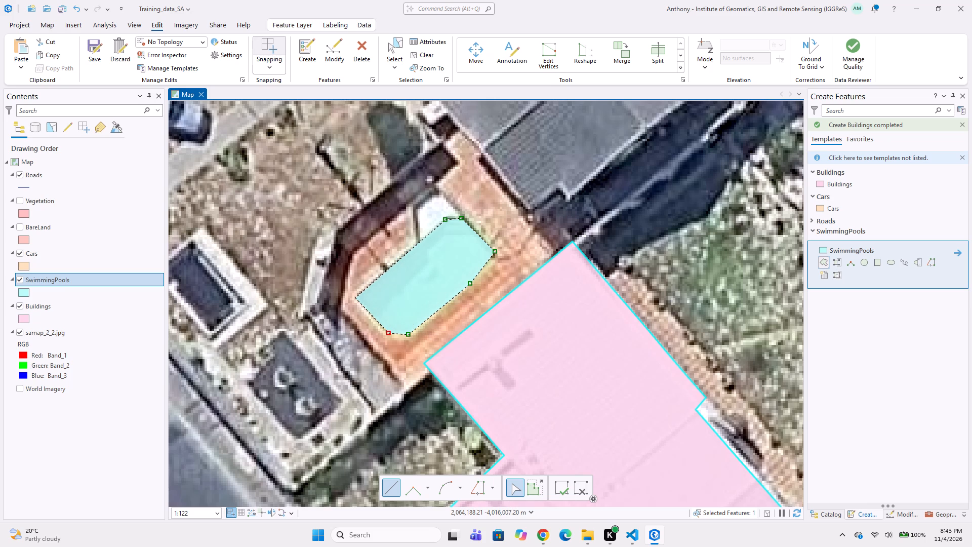
pyautogui.doubleClick(353, 298)
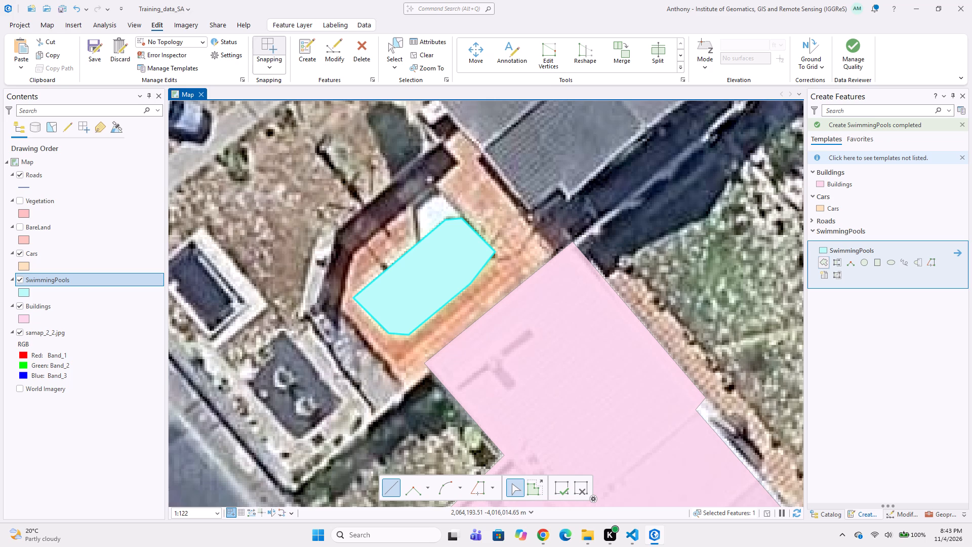
# Digitize an eight-vertex Buildings polygon around the long dark-grey gabled roof north of the green pool, including its small southwestern extension.
pyautogui.scroll(-1, 502, 328)
pyautogui.moveTo(390, 386); pyautogui.dragTo(438, 388, button='middle')
pyautogui.moveTo(458, 325); pyautogui.dragTo(421, 434, button='middle')
pyautogui.moveTo(477, 277); pyautogui.dragTo(511, 386, button='middle')
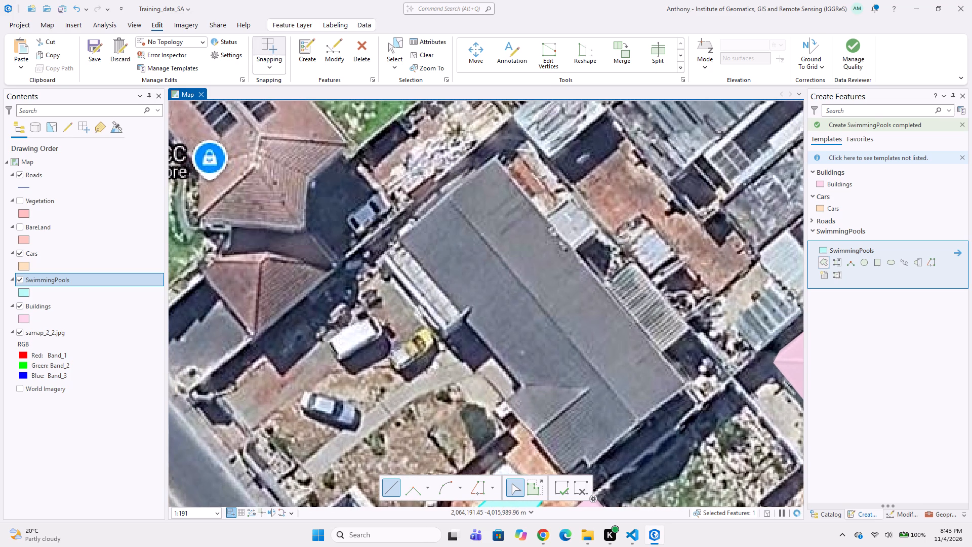
pyautogui.click(399, 238)
pyautogui.click(523, 386)
pyautogui.click(506, 402)
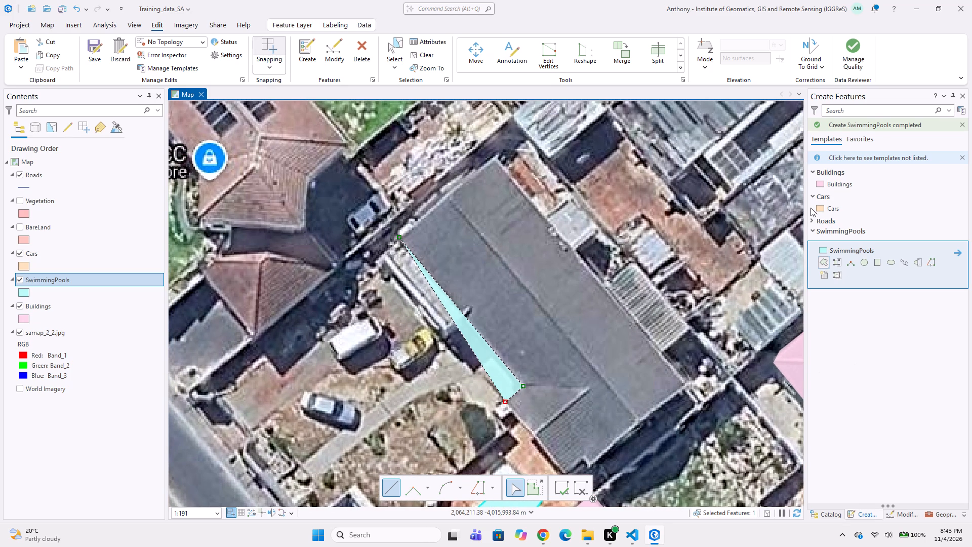
pyautogui.click(825, 186)
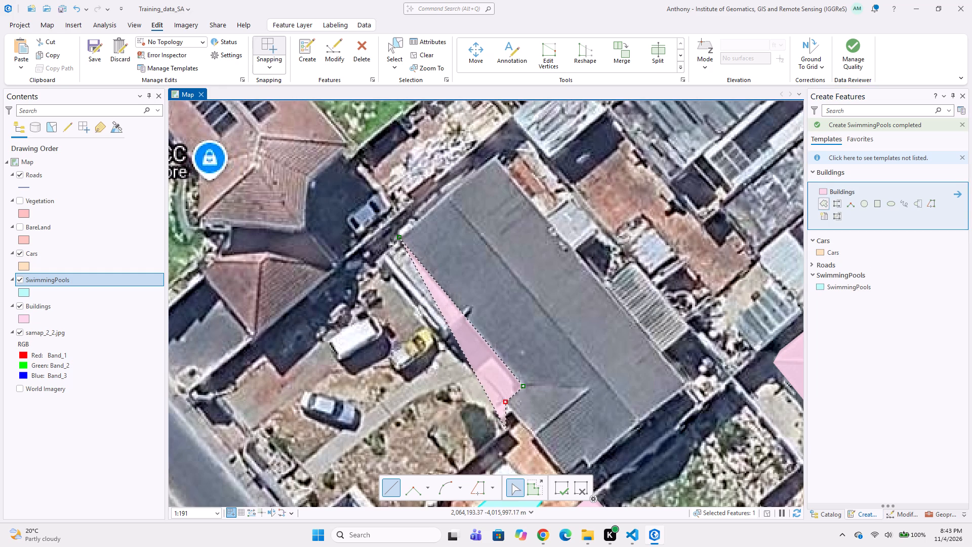
pyautogui.moveTo(552, 450); pyautogui.dragTo(469, 403, button='middle')
pyautogui.click(481, 427)
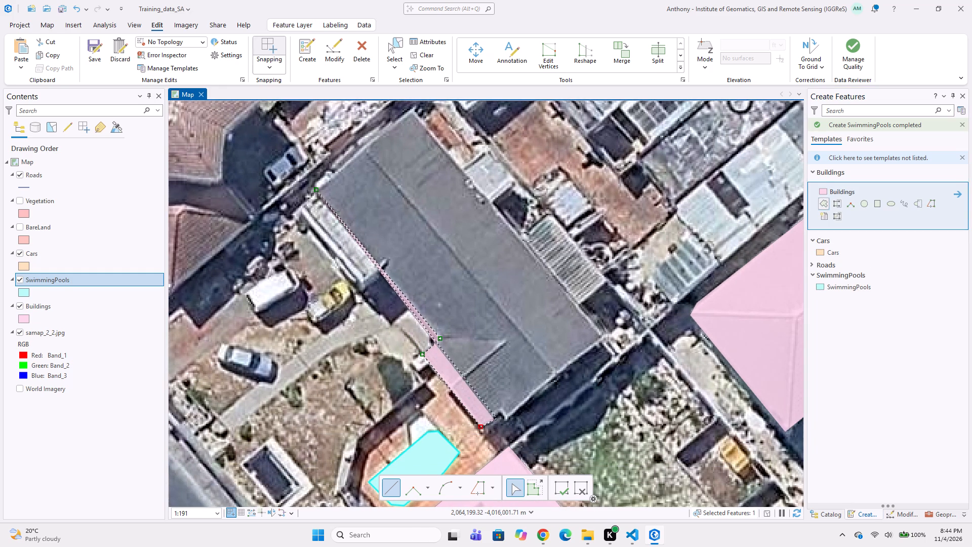
pyautogui.click(499, 410)
pyautogui.click(509, 420)
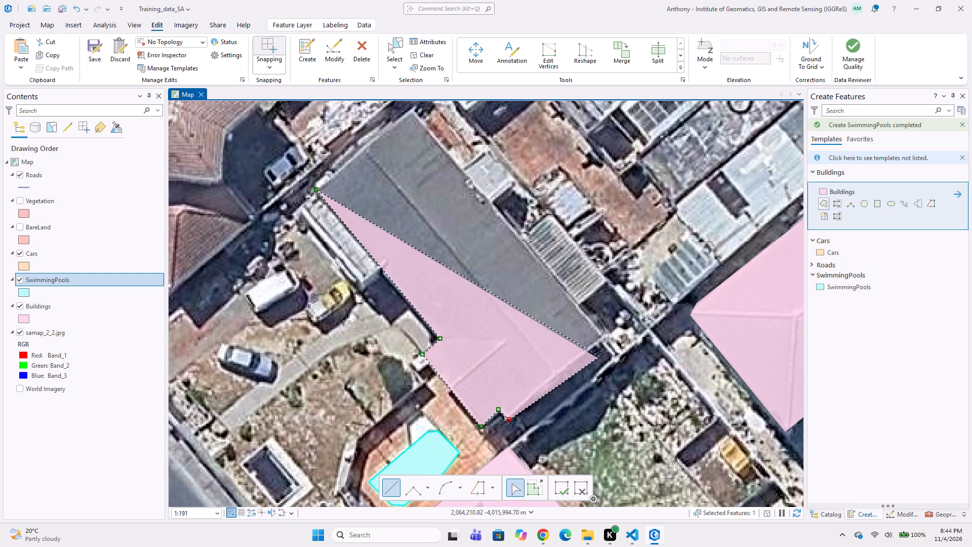
pyautogui.click(606, 340)
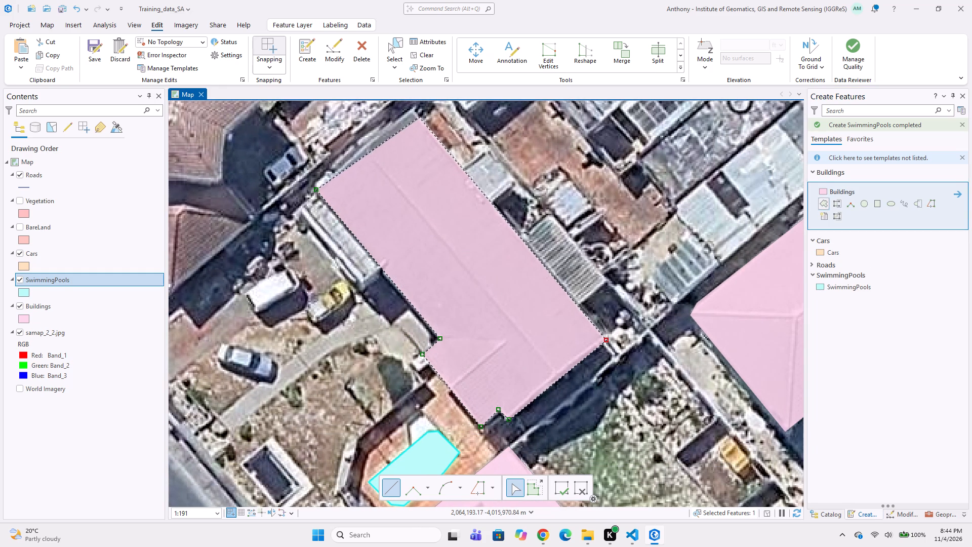
pyautogui.doubleClick(410, 108)
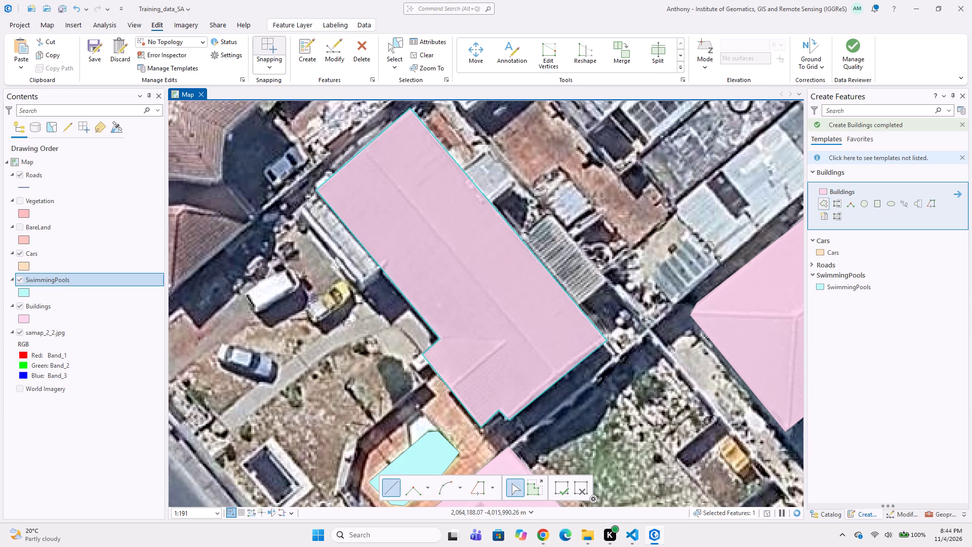
# Digitize a four-vertex Cars polygon around the white van parked west of the long dark-grey gabled building.
pyautogui.moveTo(357, 333); pyautogui.dragTo(407, 301, button='middle')
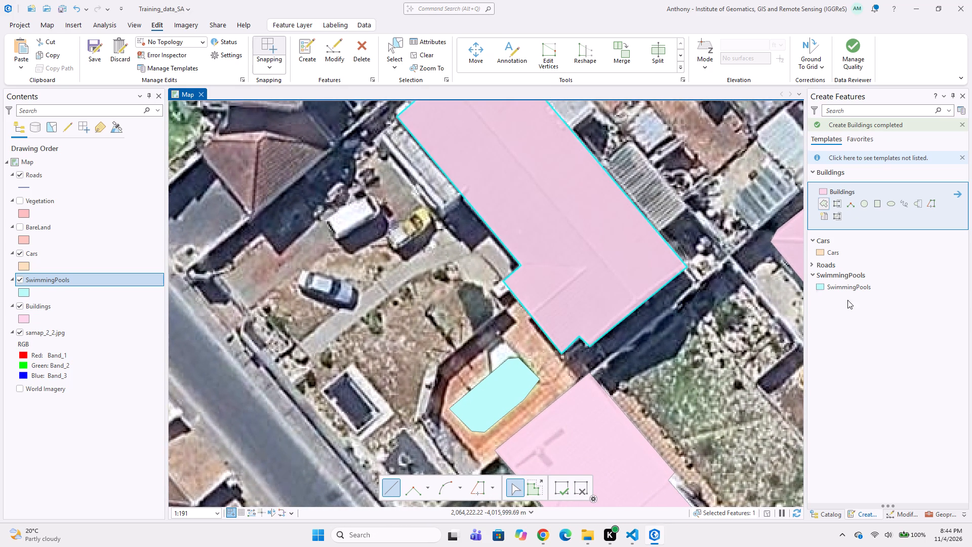
pyautogui.click(851, 246)
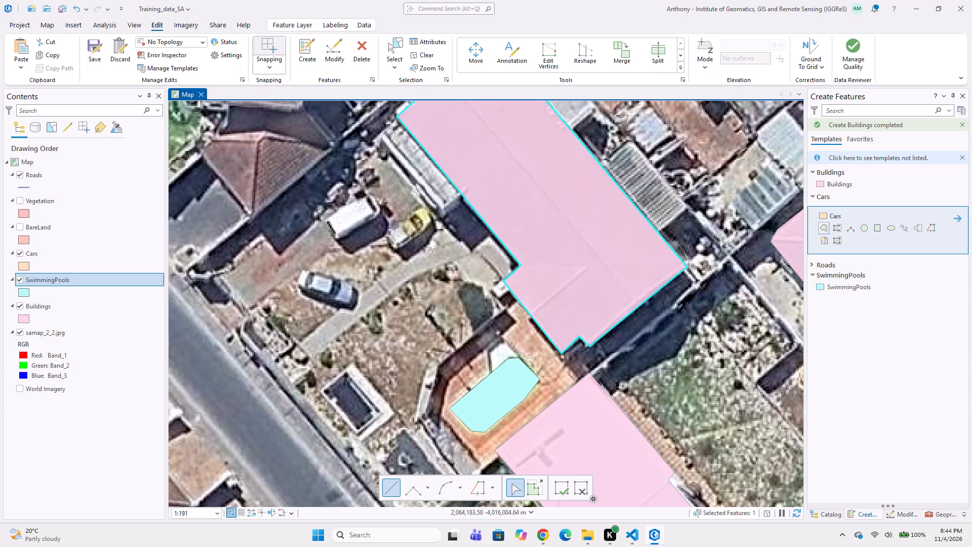
pyautogui.moveTo(334, 257); pyautogui.dragTo(357, 344, button='middle')
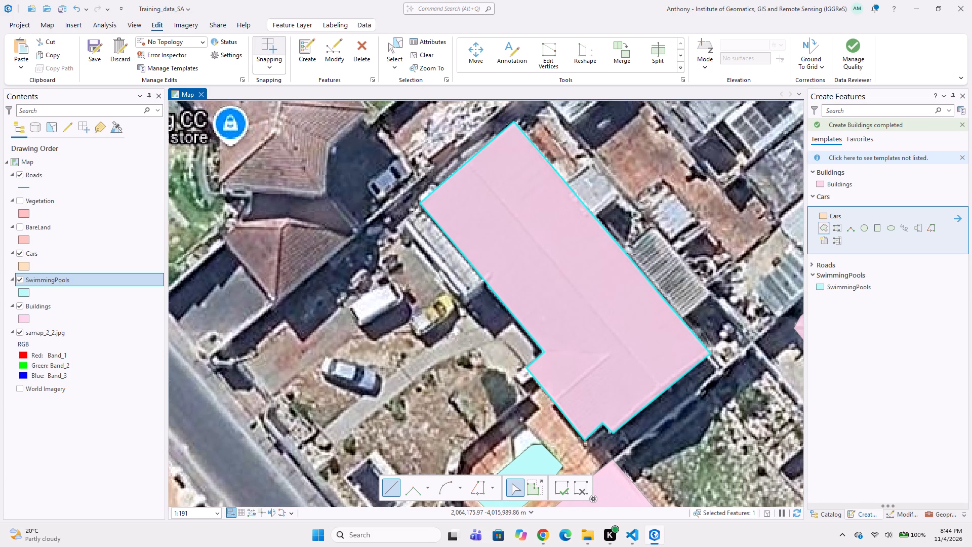
pyautogui.scroll(1, 380, 291)
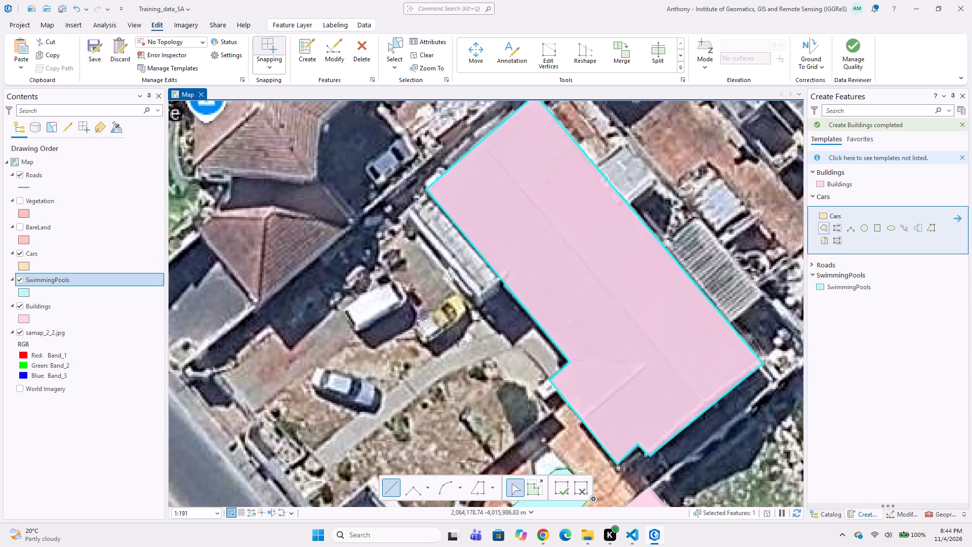
pyautogui.click(405, 273)
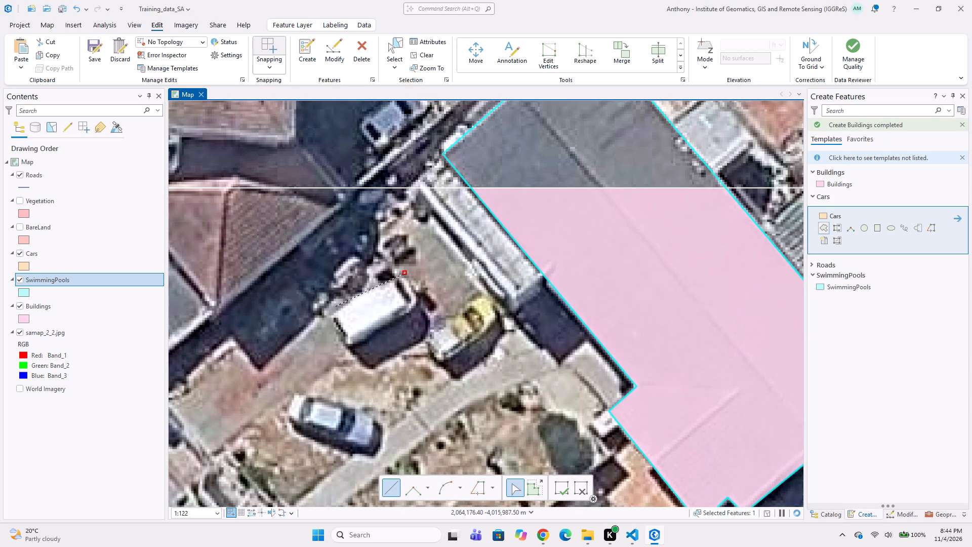
pyautogui.click(332, 306)
pyautogui.click(344, 347)
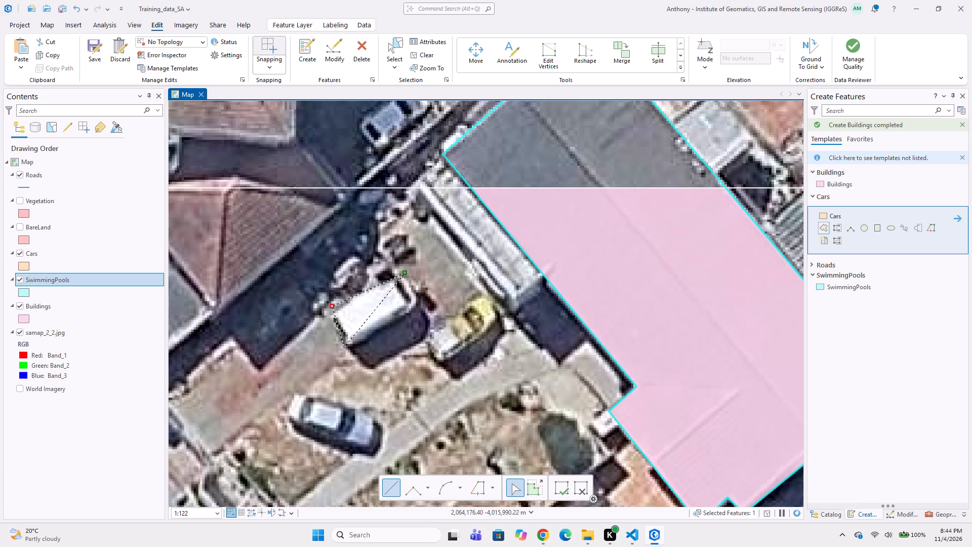
pyautogui.doubleClick(419, 307)
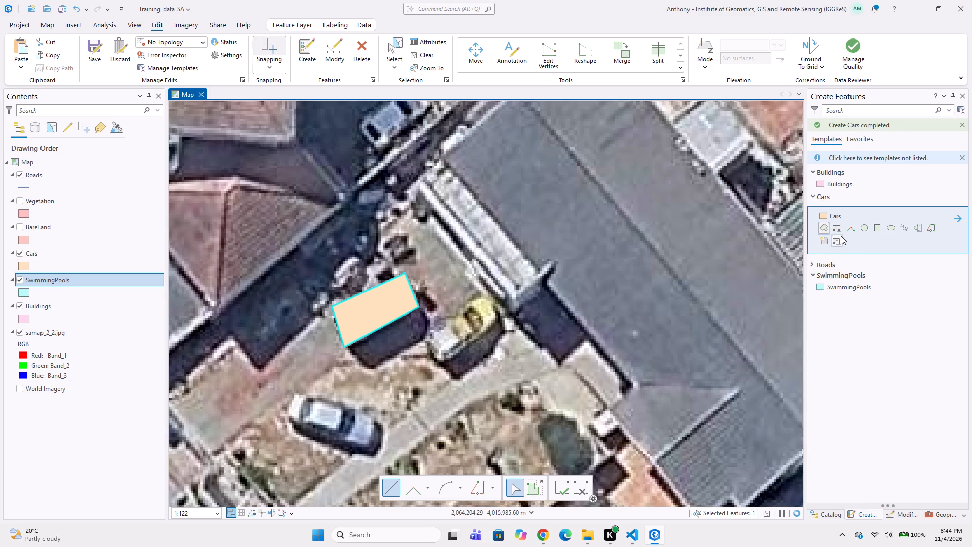
# Digitize a rectangular Cars polygon over the yellow-and-white vehicle parked between the white van and the long gabled building.
pyautogui.click(878, 225)
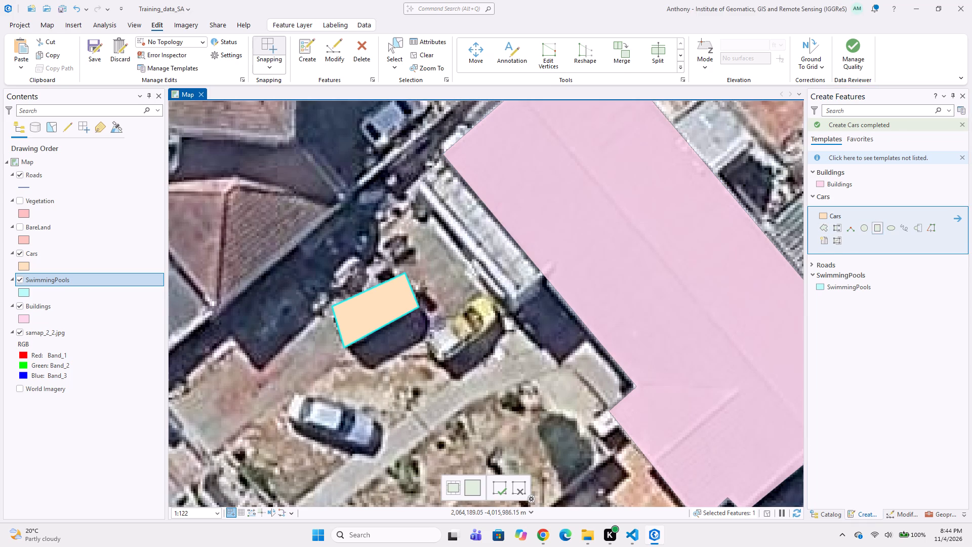
pyautogui.click(481, 287)
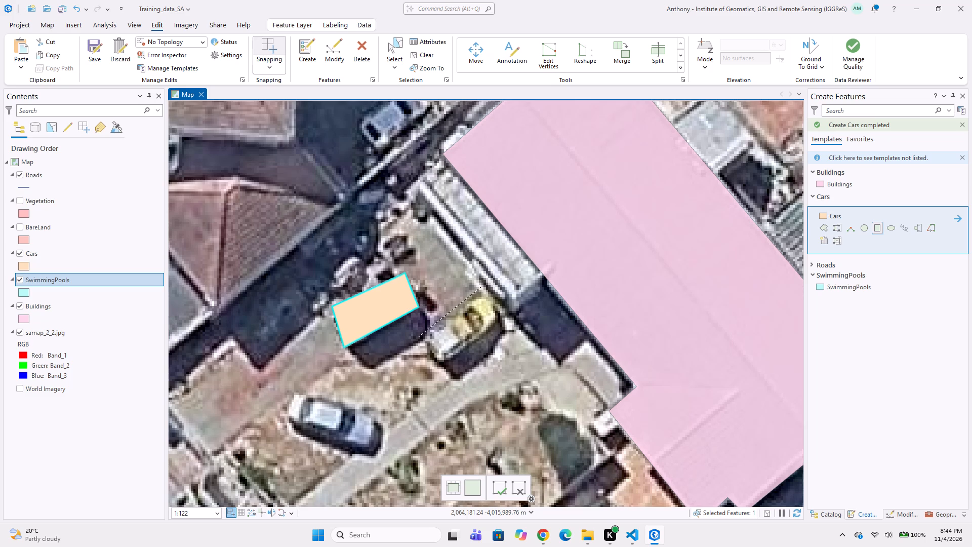
pyautogui.click(419, 337)
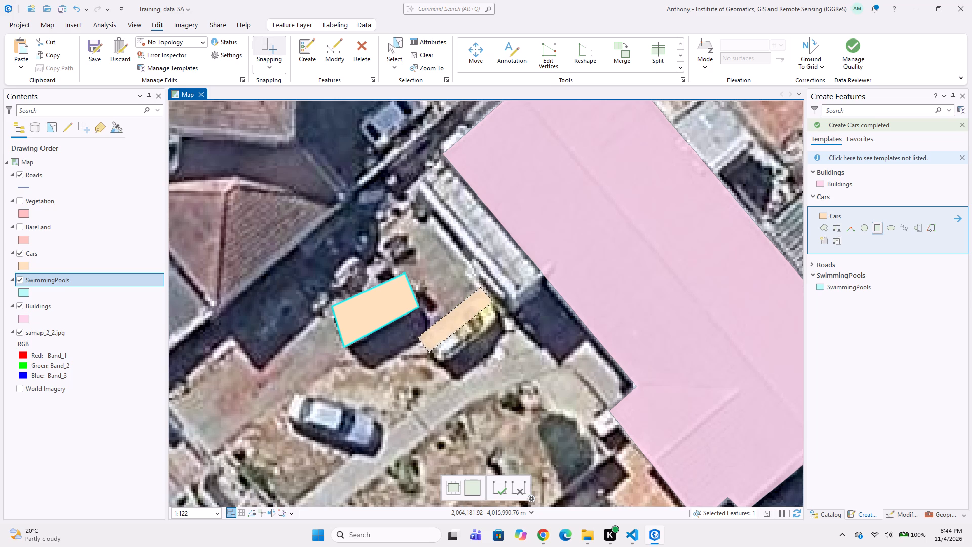
pyautogui.click(442, 370)
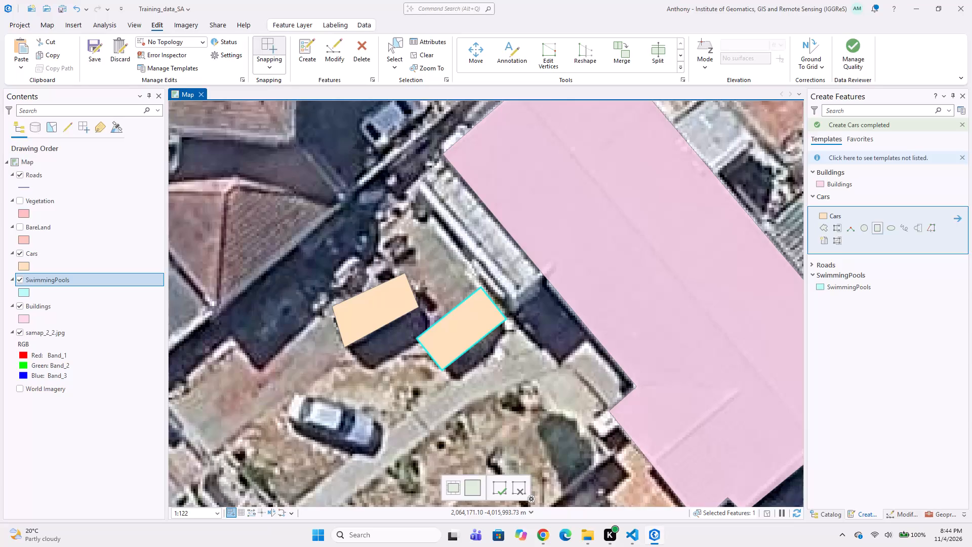
# Digitize a rectangular Cars polygon over the silver car parked southwest of the two digitized vehicles.
pyautogui.click(295, 386)
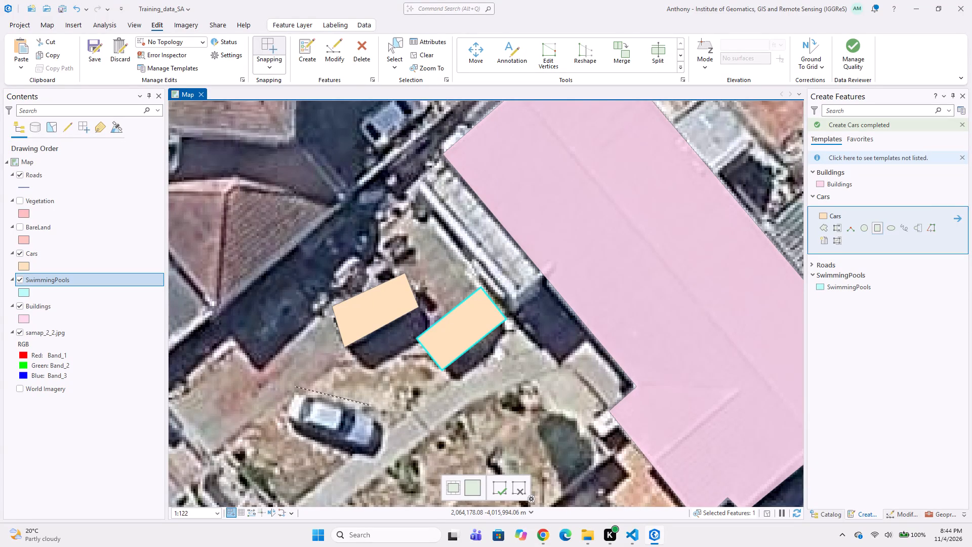
pyautogui.click(383, 411)
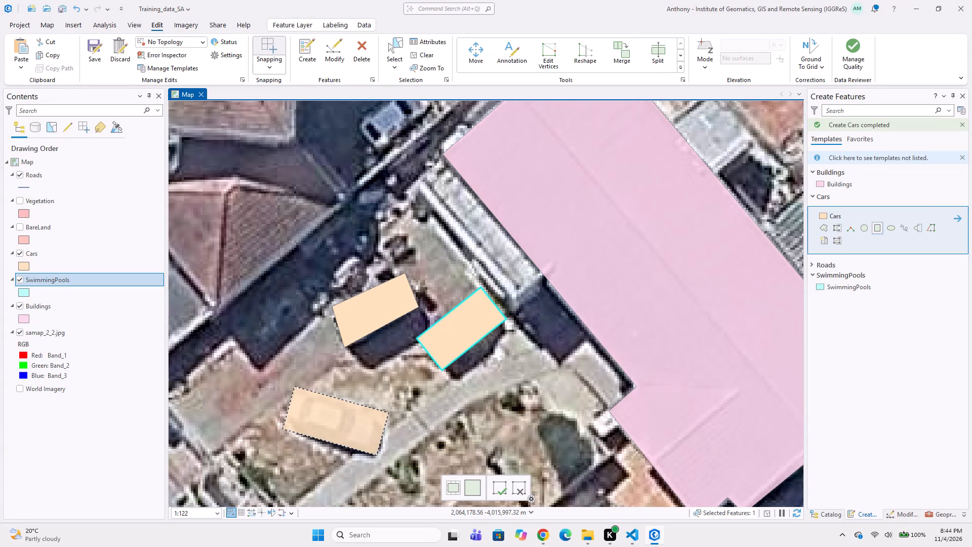
pyautogui.click(377, 456)
# Digitize a four-vertex Buildings polygon around the small light-grey roof adjoining the northeastern edge of the long gabled building.
pyautogui.scroll(-1, 370, 425)
pyautogui.moveTo(371, 413); pyautogui.dragTo(387, 318, button='middle')
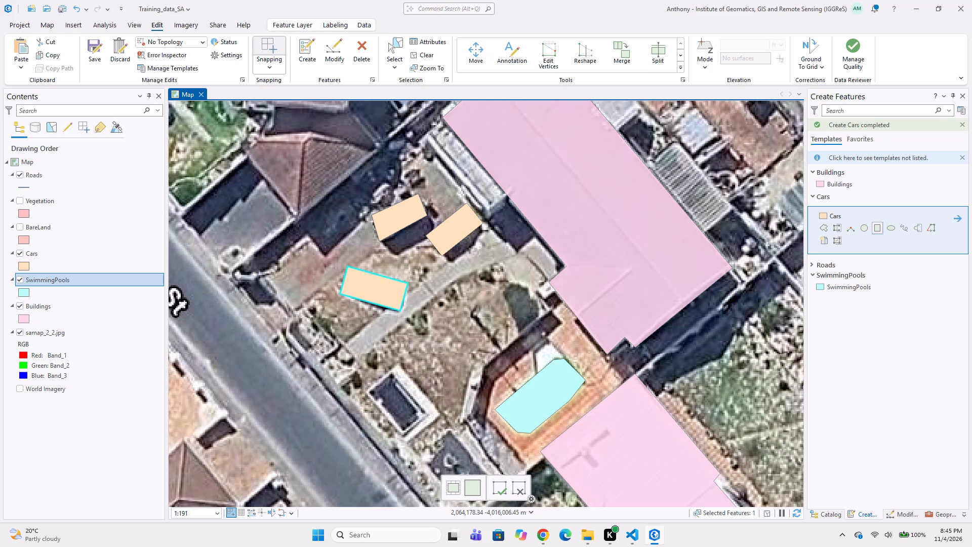
pyautogui.moveTo(462, 406); pyautogui.dragTo(444, 328, button='middle')
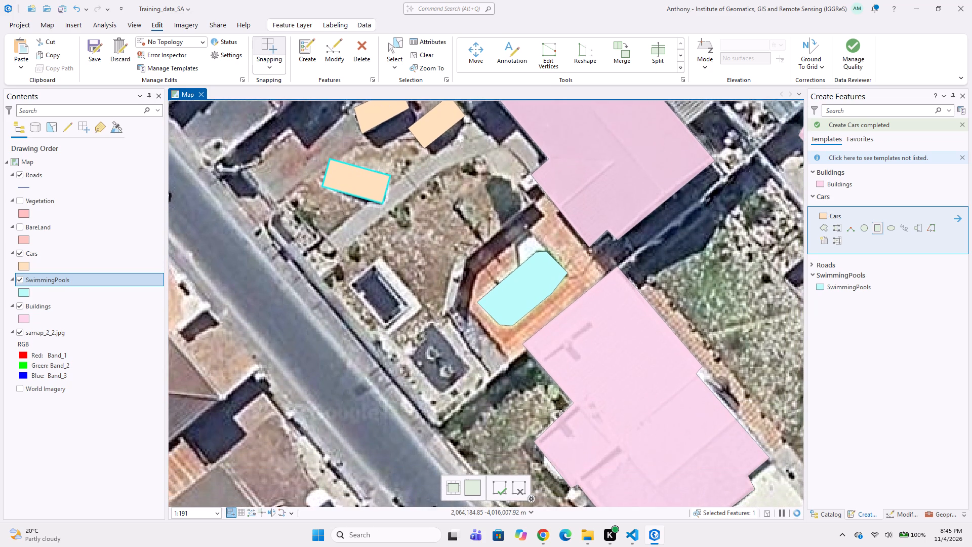
pyautogui.moveTo(522, 299); pyautogui.dragTo(456, 409, button='middle')
pyautogui.moveTo(543, 294); pyautogui.dragTo(506, 388, button='middle')
pyautogui.scroll(1, 511, 323)
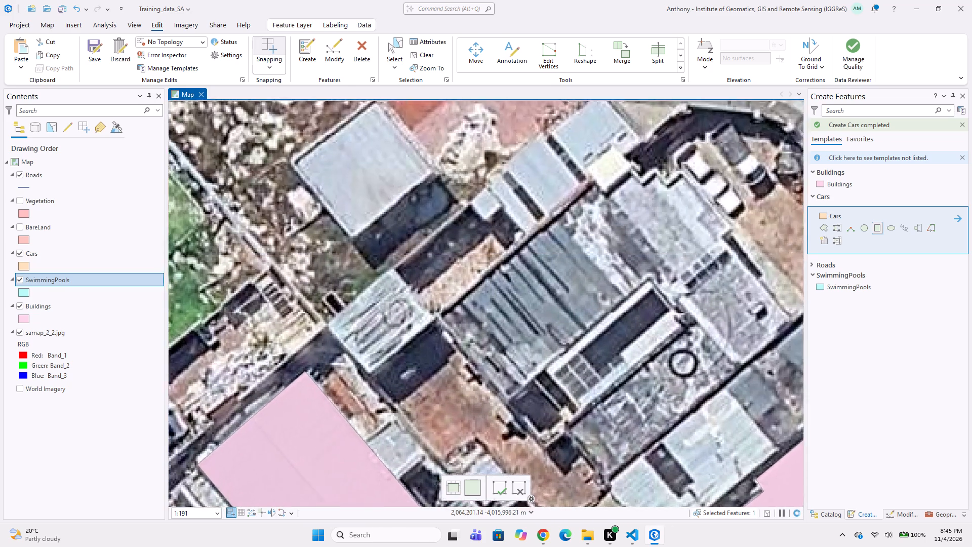
pyautogui.moveTo(513, 331); pyautogui.dragTo(514, 232, button='middle')
pyautogui.moveTo(506, 351); pyautogui.dragTo(523, 273, button='middle')
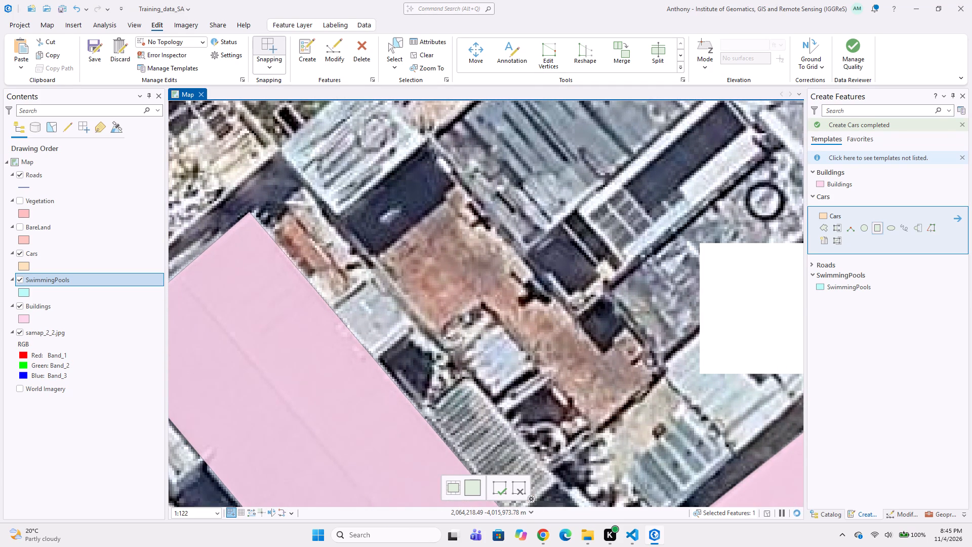
pyautogui.click(826, 225)
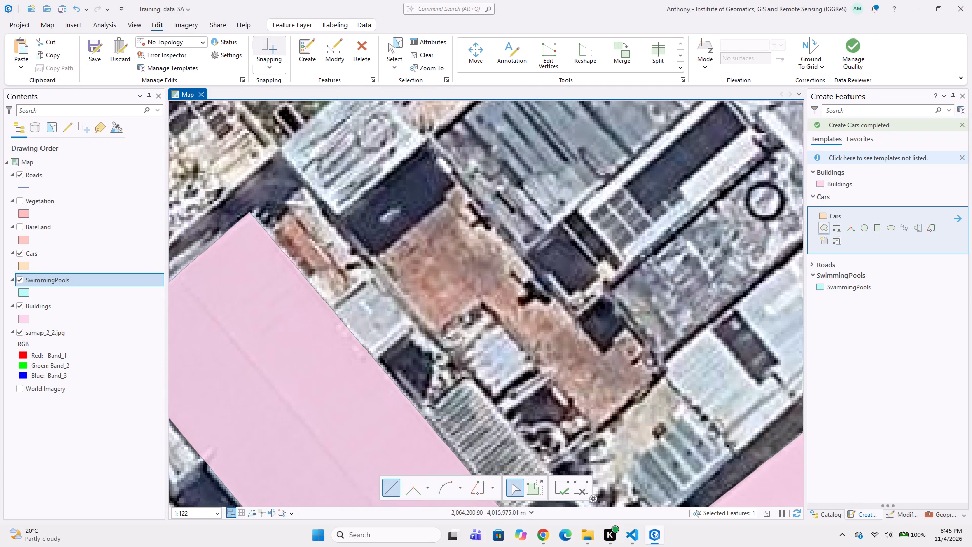
pyautogui.click(323, 303)
pyautogui.click(368, 271)
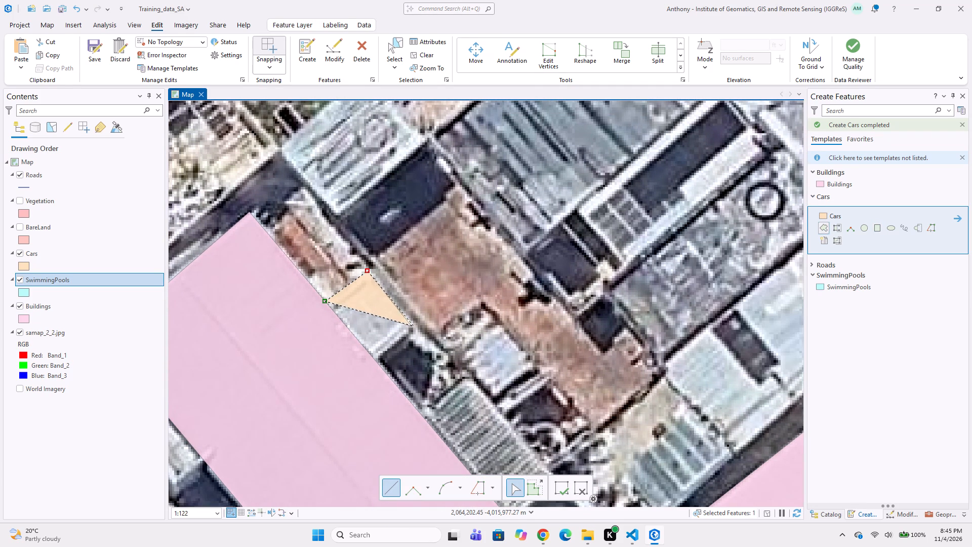
pyautogui.click(826, 179)
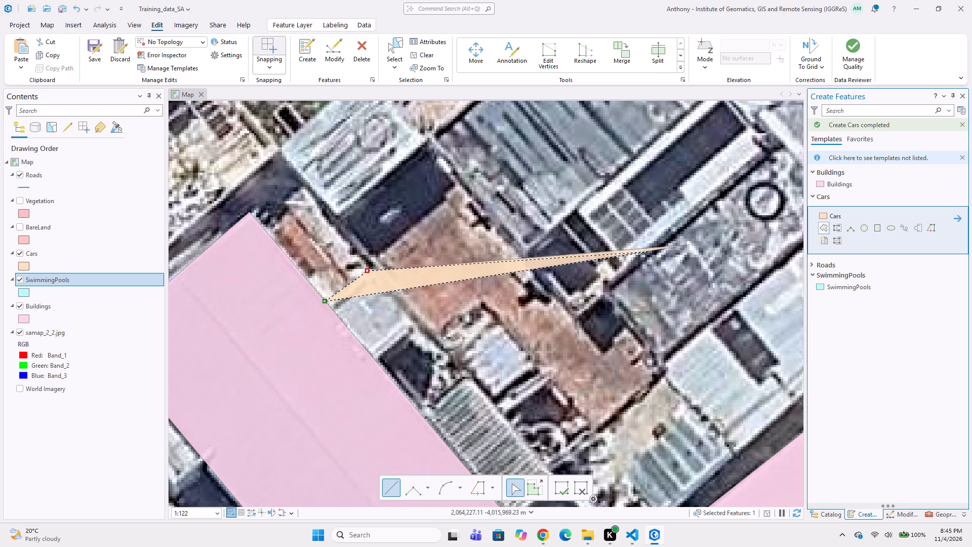
pyautogui.click(422, 330)
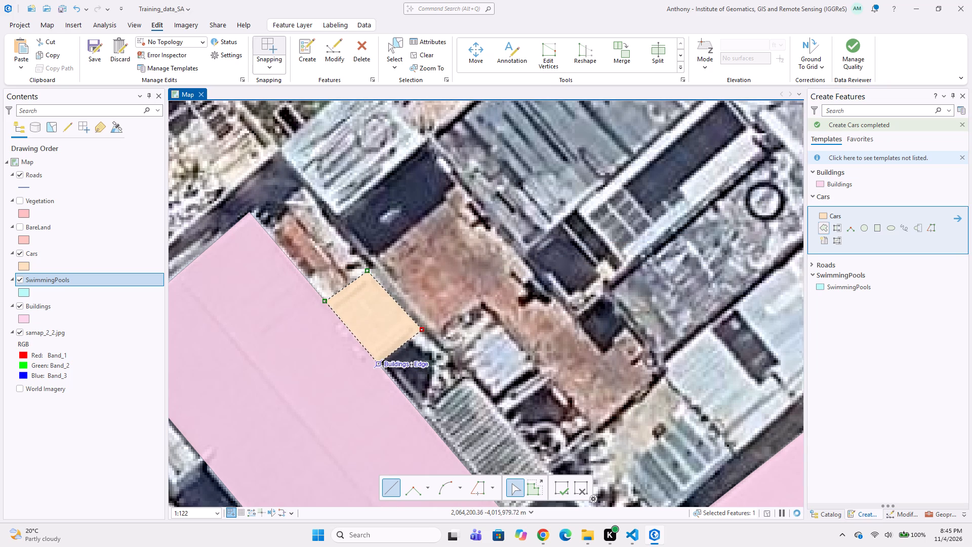
pyautogui.click(835, 188)
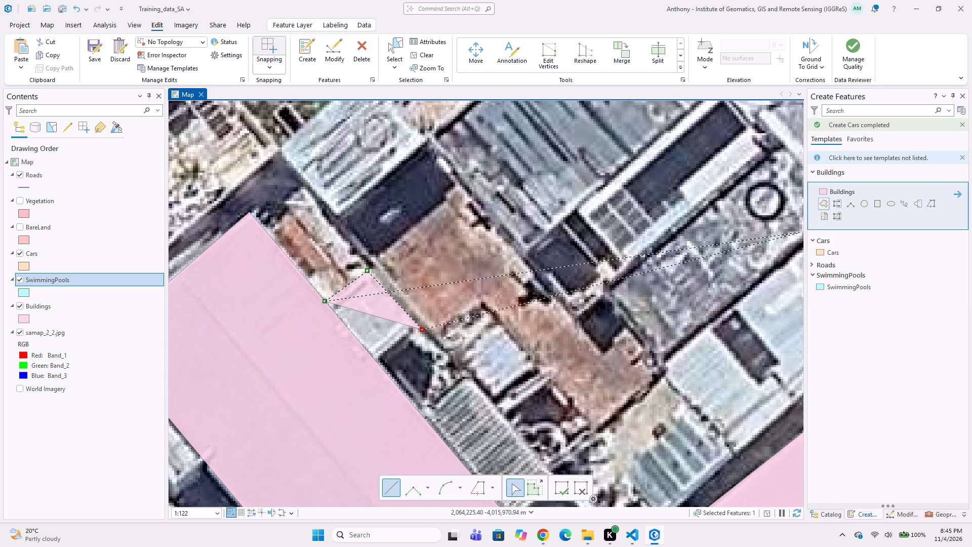
pyautogui.doubleClick(375, 364)
# Digitize a 16-vertex Buildings polygon around the red-tiled house with solar panels on the northeastern side of Seagull St, including its northern wing.
pyautogui.scroll(-4, 359, 370)
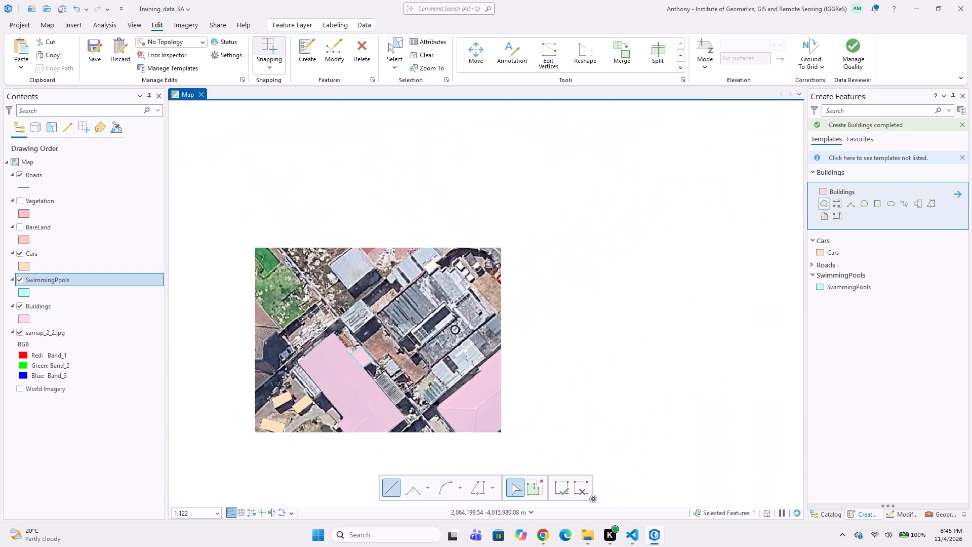
pyautogui.scroll(-3, 360, 364)
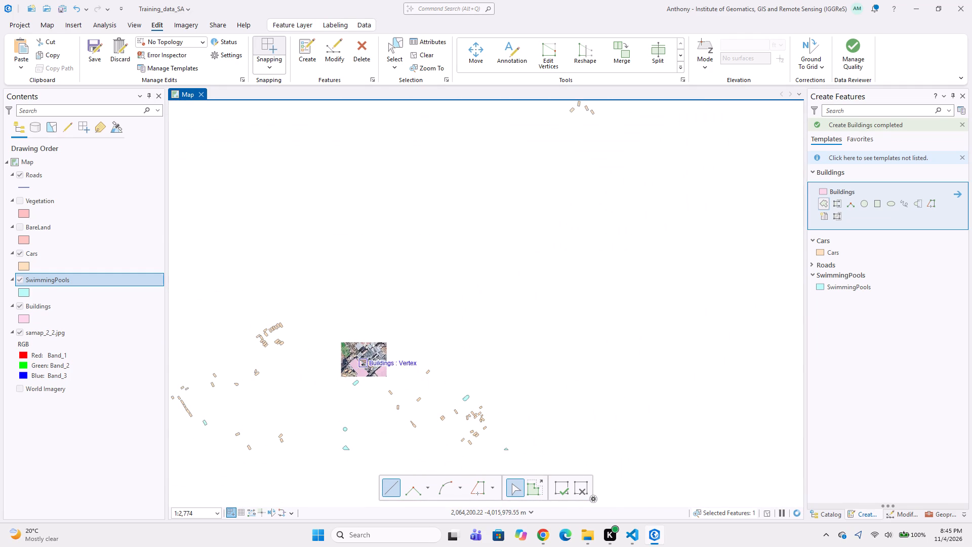
pyautogui.scroll(-2, 366, 360)
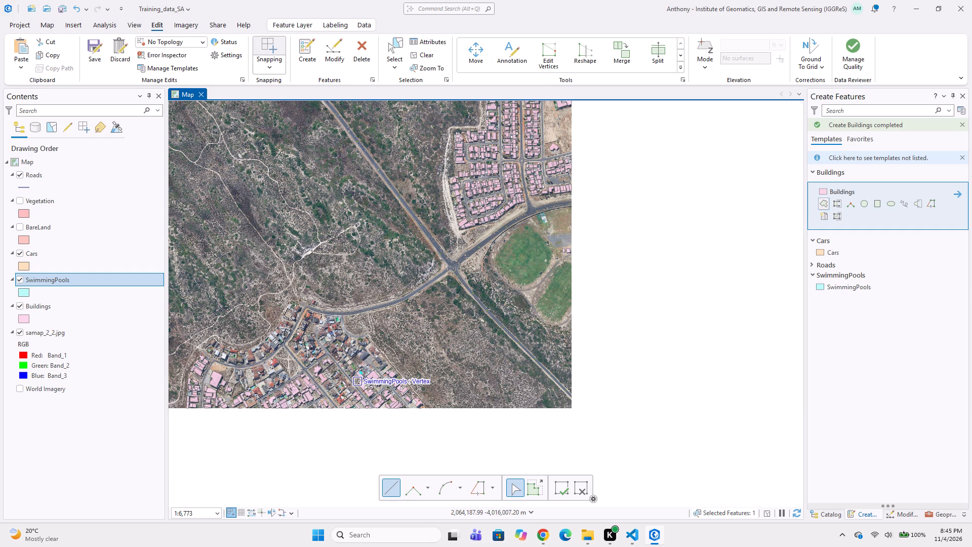
pyautogui.moveTo(366, 328); pyautogui.dragTo(376, 241, button='middle')
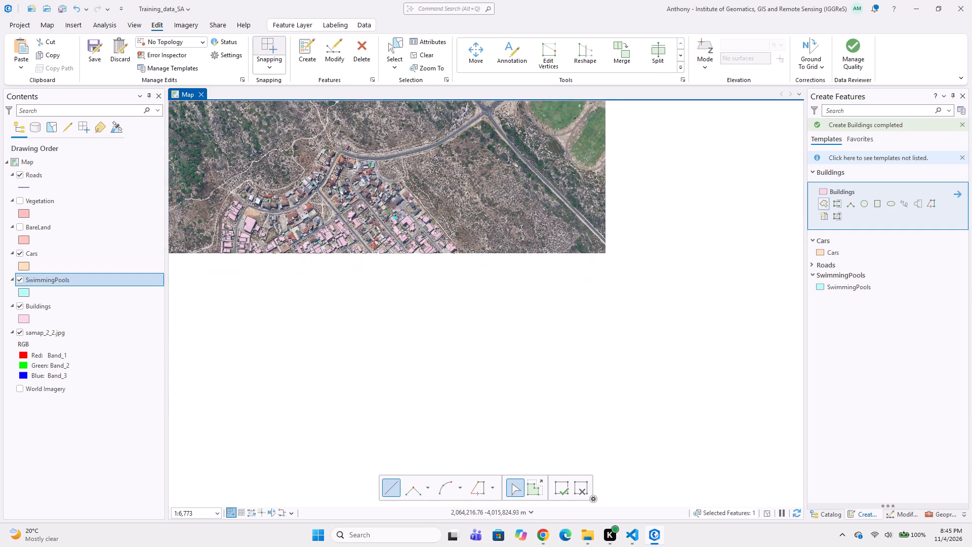
pyautogui.scroll(1, 389, 257)
pyautogui.moveTo(398, 223); pyautogui.dragTo(384, 323, button='middle')
pyautogui.scroll(1, 399, 326)
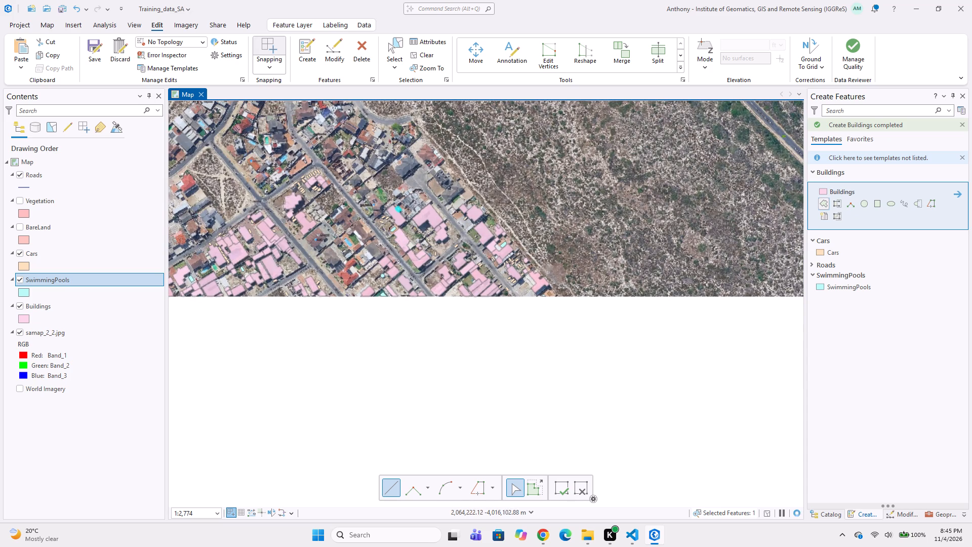
pyautogui.scroll(1, 461, 264)
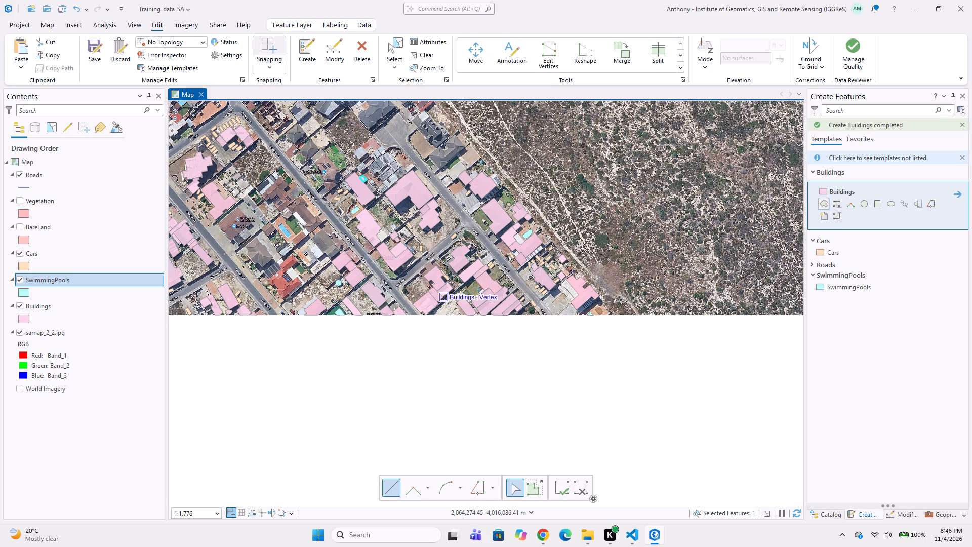
pyautogui.scroll(1, 391, 300)
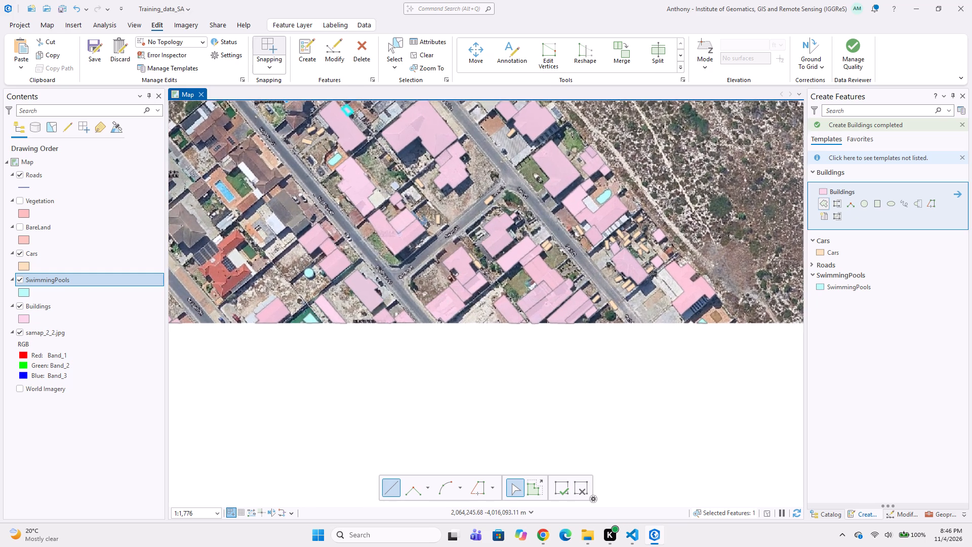
pyautogui.moveTo(327, 306); pyautogui.dragTo(373, 301, button='middle')
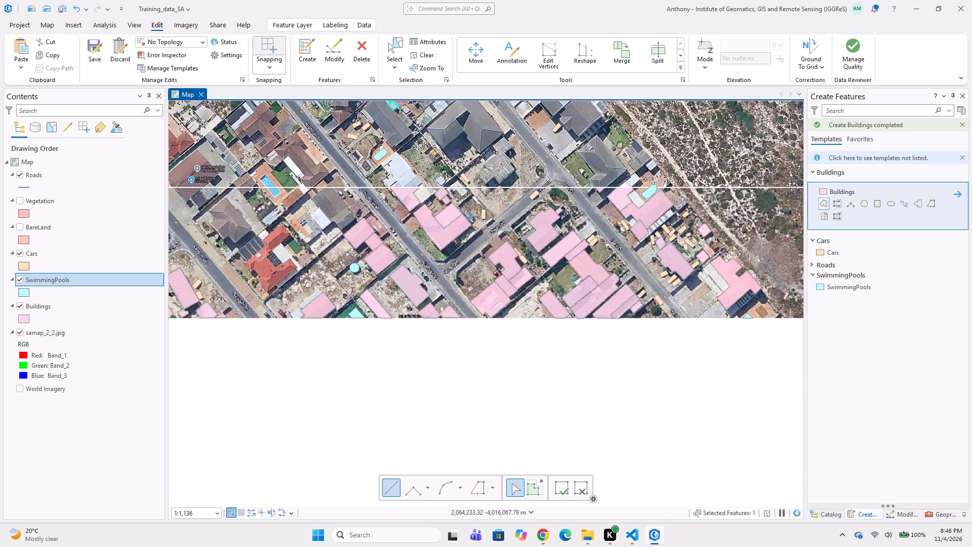
pyautogui.scroll(1, 435, 232)
pyautogui.moveTo(412, 285); pyautogui.dragTo(490, 247, button='middle')
pyautogui.moveTo(394, 271); pyautogui.dragTo(509, 292, button='middle')
pyautogui.scroll(1, 396, 261)
pyautogui.moveTo(410, 269); pyautogui.dragTo(472, 218, button='middle')
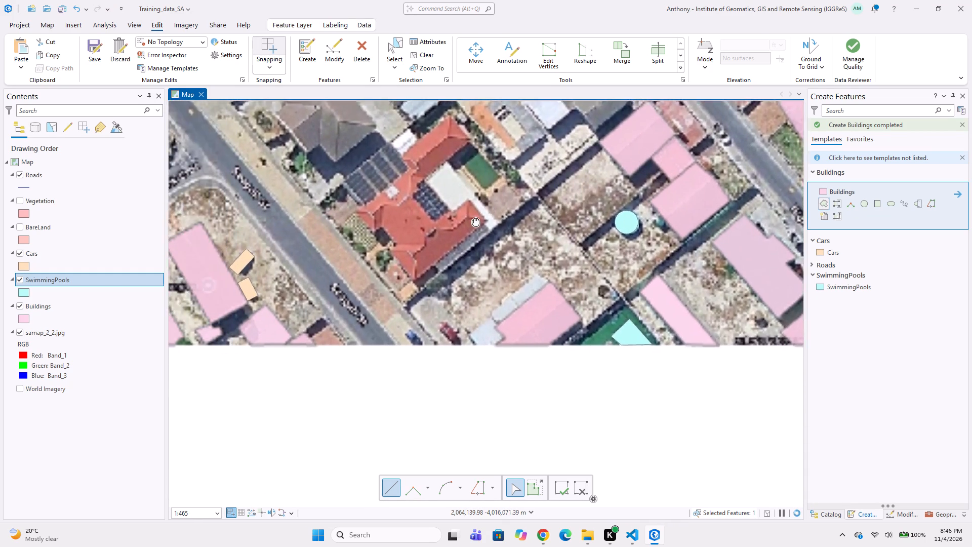
pyautogui.moveTo(468, 247); pyautogui.dragTo(474, 285, button='middle')
pyautogui.moveTo(520, 245); pyautogui.dragTo(477, 296, button='middle')
pyautogui.scroll(1, 525, 262)
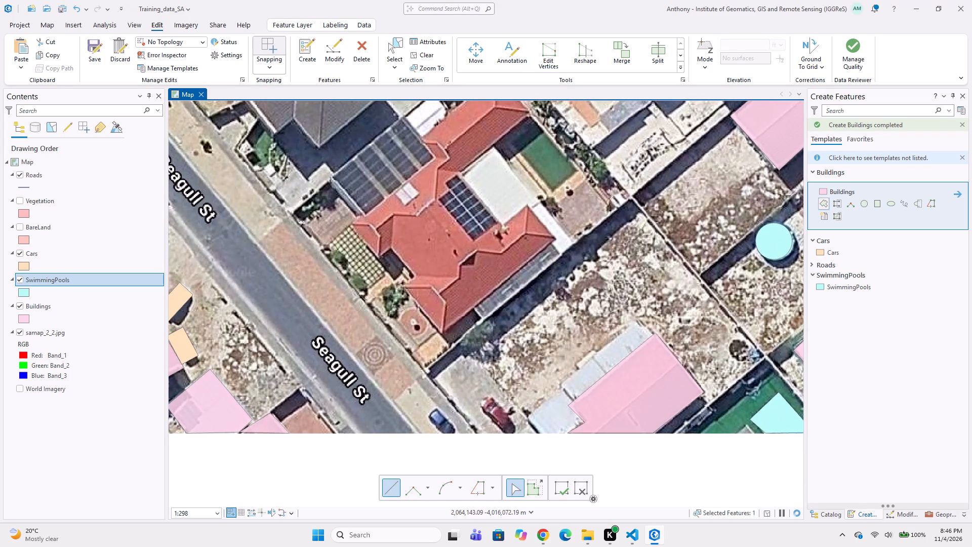
pyautogui.click(555, 236)
pyautogui.click(440, 333)
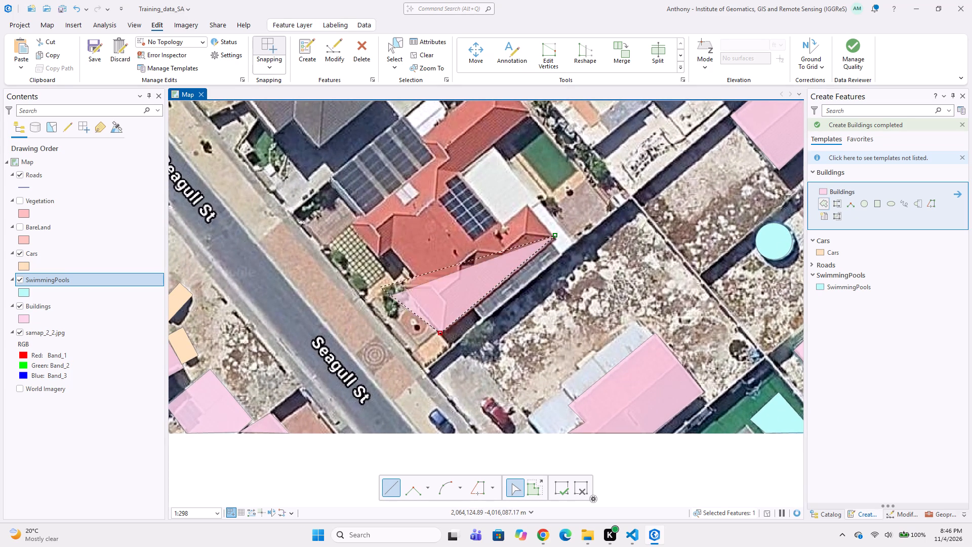
pyautogui.scroll(2, 403, 301)
pyautogui.scroll(-1, 401, 294)
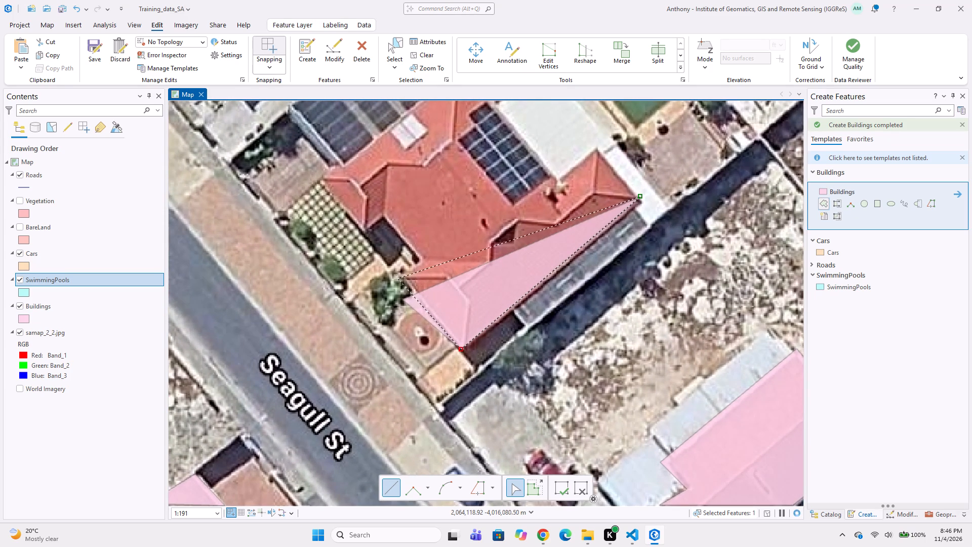
pyautogui.click(399, 275)
pyautogui.click(421, 259)
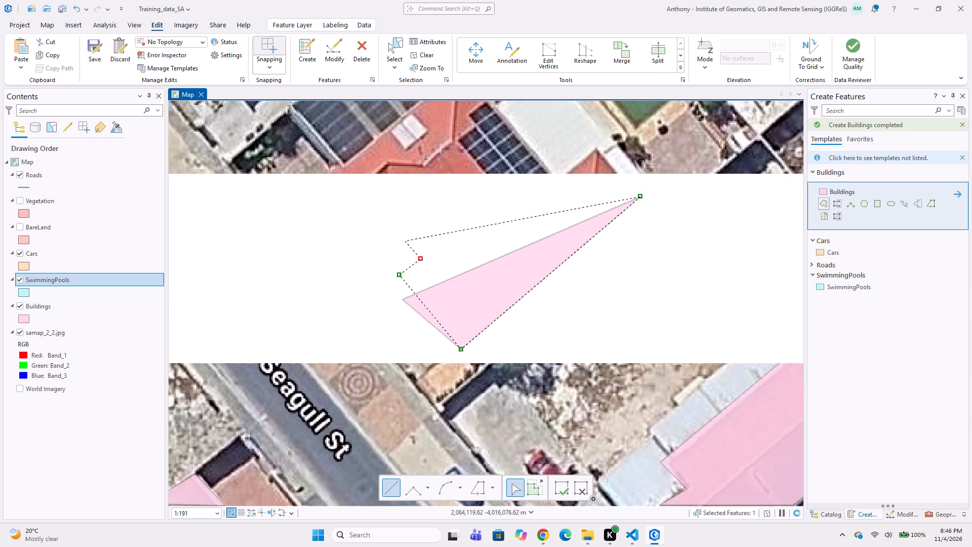
pyautogui.click(385, 216)
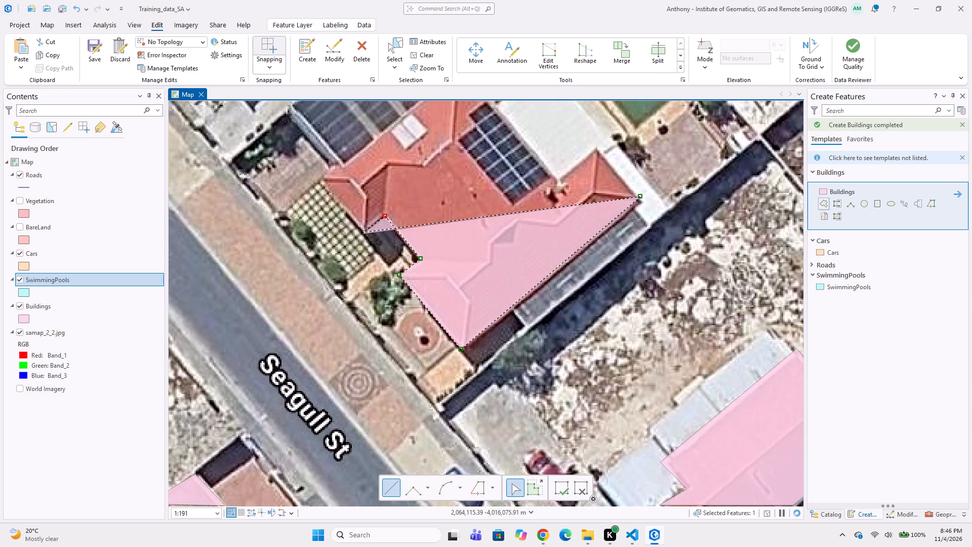
pyautogui.click(362, 232)
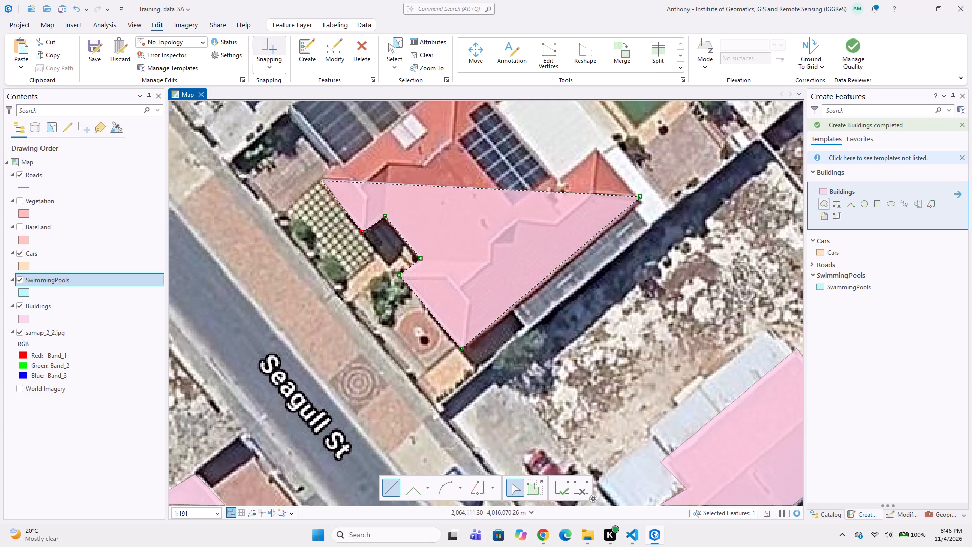
pyautogui.click(321, 181)
pyautogui.moveTo(321, 179); pyautogui.dragTo(321, 259, button='middle')
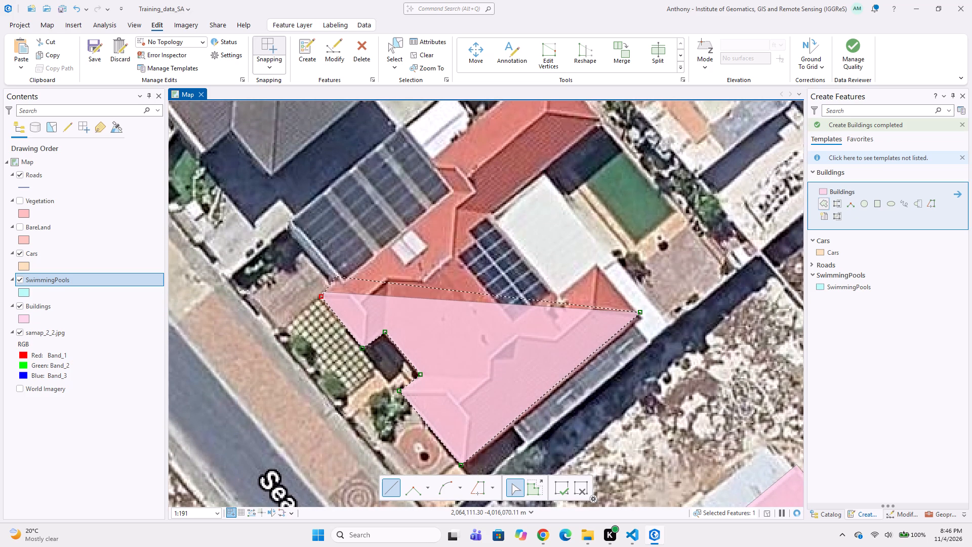
pyautogui.click(336, 278)
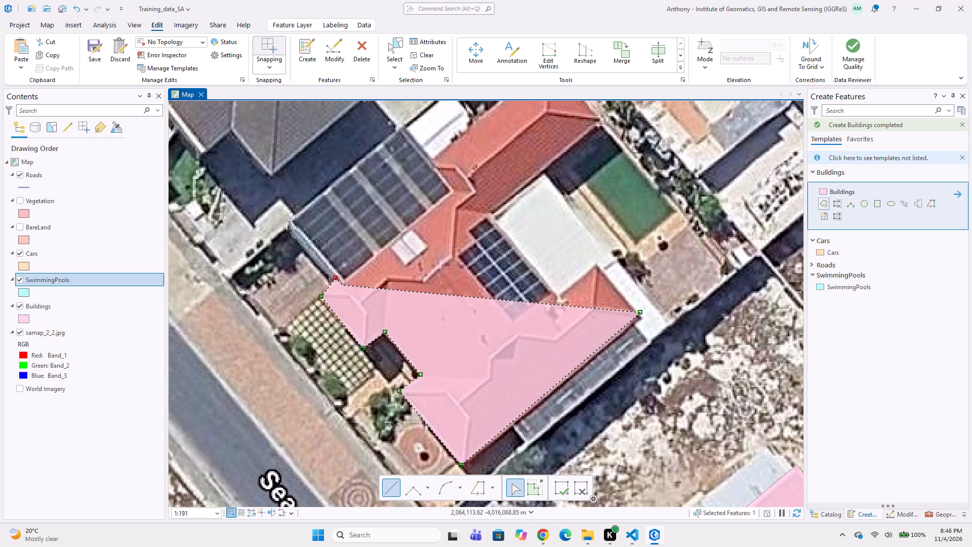
pyautogui.click(343, 282)
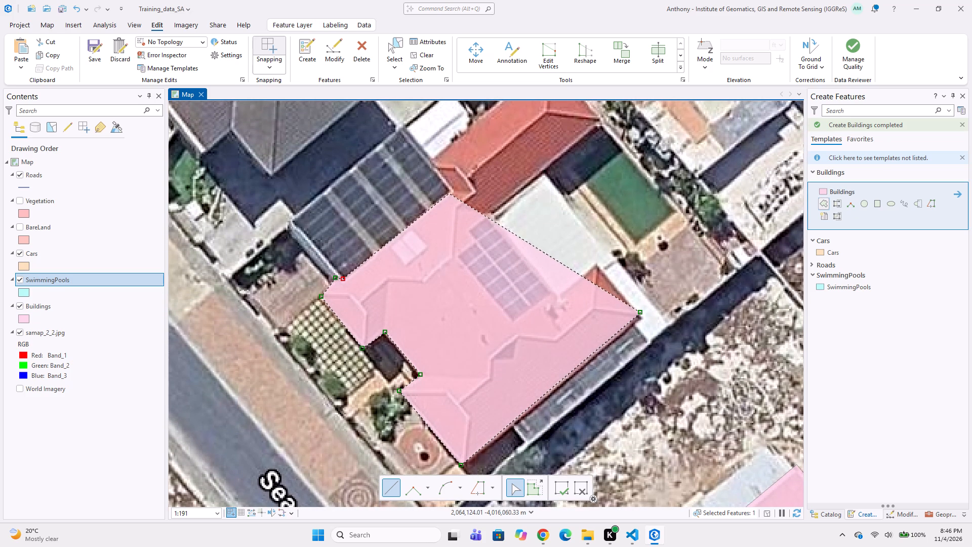
pyautogui.click(449, 191)
pyautogui.moveTo(445, 193); pyautogui.dragTo(435, 269, button='middle')
pyautogui.click(422, 238)
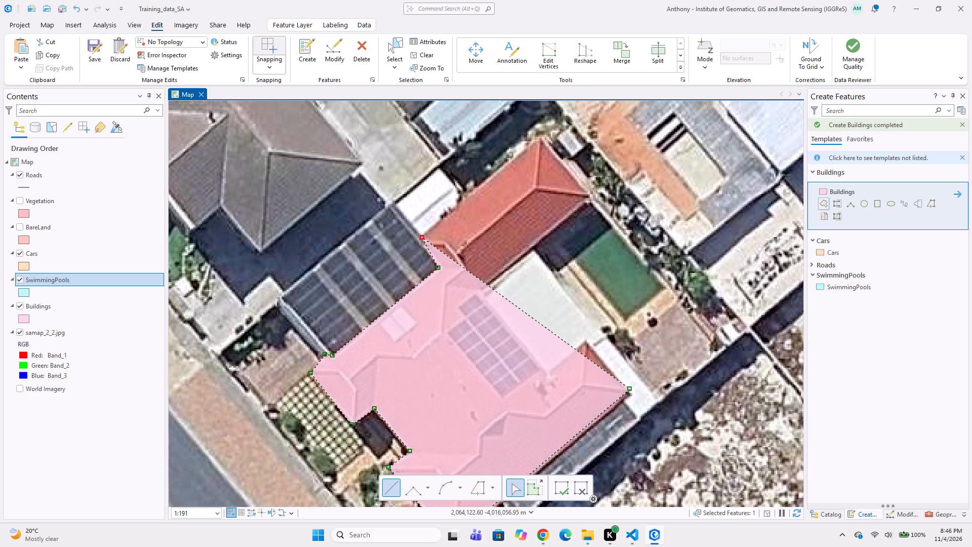
pyautogui.moveTo(438, 215); pyautogui.dragTo(375, 280, button='middle')
pyautogui.click(475, 201)
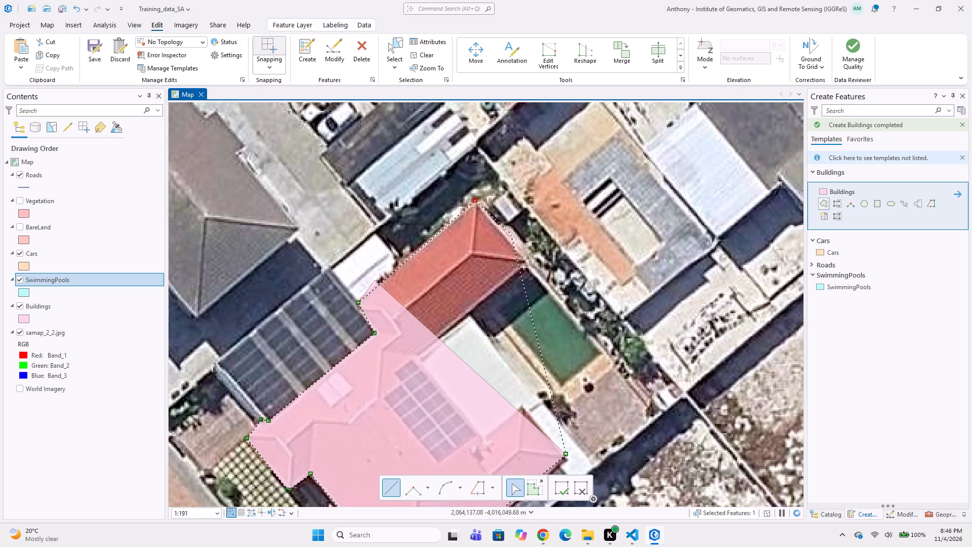
pyautogui.click(525, 257)
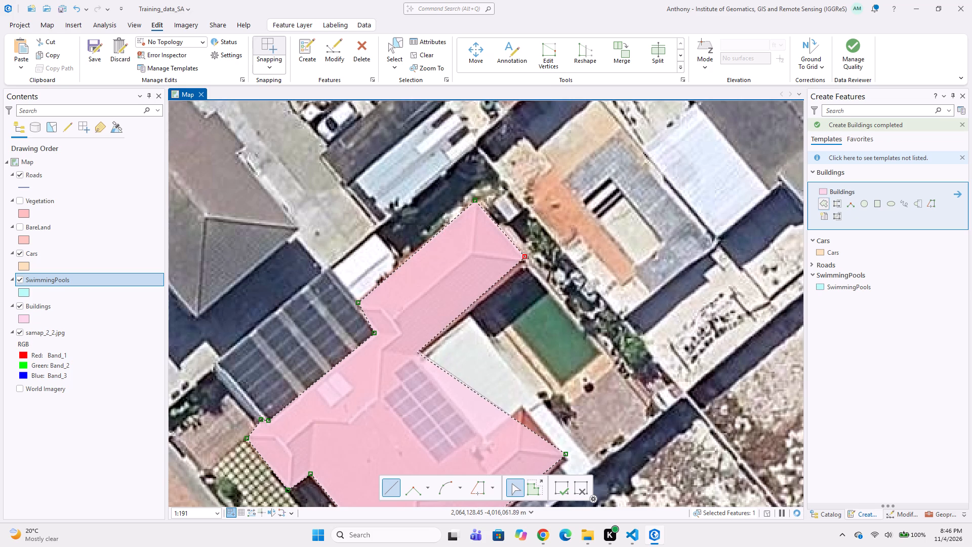
pyautogui.click(417, 355)
pyautogui.moveTo(421, 340); pyautogui.dragTo(391, 264, button='middle')
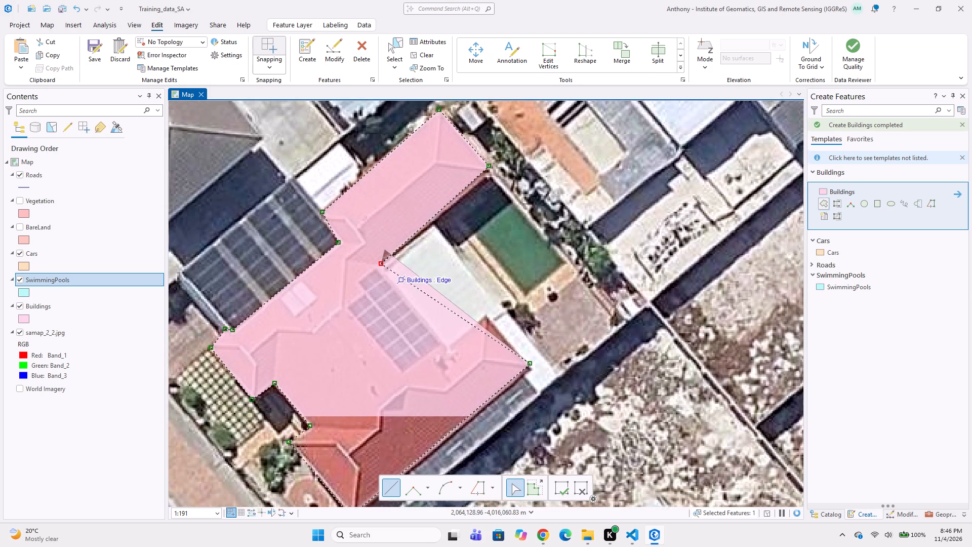
pyautogui.click(440, 325)
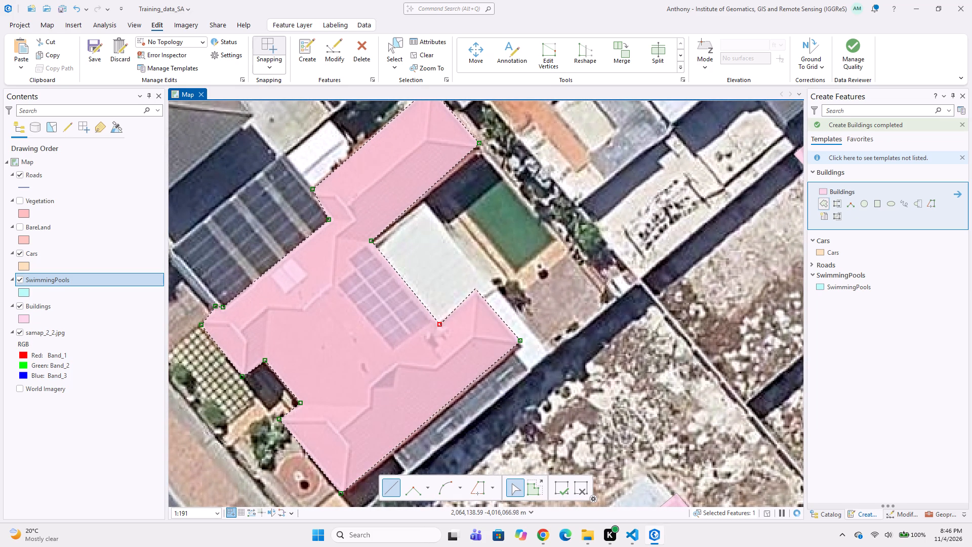
pyautogui.doubleClick(475, 291)
pyautogui.scroll(-1, 453, 335)
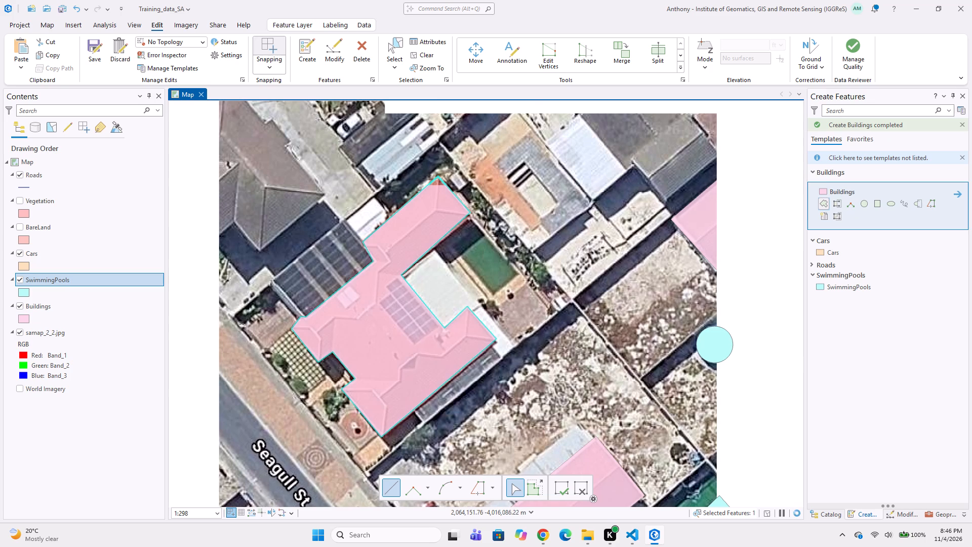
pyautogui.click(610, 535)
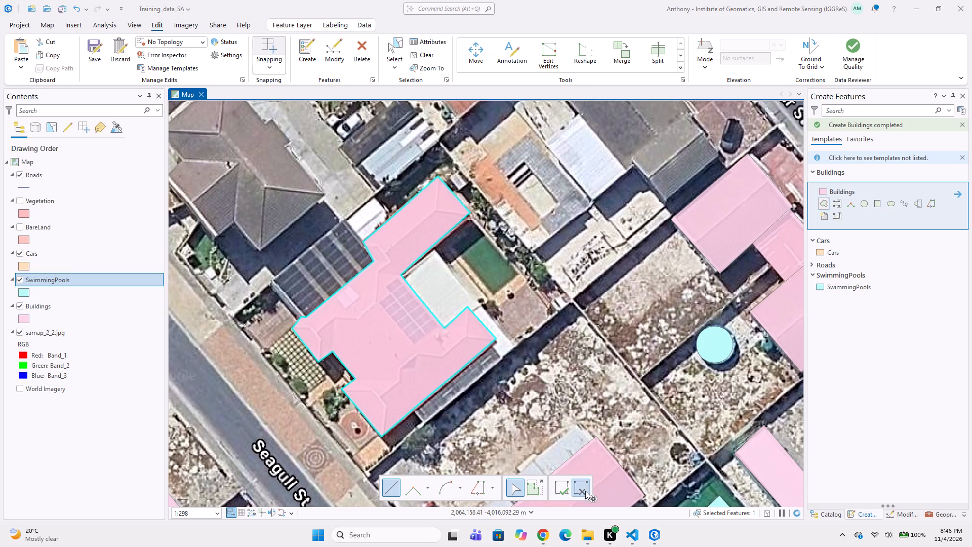
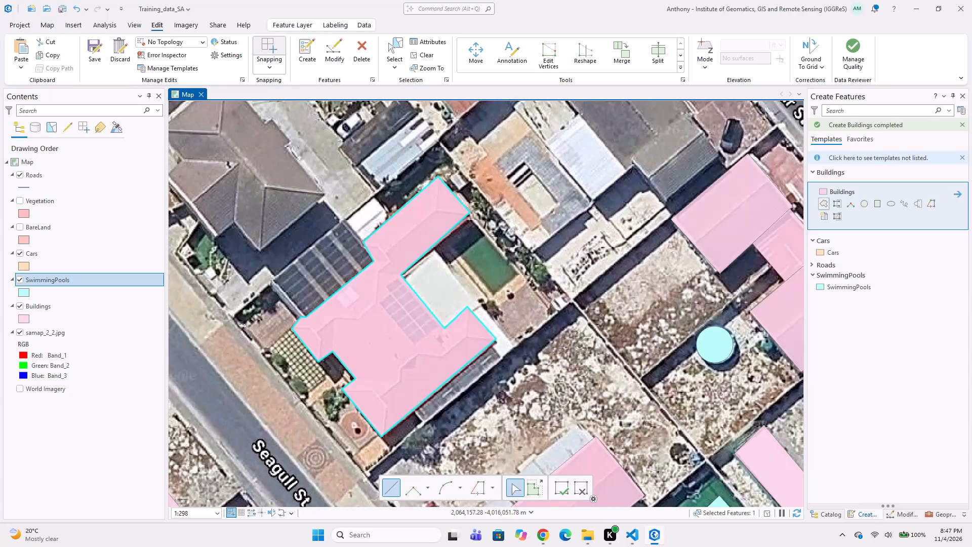
# Digitize an eight-vertex Buildings polygon around the C-shaped grey roof wrapping the small courtyard northeast of the digitized solar-panel house.
pyautogui.moveTo(628, 257); pyautogui.dragTo(638, 330, button='middle')
pyautogui.scroll(1, 616, 262)
pyautogui.moveTo(601, 292); pyautogui.dragTo(669, 349, button='middle')
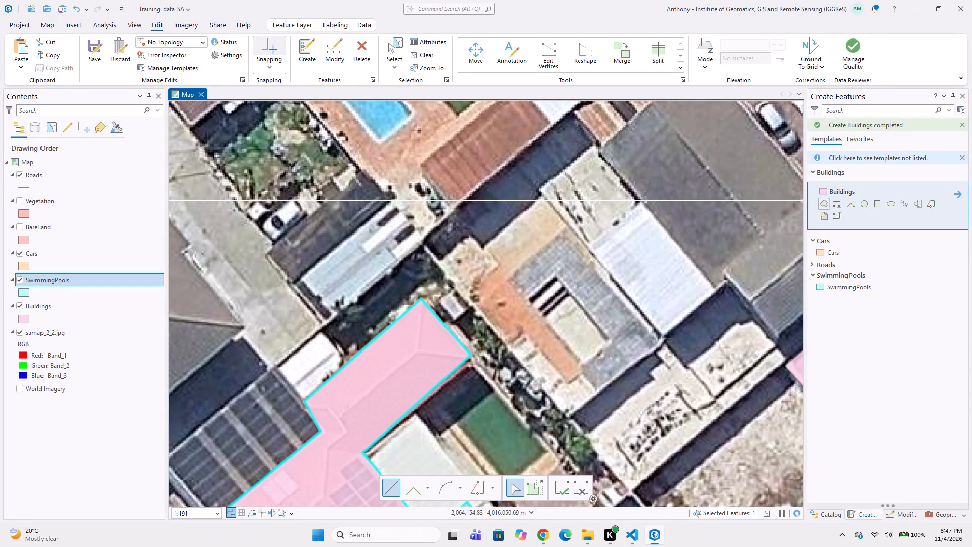
pyautogui.click(577, 369)
pyautogui.click(596, 392)
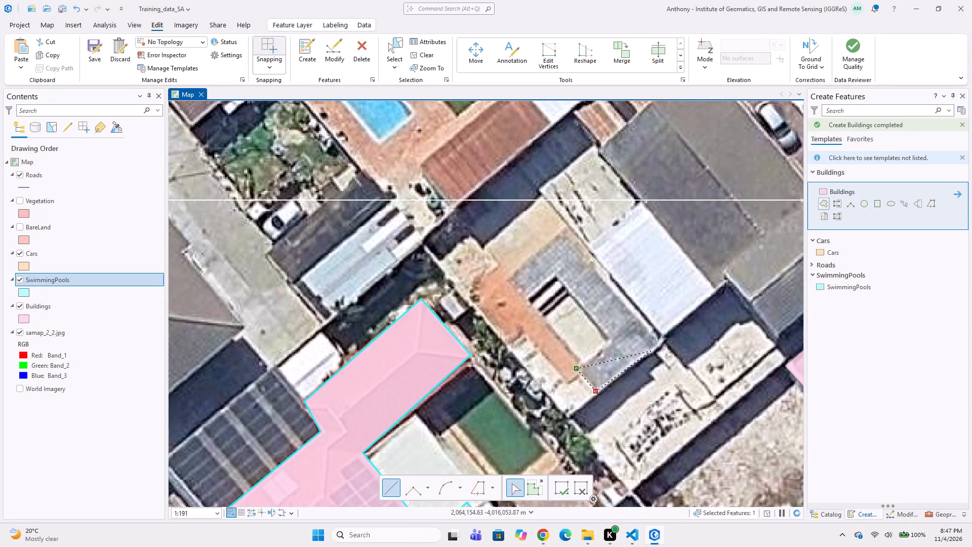
pyautogui.click(660, 344)
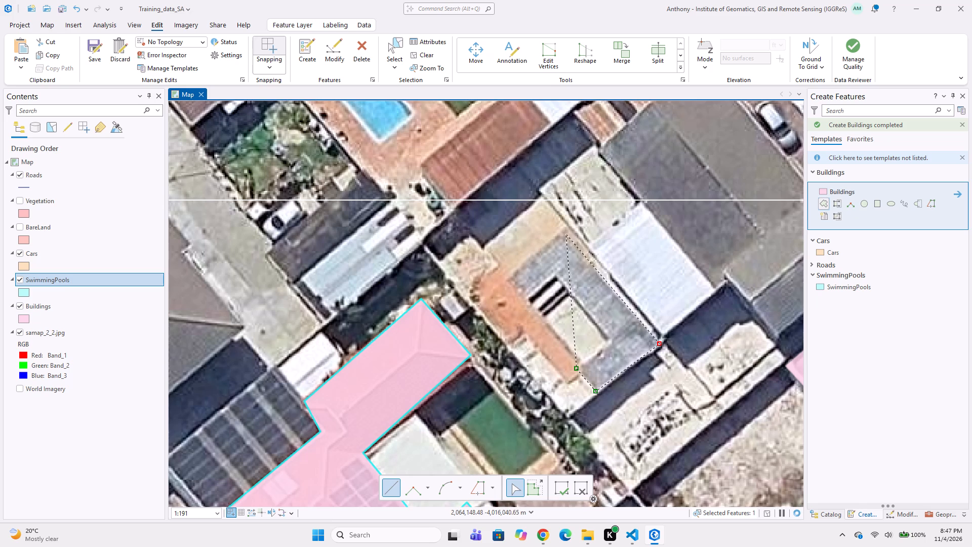
pyautogui.click(564, 225)
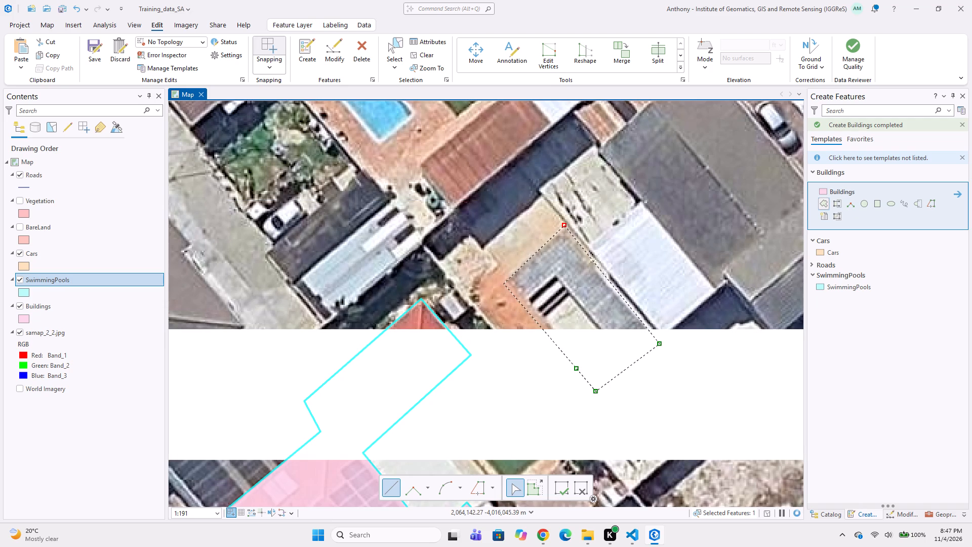
pyautogui.click(504, 284)
pyautogui.click(529, 301)
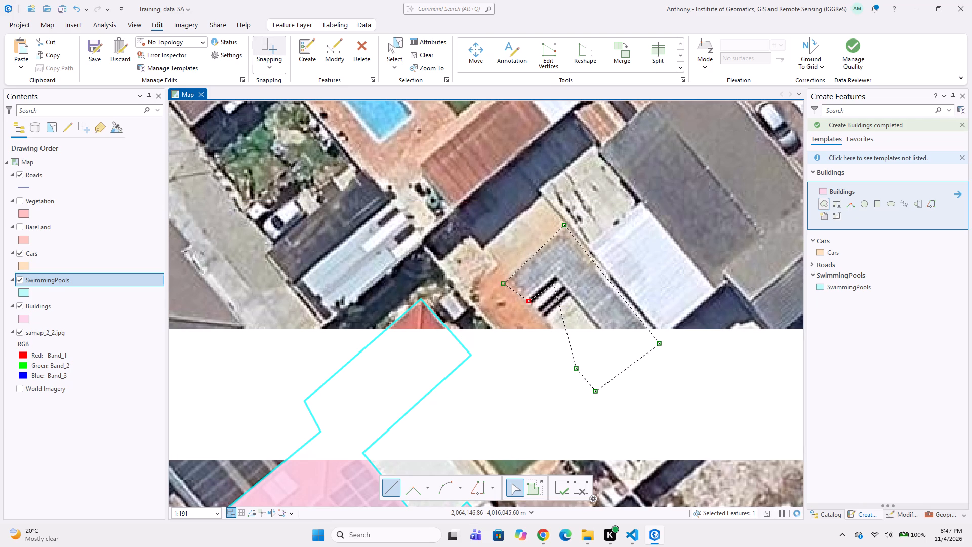
pyautogui.click(555, 277)
pyautogui.moveTo(598, 308); pyautogui.dragTo(545, 261, button='middle')
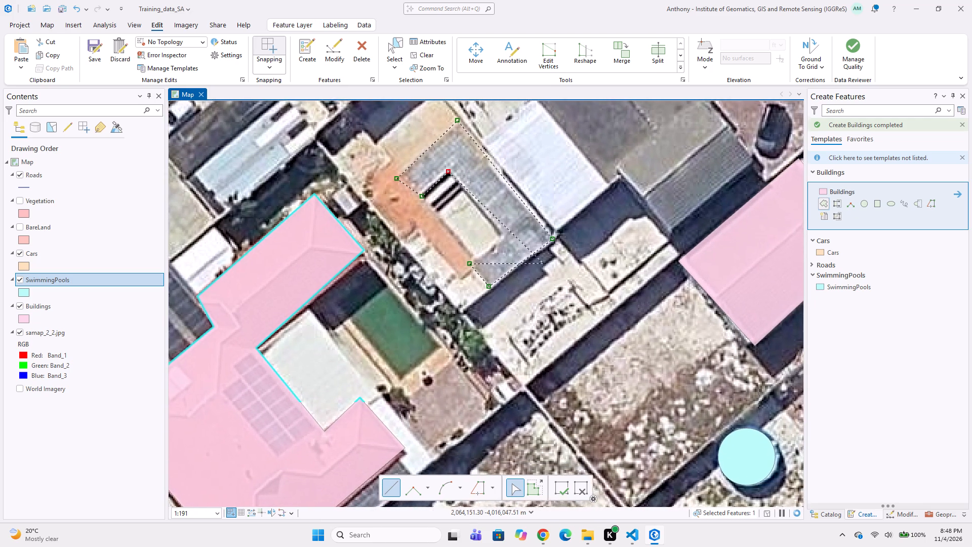
pyautogui.doubleClick(499, 232)
# Digitize a four-vertex Buildings polygon around the white rectangular roof just northeast of the C-shaped building.
pyautogui.moveTo(509, 264); pyautogui.dragTo(504, 291, button='middle')
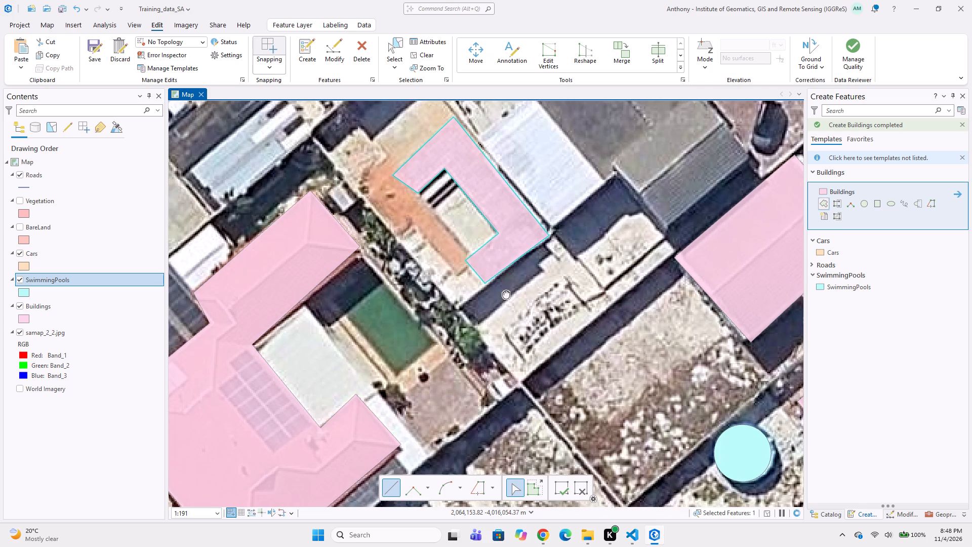
pyautogui.moveTo(504, 291); pyautogui.dragTo(477, 340, button='middle')
pyautogui.moveTo(507, 280); pyautogui.dragTo(481, 328, button='middle')
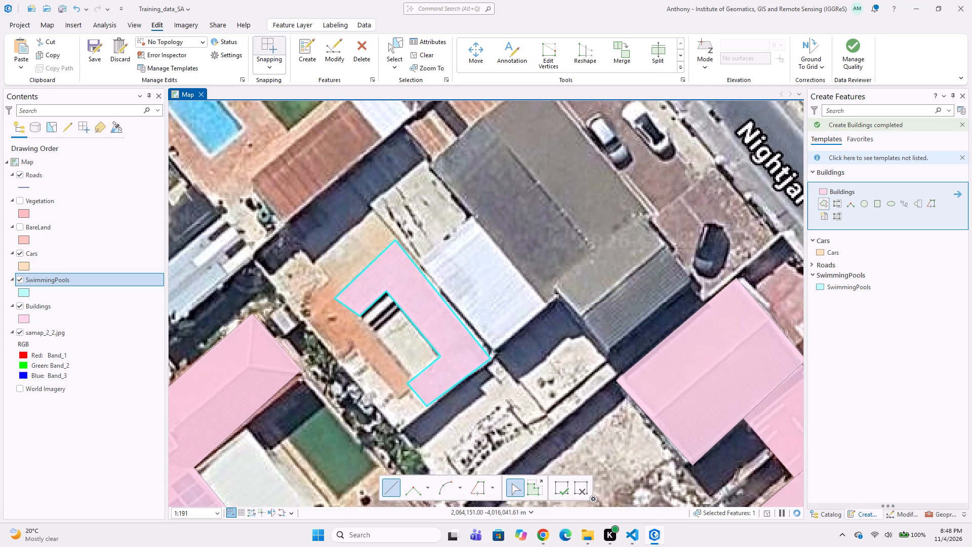
pyautogui.scroll(1, 419, 260)
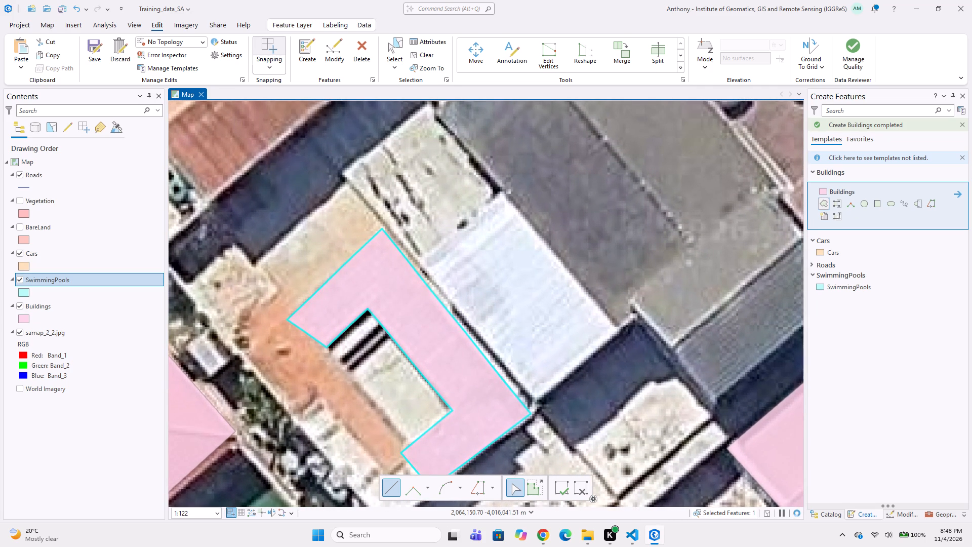
pyautogui.click(417, 259)
pyautogui.click(536, 401)
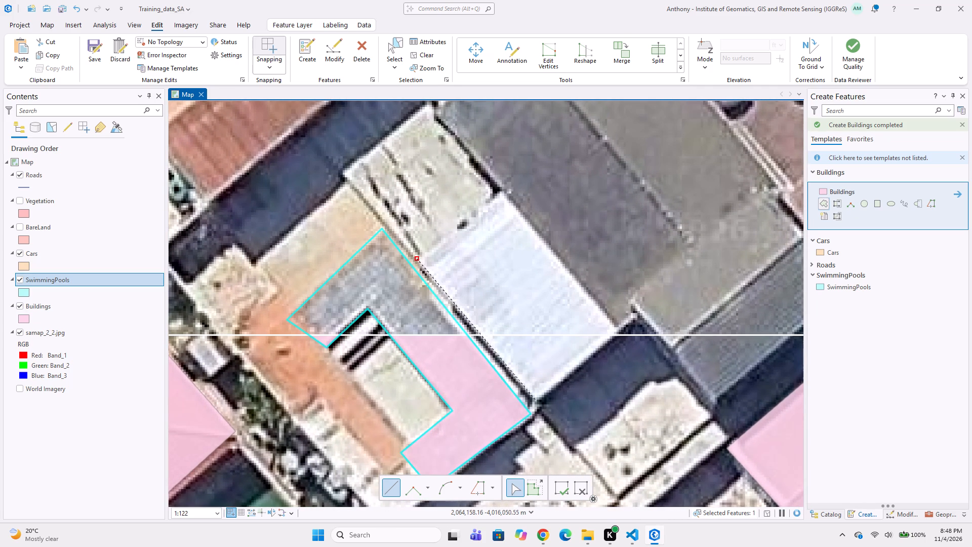
pyautogui.click(617, 330)
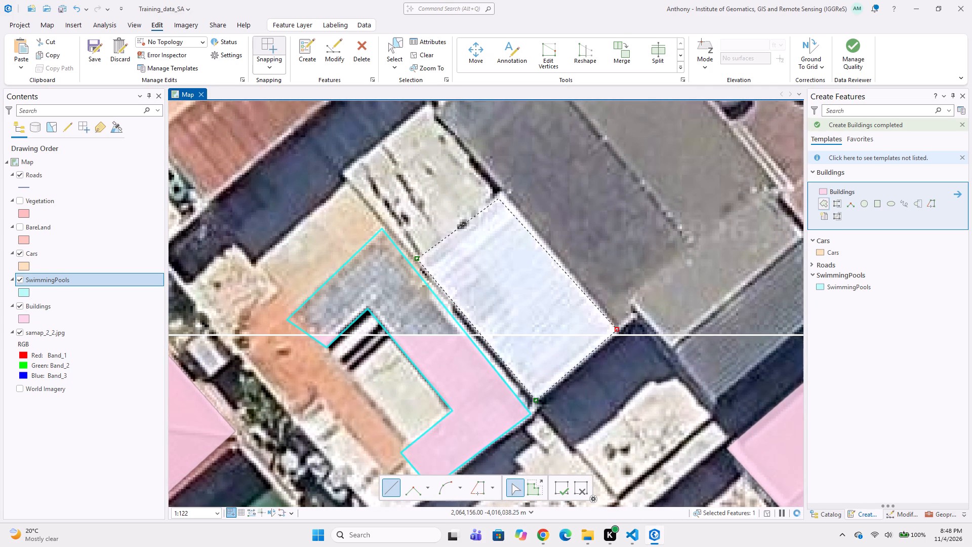
pyautogui.doubleClick(500, 190)
# Digitize an eight-vertex Buildings polygon around the large grey gabled roof beside the Nightjar St parking area, sharing the white roof's edge.
pyautogui.scroll(-1, 484, 216)
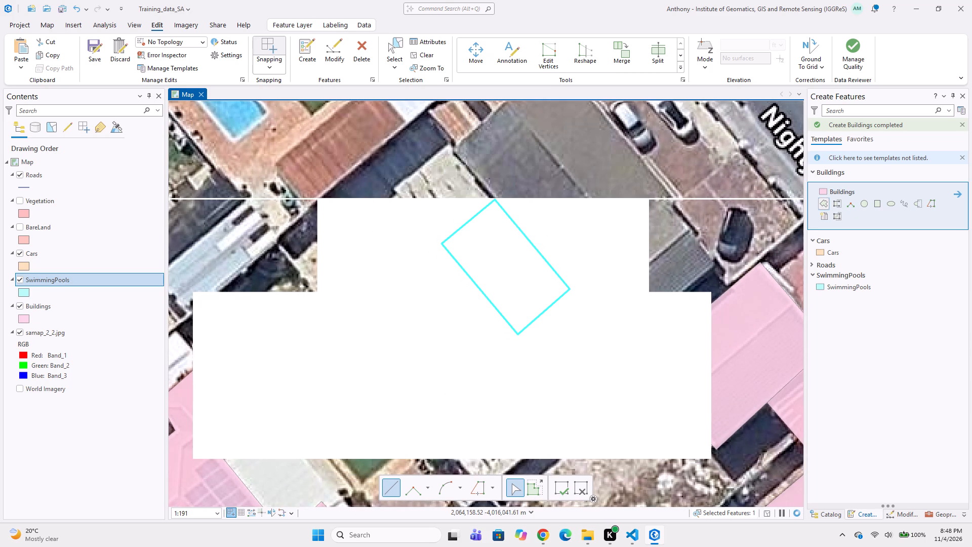
pyautogui.moveTo(520, 241); pyautogui.dragTo(476, 282, button='middle')
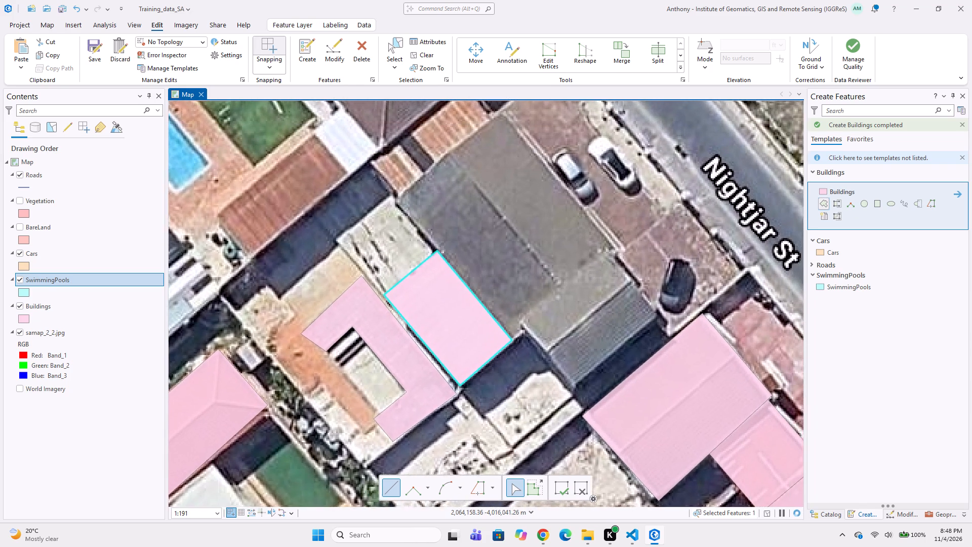
pyautogui.moveTo(516, 278); pyautogui.dragTo(472, 303, button='middle')
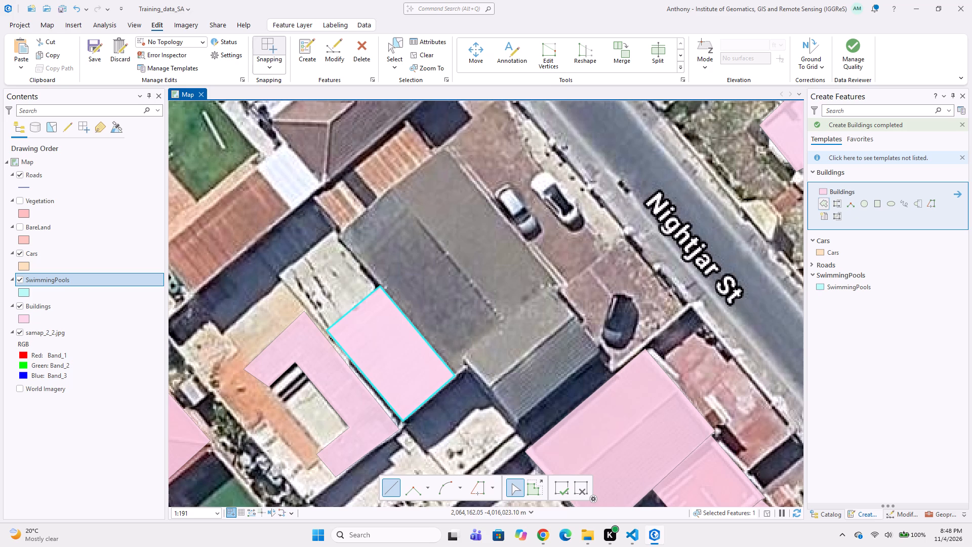
pyautogui.click(442, 145)
pyautogui.click(555, 282)
pyautogui.click(463, 358)
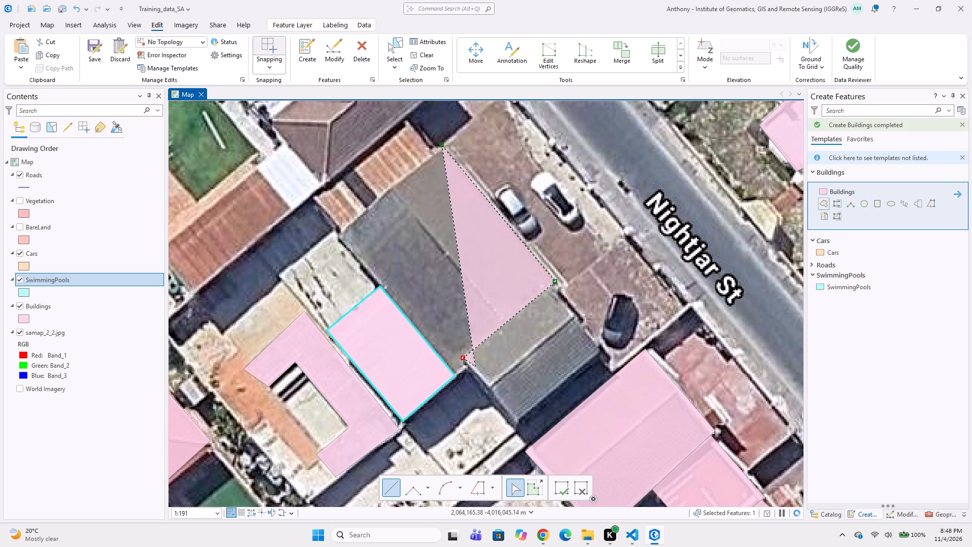
pyautogui.click(469, 369)
pyautogui.click(455, 377)
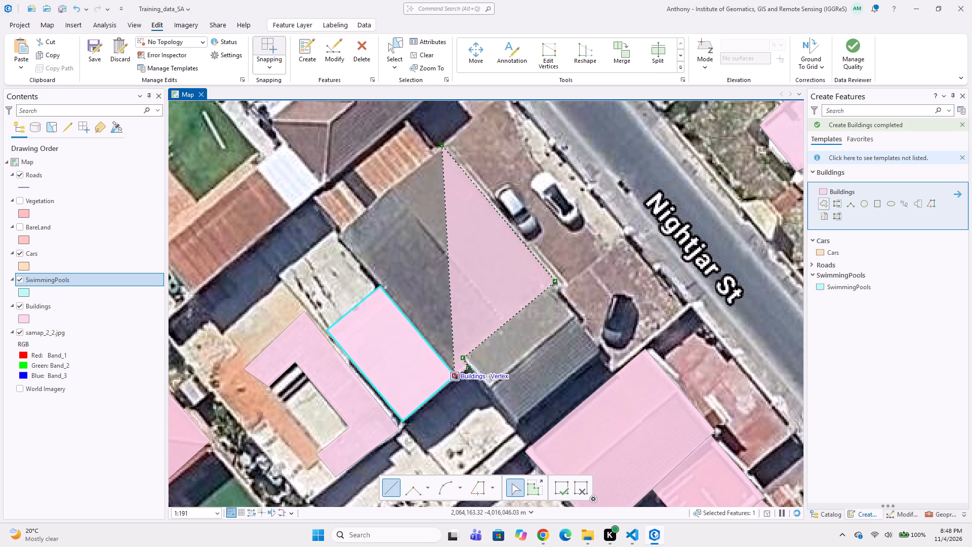
pyautogui.click(378, 286)
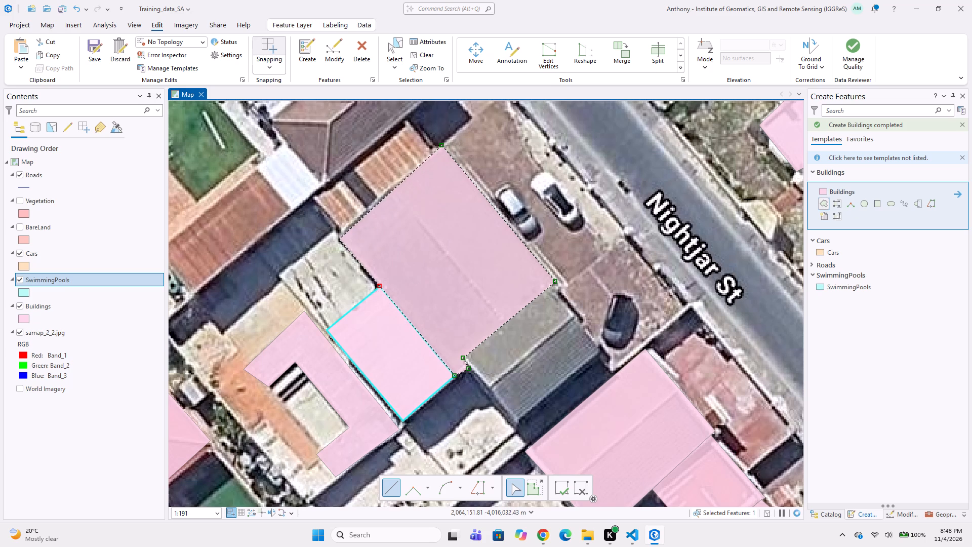
pyautogui.click(338, 234)
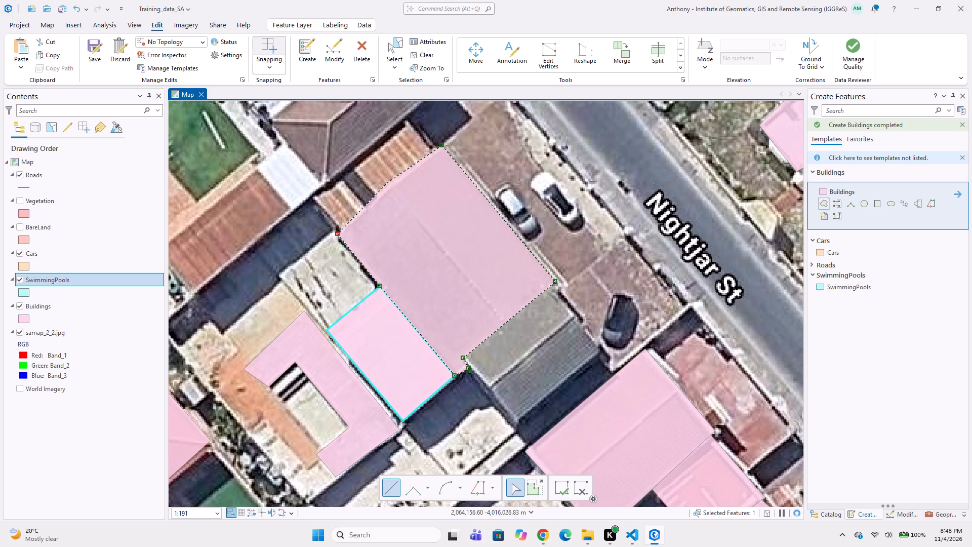
pyautogui.doubleClick(387, 186)
# Digitize a five-vertex Buildings polygon around the grey corrugated roof adjoining the large gabled building's southeastern side, snapped to its edge.
pyautogui.moveTo(435, 289); pyautogui.dragTo(412, 209, button='middle')
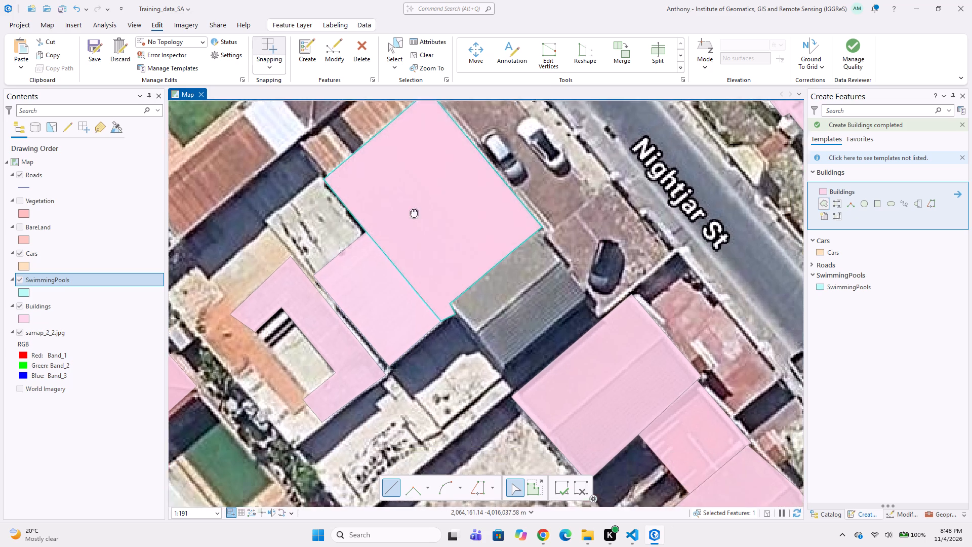
pyautogui.moveTo(412, 209); pyautogui.dragTo(410, 209, button='middle')
pyautogui.moveTo(438, 243); pyautogui.dragTo(424, 280, button='middle')
pyautogui.scroll(1, 414, 222)
pyautogui.moveTo(410, 214); pyautogui.dragTo(412, 310, button='middle')
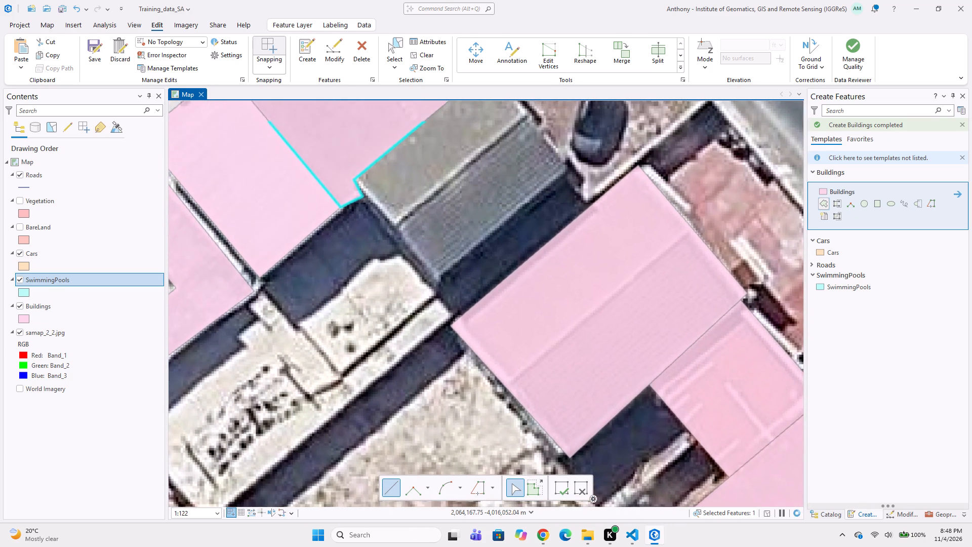
pyautogui.click(364, 195)
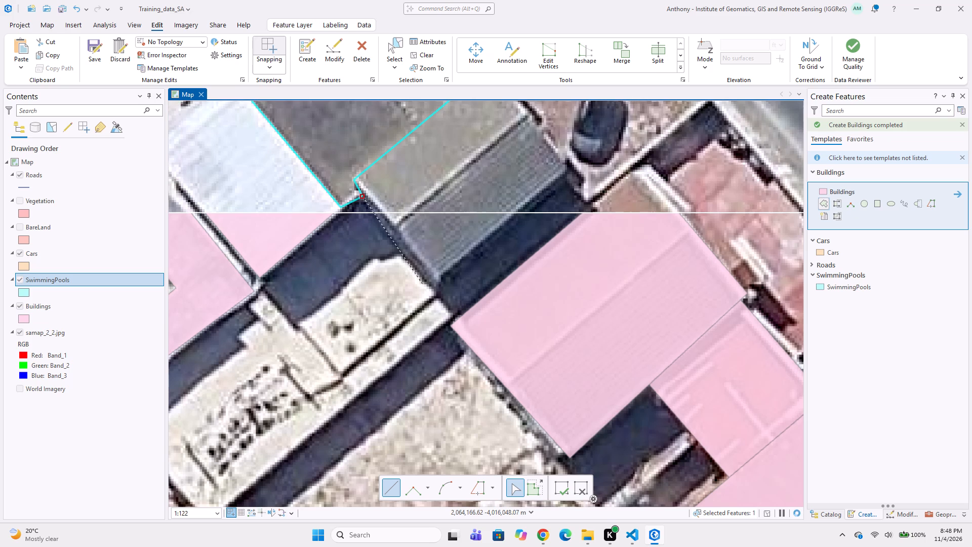
pyautogui.click(435, 284)
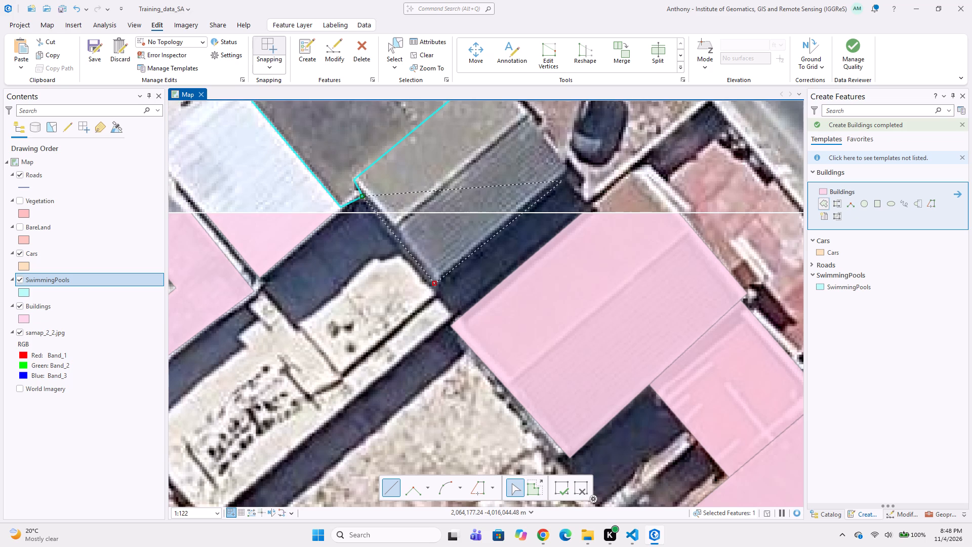
pyautogui.click(570, 169)
pyautogui.moveTo(570, 202); pyautogui.dragTo(584, 299, button='middle')
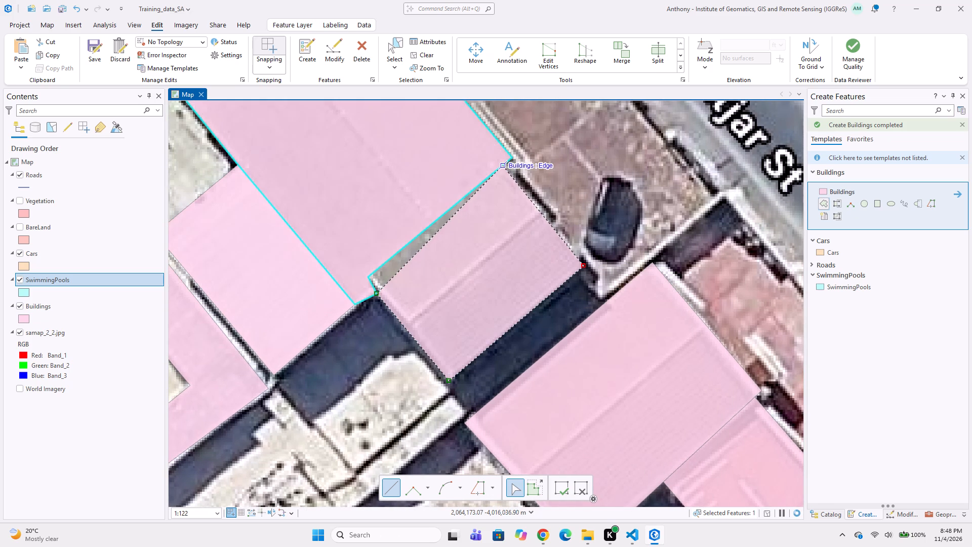
pyautogui.click(502, 160)
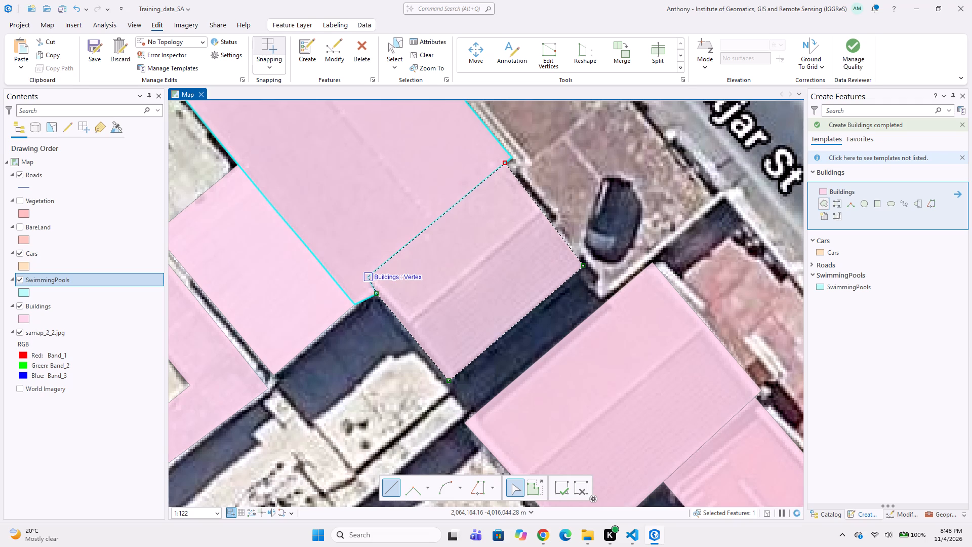
pyautogui.doubleClick(368, 278)
# Digitize a four-vertex Buildings polygon around the narrow orange-brown corrugated roofs along the large gabled building's northwestern side.
pyautogui.scroll(-1, 358, 213)
pyautogui.moveTo(373, 236); pyautogui.dragTo(429, 333, button='middle')
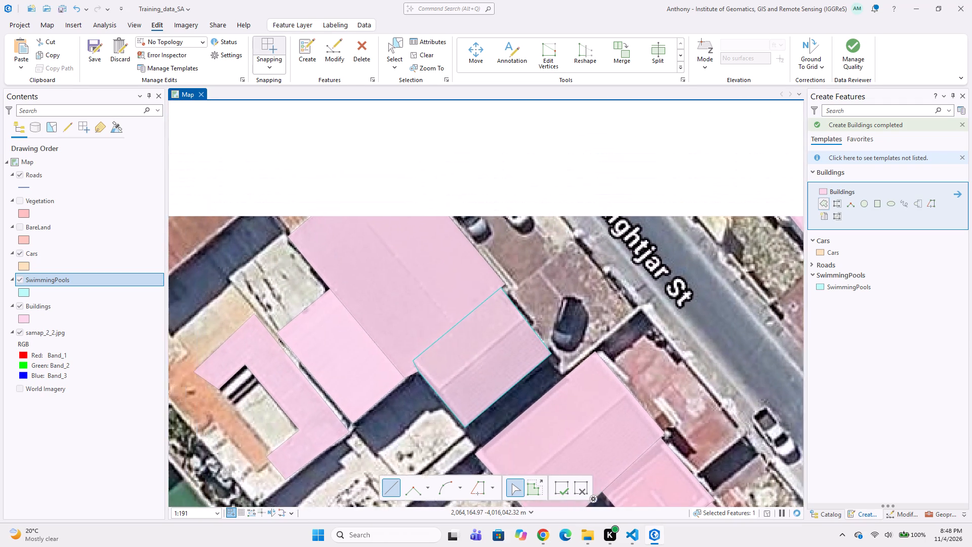
pyautogui.moveTo(429, 333); pyautogui.dragTo(429, 337, button='middle')
pyautogui.moveTo(385, 260); pyautogui.dragTo(414, 201, button='middle')
pyautogui.moveTo(454, 257); pyautogui.dragTo(514, 326, button='middle')
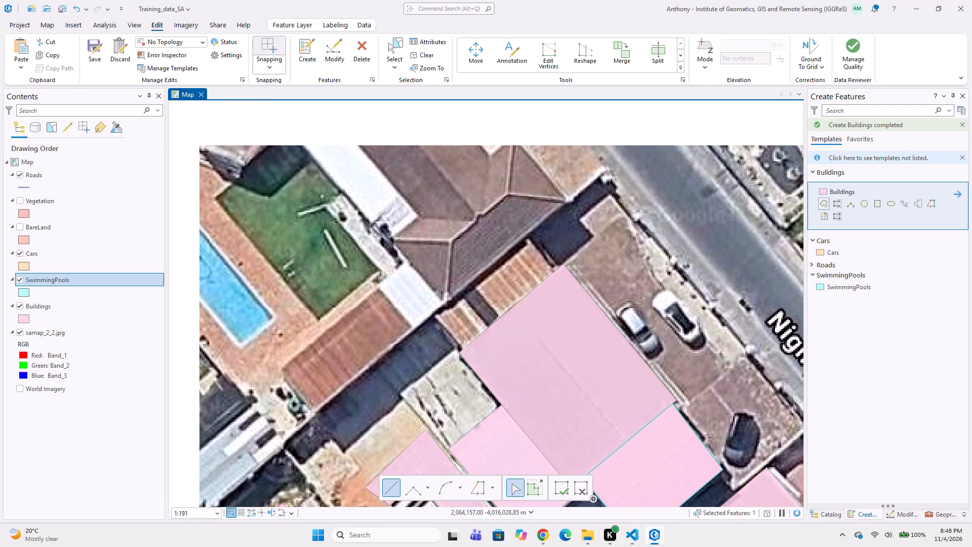
pyautogui.scroll(1, 442, 357)
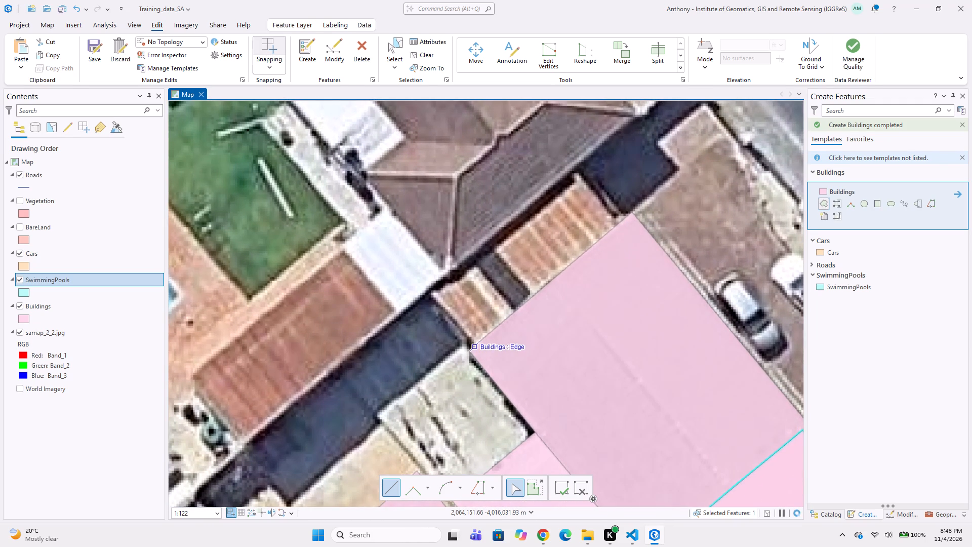
pyautogui.click(475, 342)
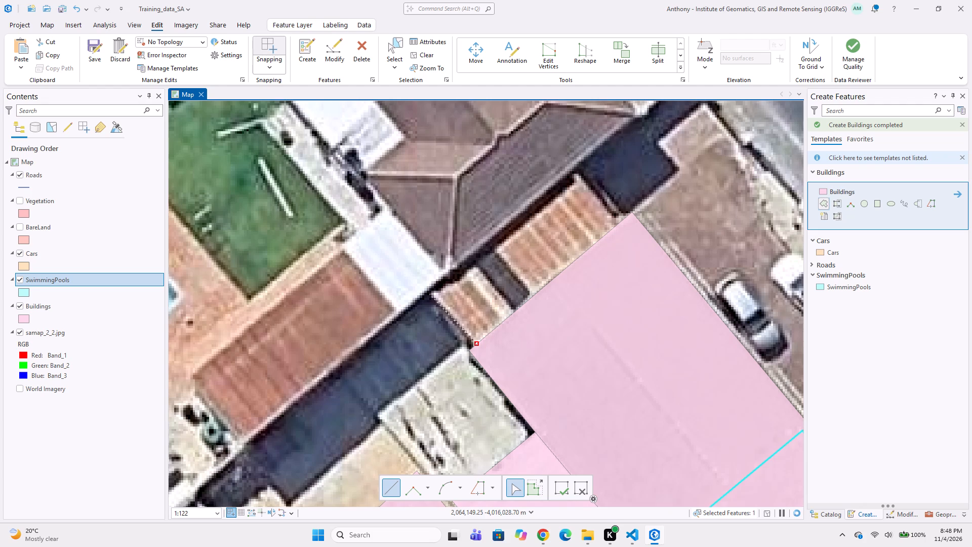
pyautogui.click(428, 294)
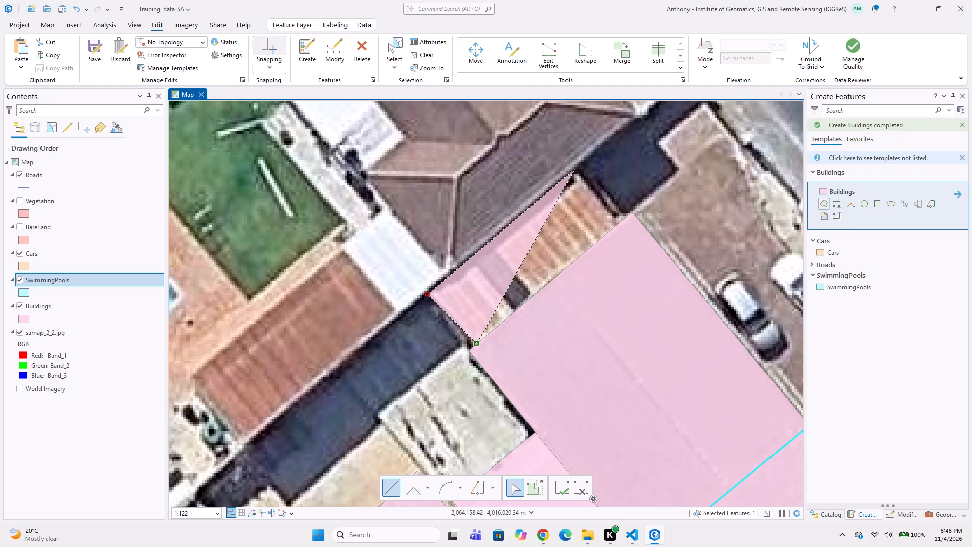
pyautogui.click(575, 169)
pyautogui.doubleClick(617, 227)
# Digitize a four-vertex Buildings polygon around the orange-brown corrugated and adjoining white roof southeast of the rectangular swimming pool.
pyautogui.moveTo(527, 294); pyautogui.dragTo(594, 328, button='middle')
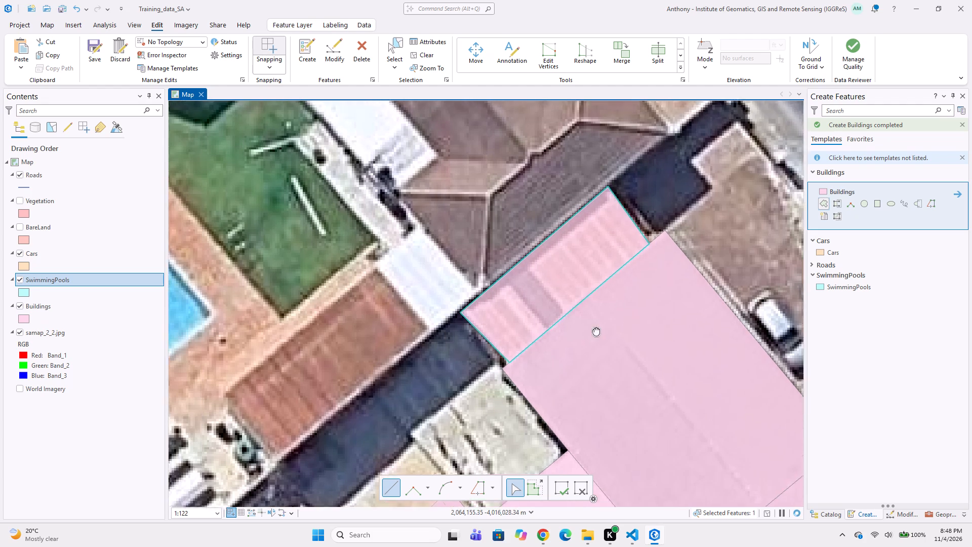
pyautogui.moveTo(594, 328); pyautogui.dragTo(609, 333, button='middle')
pyautogui.scroll(-1, 541, 294)
pyautogui.moveTo(541, 282); pyautogui.dragTo(479, 294, button='middle')
pyautogui.moveTo(500, 317); pyautogui.dragTo(492, 303, button='middle')
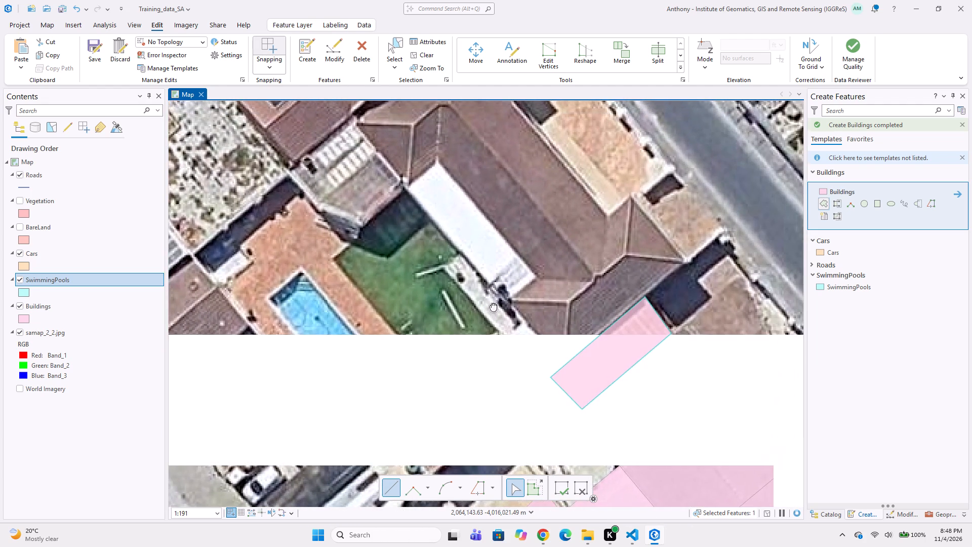
pyautogui.moveTo(492, 303); pyautogui.dragTo(476, 266, button='middle')
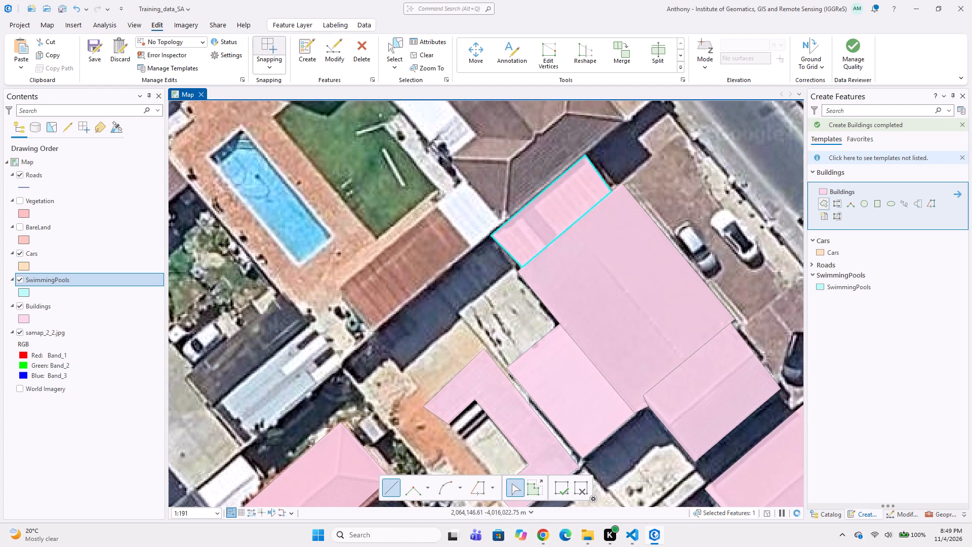
pyautogui.click(467, 179)
pyautogui.click(336, 289)
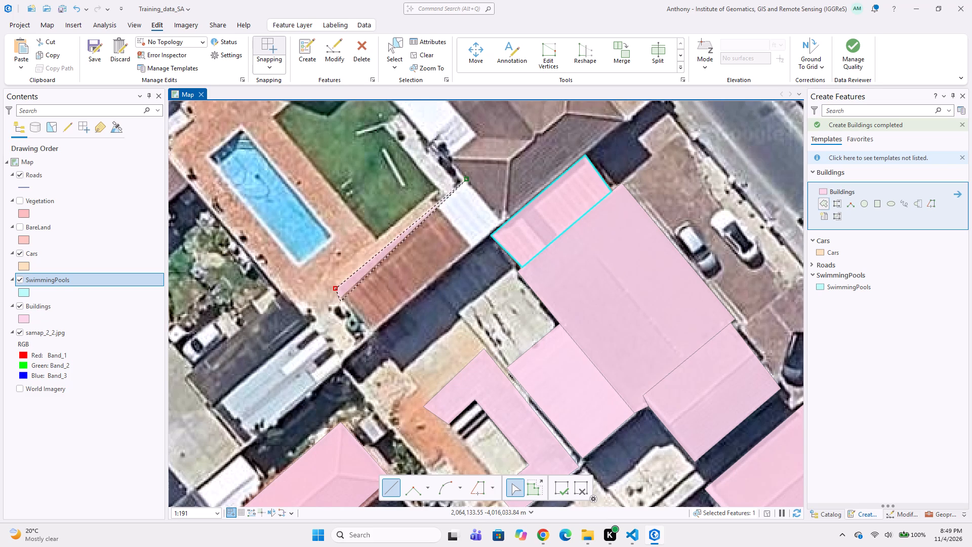
pyautogui.click(369, 335)
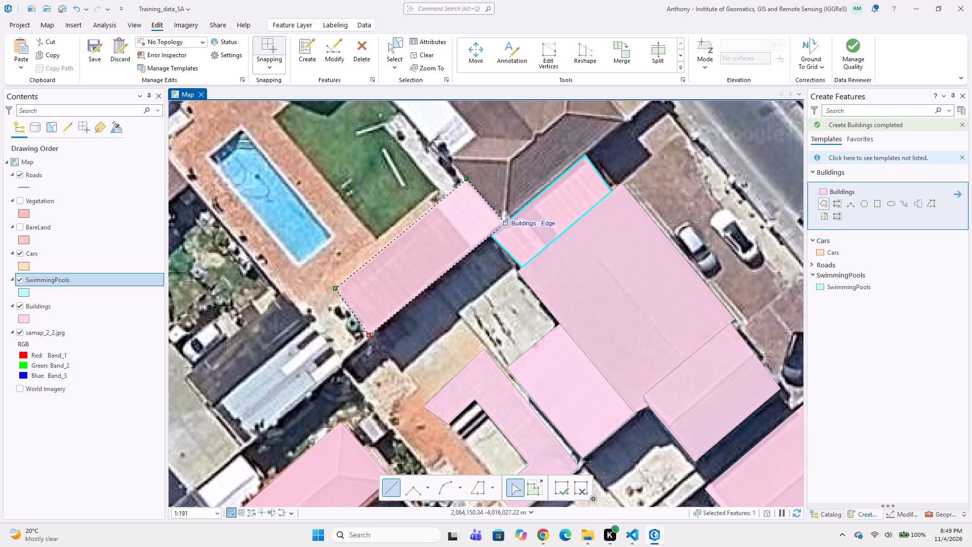
pyautogui.doubleClick(502, 220)
# Digitize a Buildings polygon around the large brown hipped roof along Nightjar St, excluding the white strip and street-side recess, snapped to the neighbouring building.
pyautogui.moveTo(504, 220); pyautogui.dragTo(444, 301, button='middle')
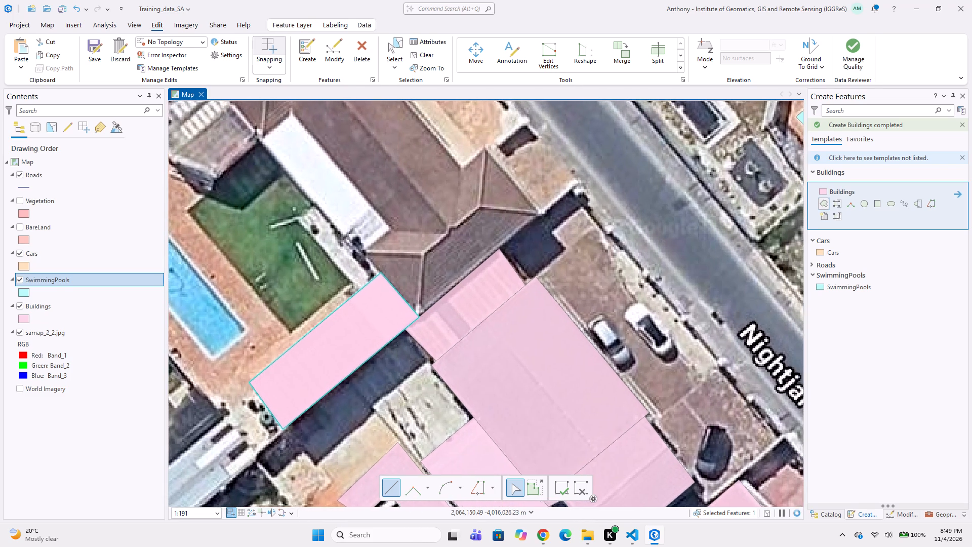
pyautogui.click(531, 215)
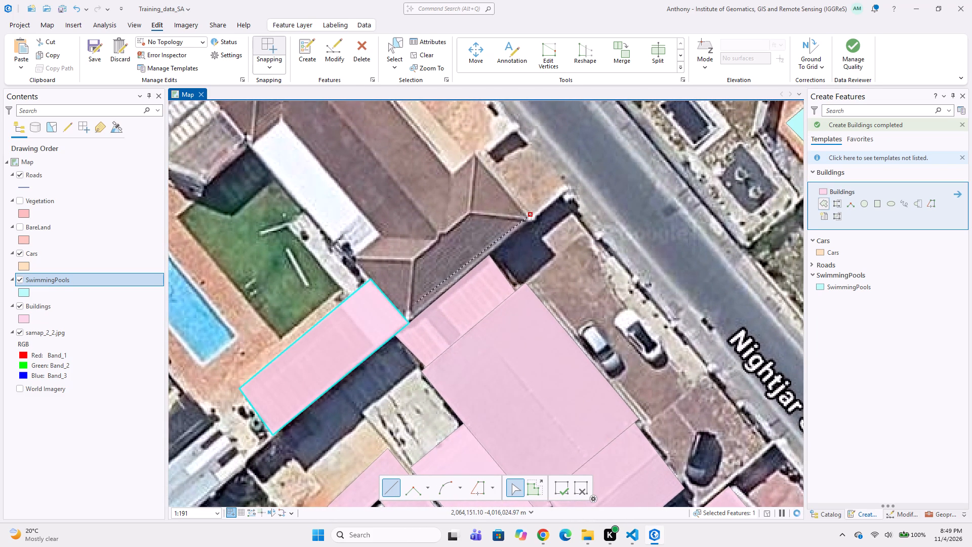
pyautogui.click(410, 317)
pyautogui.moveTo(366, 284); pyautogui.dragTo(436, 349, button='middle')
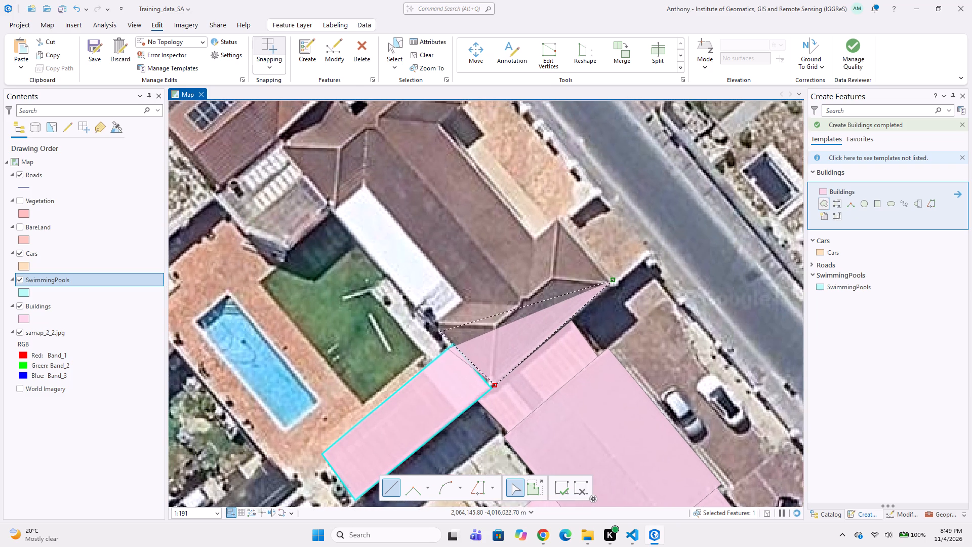
pyautogui.click(479, 344)
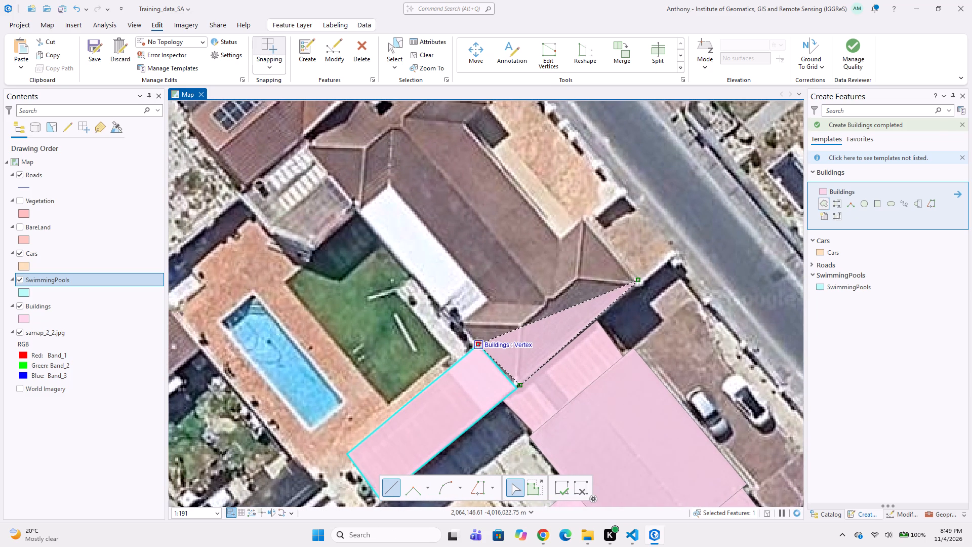
pyautogui.click(456, 321)
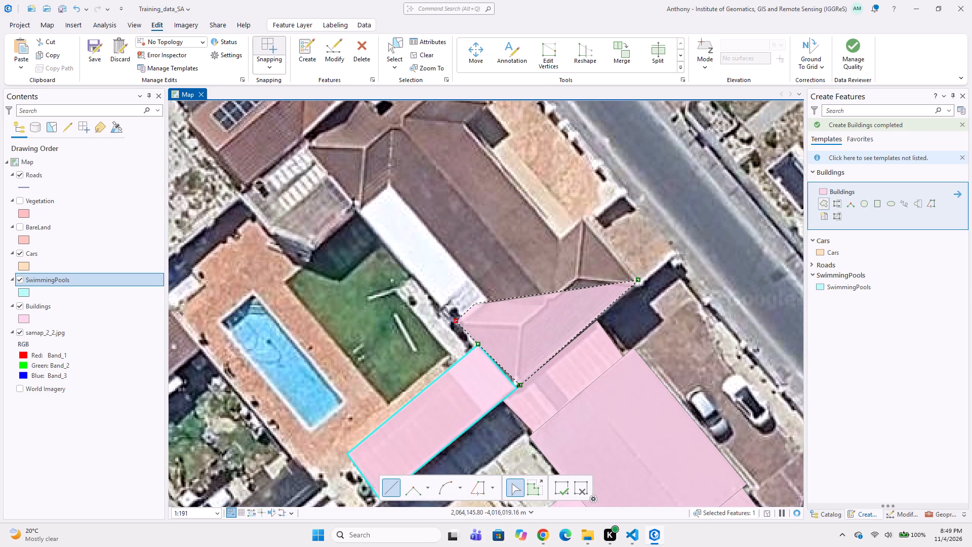
pyautogui.click(488, 300)
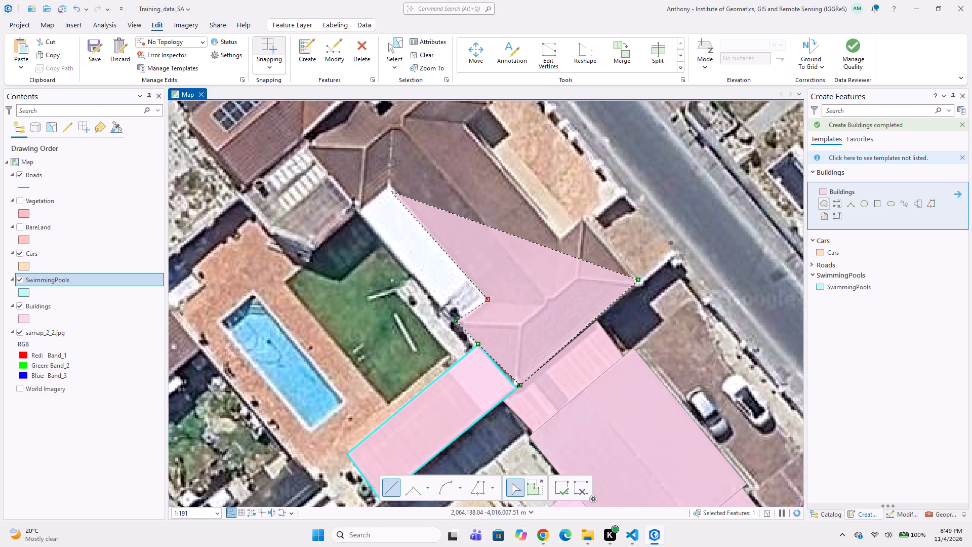
pyautogui.click(391, 186)
pyautogui.click(357, 209)
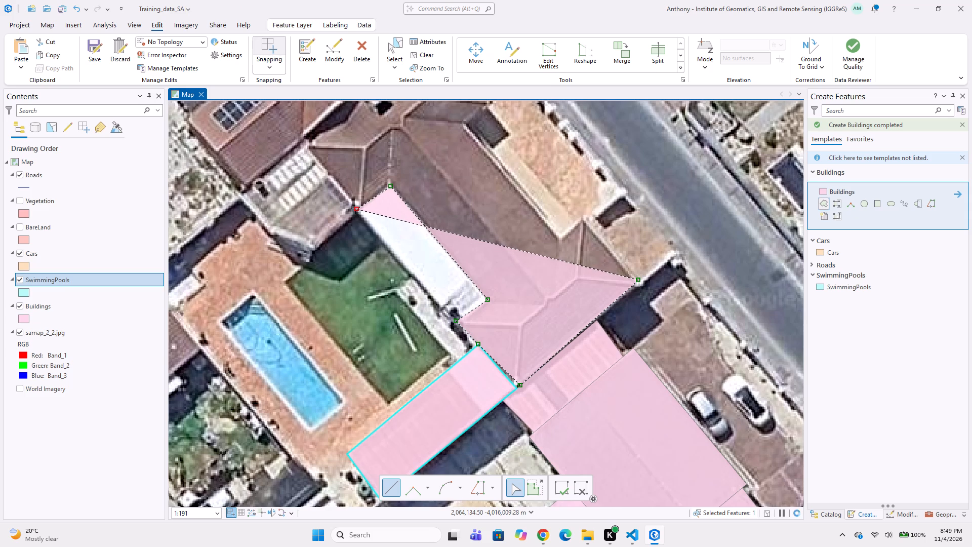
pyautogui.moveTo(355, 216); pyautogui.dragTo(397, 324, button='middle')
pyautogui.click(364, 286)
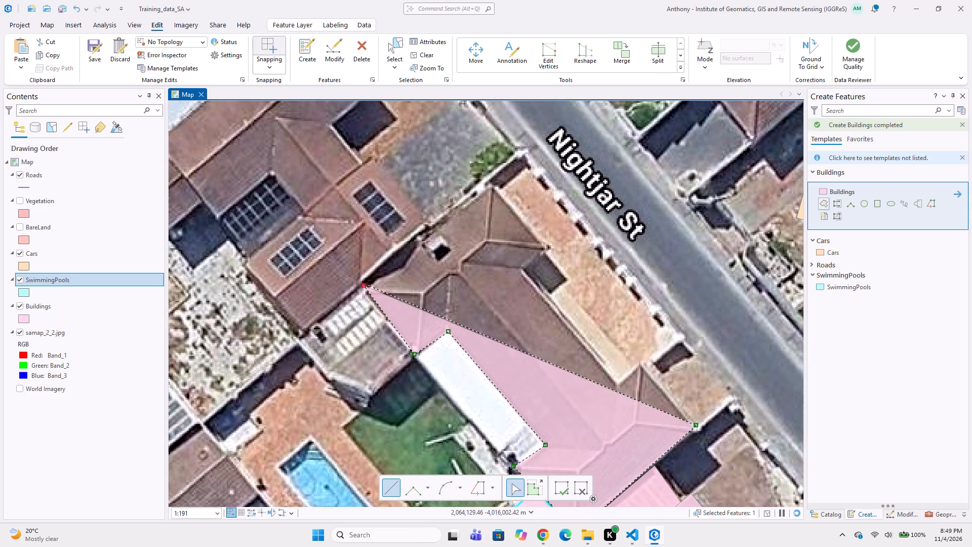
pyautogui.click(492, 184)
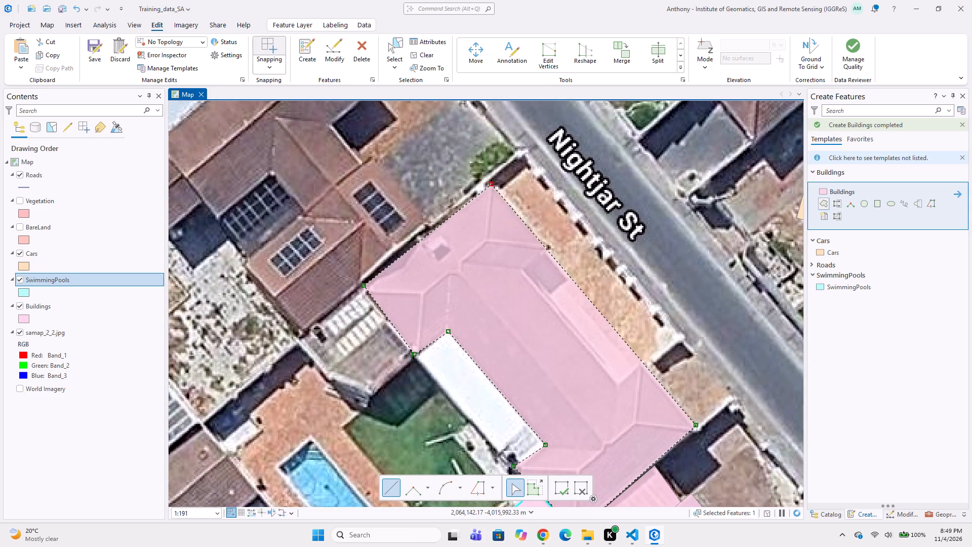
pyautogui.click(547, 245)
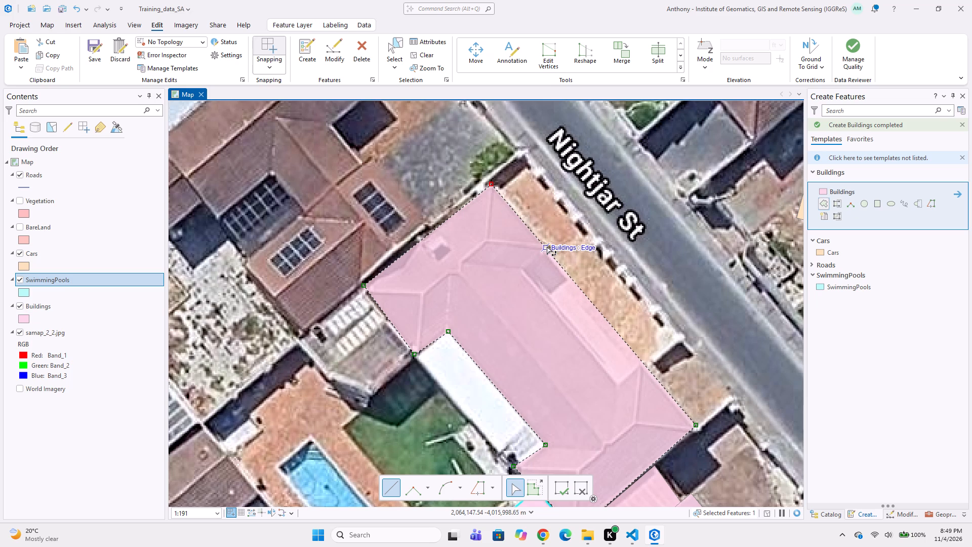
pyautogui.click(545, 245)
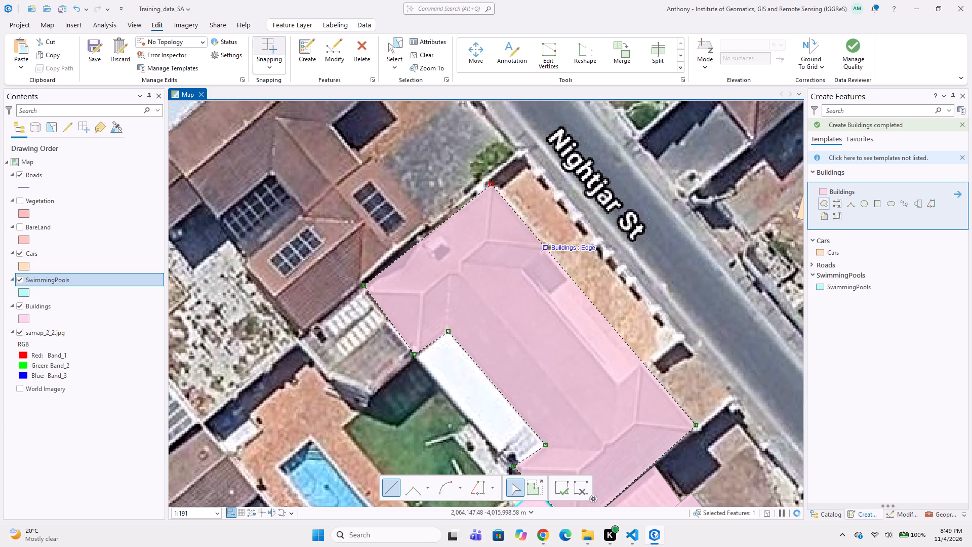
pyautogui.click(546, 247)
pyautogui.click(523, 269)
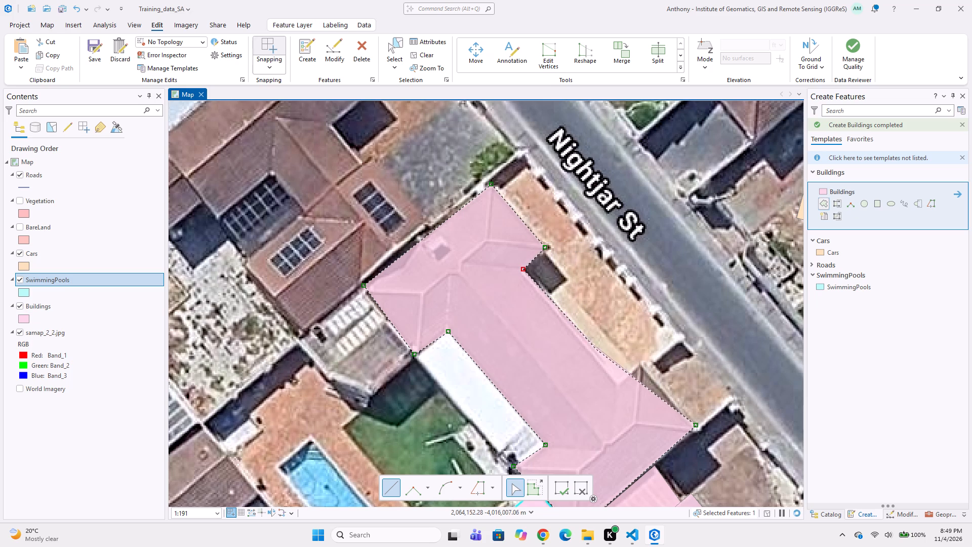
pyautogui.click(616, 384)
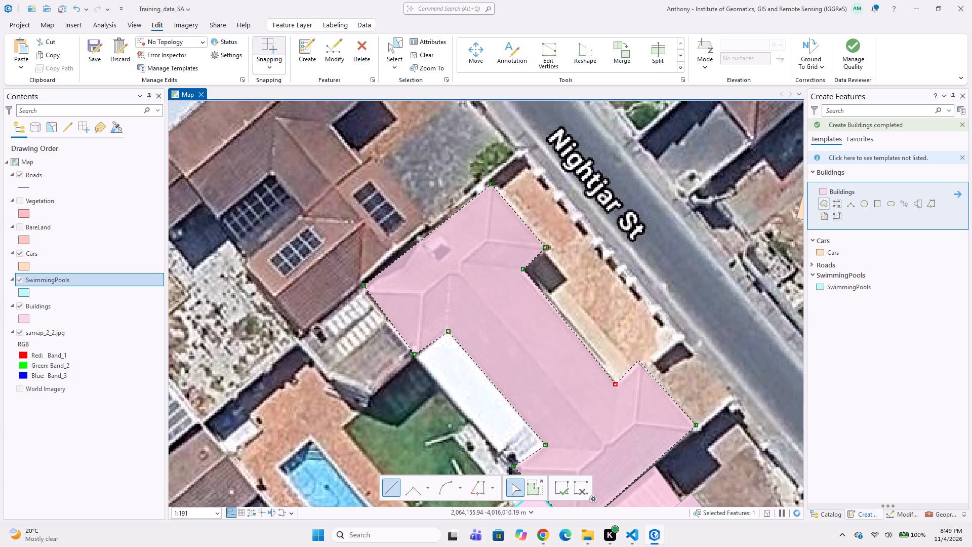
pyautogui.doubleClick(640, 365)
# Digitize a SwimmingPools polygon around the rectangular blue pool in the brick-paved yard west of the large hipped-roof building.
pyautogui.moveTo(572, 388); pyautogui.dragTo(584, 293, button='middle')
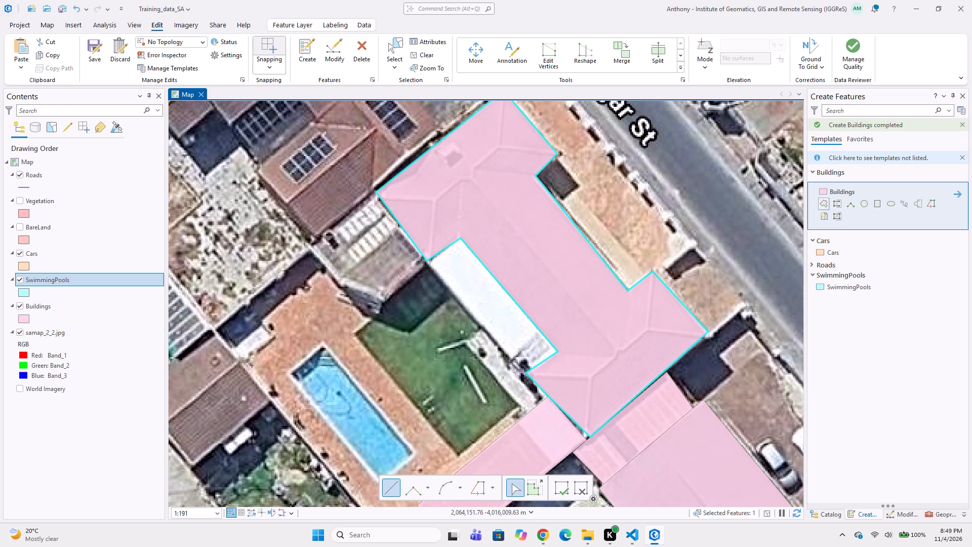
pyautogui.click(835, 291)
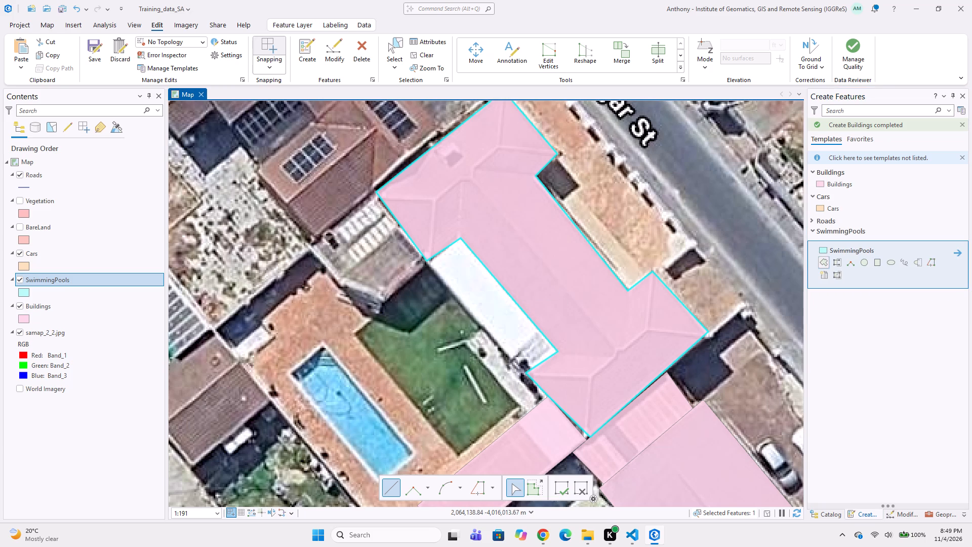
pyautogui.scroll(1, 323, 365)
pyautogui.moveTo(327, 347); pyautogui.dragTo(343, 273, button='middle')
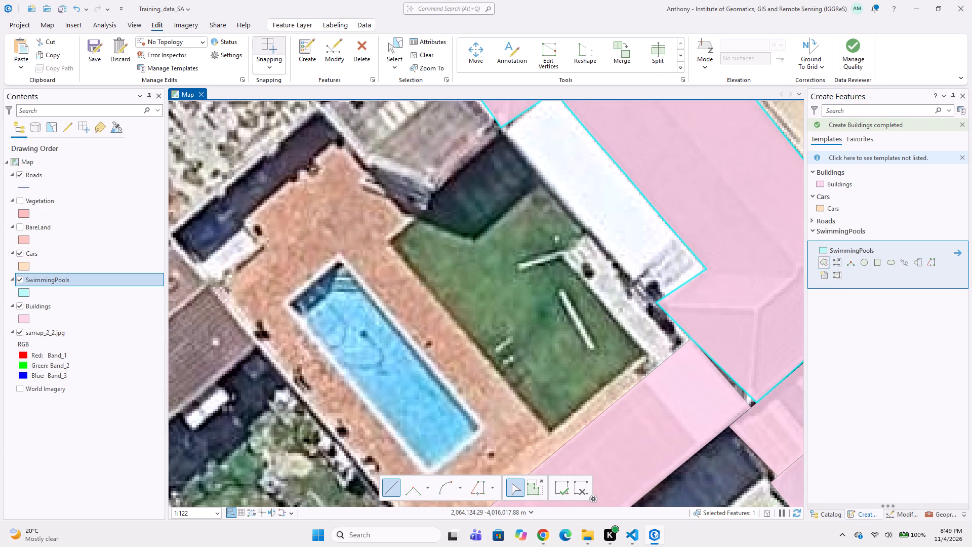
pyautogui.click(339, 257)
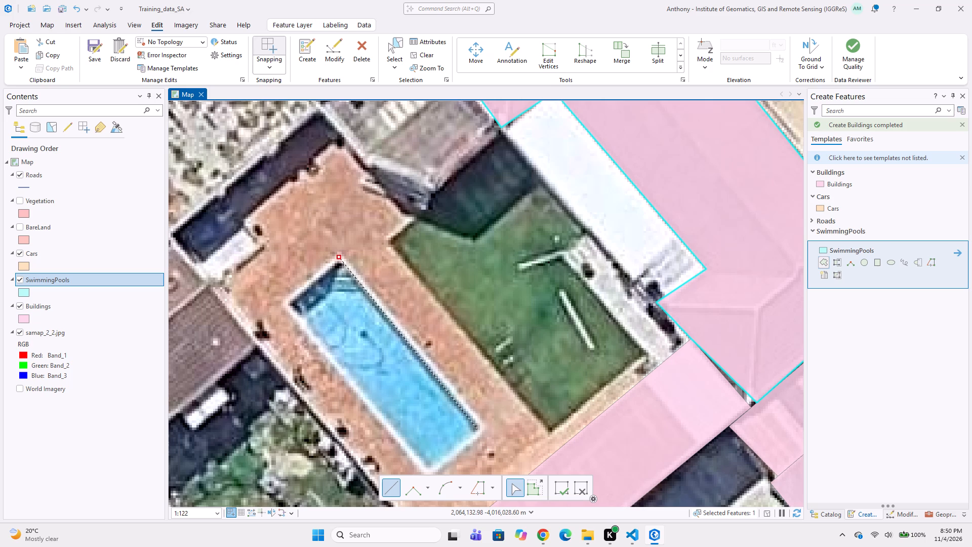
pyautogui.click(479, 427)
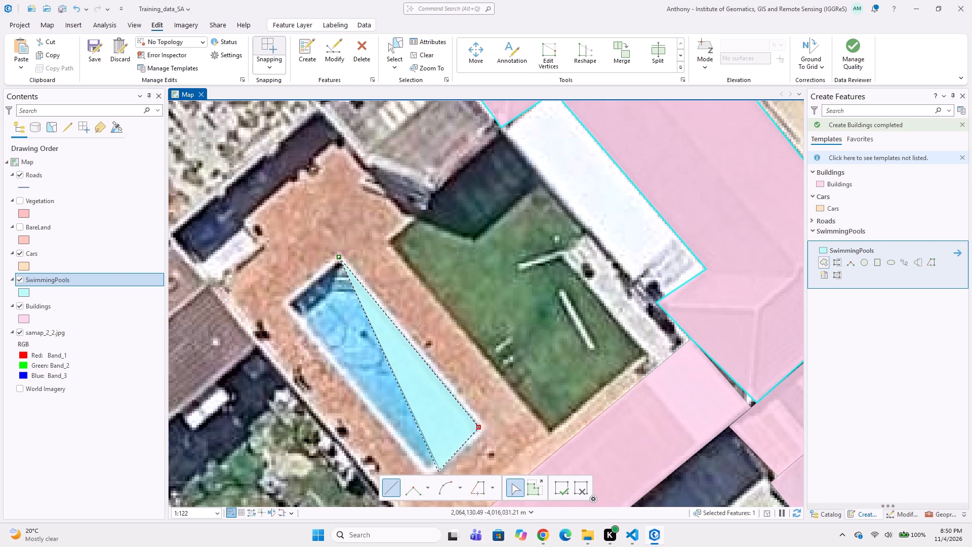
pyautogui.click(433, 472)
pyautogui.click(424, 470)
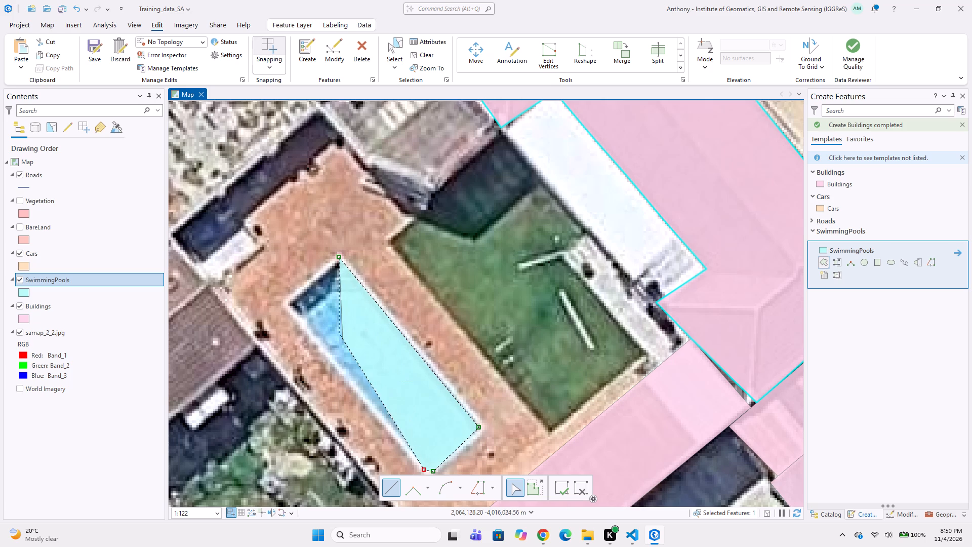
pyautogui.doubleClick(288, 305)
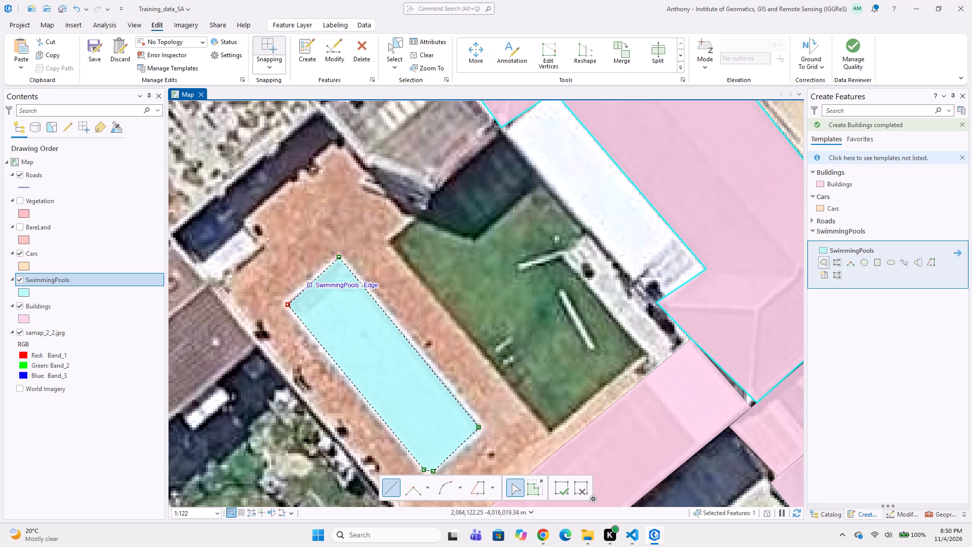
pyautogui.doubleClick(311, 287)
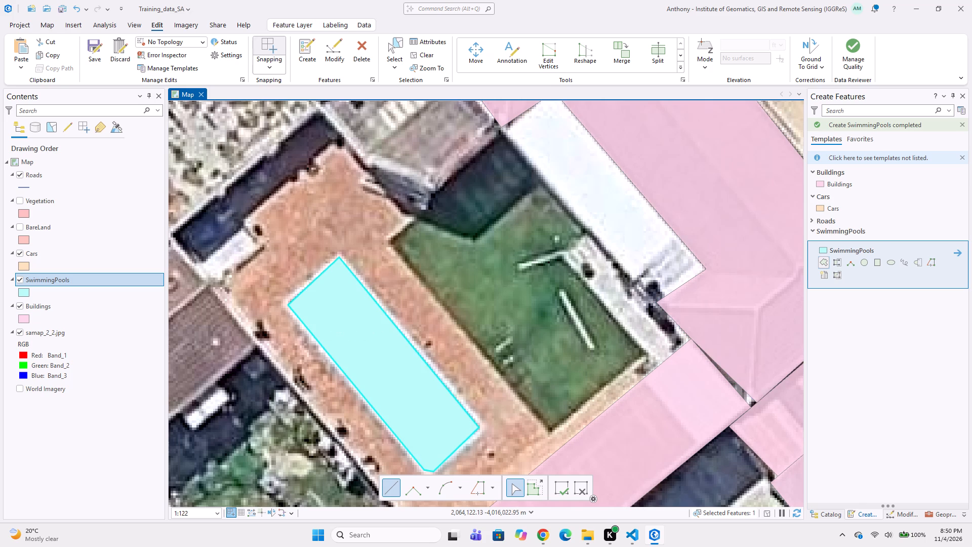
# Digitize a four-vertex Buildings polygon around the brown gabled roof just west of the rectangular swimming pool.
pyautogui.scroll(-2, 373, 323)
pyautogui.moveTo(382, 347); pyautogui.dragTo(440, 310, button='middle')
pyautogui.moveTo(495, 204); pyautogui.dragTo(488, 267, button='middle')
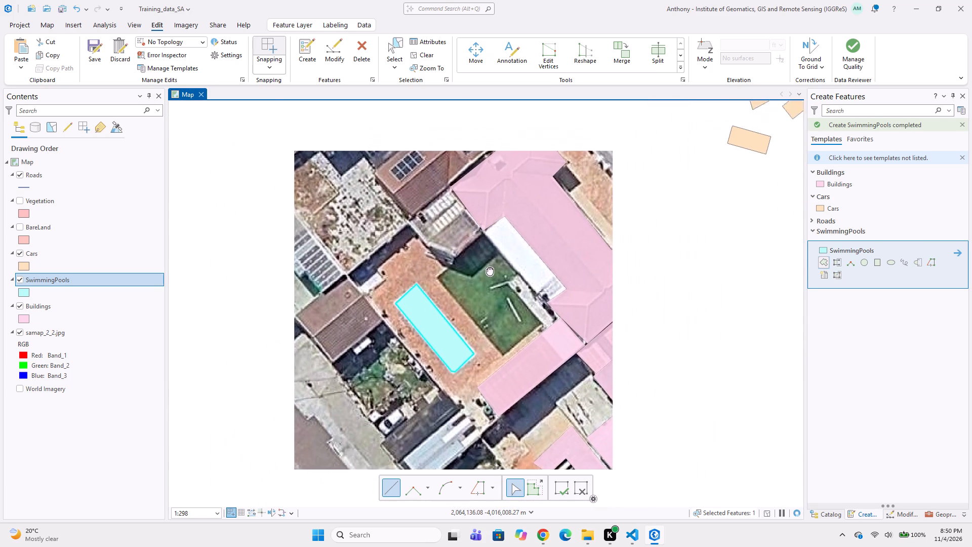
pyautogui.moveTo(488, 267); pyautogui.dragTo(488, 278, button='middle')
pyautogui.moveTo(566, 323); pyautogui.dragTo(605, 257, button='middle')
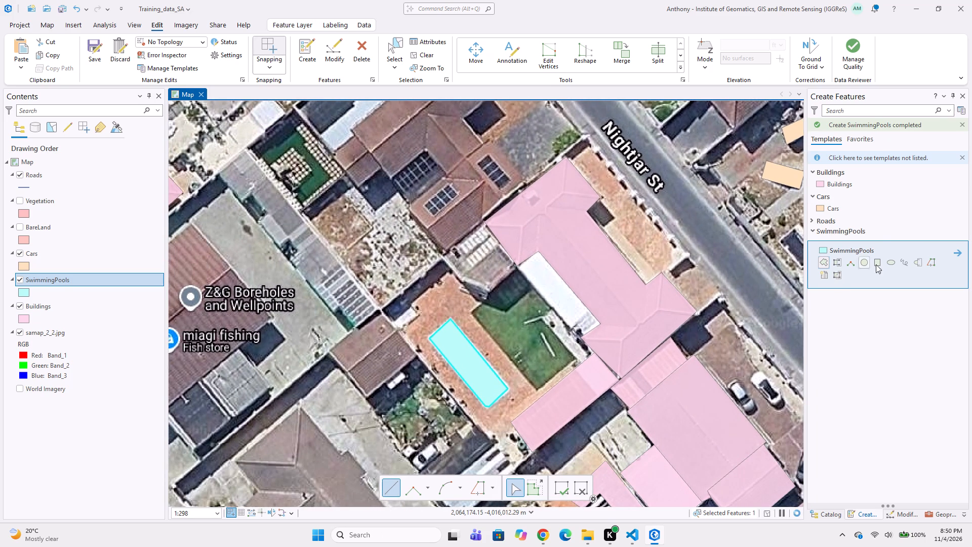
pyautogui.click(844, 184)
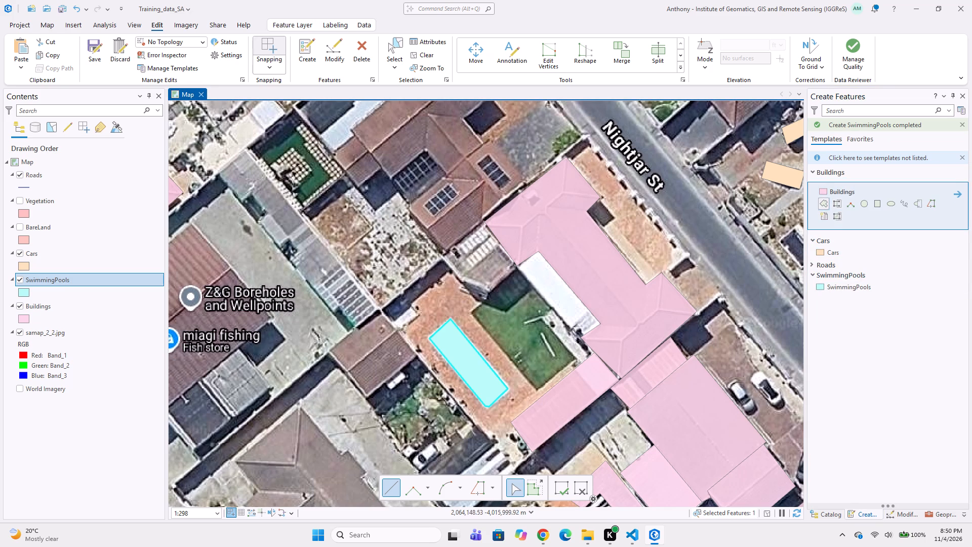
pyautogui.scroll(1, 401, 284)
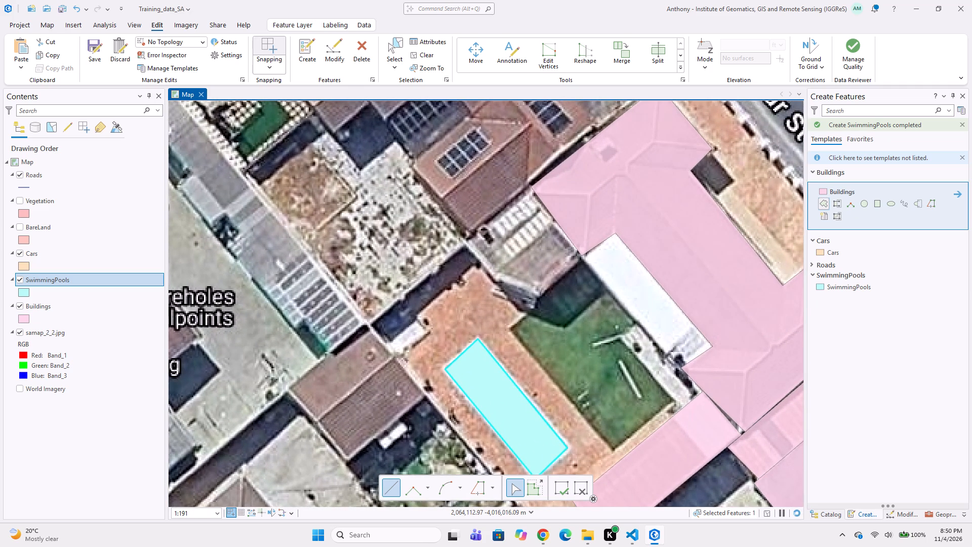
pyautogui.click(368, 324)
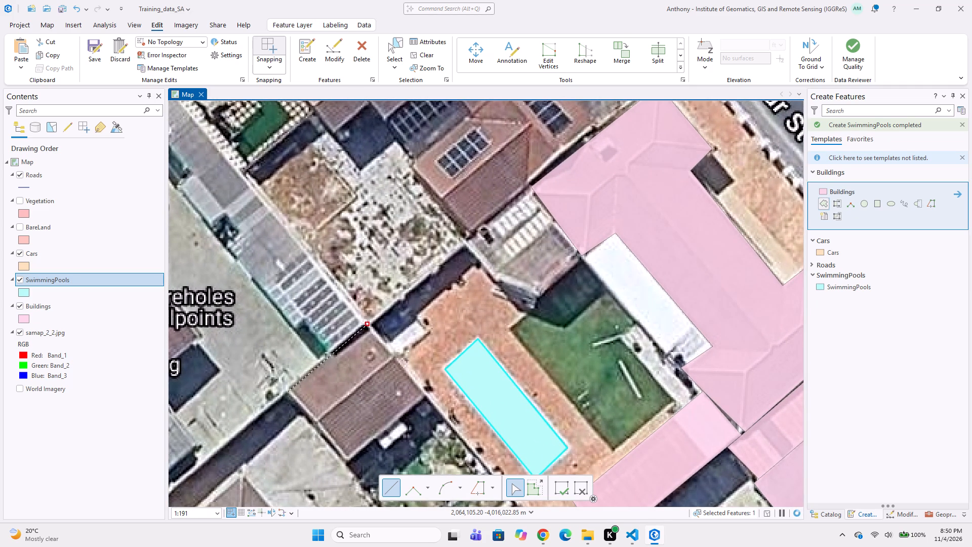
pyautogui.click(288, 392)
pyautogui.moveTo(297, 413); pyautogui.dragTo(265, 321, button='middle')
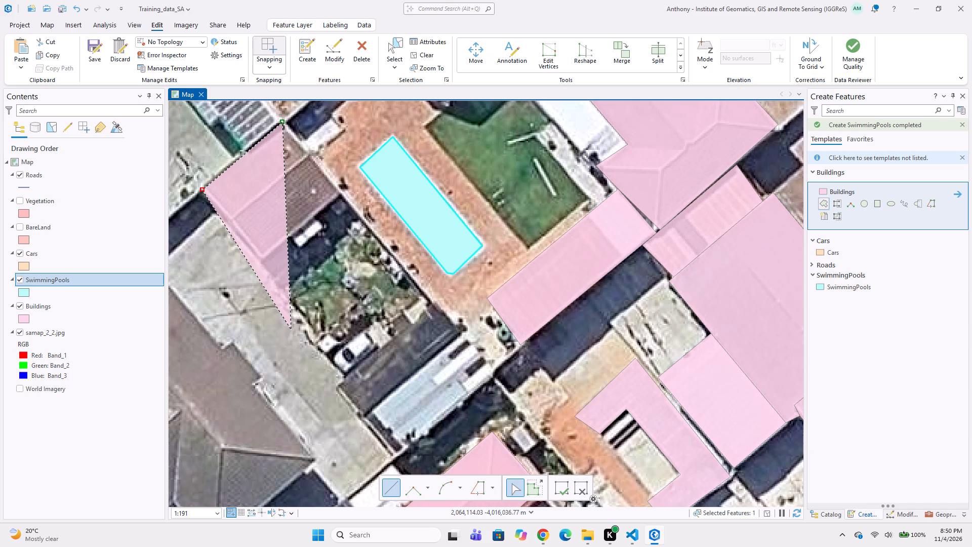
pyautogui.click(261, 262)
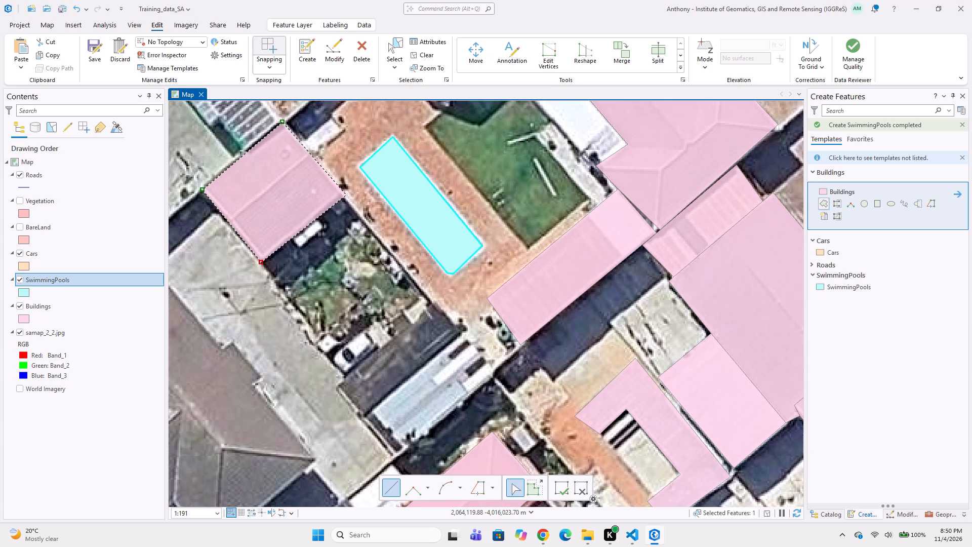
pyautogui.doubleClick(341, 190)
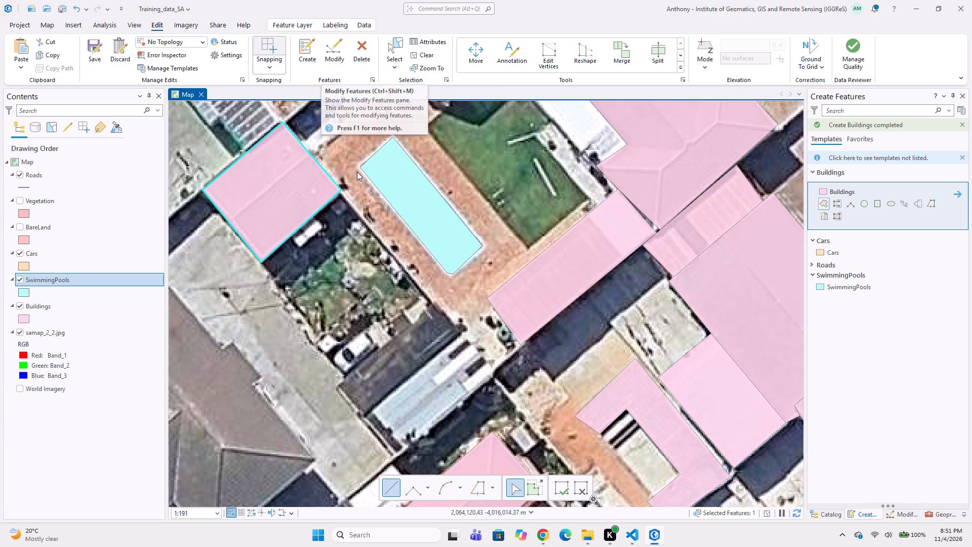
# Digitize a four-vertex Buildings polygon around the dark grey roof strip between the small garden and the light blue roof, south of the rectangular pool.
pyautogui.click(435, 303)
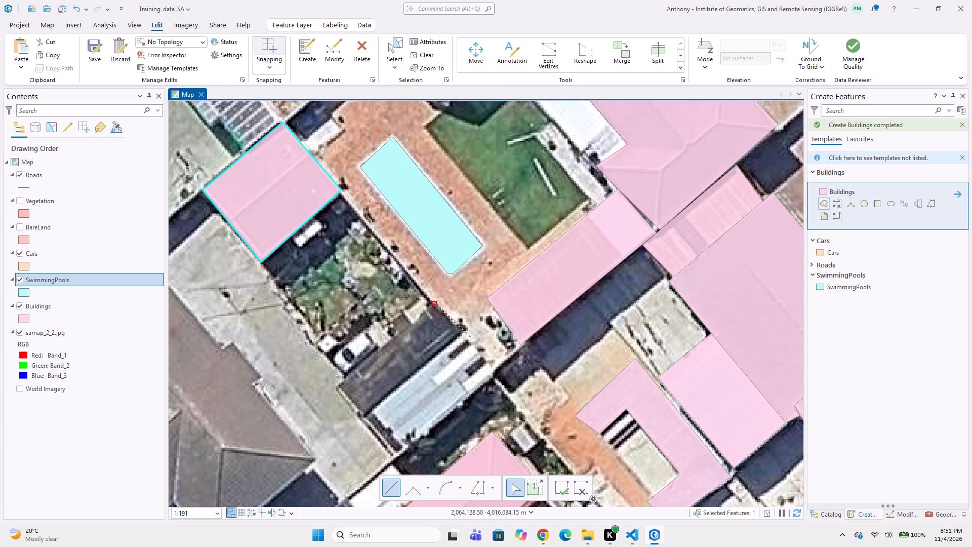
pyautogui.click(460, 333)
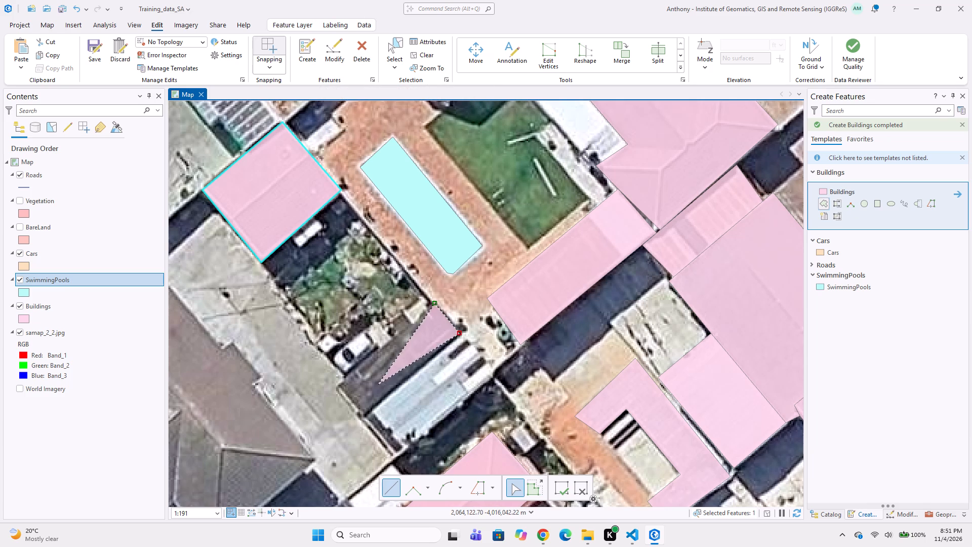
pyautogui.click(364, 415)
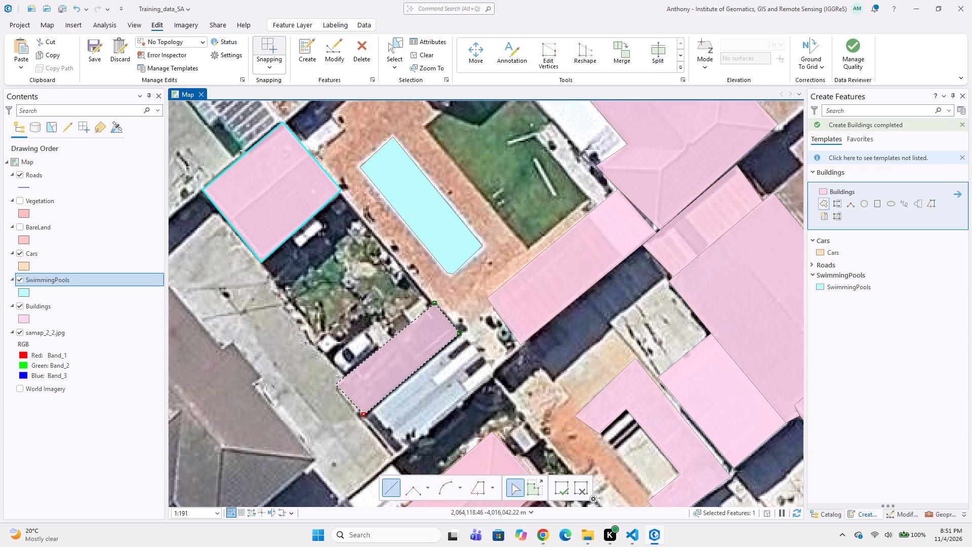
pyautogui.doubleClick(336, 384)
# Digitize a Buildings polygon around the adjoining light blue and white roof, snapped to the shared edge of the dark roof strip's polygon.
pyautogui.click(463, 331)
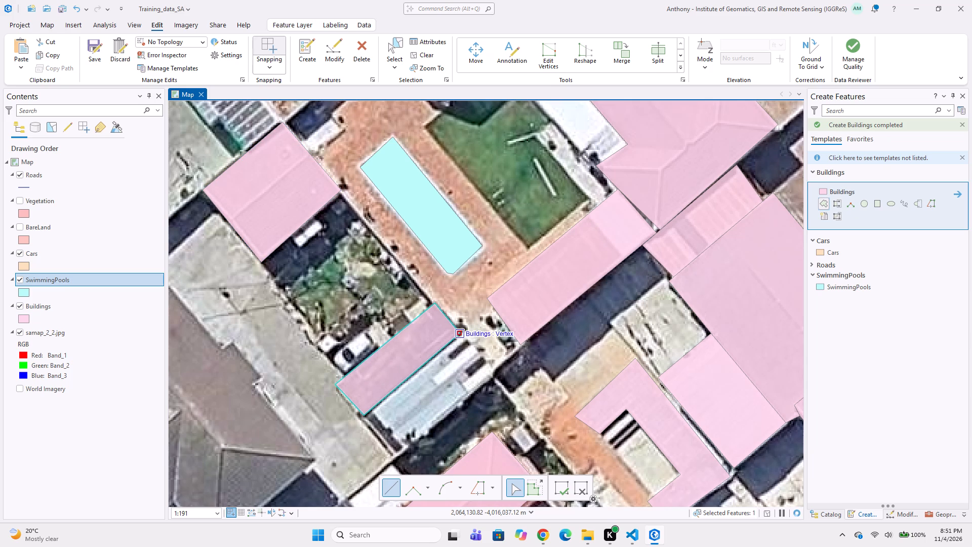
pyautogui.click(499, 372)
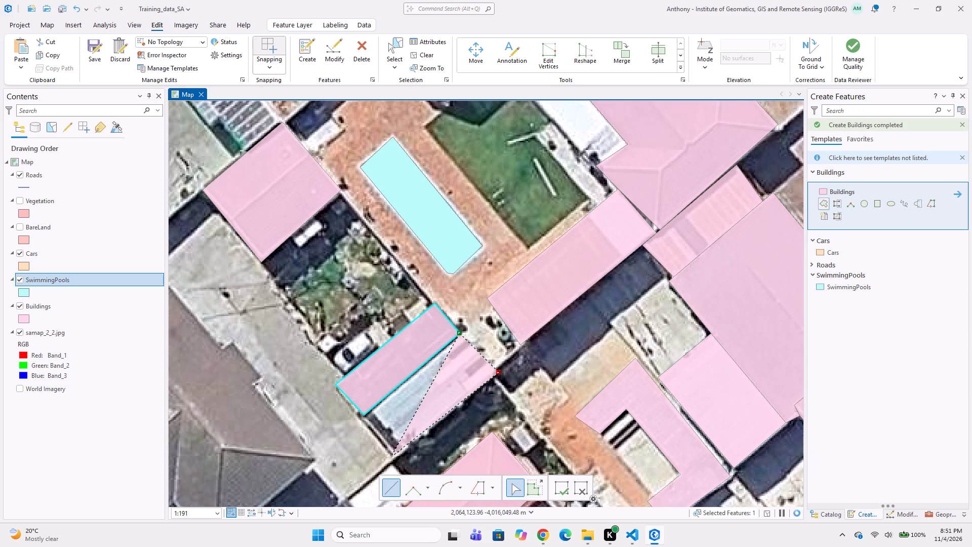
pyautogui.click(392, 459)
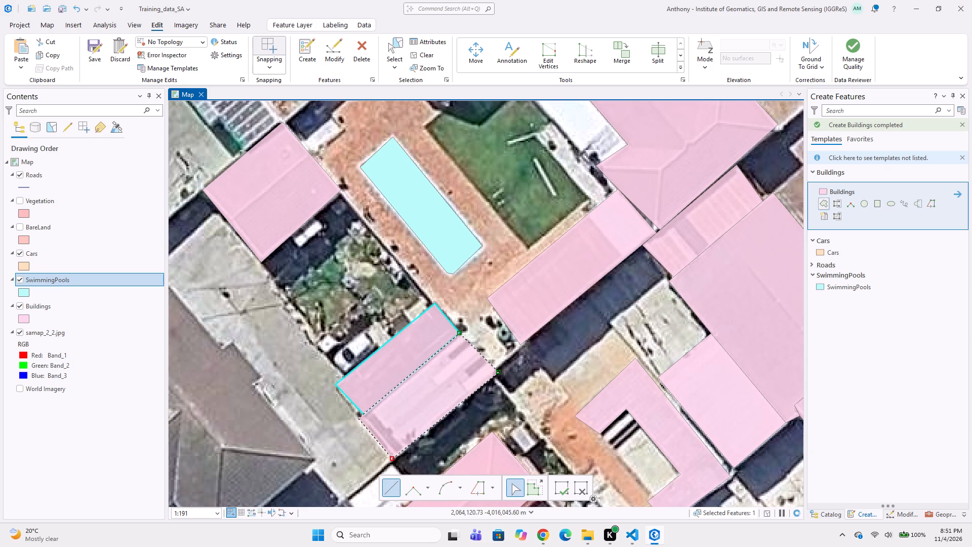
pyautogui.click(360, 415)
pyautogui.click(360, 415)
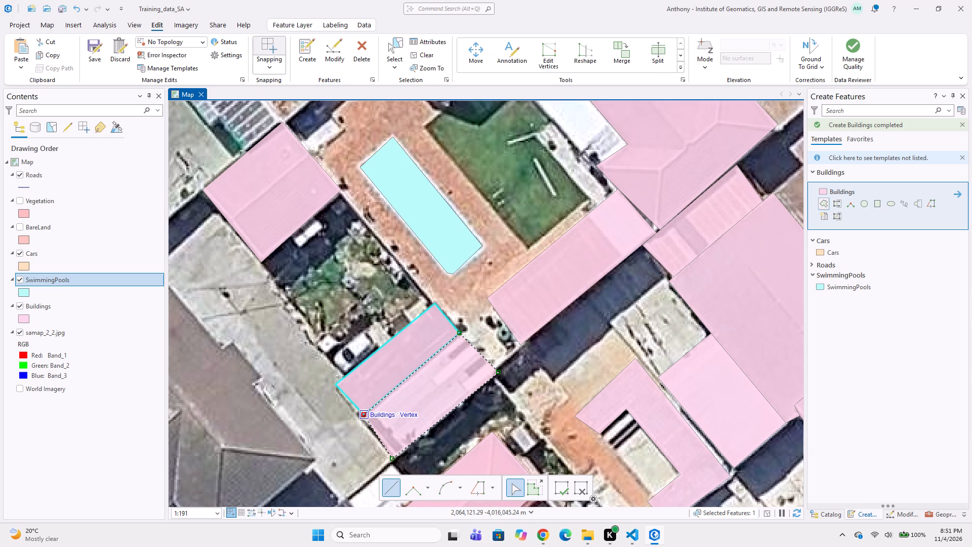
pyautogui.doubleClick(378, 404)
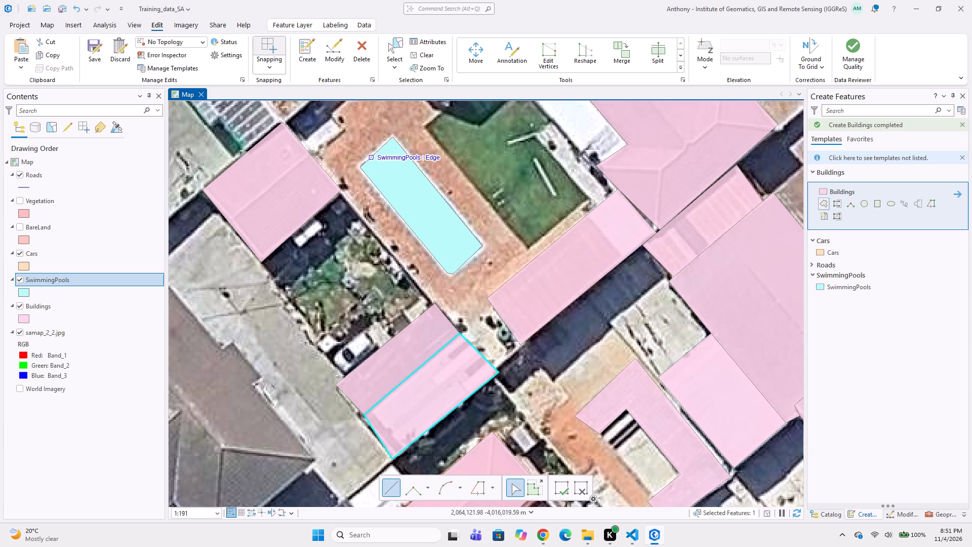
# Digitize a four-sided Cars polygon around the white car parked between the small garden and the dark roof strip.
pyautogui.scroll(1, 360, 324)
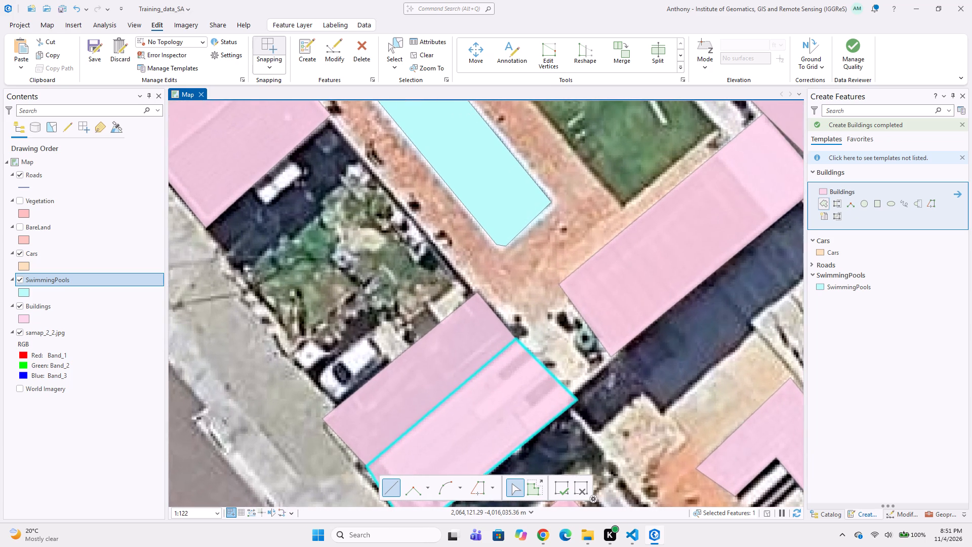
pyautogui.click(846, 250)
pyautogui.scroll(1, 370, 342)
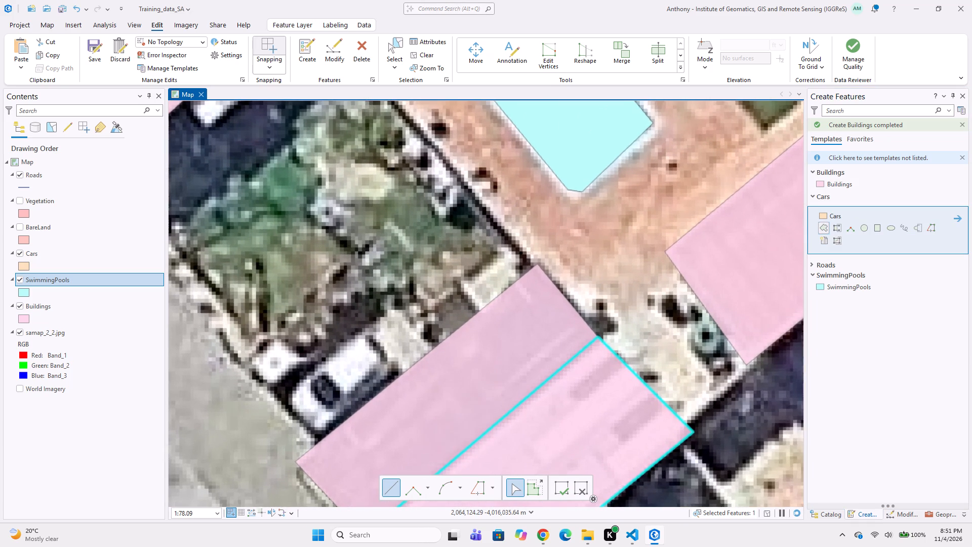
pyautogui.moveTo(369, 342); pyautogui.dragTo(442, 293, button='middle')
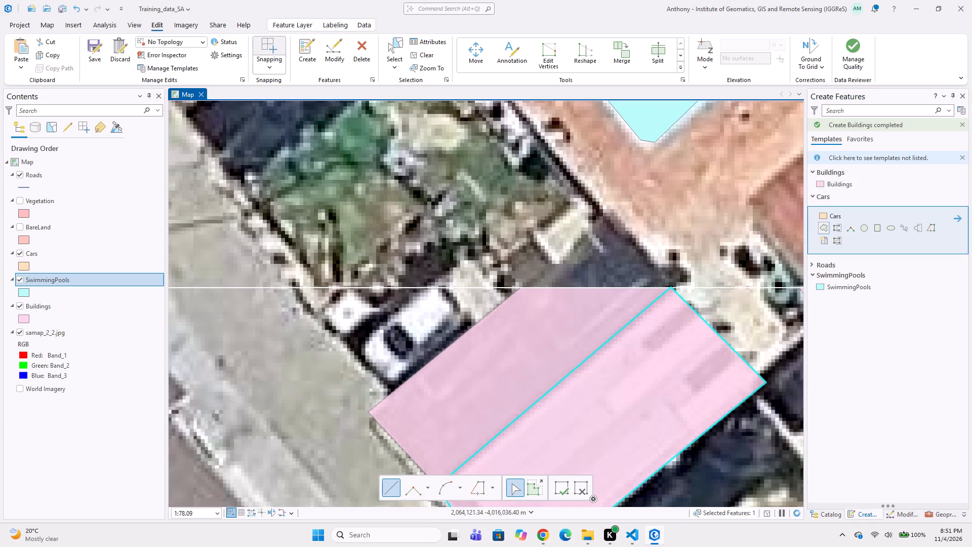
pyautogui.click(442, 275)
pyautogui.click(355, 346)
pyautogui.click(385, 390)
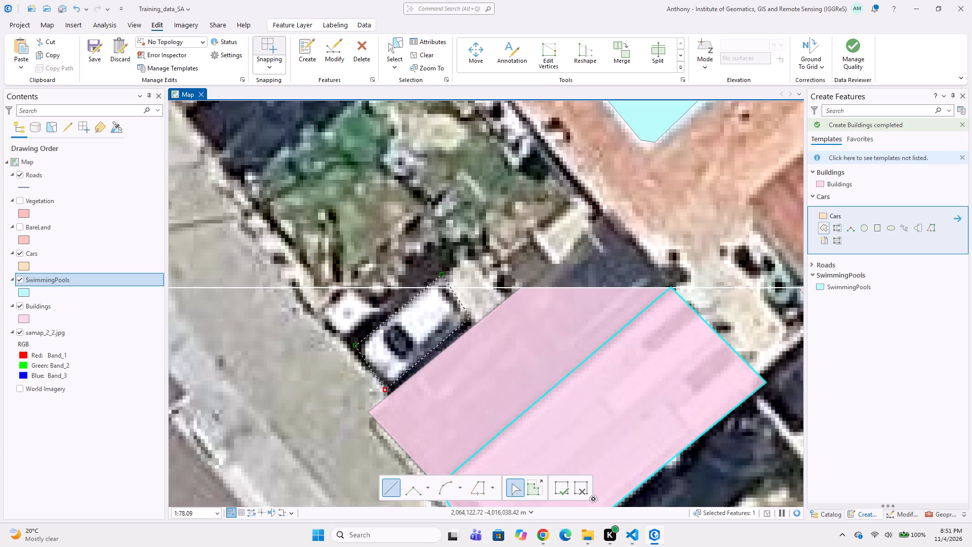
pyautogui.click(470, 316)
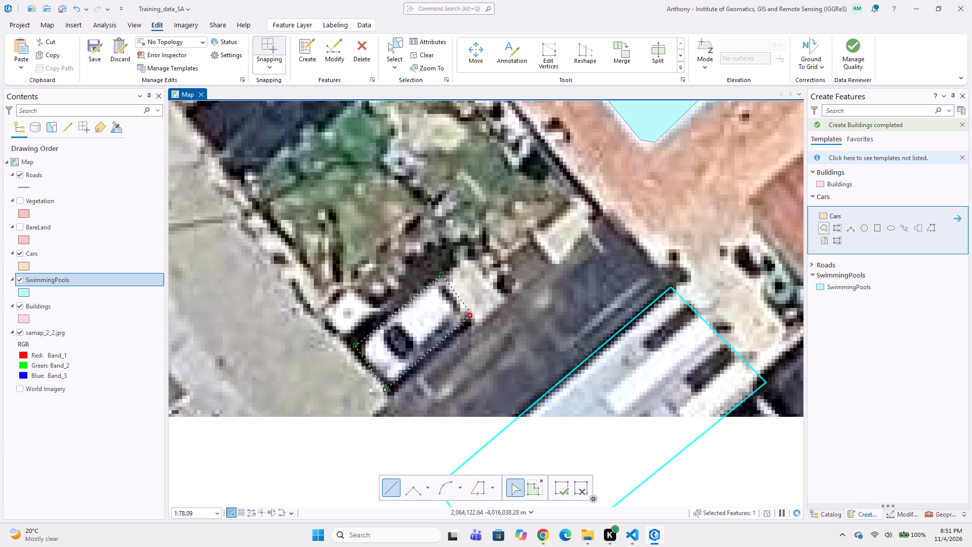
pyautogui.doubleClick(469, 308)
# Digitize a Buildings polygon around the dark panelled roof adjoining the large mapped building off Seagull St, snapped to that building and using the Buildings template.
pyautogui.scroll(-2, 431, 308)
pyautogui.scroll(1, 430, 308)
pyautogui.moveTo(391, 305); pyautogui.dragTo(486, 314, button='middle')
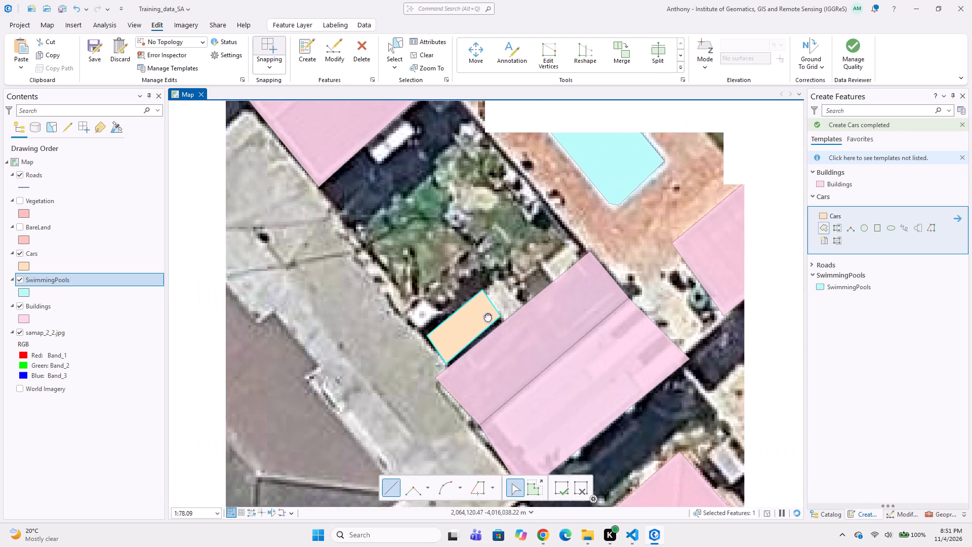
pyautogui.moveTo(486, 314); pyautogui.dragTo(488, 314, button='middle')
pyautogui.moveTo(474, 257); pyautogui.dragTo(472, 277, button='middle')
pyautogui.scroll(-1, 472, 273)
pyautogui.moveTo(500, 257); pyautogui.dragTo(453, 312, button='middle')
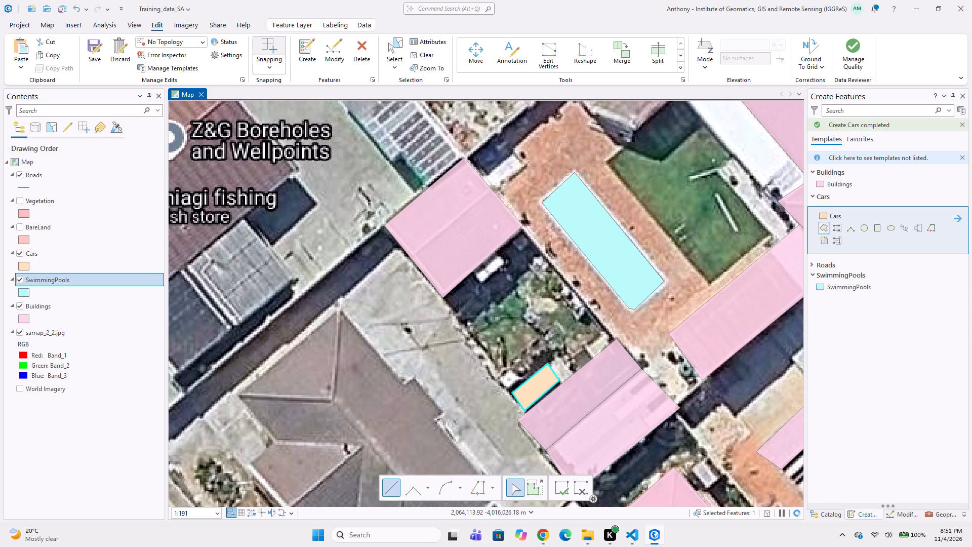
pyautogui.moveTo(477, 245); pyautogui.dragTo(525, 298, button='middle')
pyautogui.scroll(-2, 499, 255)
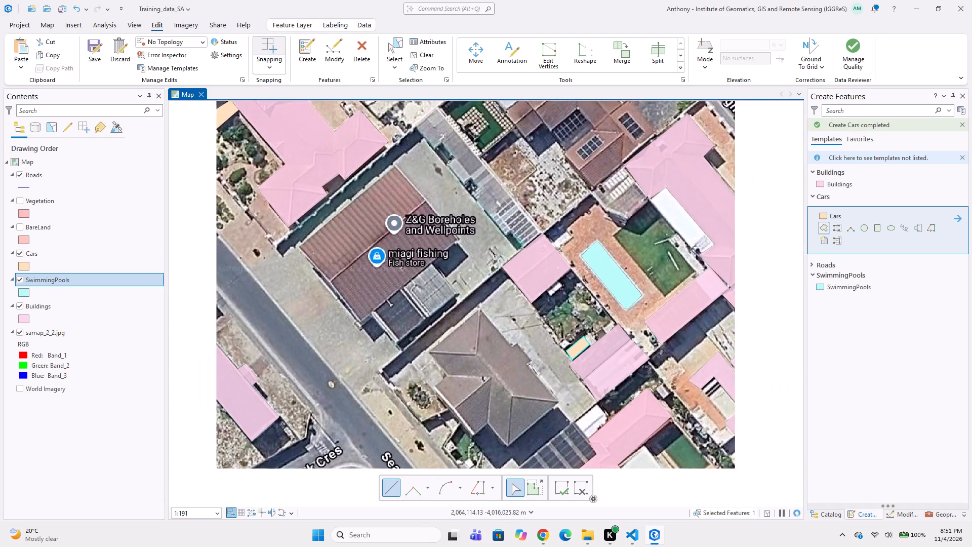
pyautogui.moveTo(497, 324); pyautogui.dragTo(492, 250, button='middle')
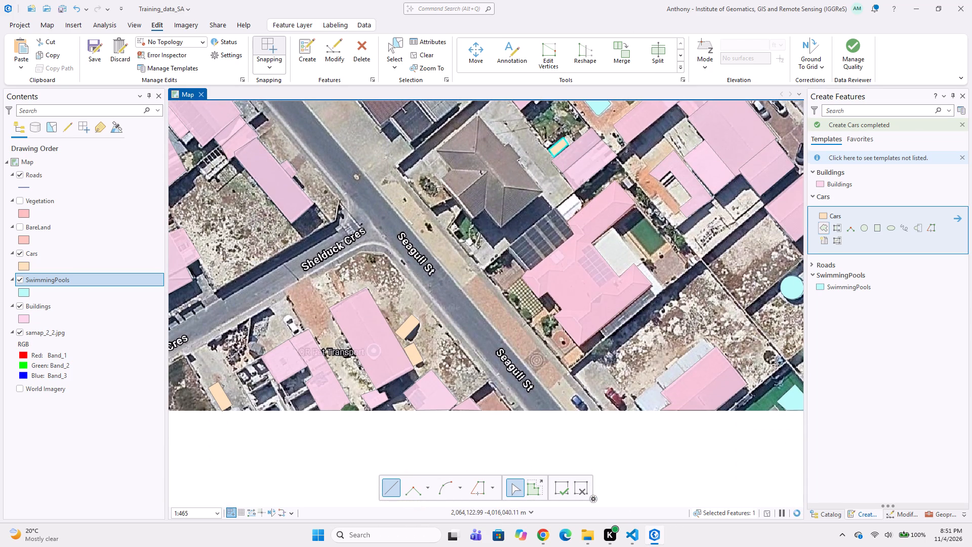
pyautogui.scroll(2, 566, 198)
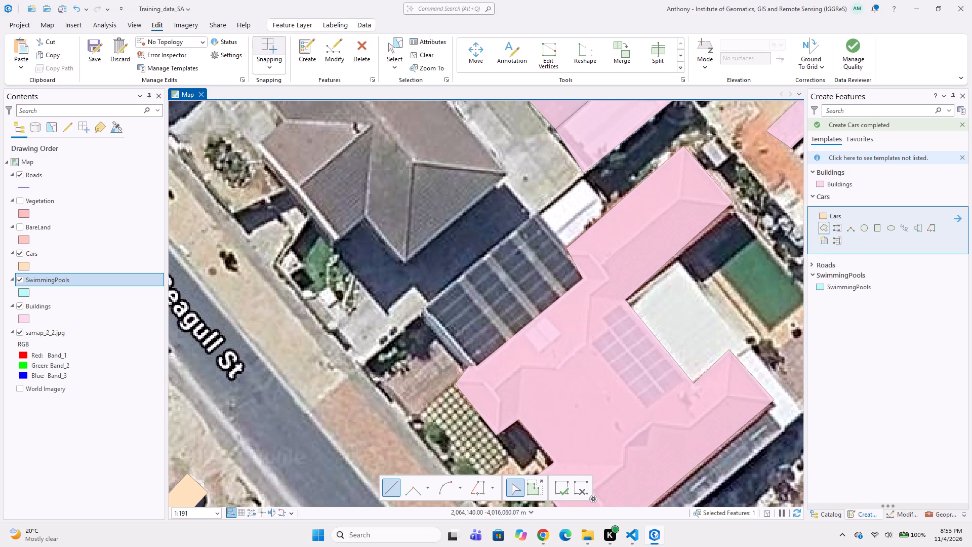
pyautogui.click(584, 278)
pyautogui.click(536, 211)
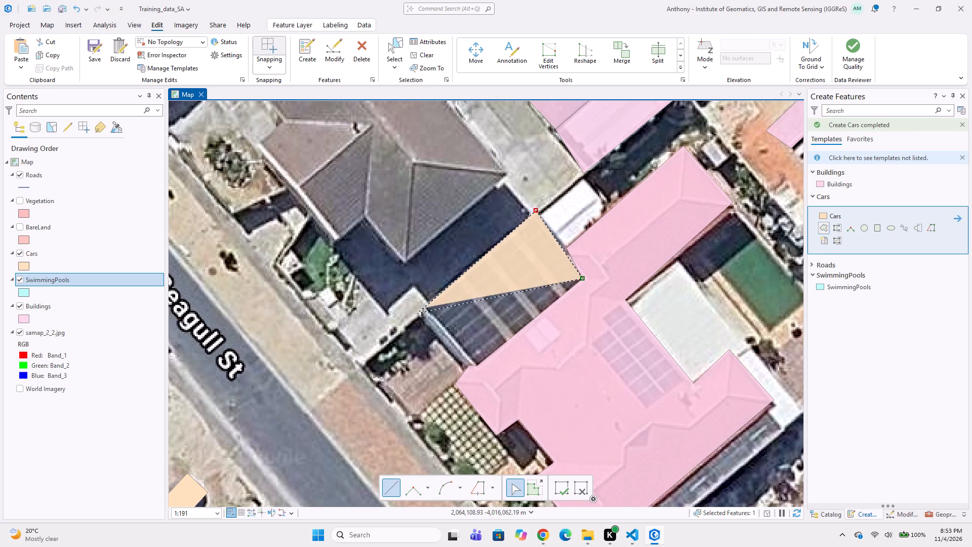
pyautogui.click(419, 310)
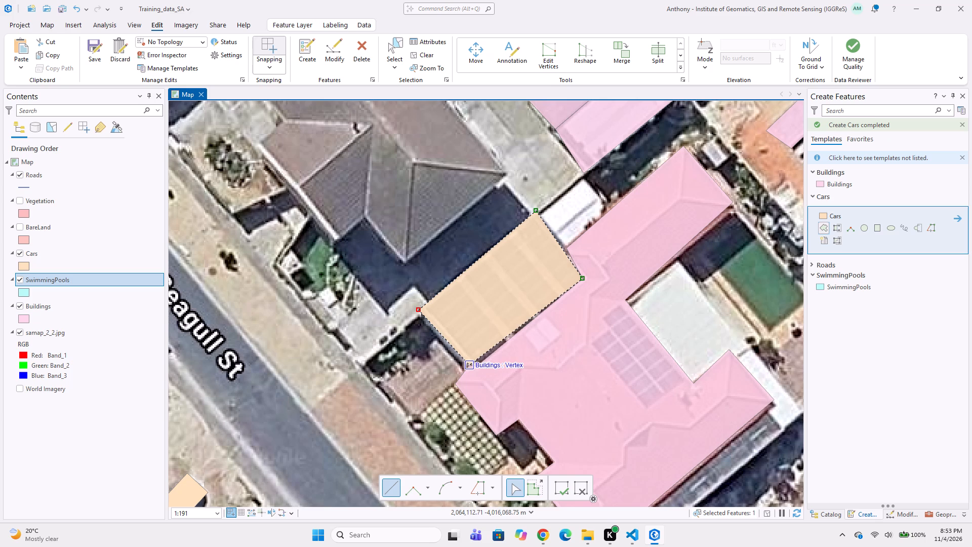
pyautogui.click(828, 186)
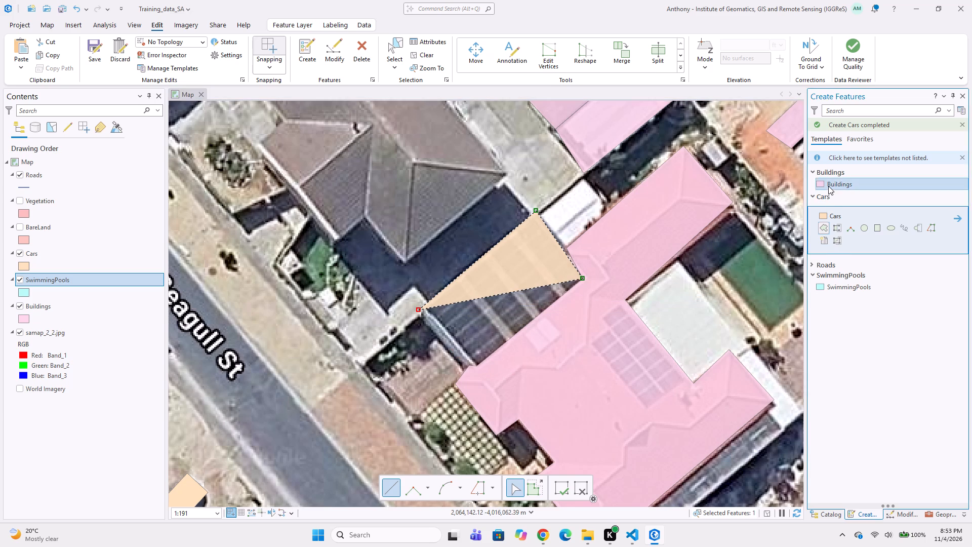
pyautogui.click(467, 370)
pyautogui.click(472, 365)
pyautogui.doubleClick(479, 368)
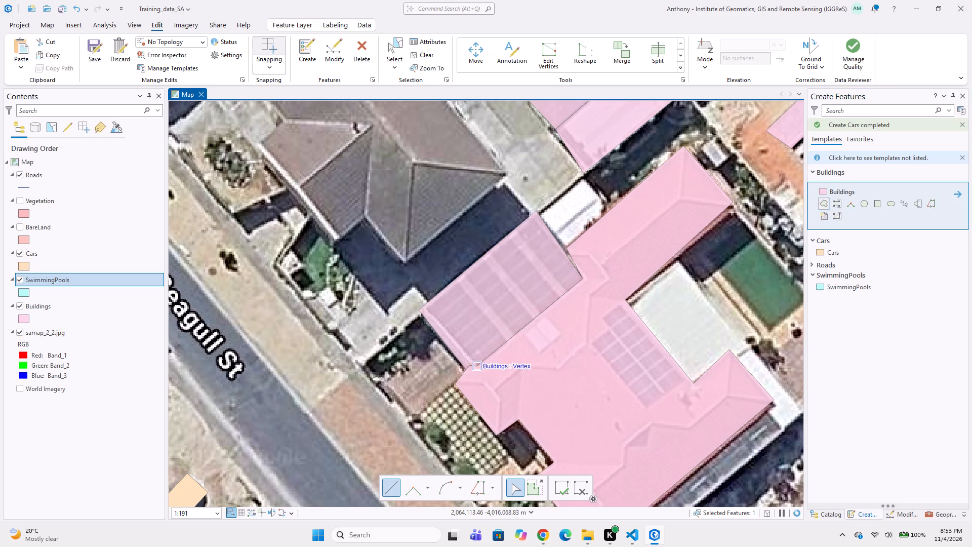
# Digitize a four-vertex Buildings polygon around the small white roof northeast of the dark panelled roof, snapped to the neighbouring buildings.
pyautogui.click(585, 177)
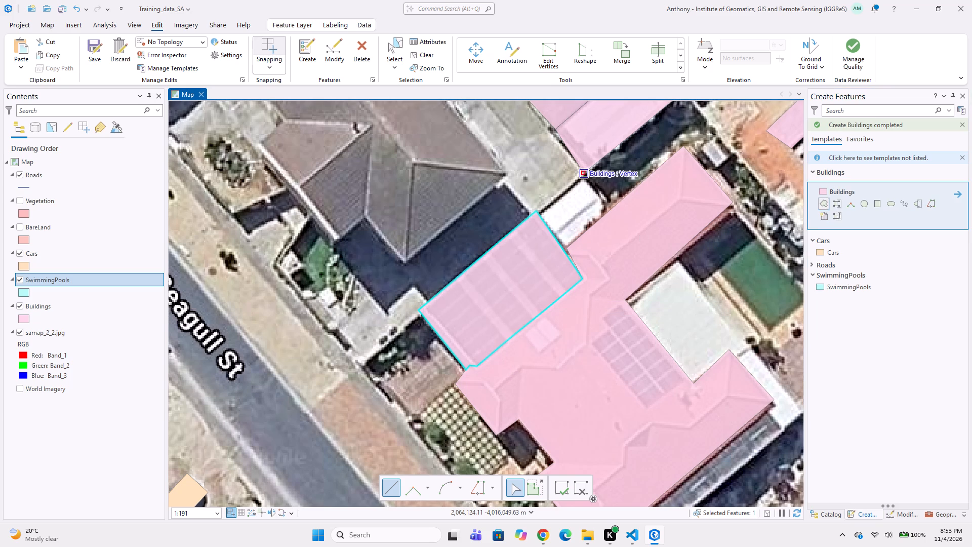
pyautogui.click(538, 212)
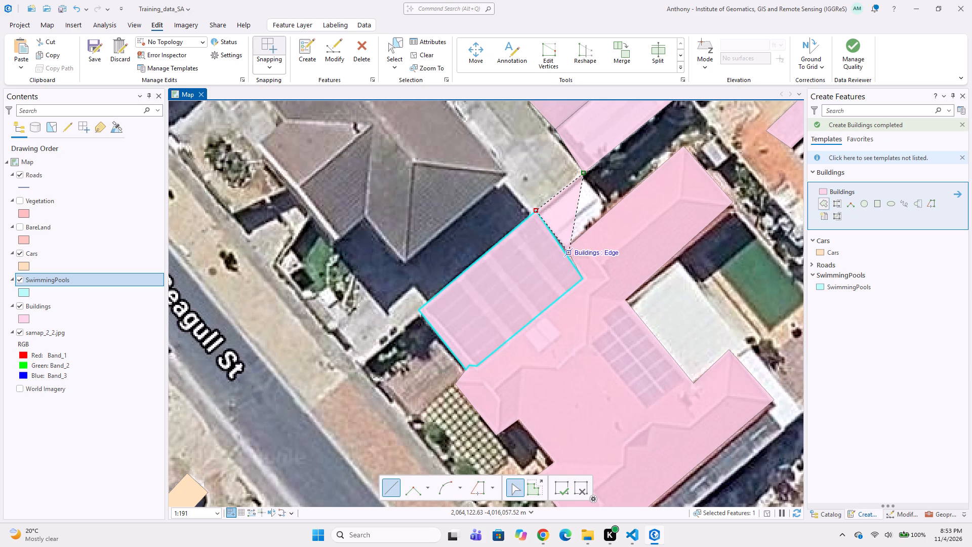
pyautogui.click(570, 248)
pyautogui.doubleClick(609, 209)
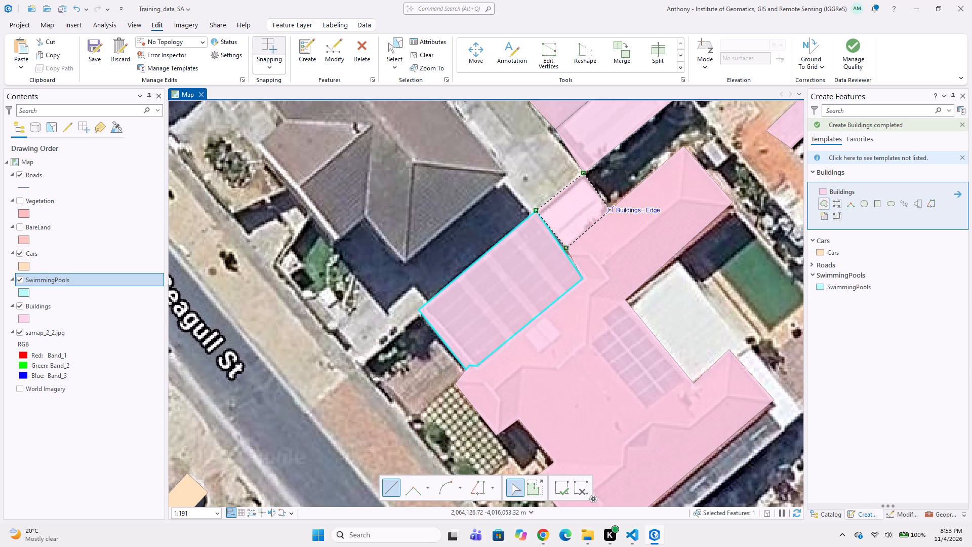
# Digitize a Buildings polygon around the large brown hipped roof along Seagull St opposite Shelduck Cres, following its northeast projection and its street-side and southern recesses.
pyautogui.scroll(-2, 541, 232)
pyautogui.moveTo(555, 246); pyautogui.dragTo(624, 260, button='middle')
pyautogui.moveTo(501, 230); pyautogui.dragTo(529, 282, button='middle')
pyautogui.scroll(2, 557, 197)
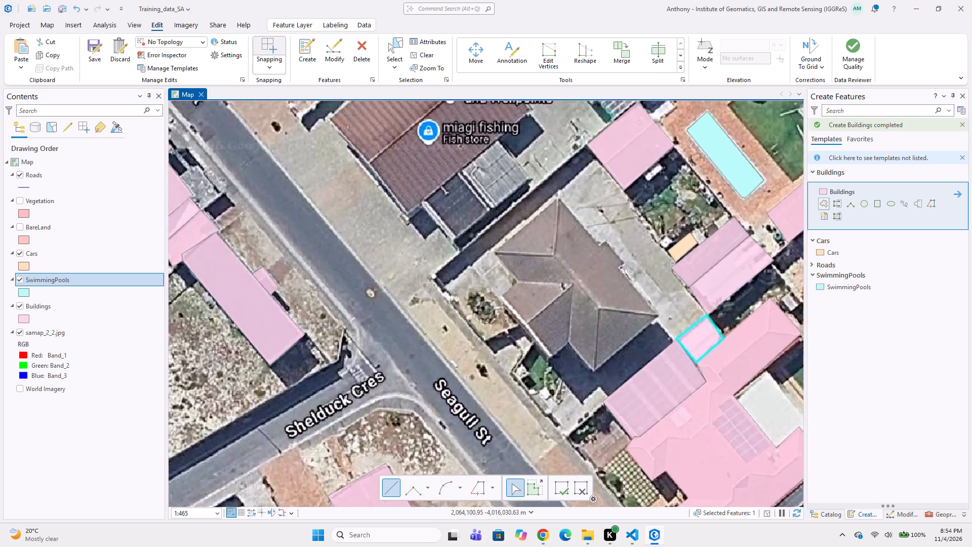
pyautogui.click(560, 197)
pyautogui.click(625, 273)
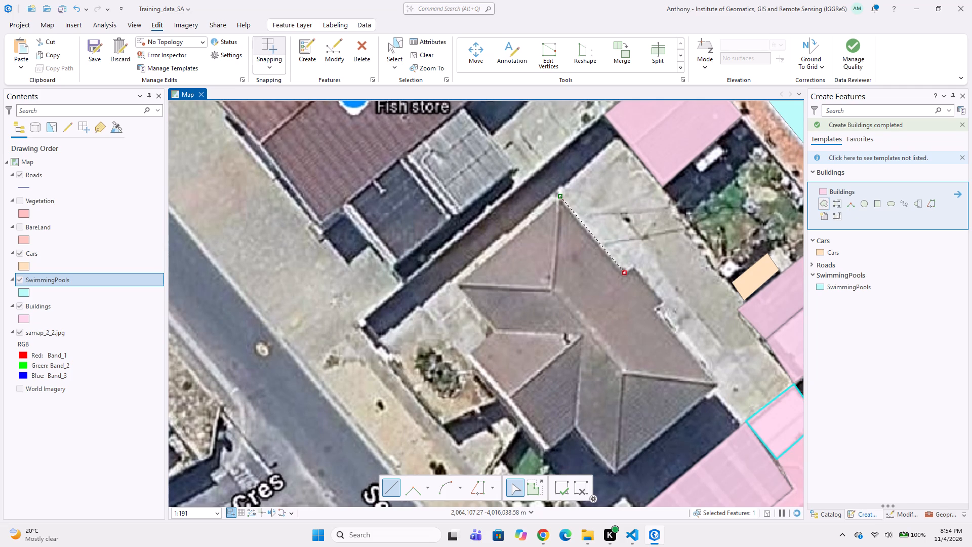
pyautogui.click(631, 267)
pyautogui.click(663, 303)
pyautogui.click(653, 311)
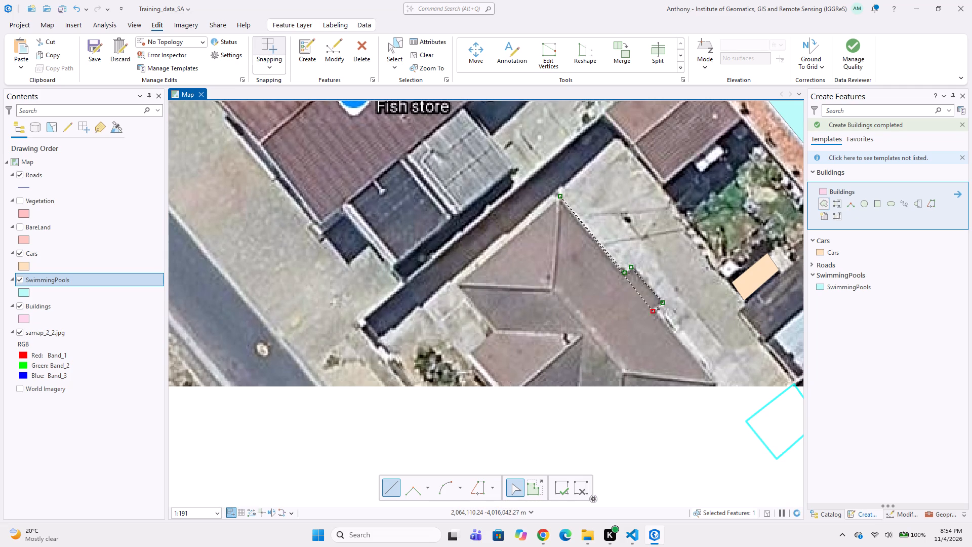
pyautogui.moveTo(681, 354); pyautogui.dragTo(637, 278, button='middle')
pyautogui.click(658, 278)
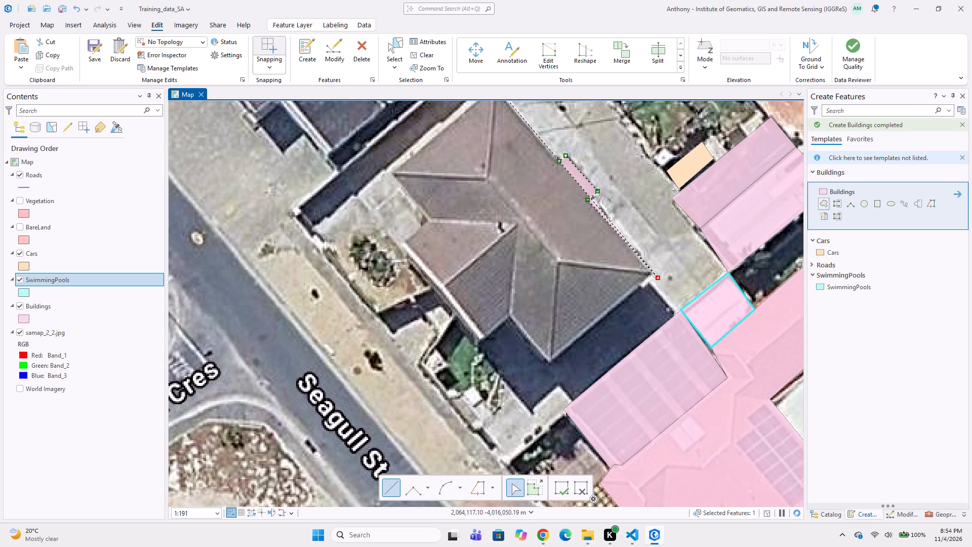
pyautogui.click(550, 365)
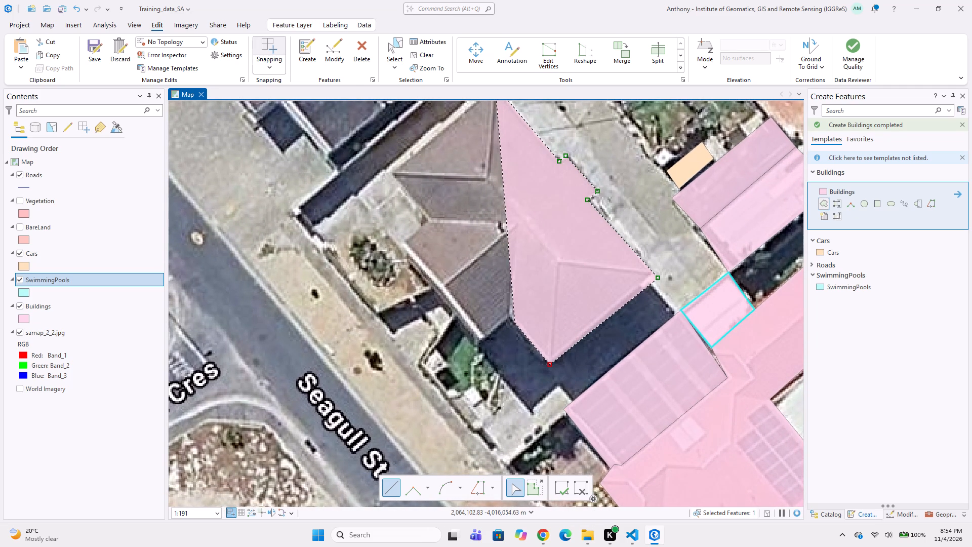
pyautogui.click(511, 319)
pyautogui.click(483, 340)
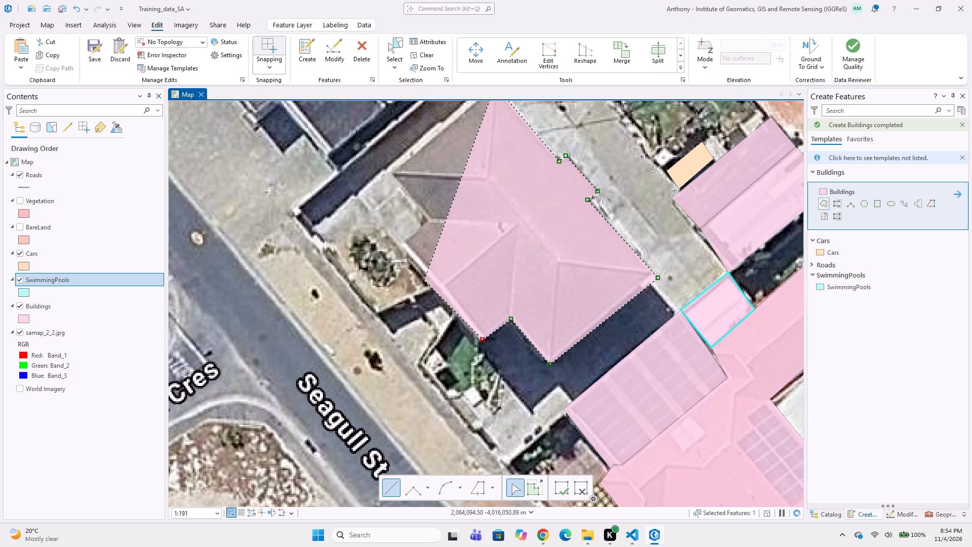
pyautogui.click(401, 246)
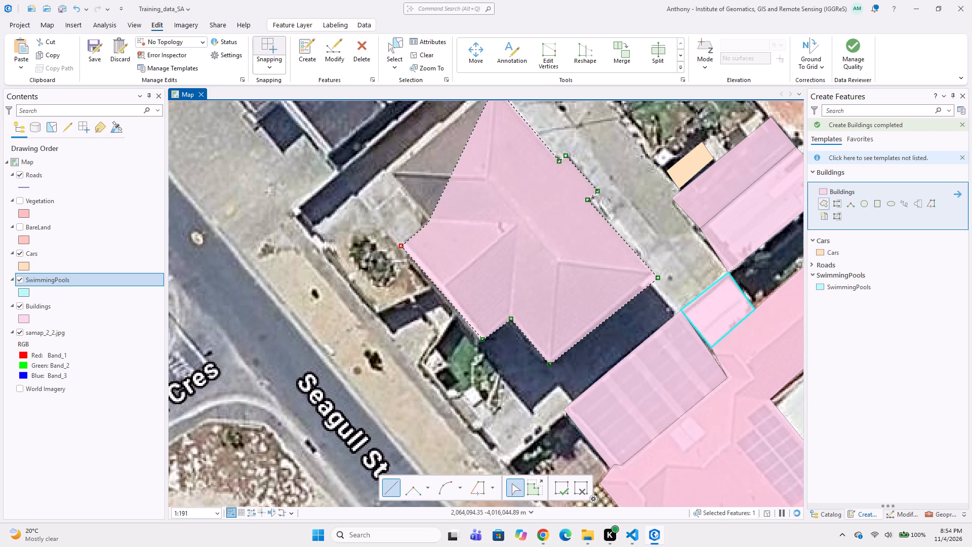
pyautogui.click(428, 223)
pyautogui.doubleClick(389, 172)
pyautogui.scroll(-3, 422, 216)
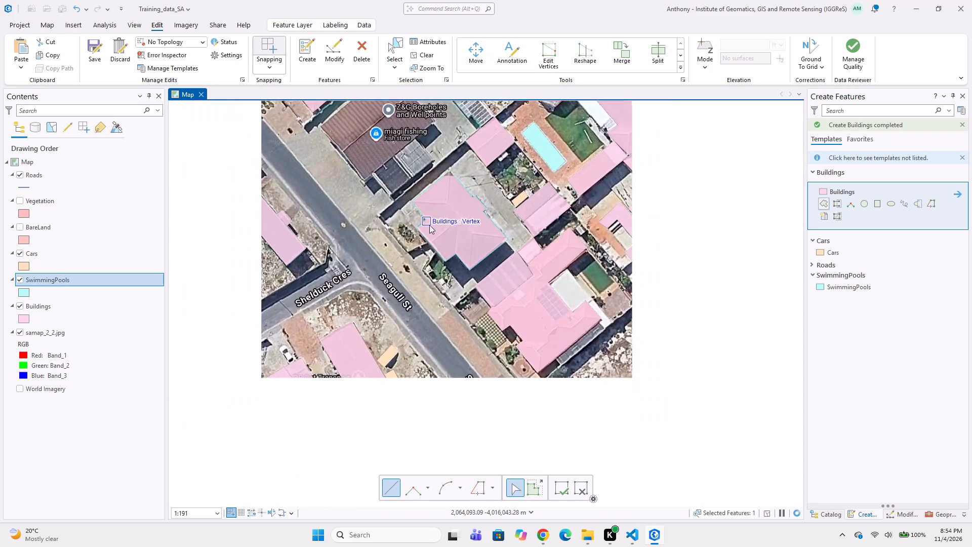
# Digitize a four-vertex Buildings polygon around the grey lean-to roof on the southeast side of the miagi fishing store's brown roof.
pyautogui.moveTo(429, 225); pyautogui.dragTo(412, 282, button='middle')
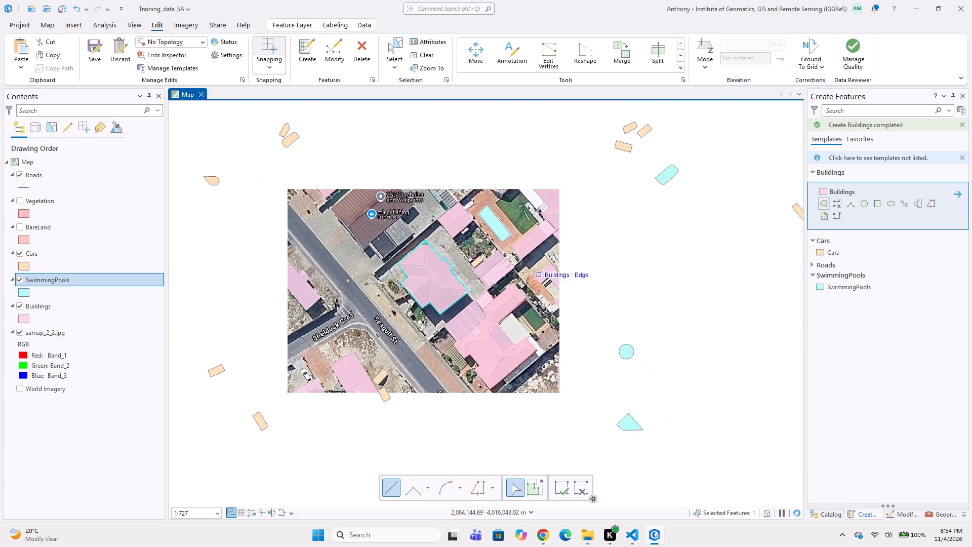
pyautogui.moveTo(495, 299); pyautogui.dragTo(520, 280, button='middle')
pyautogui.moveTo(451, 280); pyautogui.dragTo(511, 299, button='middle')
pyautogui.moveTo(488, 285); pyautogui.dragTo(500, 282, button='middle')
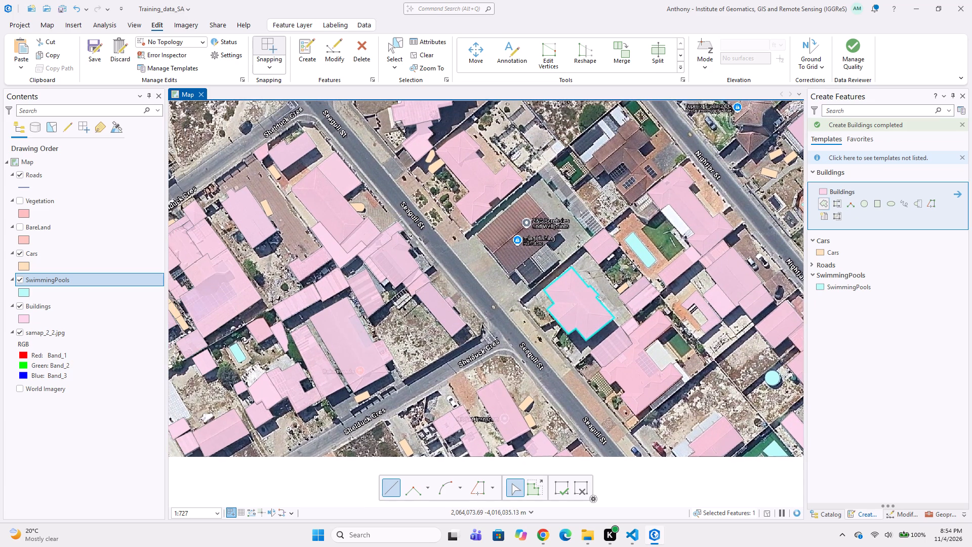
pyautogui.scroll(2, 570, 257)
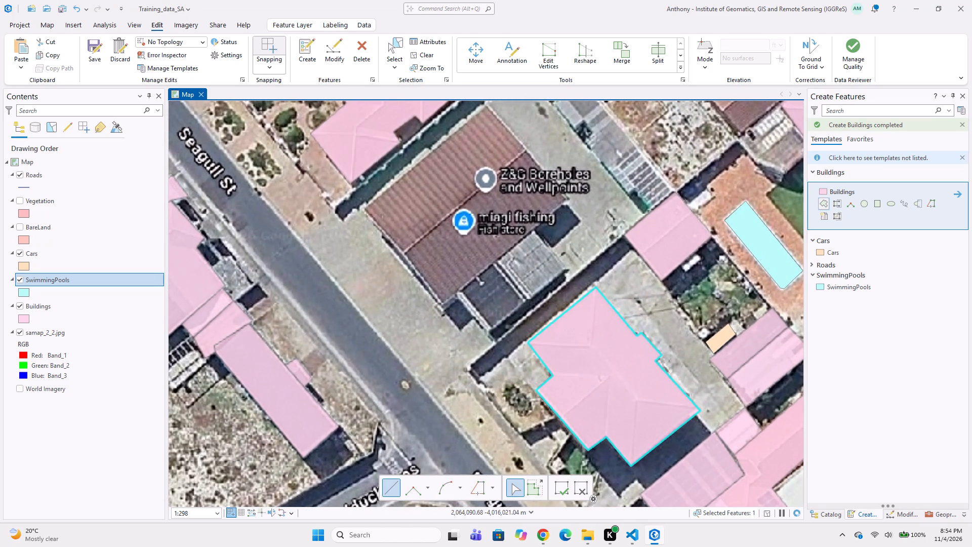
pyautogui.click(536, 226)
pyautogui.click(571, 271)
pyautogui.click(488, 337)
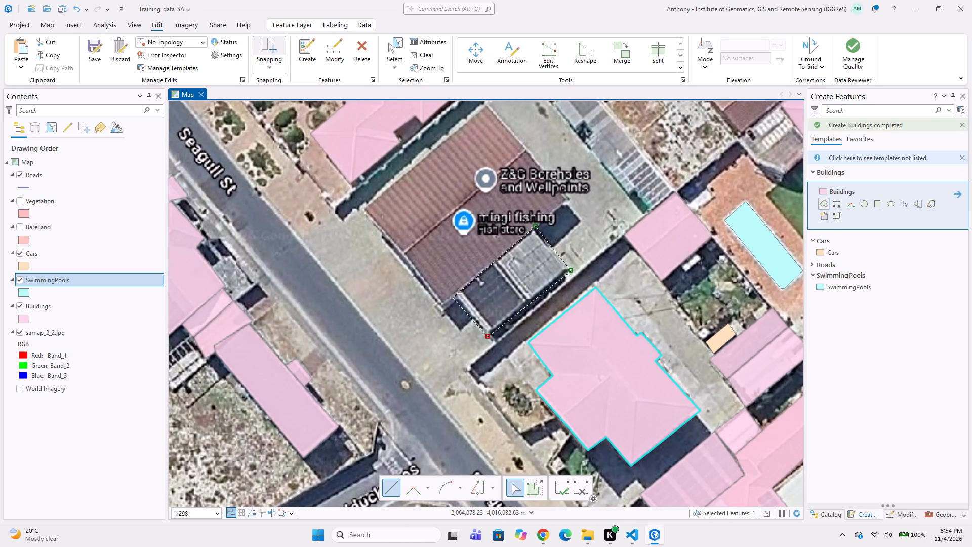
pyautogui.doubleClick(454, 298)
# Digitize a Buildings polygon around the large brown corrugated roof labelled Z&G Boreholes and miagi fishing, meeting the edge of the mapped lean-to roof.
pyautogui.moveTo(453, 291); pyautogui.dragTo(486, 342, button='middle')
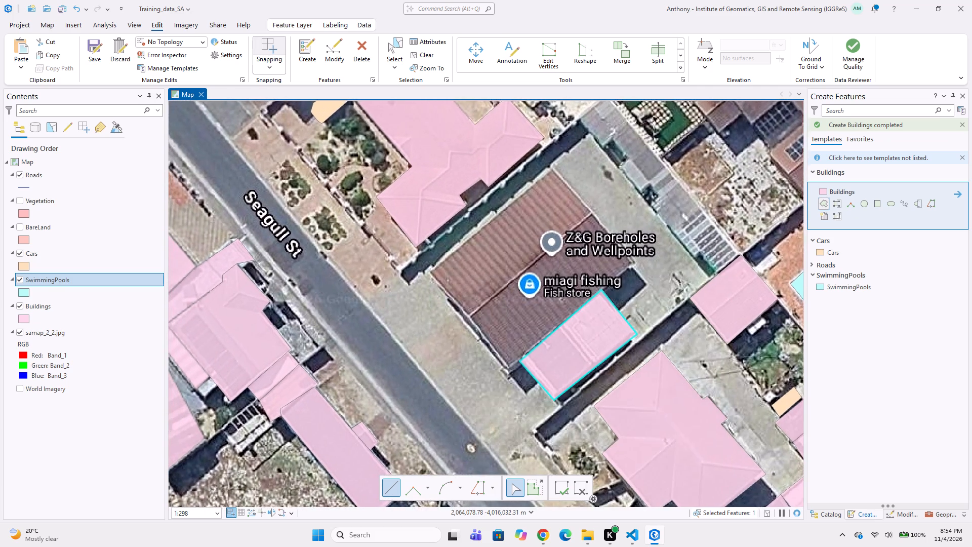
pyautogui.click(609, 291)
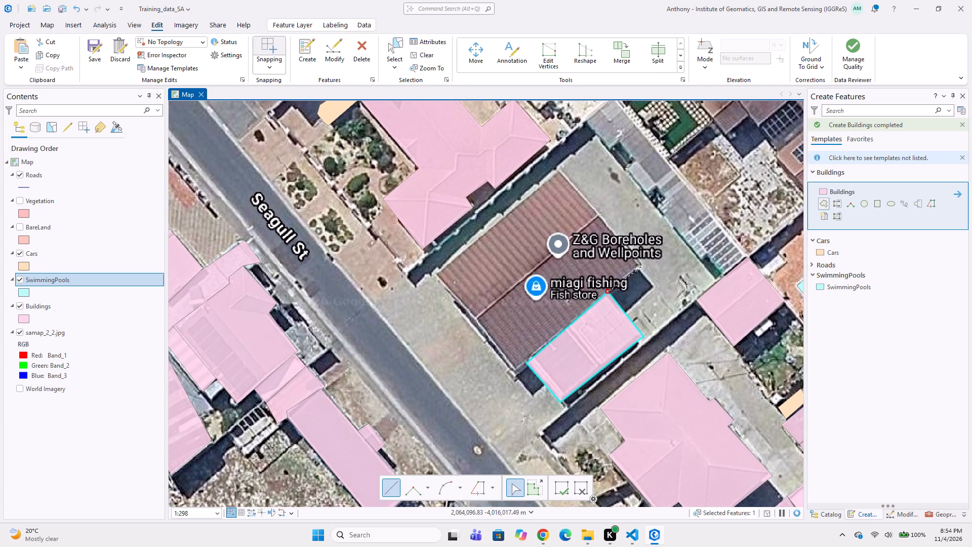
pyautogui.click(640, 266)
pyautogui.click(559, 167)
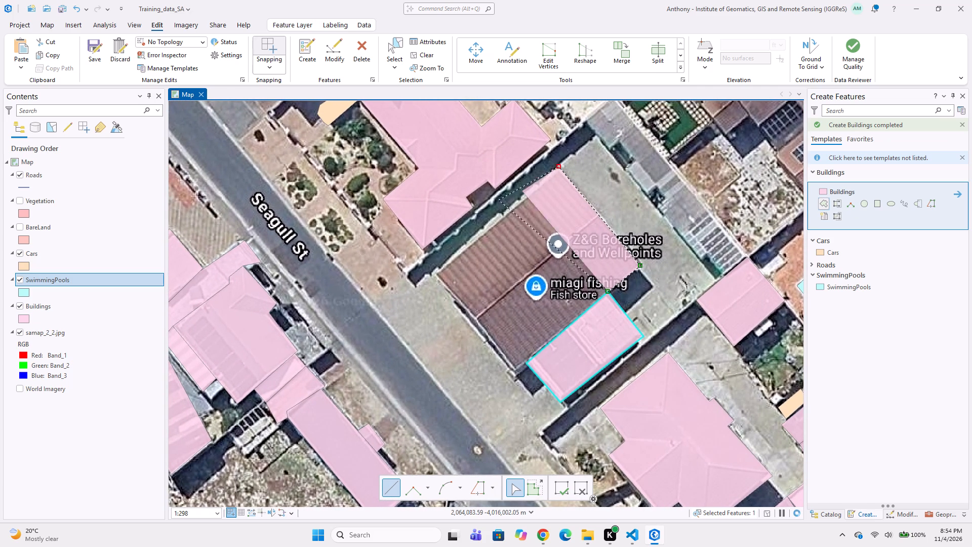
pyautogui.click(437, 275)
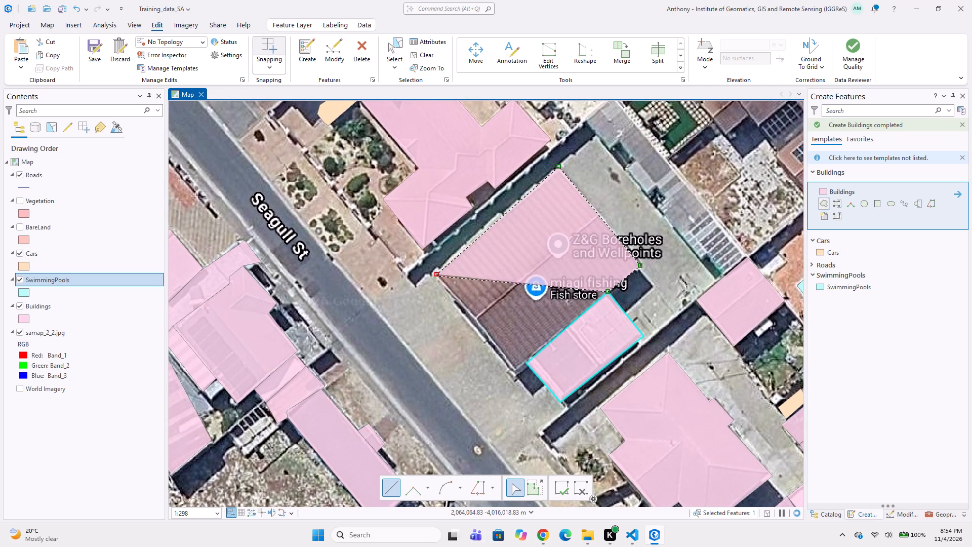
pyautogui.click(514, 372)
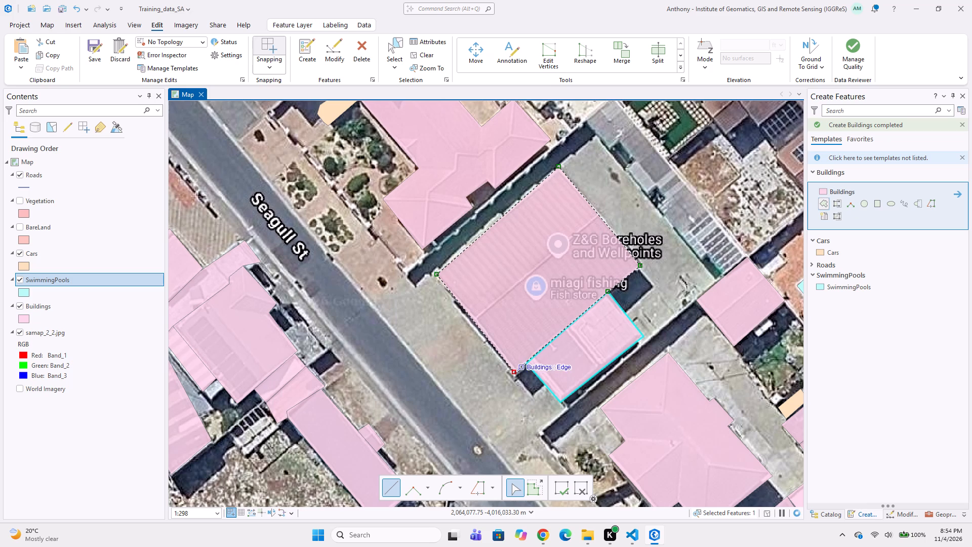
pyautogui.doubleClick(525, 363)
# Digitize a Buildings polygon around the long narrow grey roof northeast of the Z&G Boreholes yard, with a small notch near its southeast end.
pyautogui.scroll(-2, 509, 312)
pyautogui.moveTo(495, 296); pyautogui.dragTo(495, 343, button='middle')
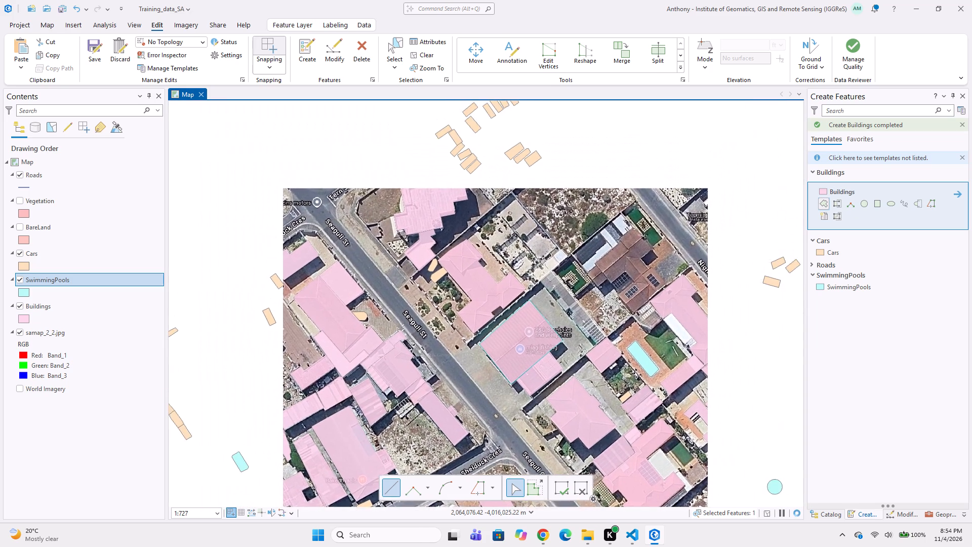
pyautogui.moveTo(543, 335); pyautogui.dragTo(509, 271, button='middle')
pyautogui.scroll(2, 525, 221)
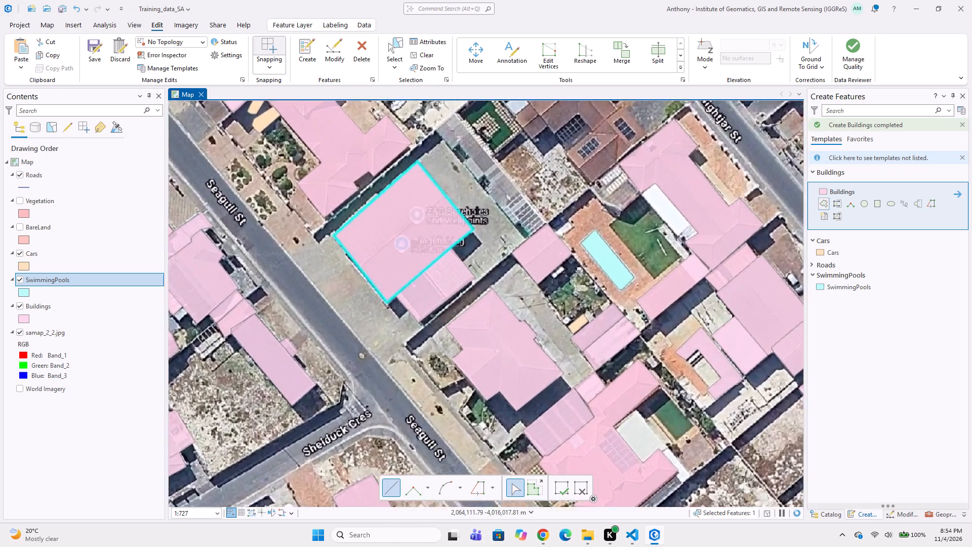
pyautogui.moveTo(508, 195); pyautogui.dragTo(523, 306, button='middle')
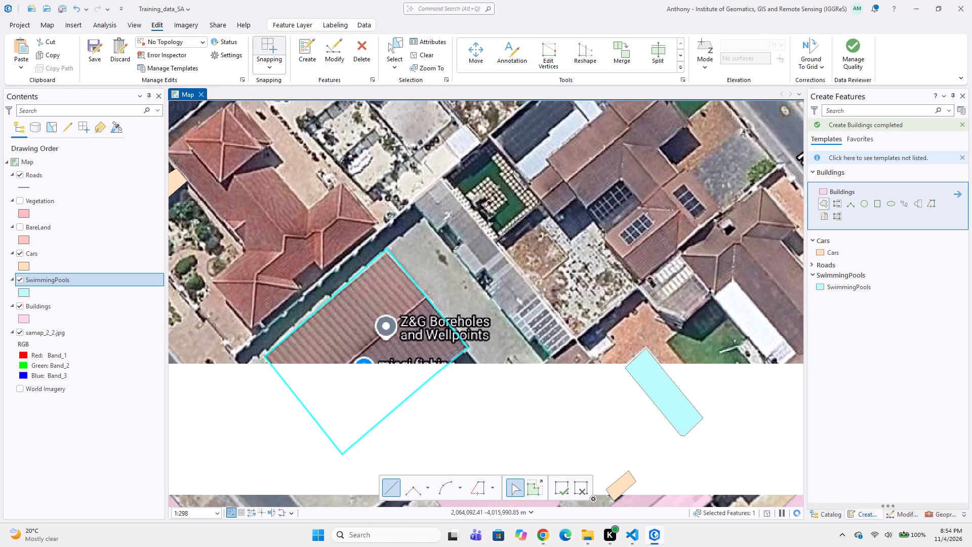
pyautogui.click(442, 177)
pyautogui.moveTo(543, 275); pyautogui.dragTo(483, 214, button='middle')
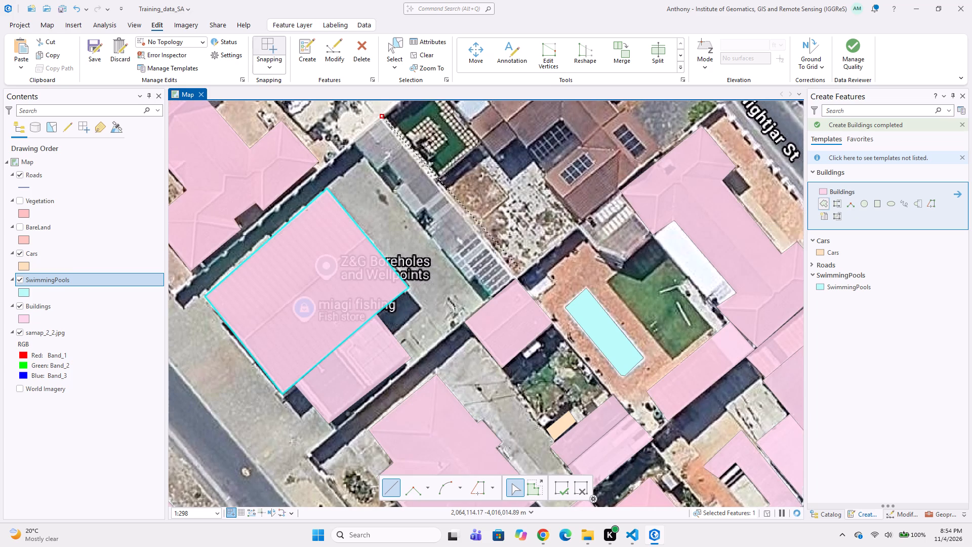
pyautogui.click(516, 280)
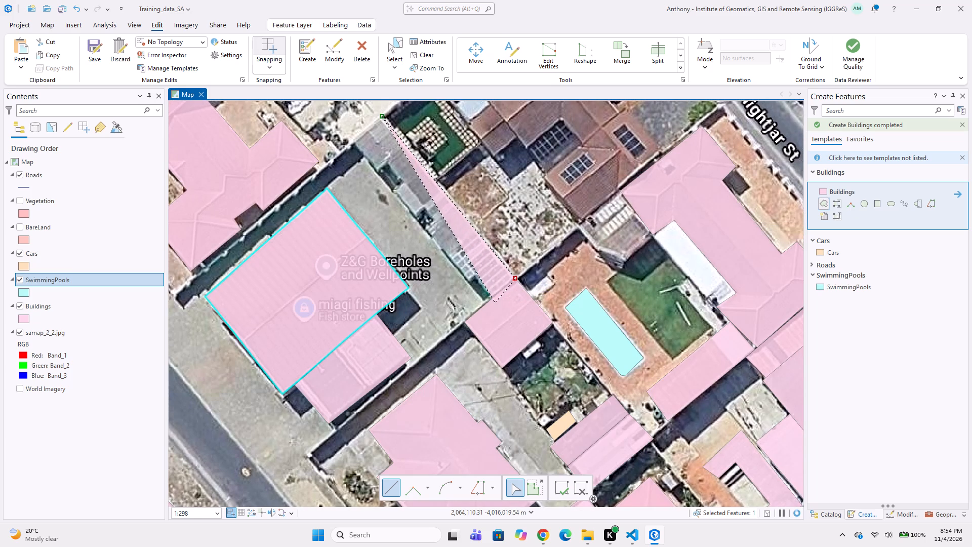
pyautogui.click(495, 303)
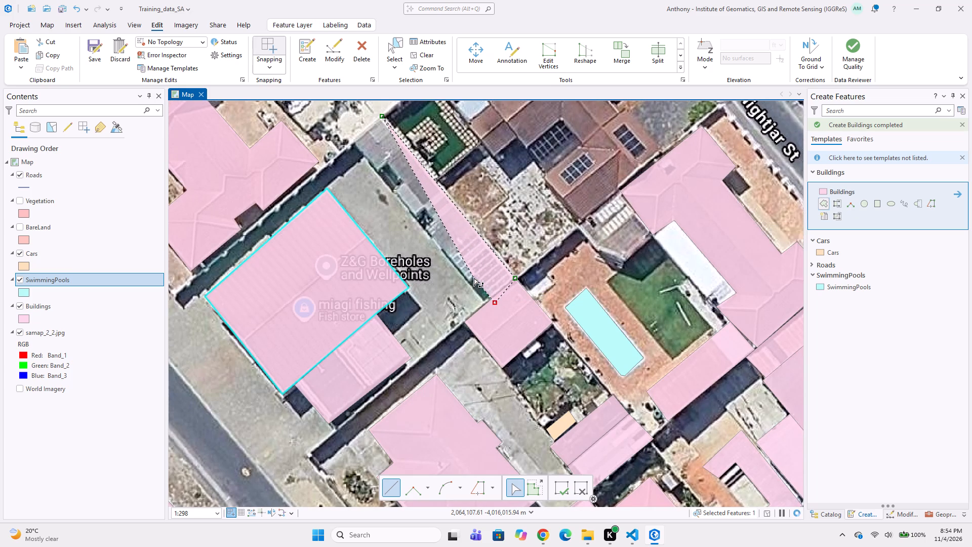
pyautogui.click(477, 277)
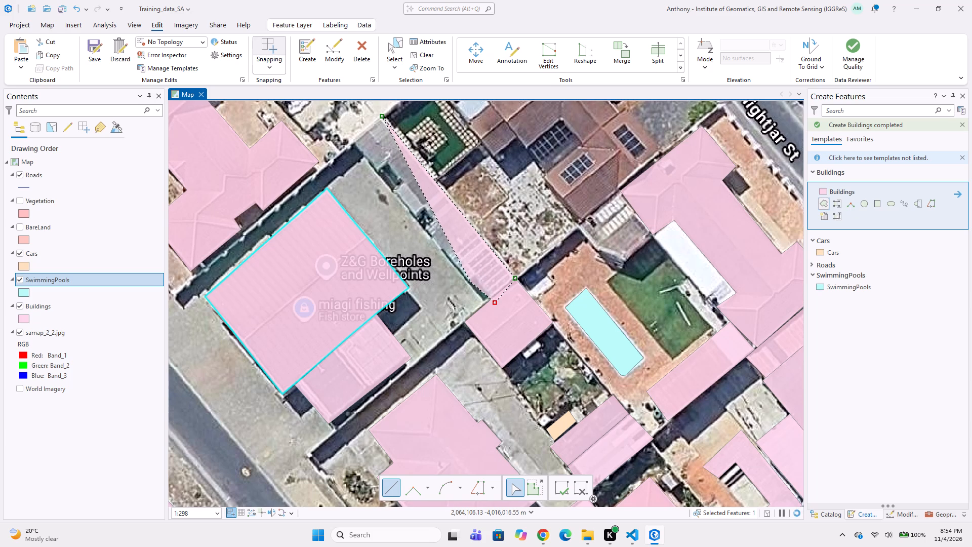
pyautogui.scroll(2, 479, 278)
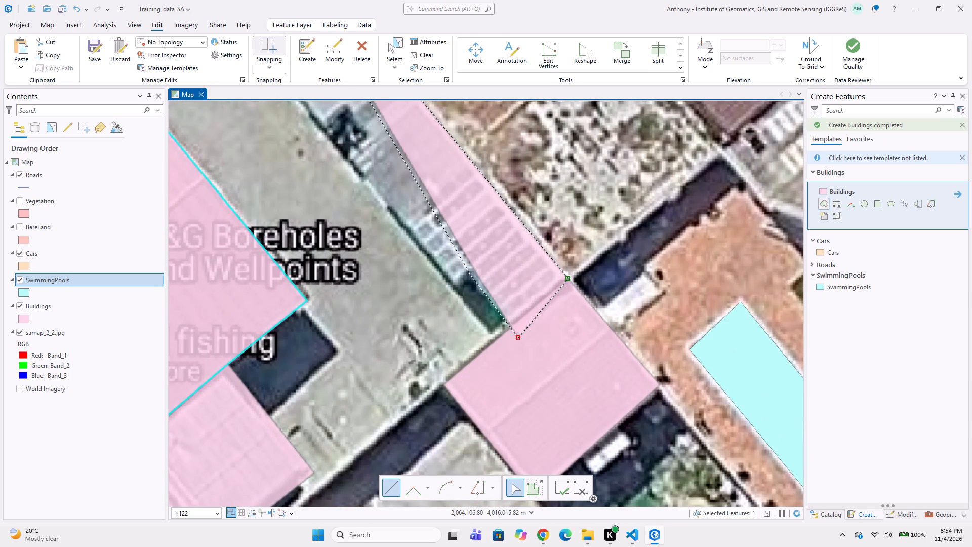
pyautogui.click(470, 275)
pyautogui.click(456, 287)
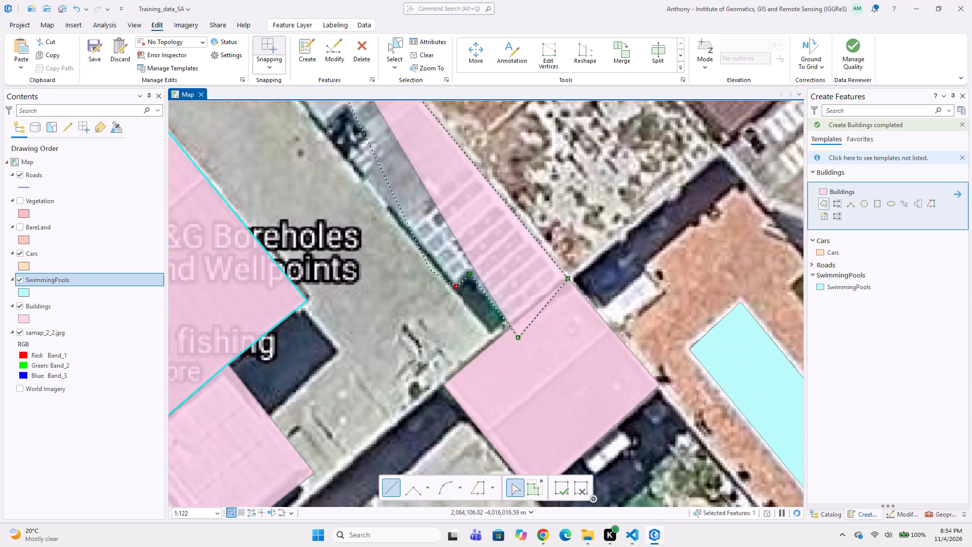
pyautogui.scroll(-2, 426, 266)
pyautogui.moveTo(419, 252); pyautogui.dragTo(477, 303, button='middle')
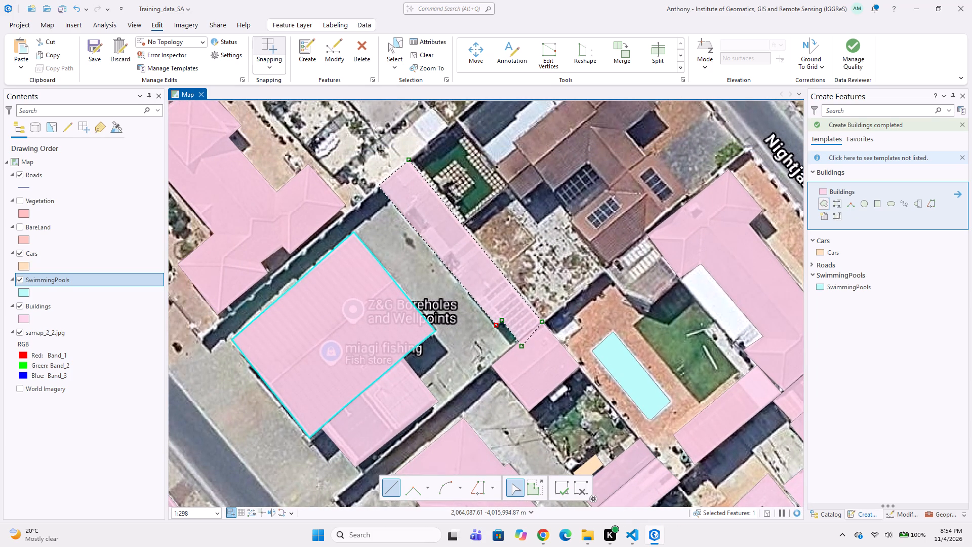
pyautogui.doubleClick(380, 186)
# Digitize a Buildings polygon around the brown tiled house with solar panels off Nightjar St, beginning along its southeast side.
pyautogui.scroll(-2, 426, 233)
pyautogui.moveTo(449, 248); pyautogui.dragTo(458, 280, button='middle')
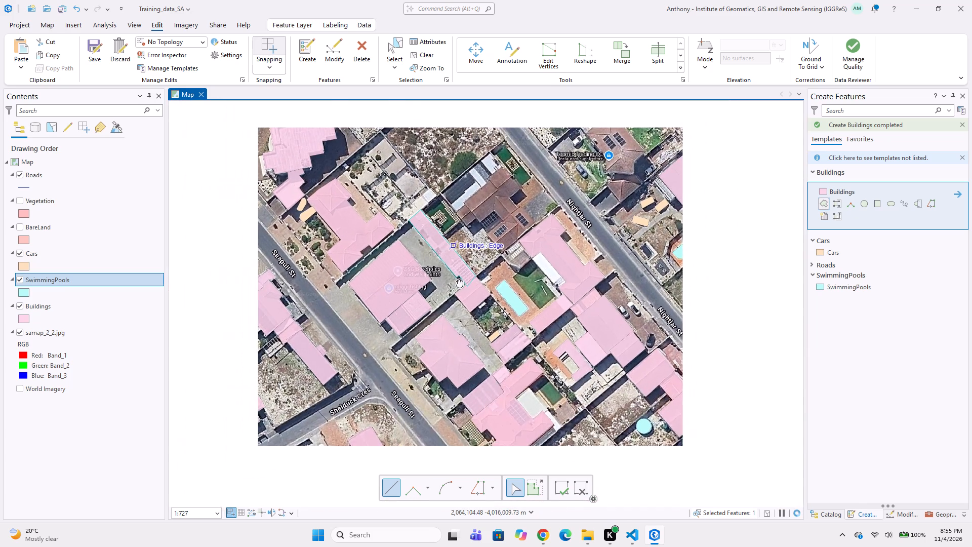
pyautogui.moveTo(458, 280); pyautogui.dragTo(468, 304, button='middle')
pyautogui.scroll(2, 502, 280)
pyautogui.moveTo(545, 294); pyautogui.dragTo(490, 211, button='middle')
pyautogui.moveTo(500, 292); pyautogui.dragTo(571, 343, button='middle')
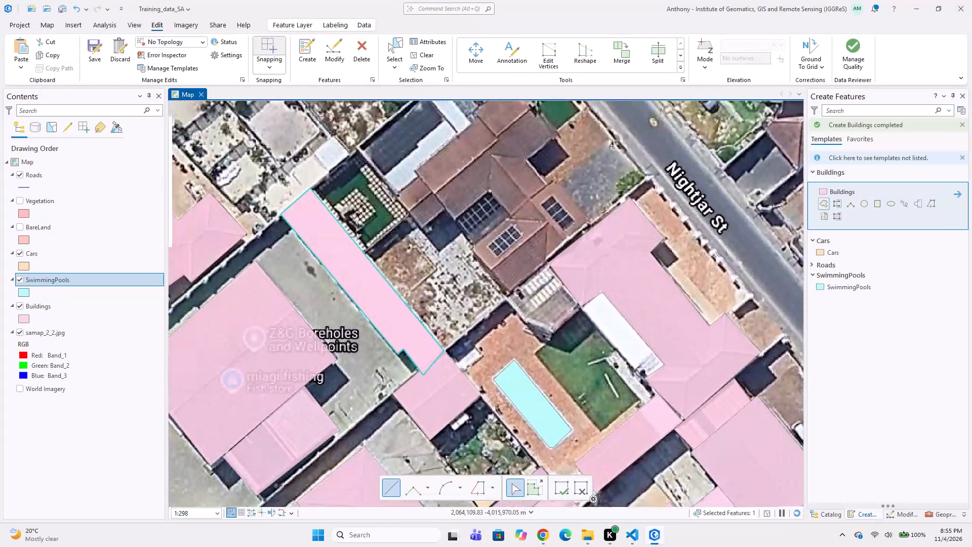
pyautogui.moveTo(582, 269); pyautogui.dragTo(545, 331, button='middle')
pyautogui.scroll(1, 573, 292)
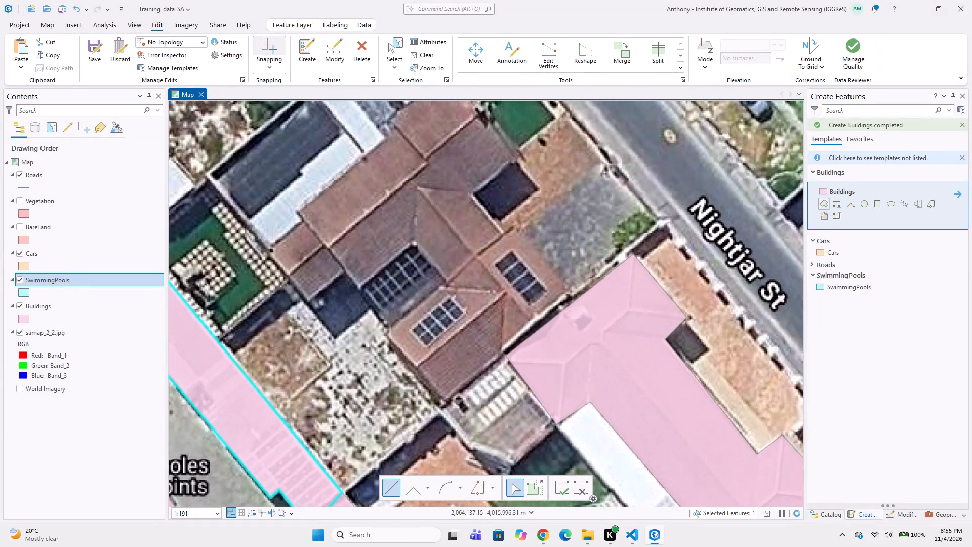
pyautogui.click(566, 292)
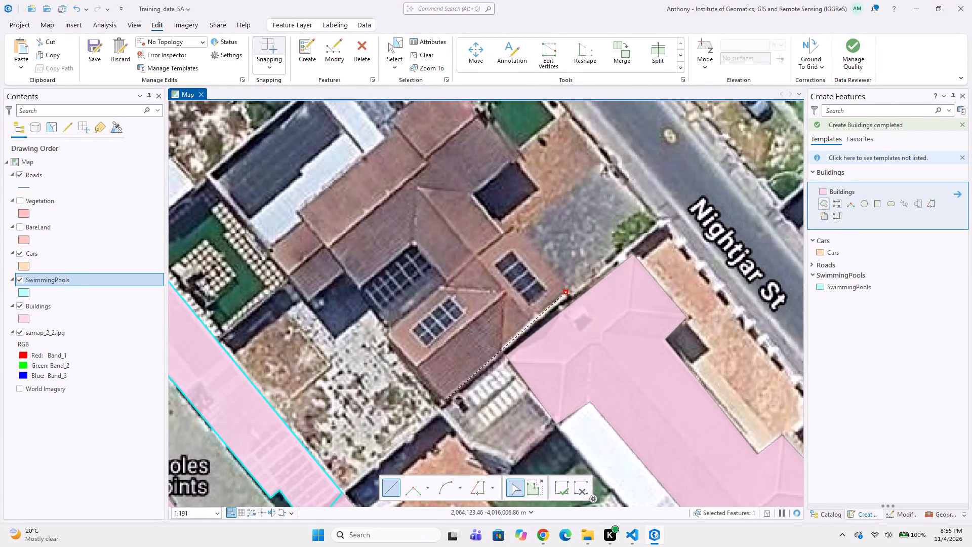
pyautogui.click(444, 406)
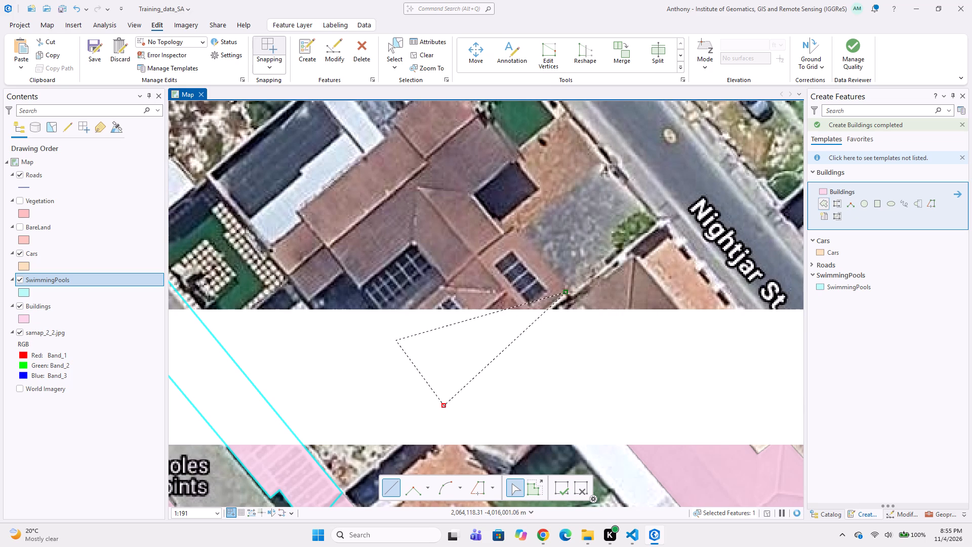
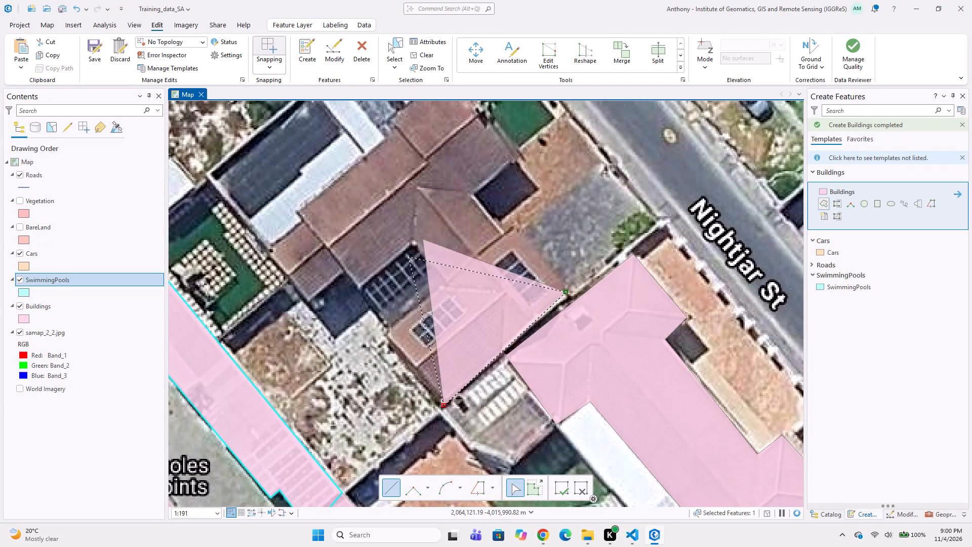
# Complete the Buildings polygon of the brown tiled house with solar panels, tracing its courtyard recess, northern wing and street-side notch.
pyautogui.moveTo(383, 336); pyautogui.dragTo(387, 331)
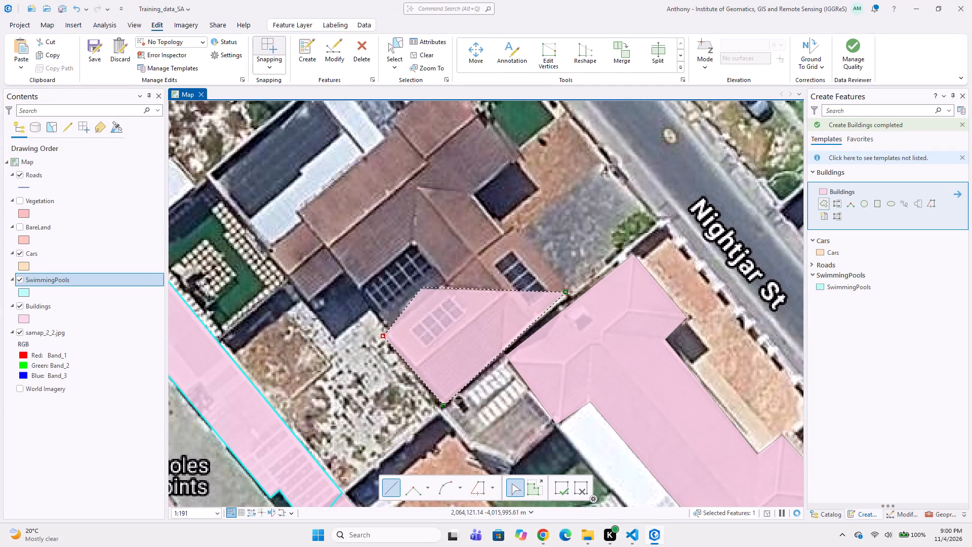
pyautogui.click(448, 285)
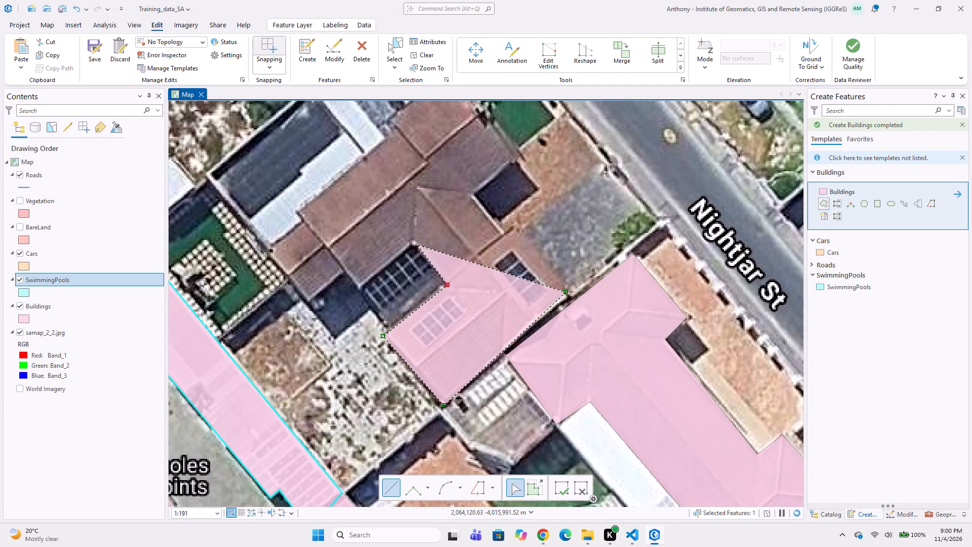
pyautogui.click(417, 245)
pyautogui.click(362, 289)
pyautogui.click(346, 273)
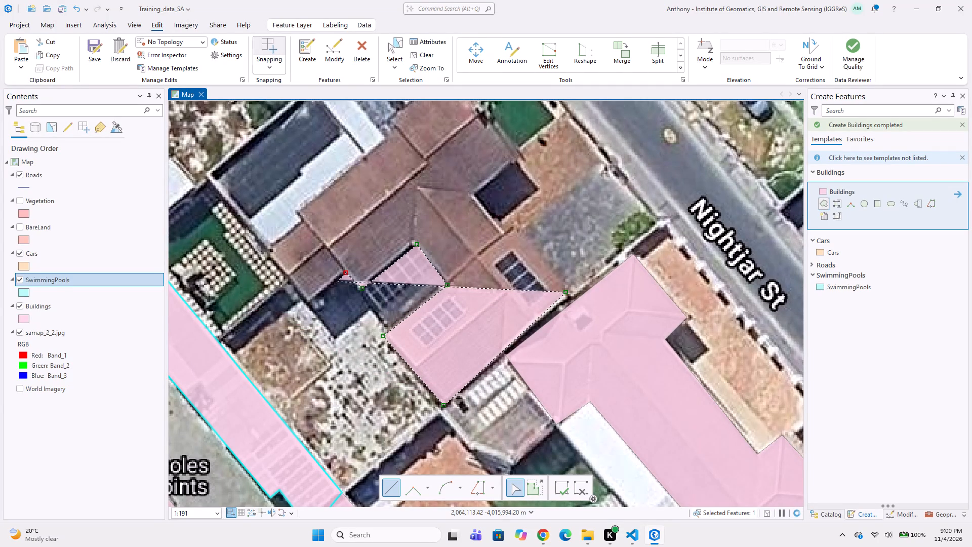
pyautogui.click(309, 301)
pyautogui.click(270, 255)
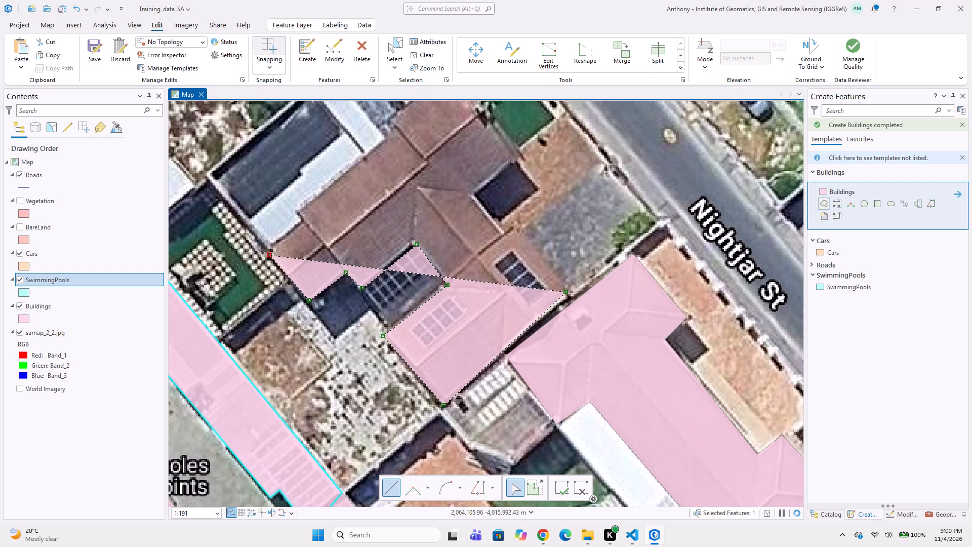
pyautogui.click(270, 245)
pyautogui.click(302, 221)
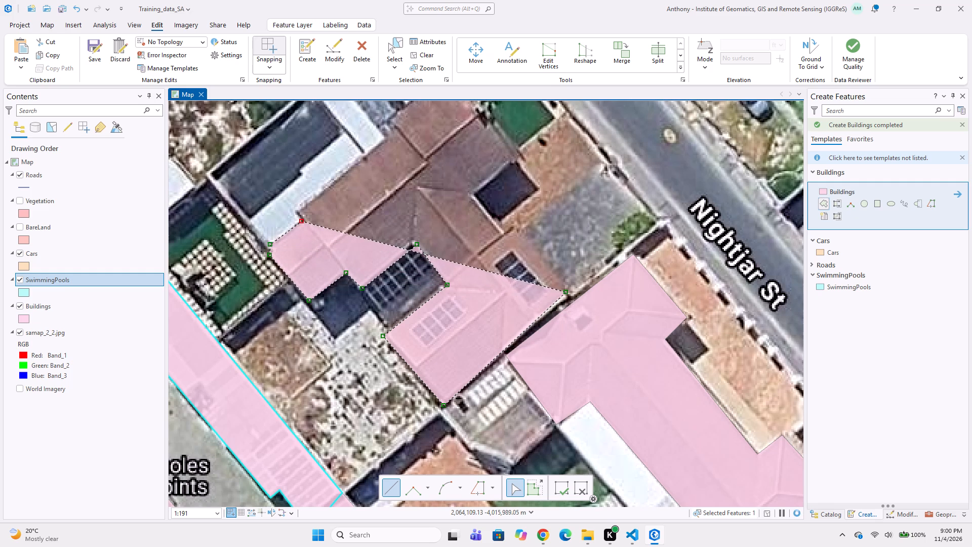
pyautogui.click(297, 214)
pyautogui.moveTo(387, 148); pyautogui.dragTo(306, 246, button='middle')
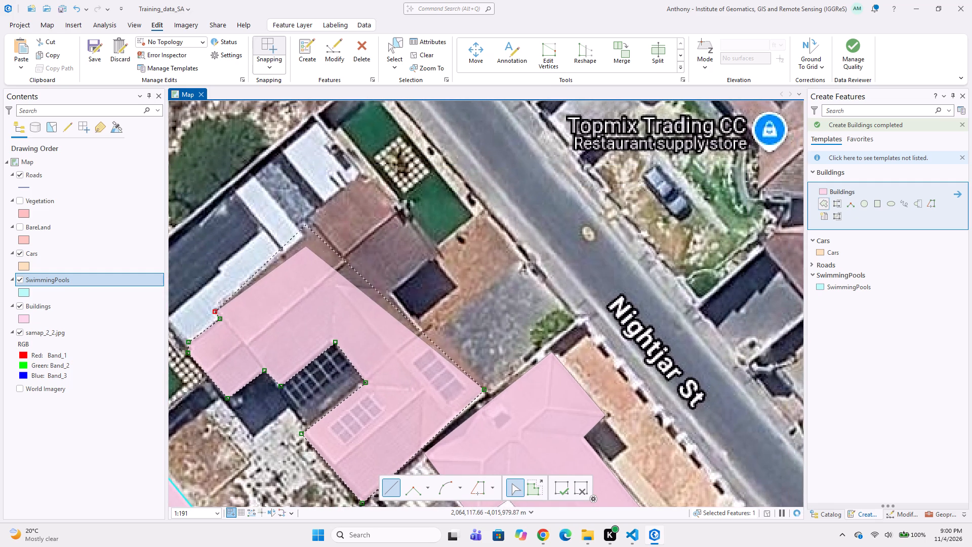
pyautogui.click(311, 232)
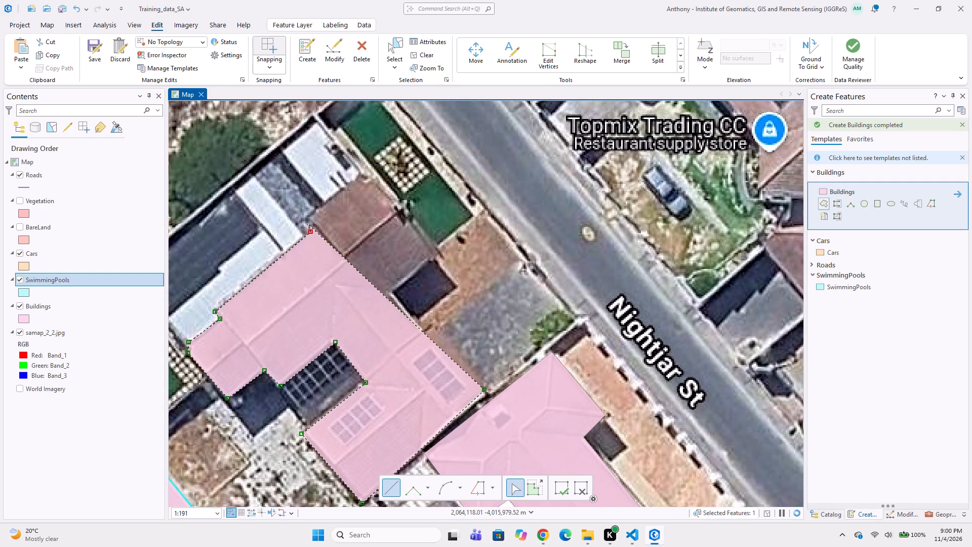
pyautogui.click(306, 220)
pyautogui.click(362, 170)
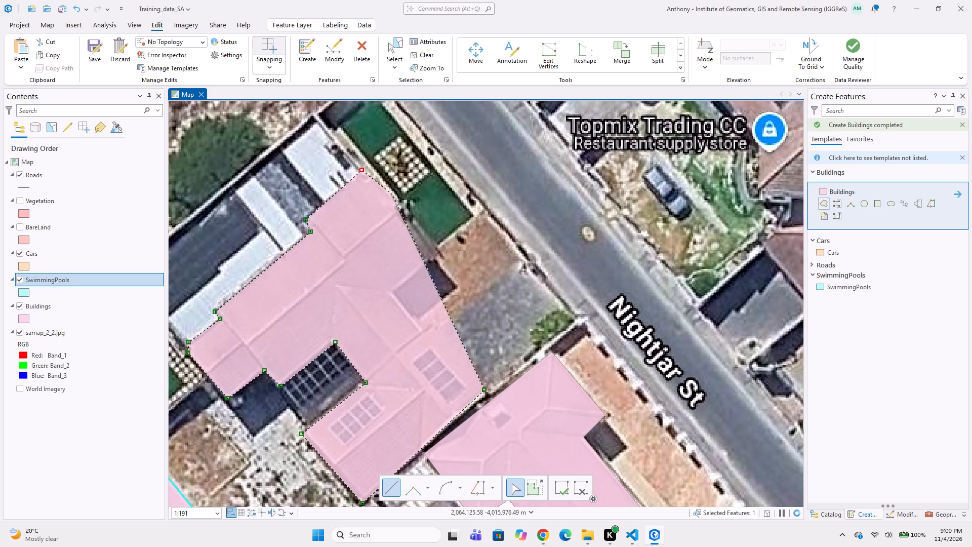
pyautogui.click(438, 253)
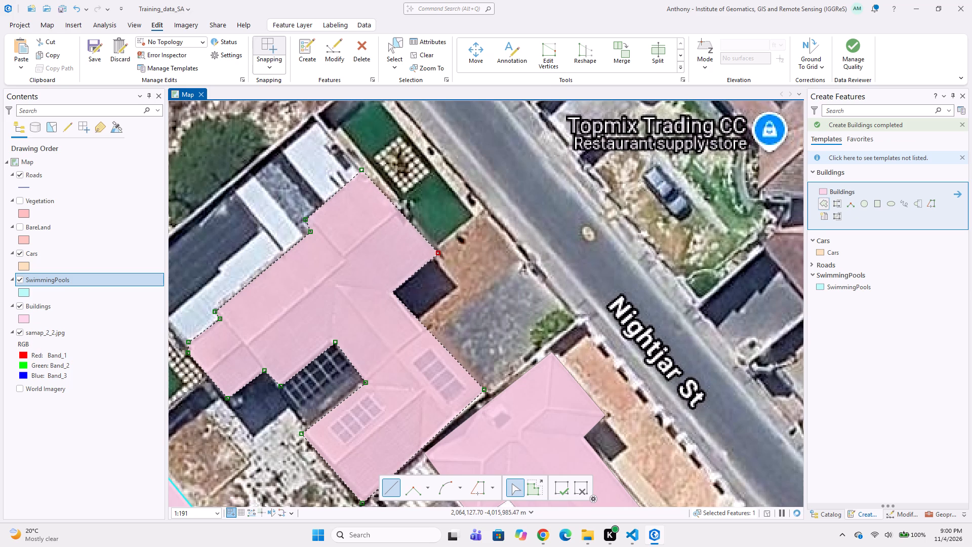
pyautogui.click(391, 294)
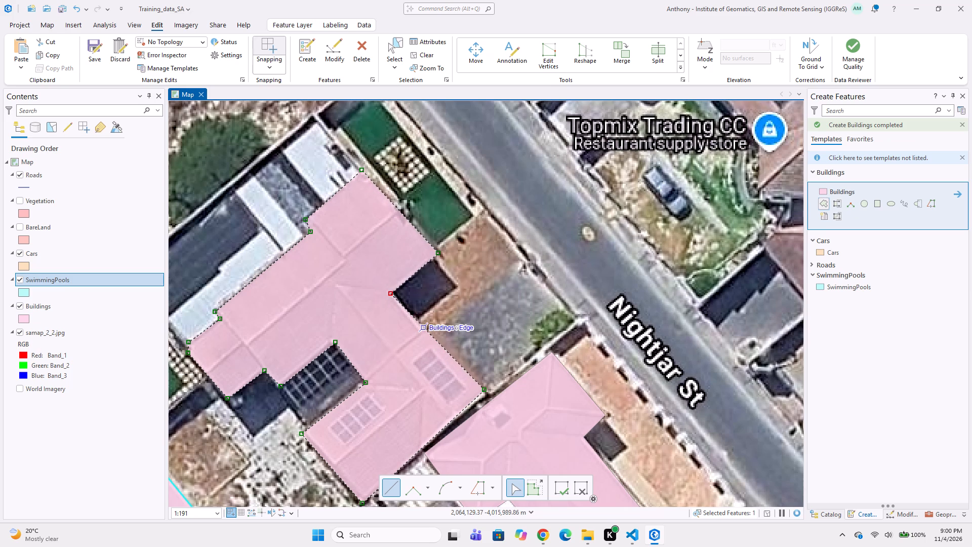
pyautogui.click(421, 330)
pyautogui.click(433, 326)
pyautogui.click(433, 326)
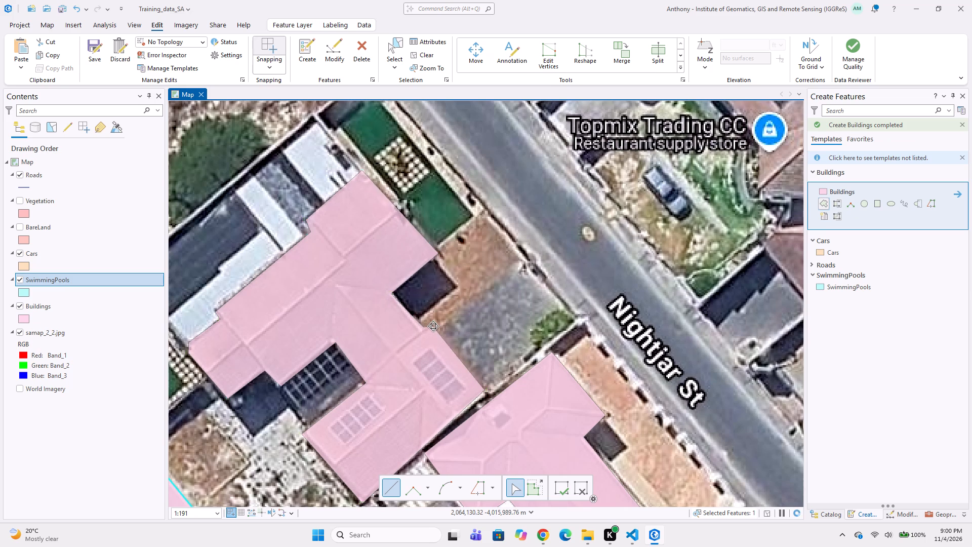
# Digitize a Buildings polygon around the white and dark outbuilding roofs along the house's northwest side, following the mapped house's edge.
pyautogui.scroll(-1, 343, 323)
pyautogui.moveTo(323, 326); pyautogui.dragTo(389, 264, button='middle')
pyautogui.moveTo(357, 290); pyautogui.dragTo(399, 370, button='middle')
pyautogui.scroll(1, 527, 246)
pyautogui.moveTo(499, 174); pyautogui.dragTo(518, 269, button='middle')
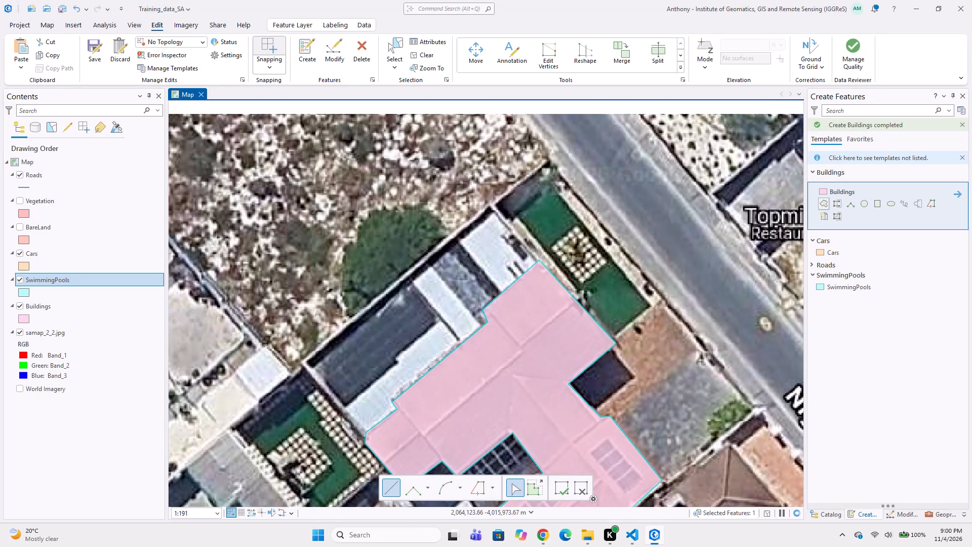
pyautogui.click(540, 260)
pyautogui.click(494, 206)
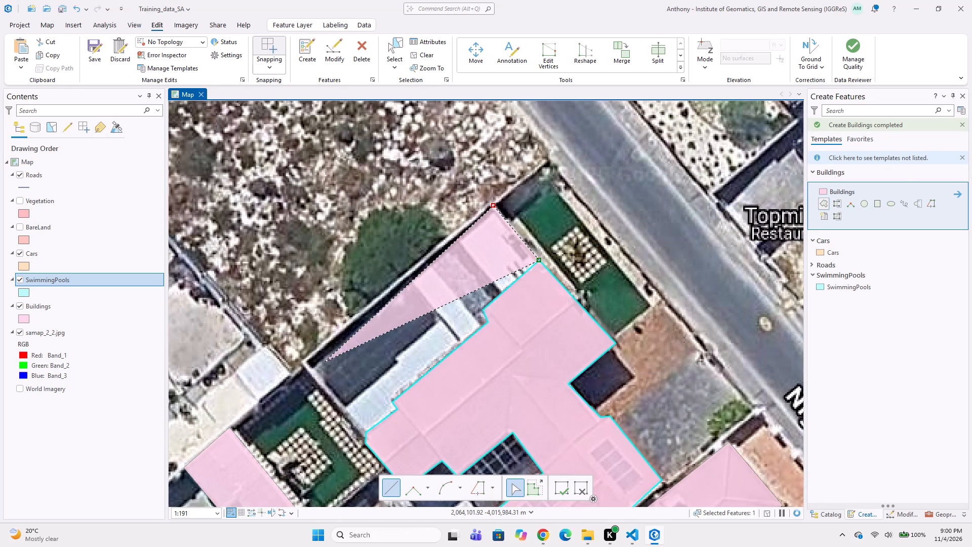
pyautogui.click(304, 362)
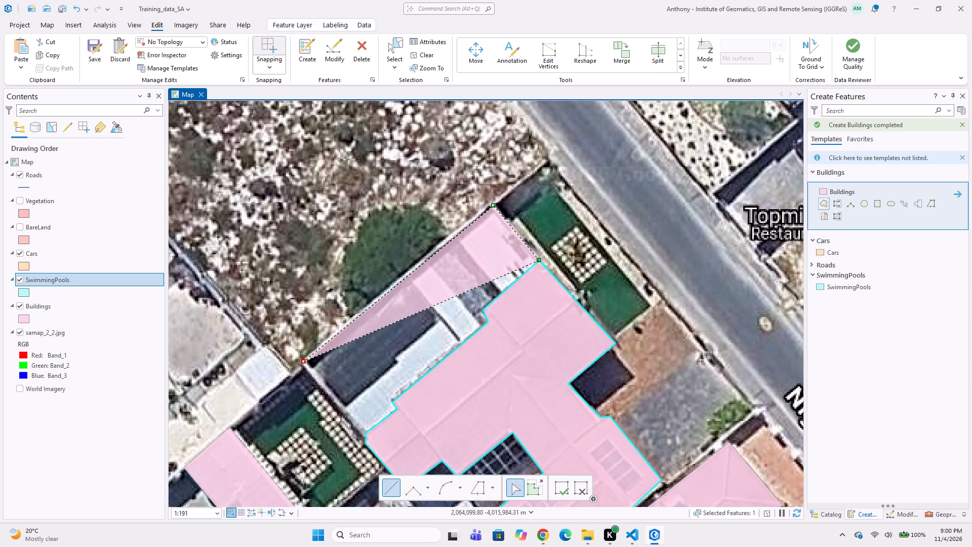
pyautogui.click(364, 436)
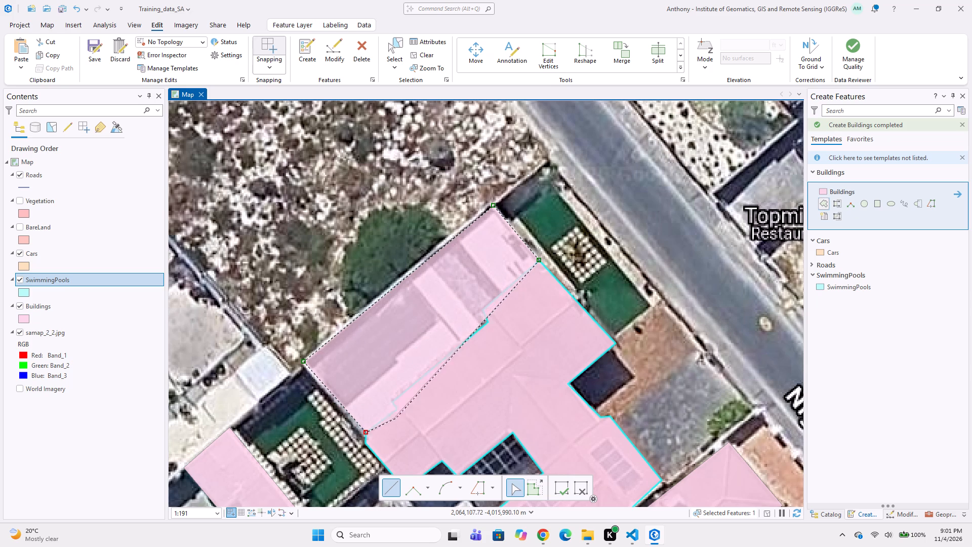
pyautogui.click(399, 411)
pyautogui.click(389, 401)
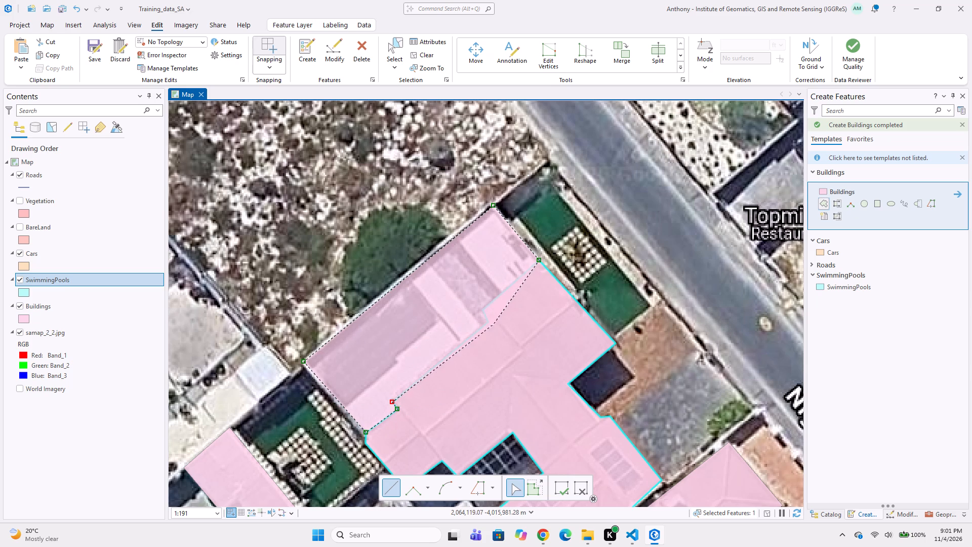
pyautogui.click(488, 319)
pyautogui.doubleClick(487, 308)
# Digitize a Buildings polygon around the small slatted patio roof between the two mapped Nightjar St houses, north of the rectangular pool.
pyautogui.scroll(-1, 448, 319)
pyautogui.moveTo(438, 326); pyautogui.dragTo(453, 301, button='middle')
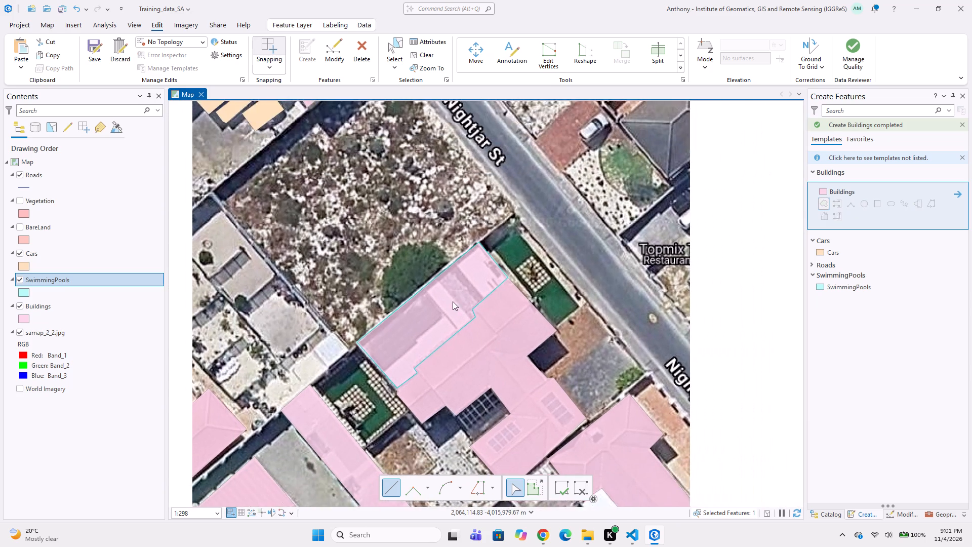
pyautogui.moveTo(453, 301); pyautogui.dragTo(465, 273, button='middle')
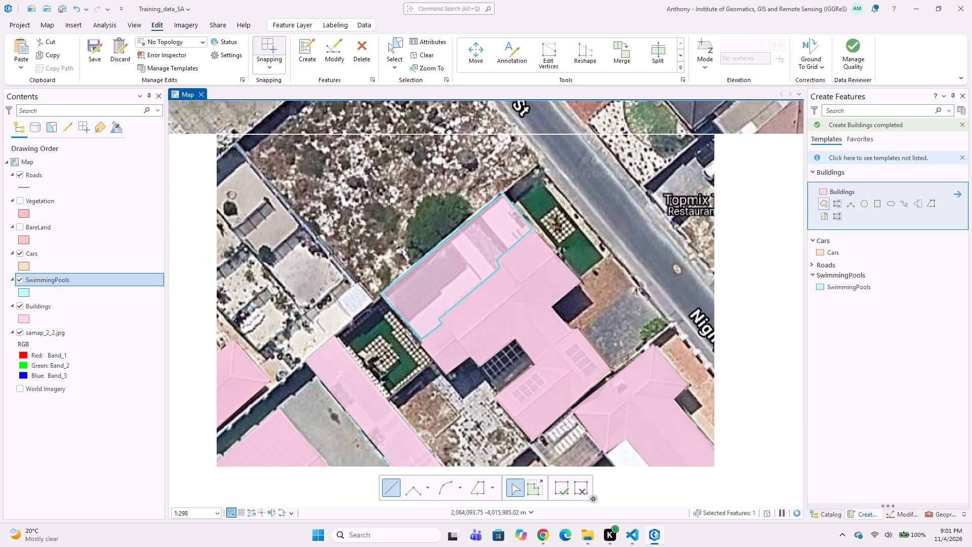
pyautogui.scroll(-1, 344, 285)
pyautogui.moveTo(344, 285); pyautogui.dragTo(355, 236, button='middle')
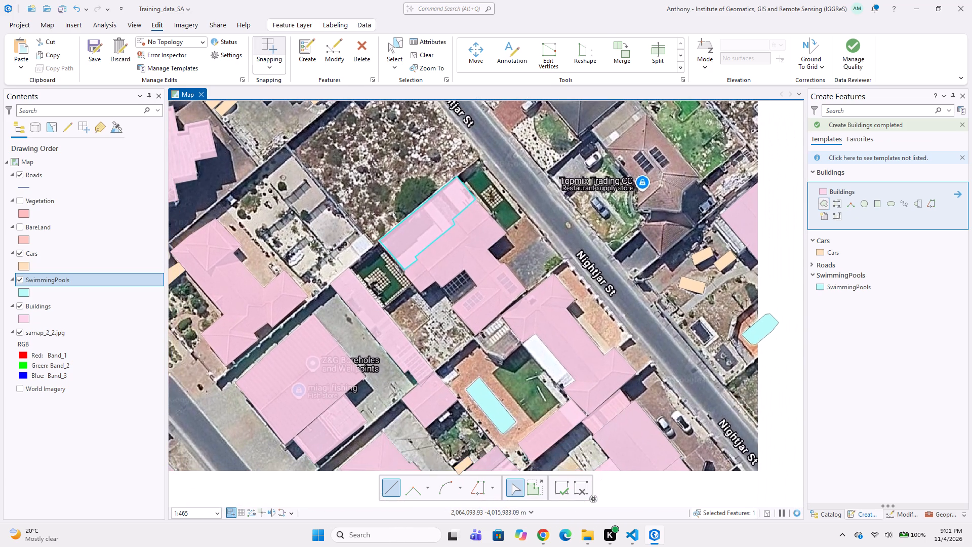
pyautogui.scroll(2, 436, 321)
pyautogui.scroll(-3, 443, 317)
pyautogui.moveTo(511, 315); pyautogui.dragTo(506, 303, button='middle')
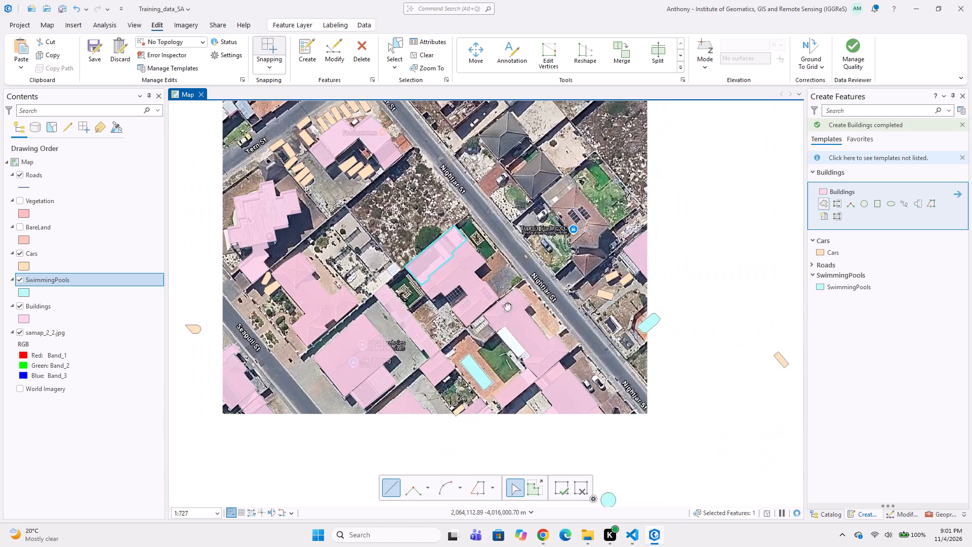
pyautogui.moveTo(506, 303); pyautogui.dragTo(501, 294, button='middle')
pyautogui.scroll(2, 472, 308)
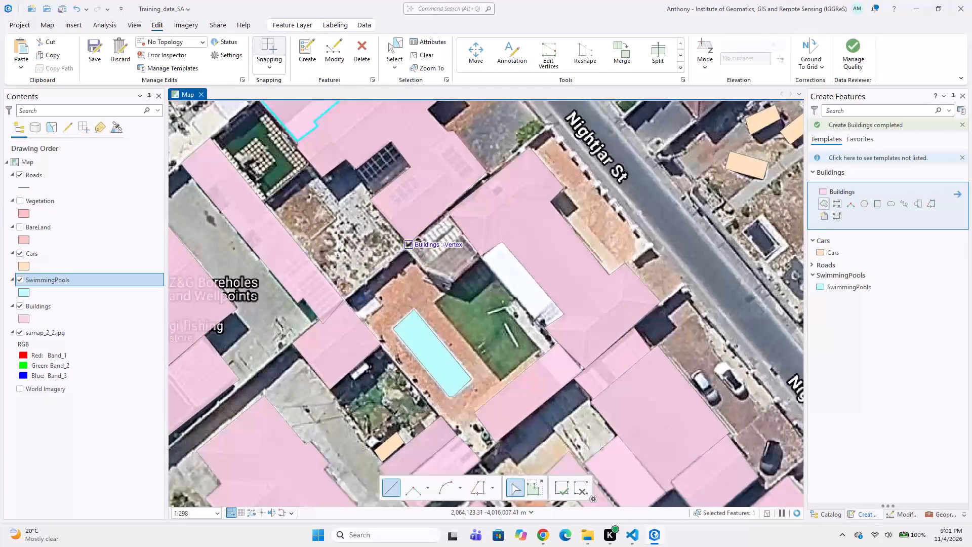
pyautogui.click(408, 243)
pyautogui.click(407, 248)
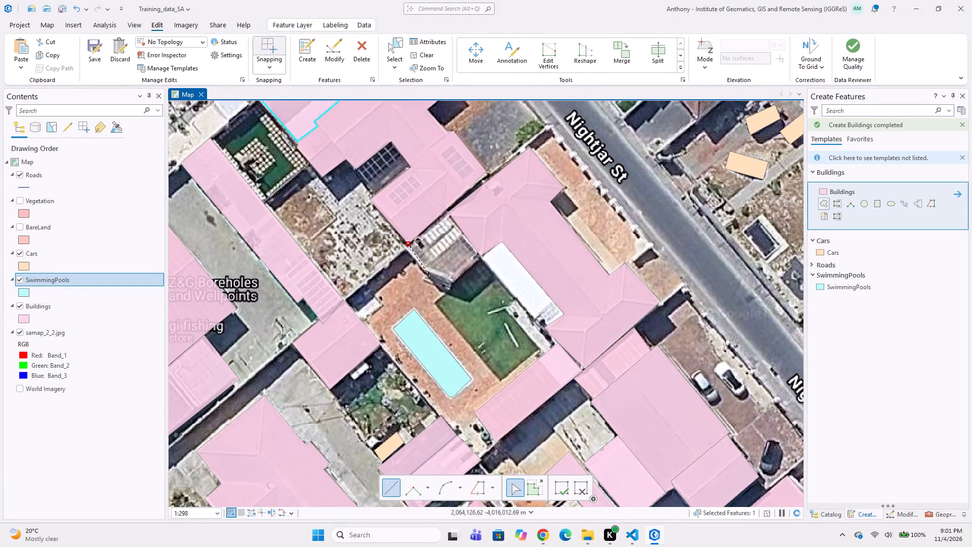
pyautogui.click(430, 277)
pyautogui.click(447, 287)
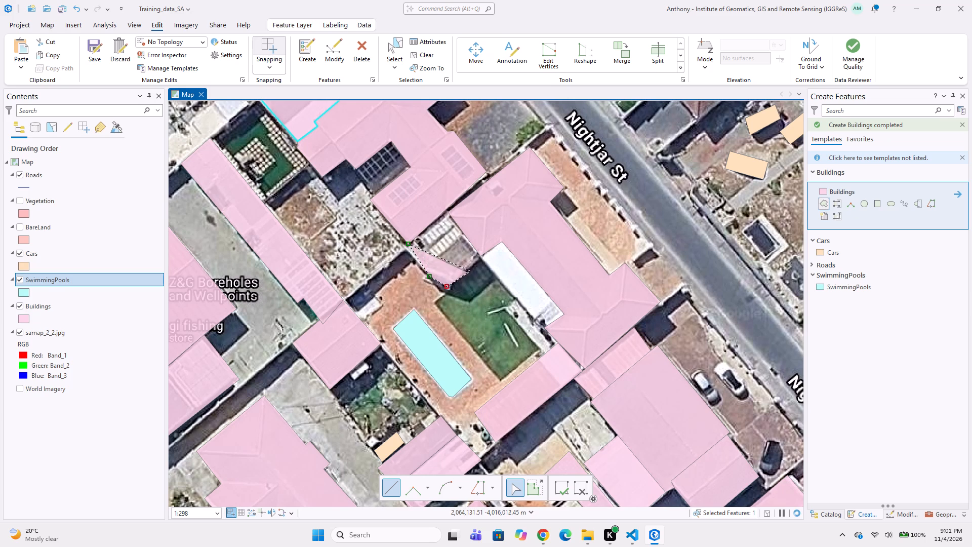
pyautogui.click(482, 259)
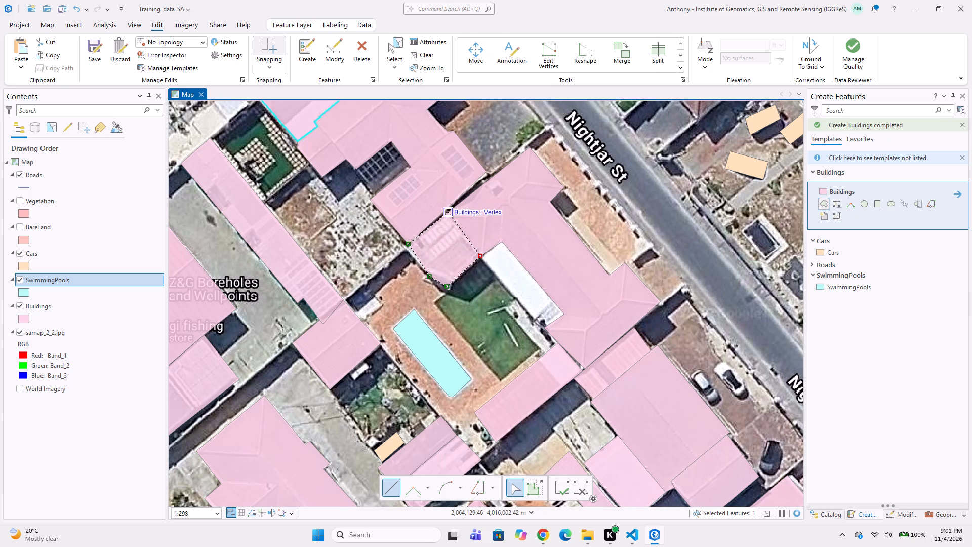
pyautogui.doubleClick(449, 211)
# Digitize the round pool between the mapped house and the red-roofed house off Shelduck Cres as a circular SwimmingPools feature.
pyautogui.scroll(-2, 423, 230)
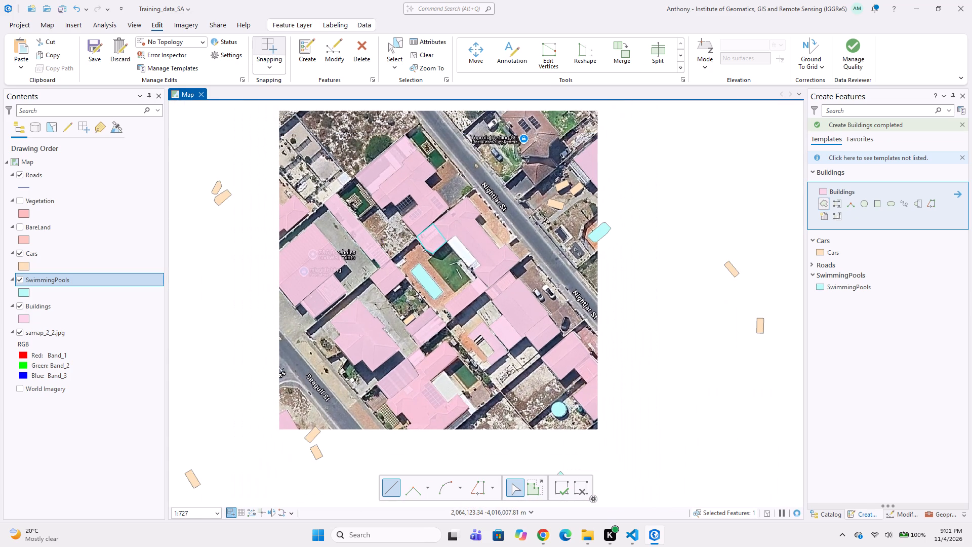
pyautogui.moveTo(364, 255); pyautogui.dragTo(465, 253, button='middle')
pyautogui.scroll(-2, 412, 253)
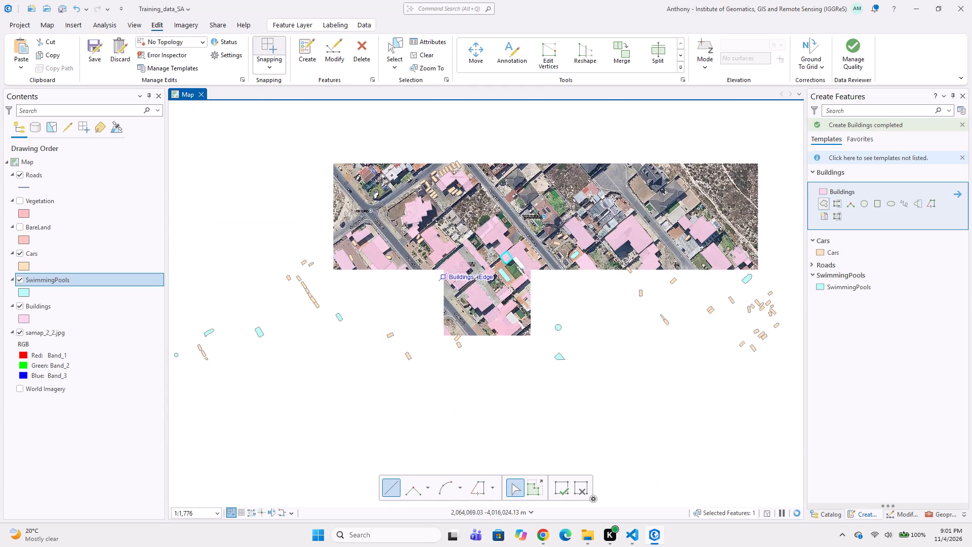
pyautogui.scroll(-1, 443, 271)
pyautogui.moveTo(405, 285); pyautogui.dragTo(414, 388, button='middle')
pyautogui.moveTo(414, 351); pyautogui.dragTo(495, 291, button='middle')
pyautogui.scroll(3, 353, 321)
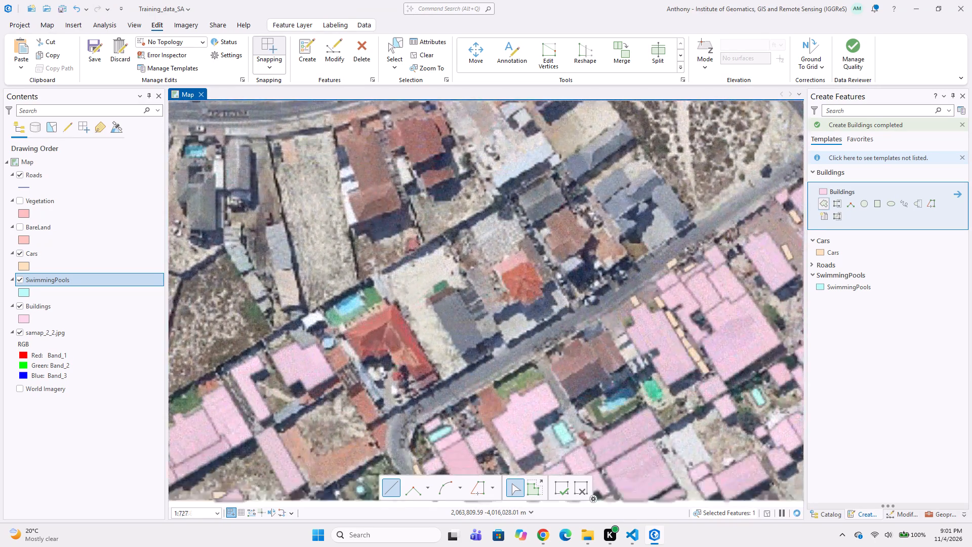
pyautogui.moveTo(376, 314); pyautogui.dragTo(419, 259, button='middle')
pyautogui.scroll(2, 506, 294)
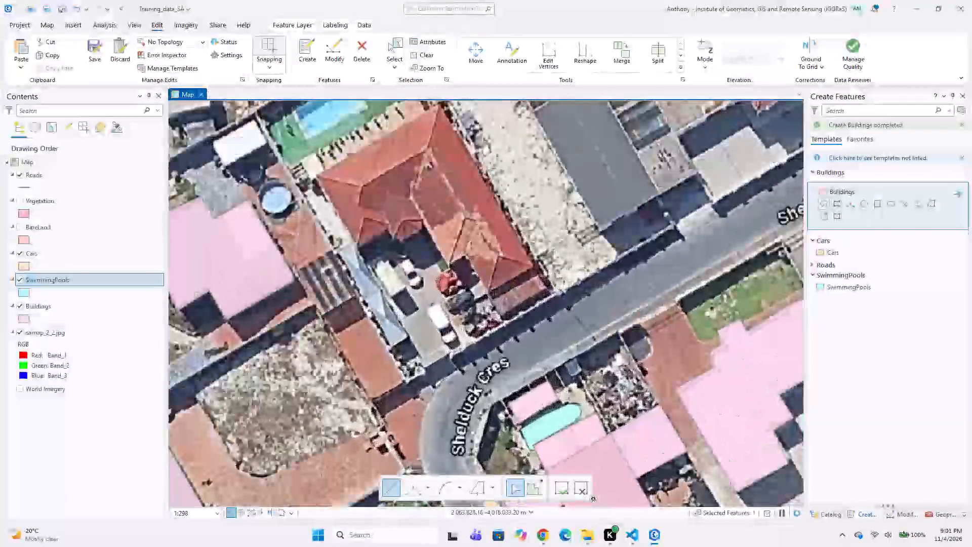
pyautogui.moveTo(412, 275); pyautogui.dragTo(449, 165, button='middle')
pyautogui.moveTo(438, 221); pyautogui.dragTo(451, 294, button='middle')
pyautogui.moveTo(448, 284); pyautogui.dragTo(449, 353, button='middle')
pyautogui.moveTo(431, 236); pyautogui.dragTo(449, 358, button='middle')
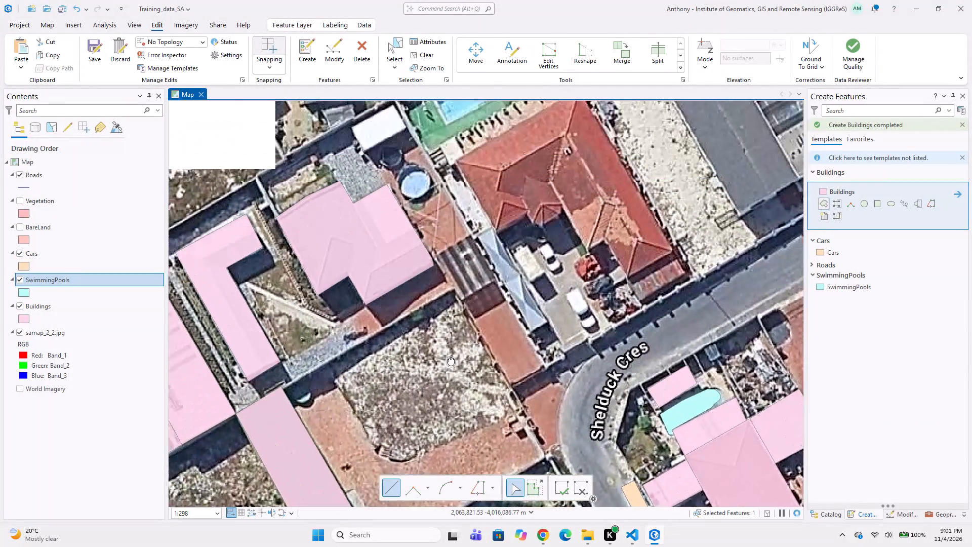
pyautogui.moveTo(449, 358); pyautogui.dragTo(448, 347, button='middle')
pyautogui.moveTo(442, 294); pyautogui.dragTo(456, 345, button='middle')
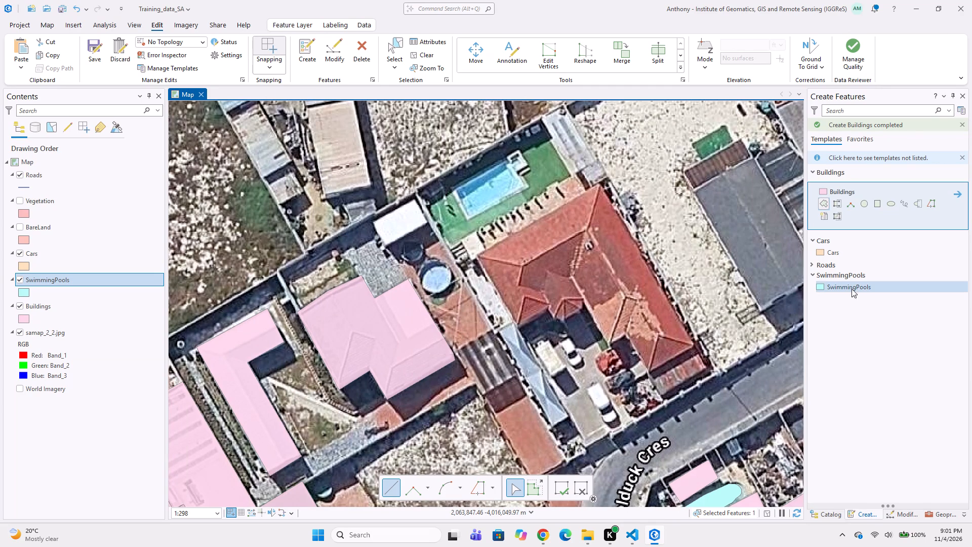
pyautogui.click(849, 287)
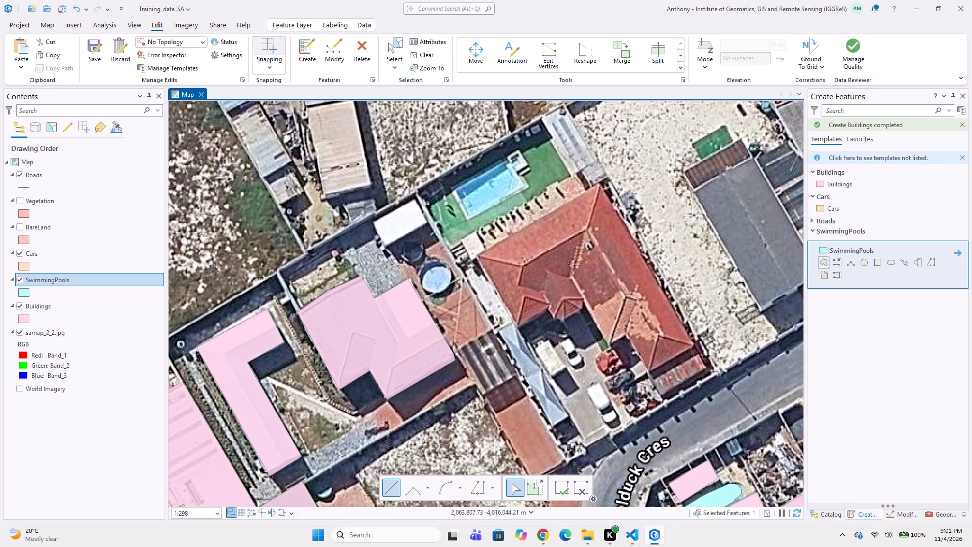
pyautogui.scroll(1, 426, 285)
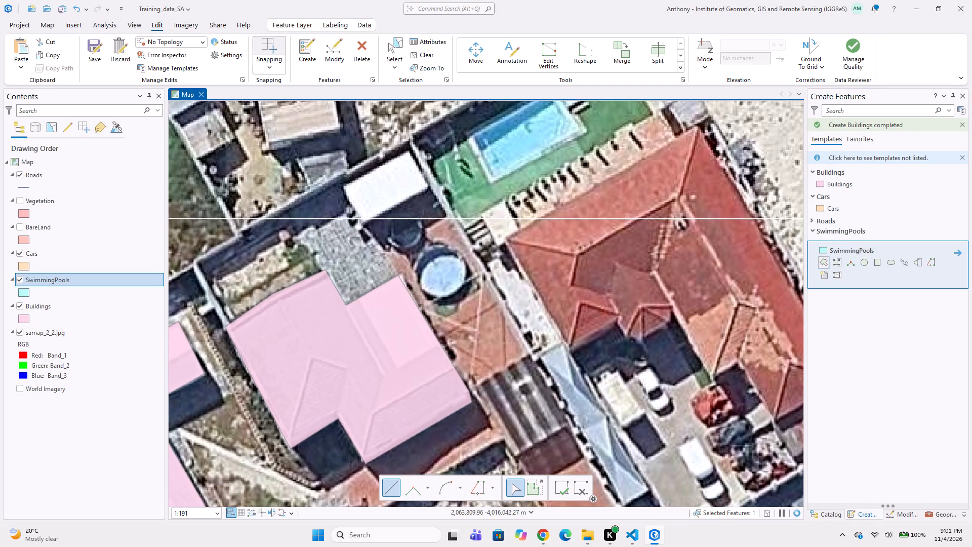
pyautogui.click(440, 272)
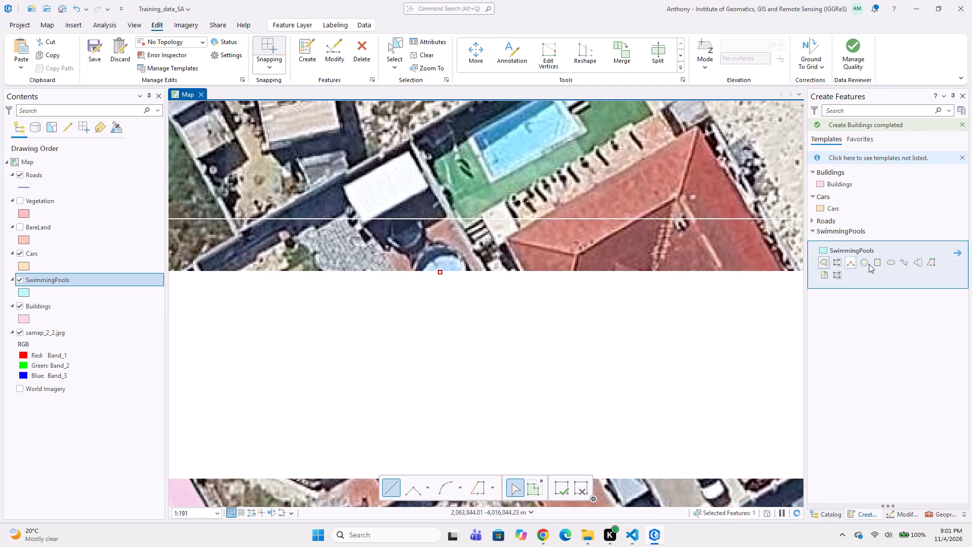
pyautogui.click(867, 260)
pyautogui.moveTo(440, 271); pyautogui.dragTo(429, 290)
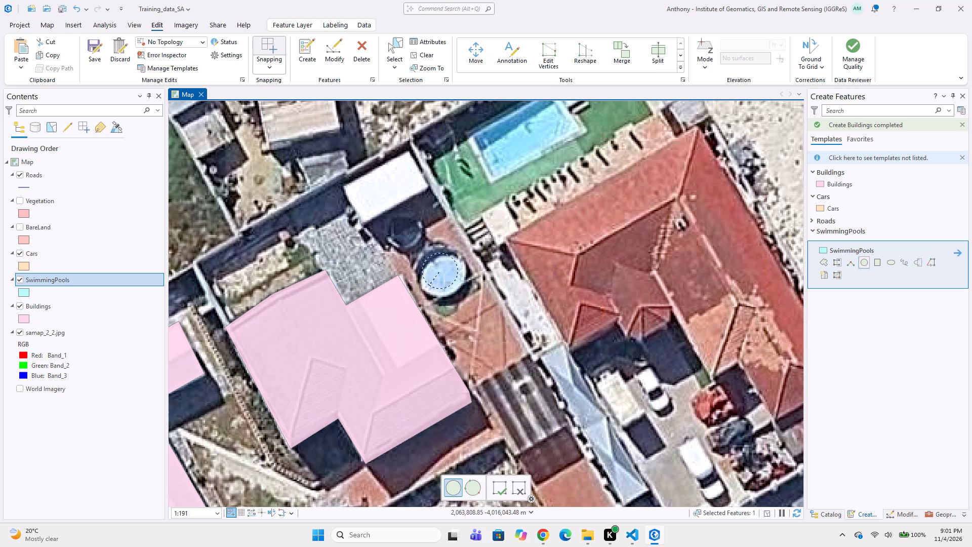
pyautogui.click(429, 296)
pyautogui.moveTo(514, 289); pyautogui.dragTo(490, 330, button='middle')
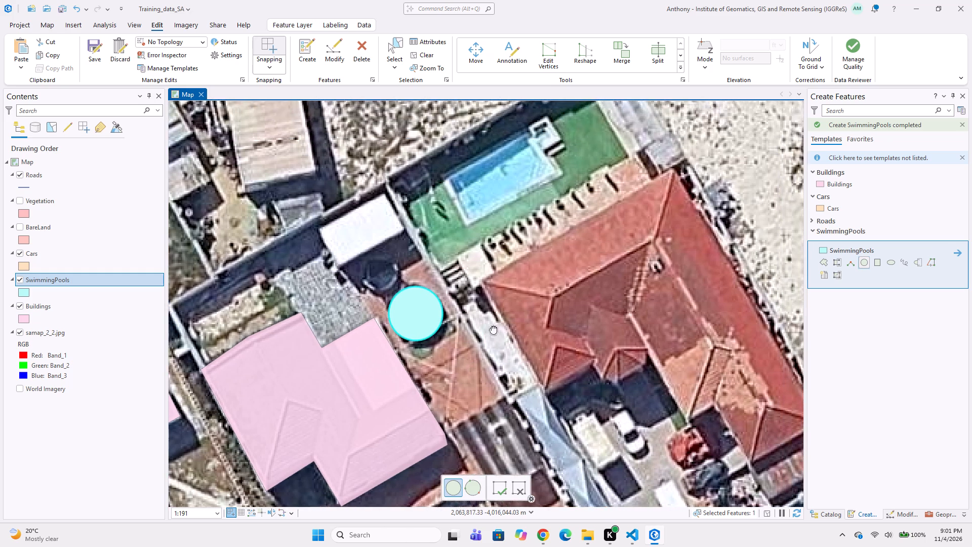
# Digitize a Buildings polygon around the small white-roofed outbuilding just northwest of the mapped round pool.
pyautogui.moveTo(490, 323); pyautogui.dragTo(444, 275, button='middle')
pyautogui.moveTo(431, 218); pyautogui.dragTo(461, 264, button='middle')
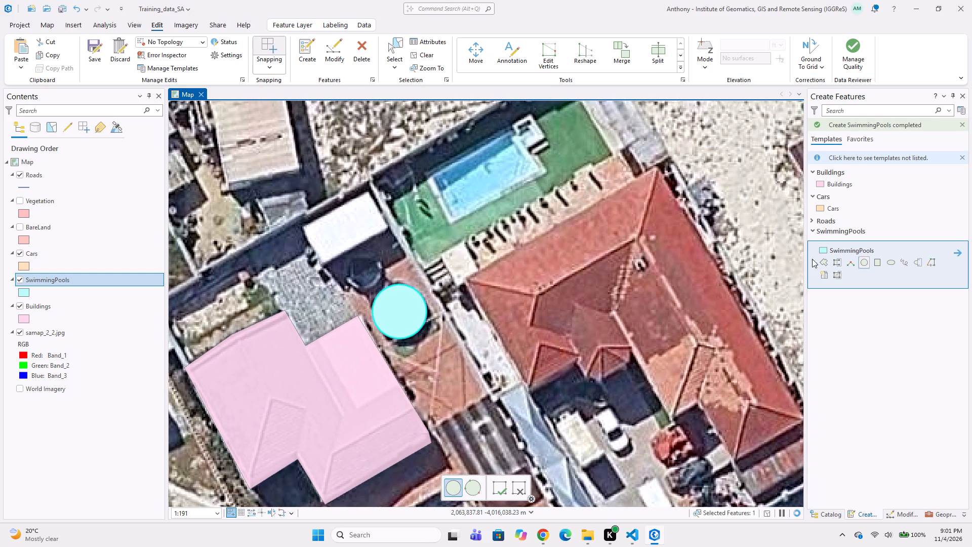
pyautogui.click(841, 186)
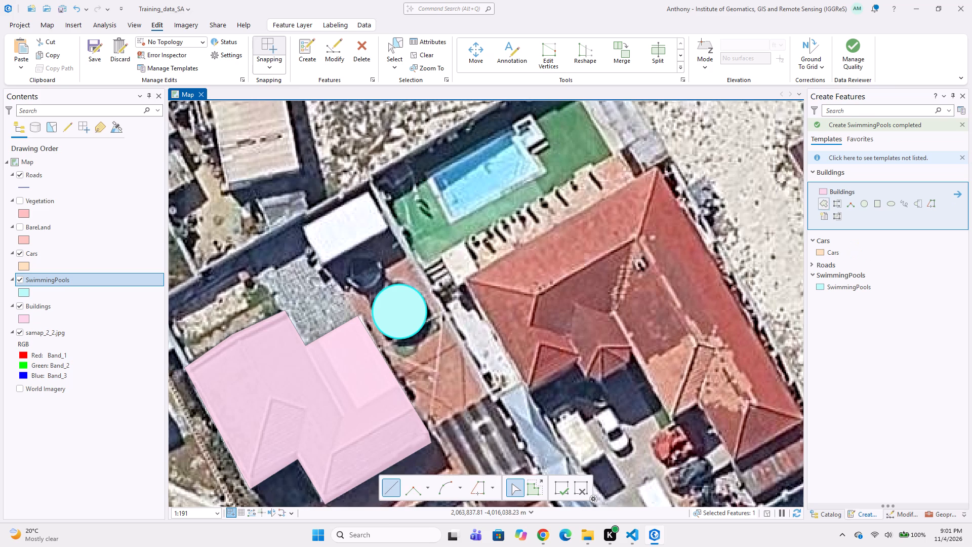
pyautogui.click(370, 189)
pyautogui.click(390, 226)
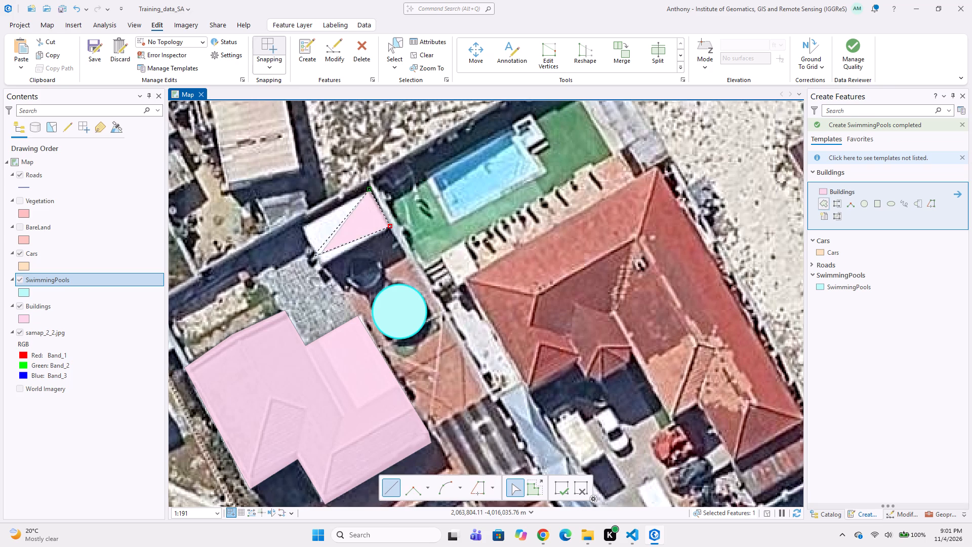
pyautogui.click(321, 266)
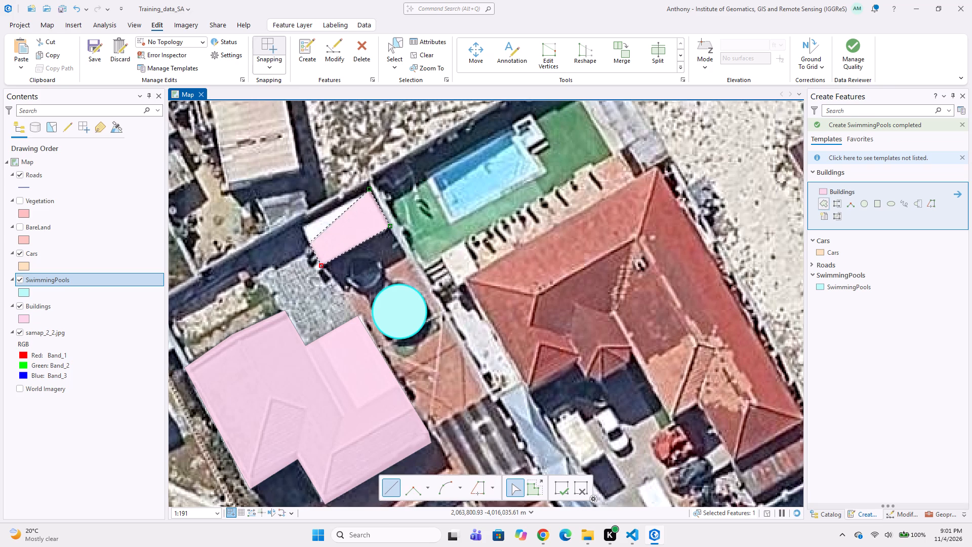
pyautogui.doubleClick(300, 228)
# Digitize a Buildings polygon around the large red-roofed house off Shelduck Cres, following its rounded bay, driveway recess and street-side wing.
pyautogui.moveTo(507, 297); pyautogui.dragTo(433, 280, button='middle')
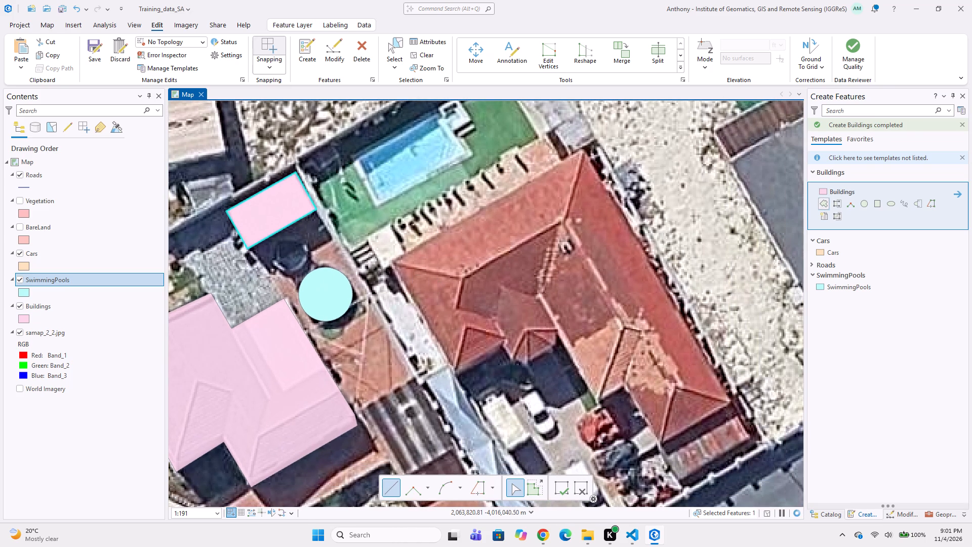
pyautogui.click(390, 257)
pyautogui.moveTo(456, 370); pyautogui.dragTo(463, 369)
pyautogui.moveTo(506, 350); pyautogui.dragTo(511, 358)
pyautogui.moveTo(516, 363); pyautogui.dragTo(523, 365)
pyautogui.moveTo(527, 365); pyautogui.dragTo(534, 363)
pyautogui.moveTo(541, 362); pyautogui.dragTo(546, 355)
pyautogui.click(553, 345)
pyautogui.click(555, 337)
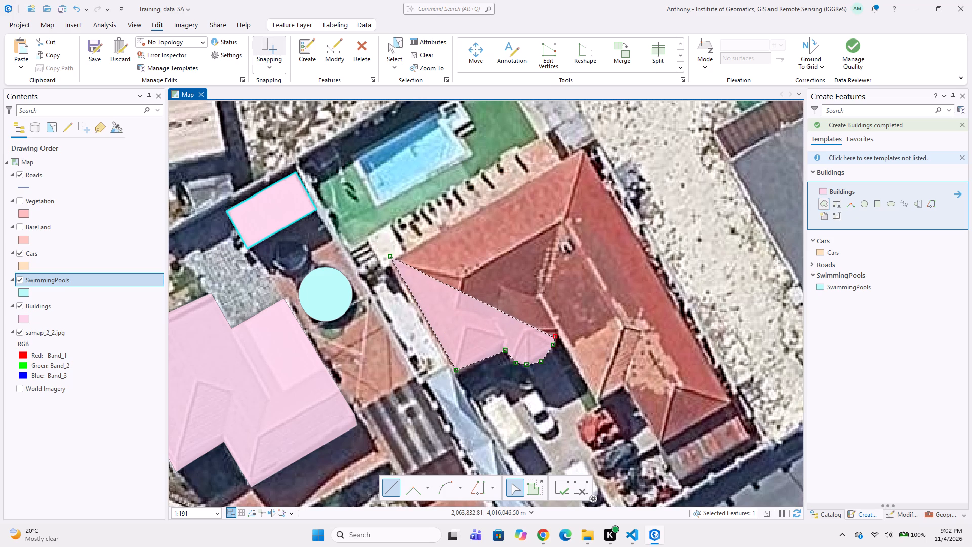
pyautogui.click(596, 401)
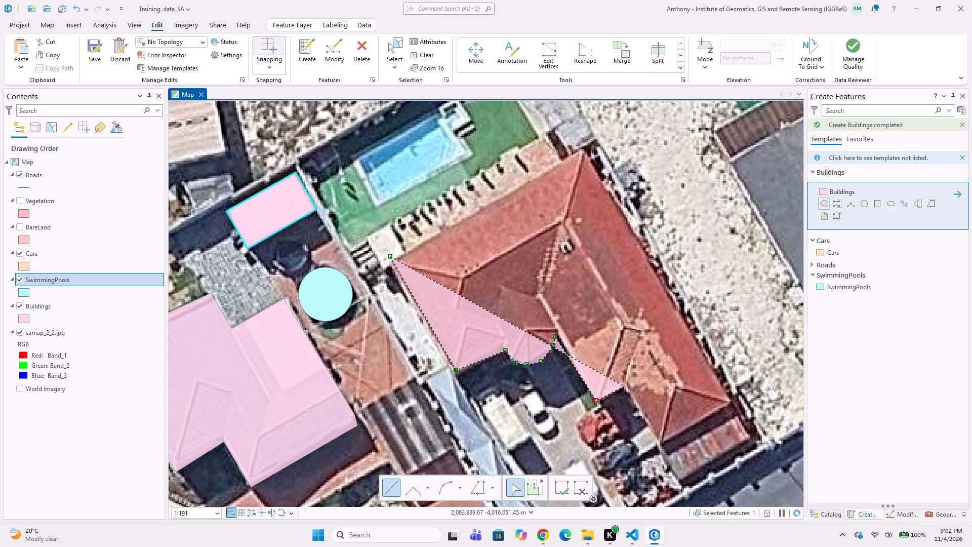
pyautogui.click(626, 386)
pyautogui.click(655, 443)
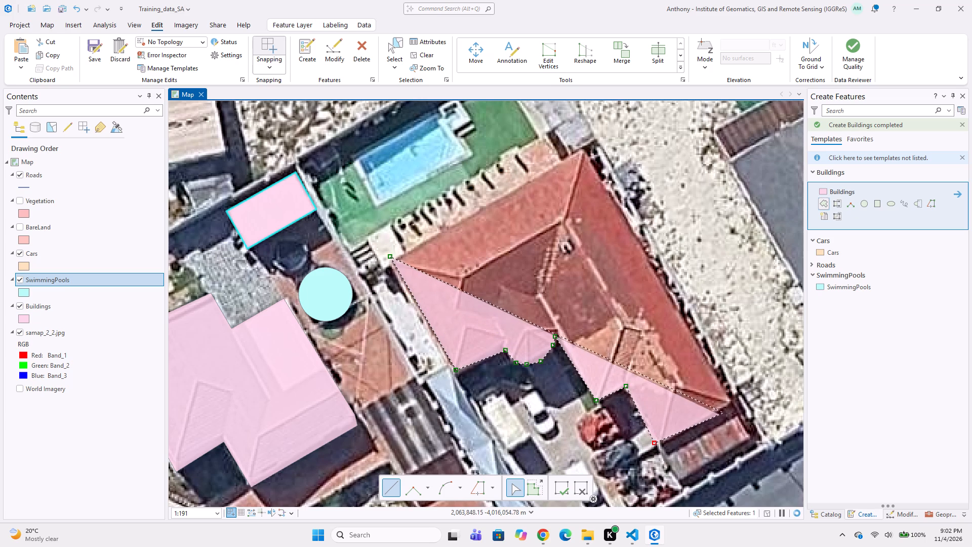
pyautogui.click(733, 402)
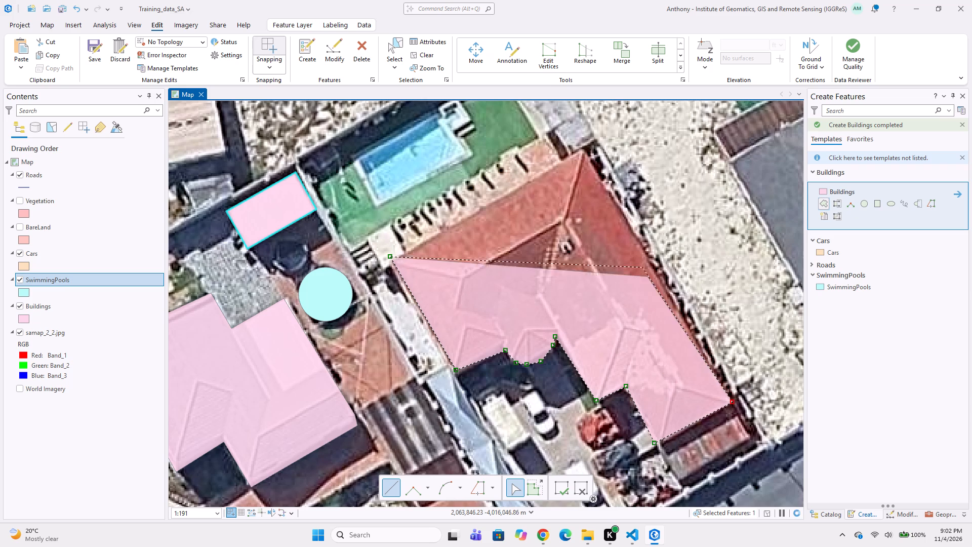
pyautogui.doubleClick(582, 147)
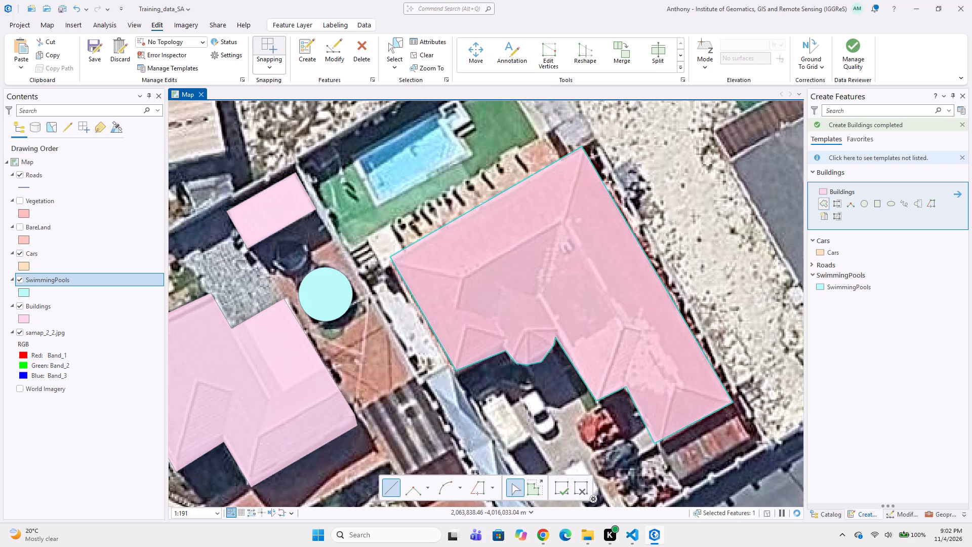
# Digitize a Buildings polygon around the small red lean-to roof between the red-roofed house's southern wing and Shelduck Cres.
pyautogui.moveTo(679, 365); pyautogui.dragTo(653, 389, button='middle')
pyautogui.moveTo(646, 369); pyautogui.dragTo(596, 285, button='middle')
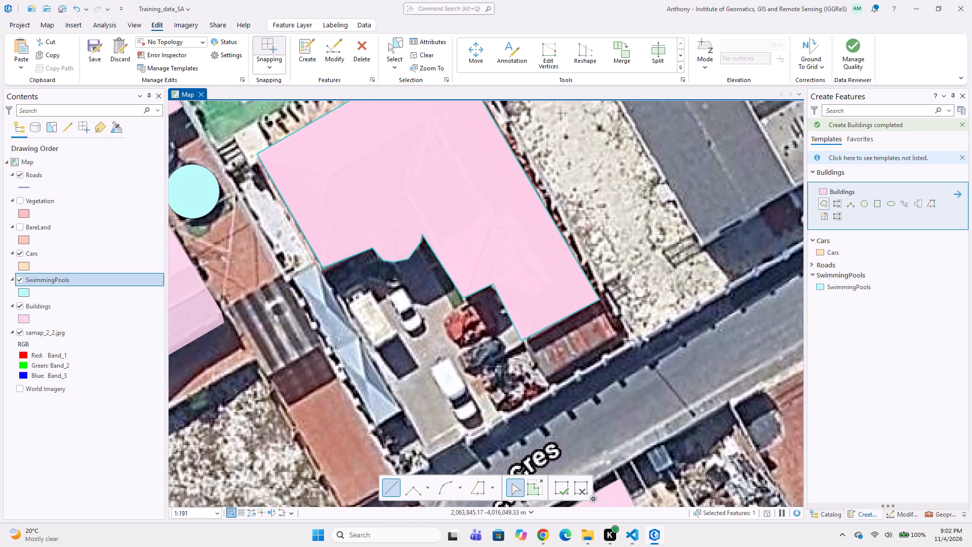
pyautogui.click(521, 337)
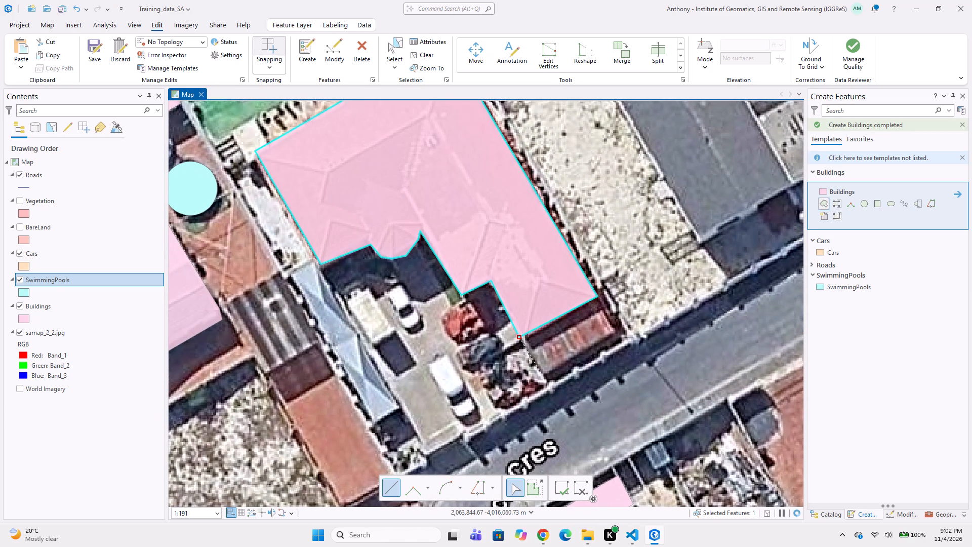
pyautogui.click(543, 374)
pyautogui.click(614, 331)
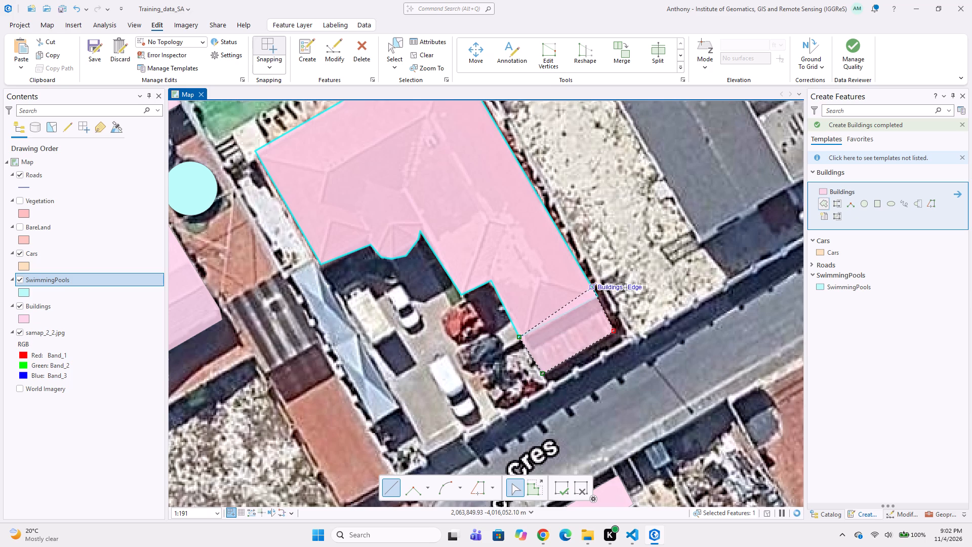
pyautogui.doubleClick(596, 297)
# Digitize a Cars polygon around the white vehicle parked nearest the street in the red-roofed house's driveway.
pyautogui.moveTo(492, 292); pyautogui.dragTo(532, 280, button='middle')
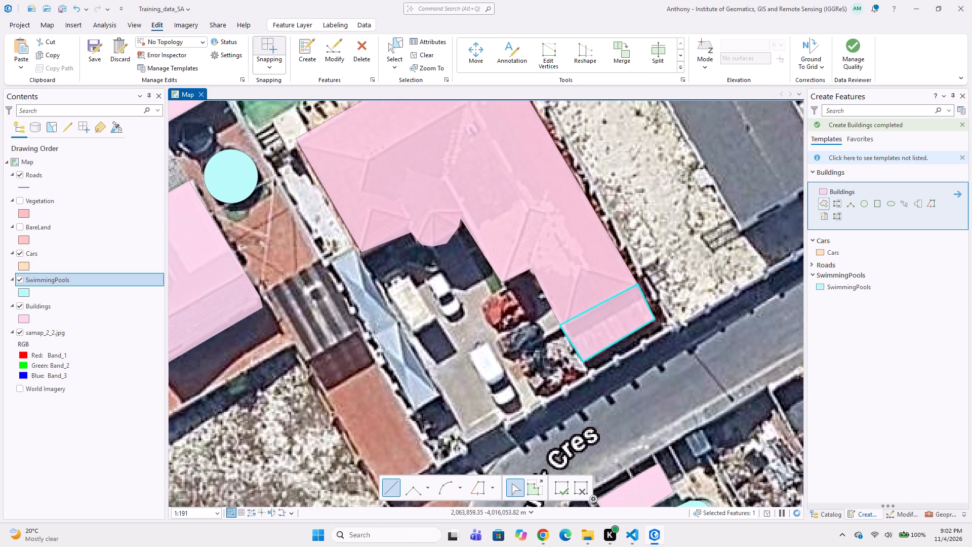
pyautogui.click(832, 252)
pyautogui.scroll(1, 467, 335)
pyautogui.moveTo(506, 358); pyautogui.dragTo(483, 303, button='middle')
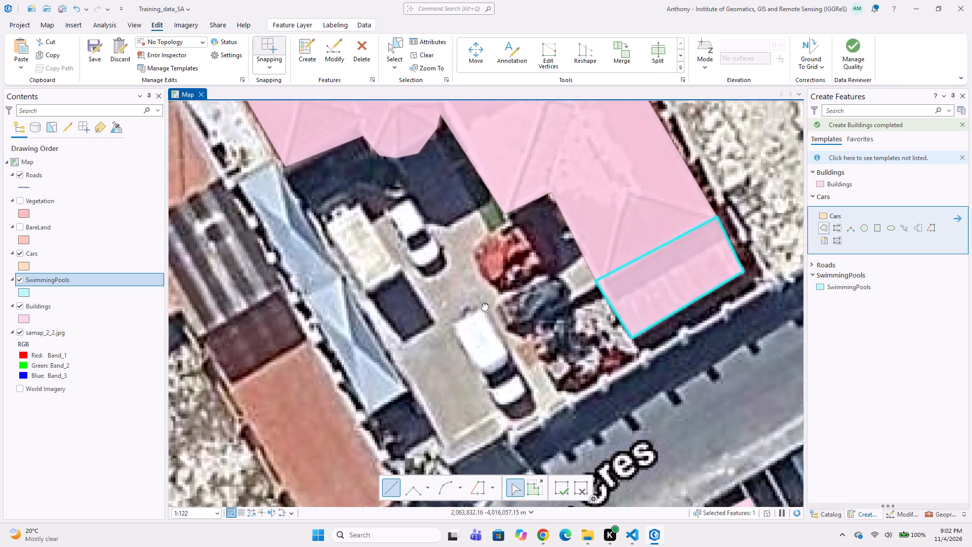
pyautogui.moveTo(483, 303); pyautogui.dragTo(481, 301, button='middle')
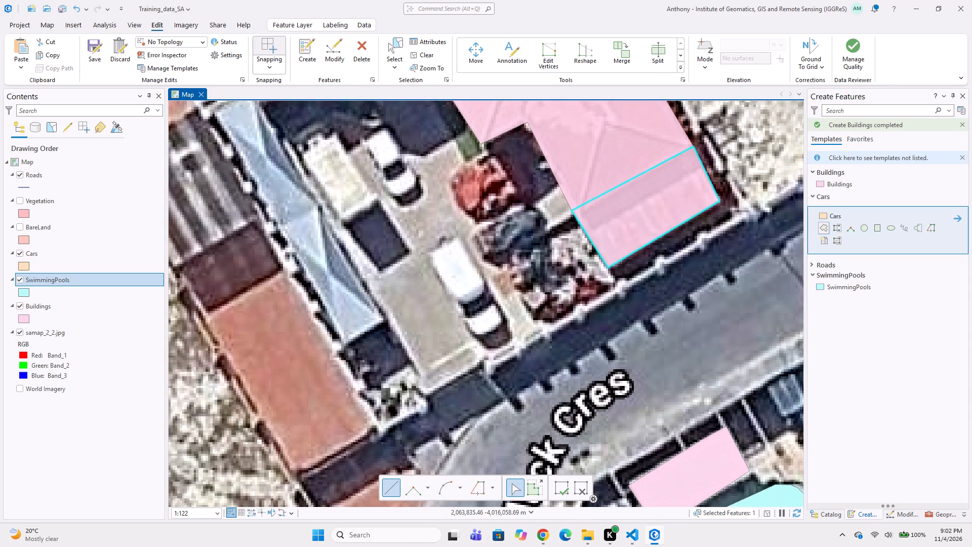
pyautogui.click(458, 234)
pyautogui.click(508, 321)
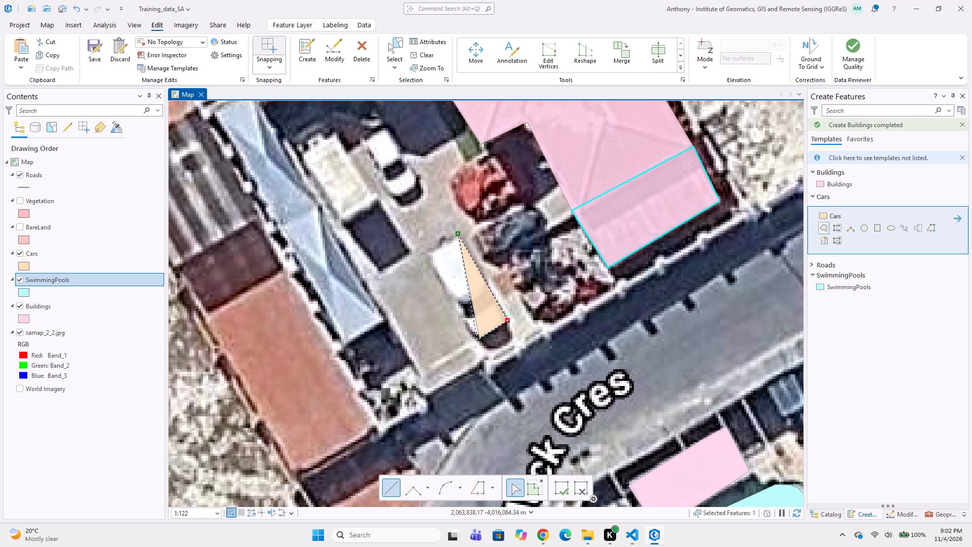
pyautogui.click(474, 344)
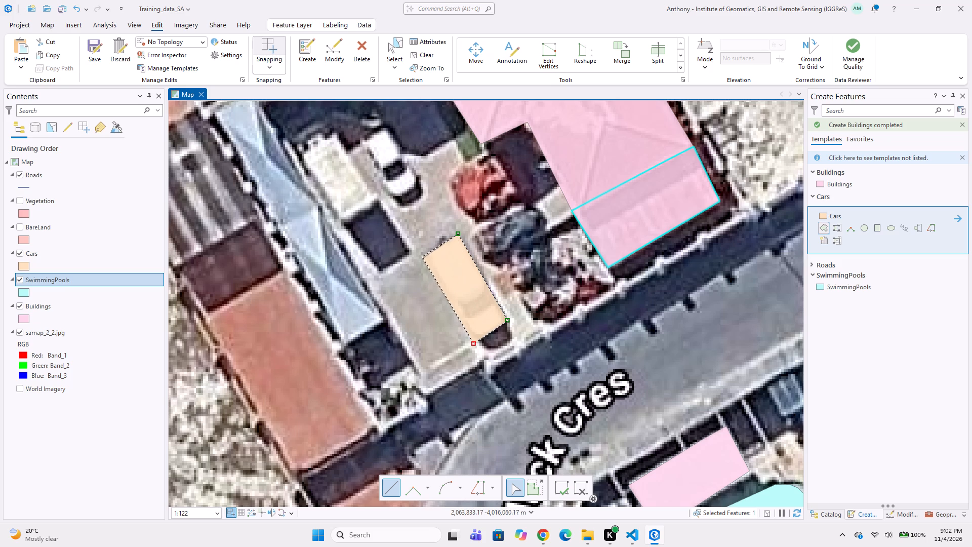
pyautogui.doubleClick(424, 257)
# Digitize a Cars polygon around the cream truck beside the blue-grey roof, including its notched cab end, and discard the stray extra sketch point.
pyautogui.moveTo(362, 202); pyautogui.dragTo(390, 276, button='middle')
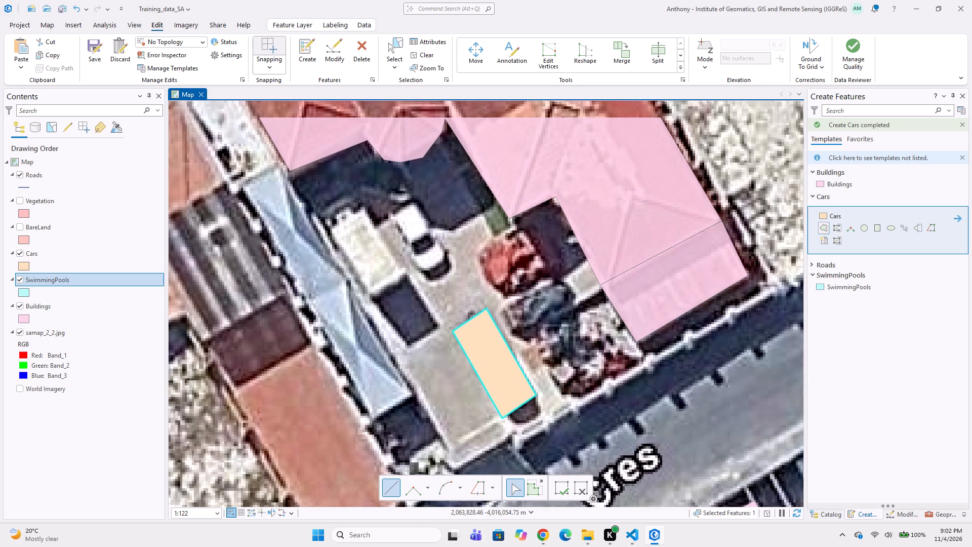
pyautogui.click(362, 206)
pyautogui.click(407, 271)
pyautogui.click(376, 297)
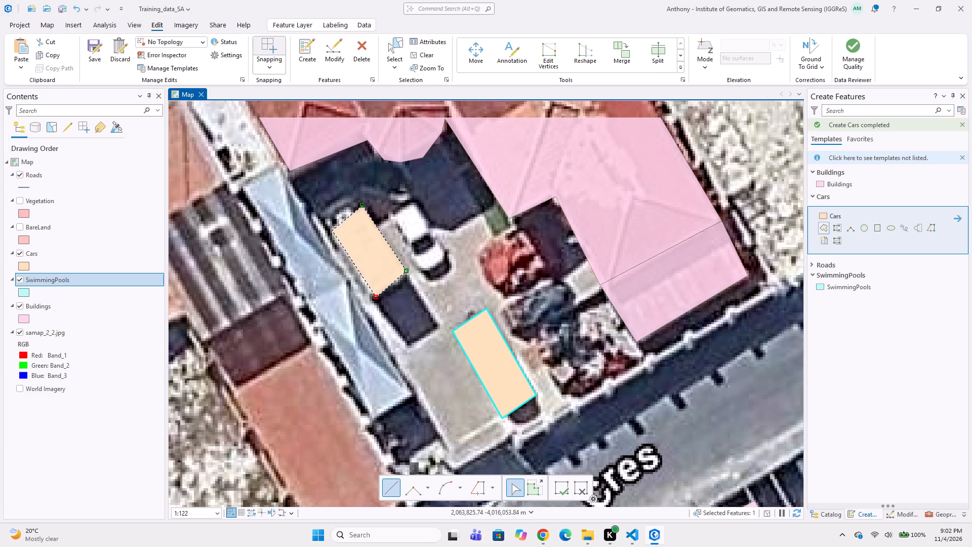
pyautogui.click(330, 237)
pyautogui.click(343, 232)
pyautogui.hotkey('ctrl', 'z')
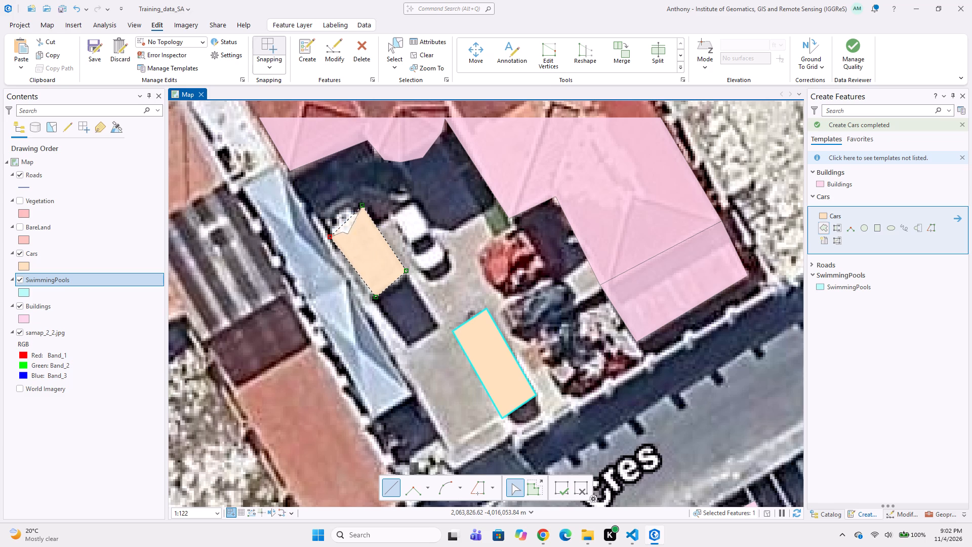
pyautogui.click(334, 228)
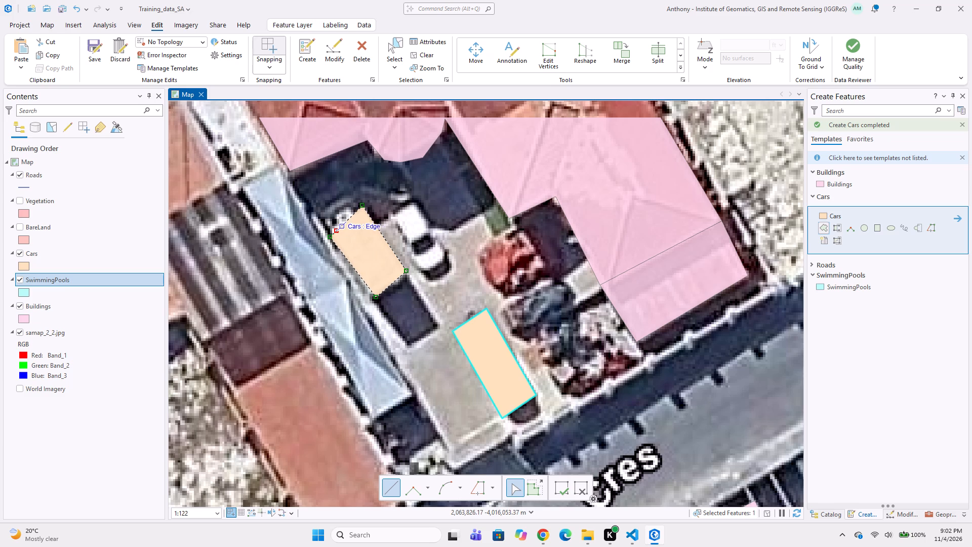
pyautogui.click(339, 223)
pyautogui.click(332, 213)
pyautogui.click(346, 207)
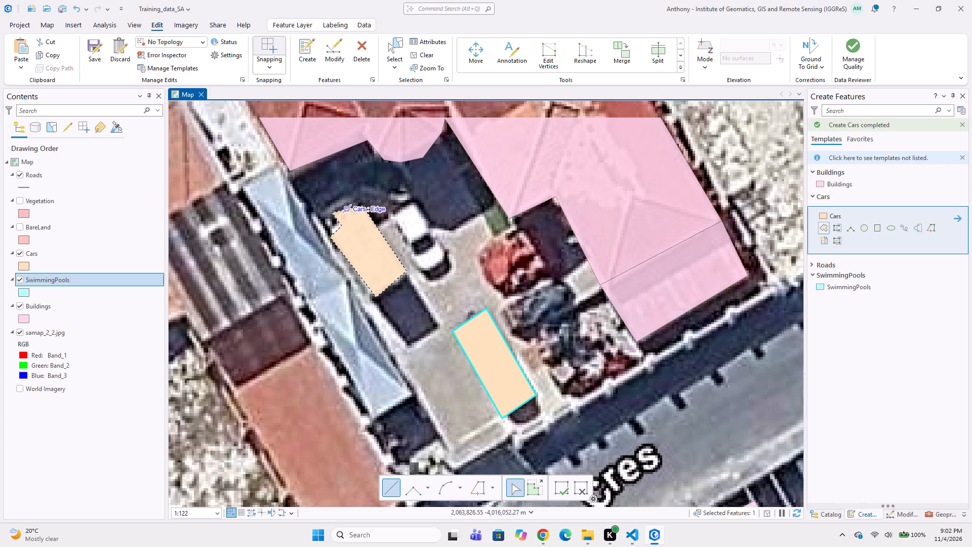
pyautogui.doubleClick(346, 207)
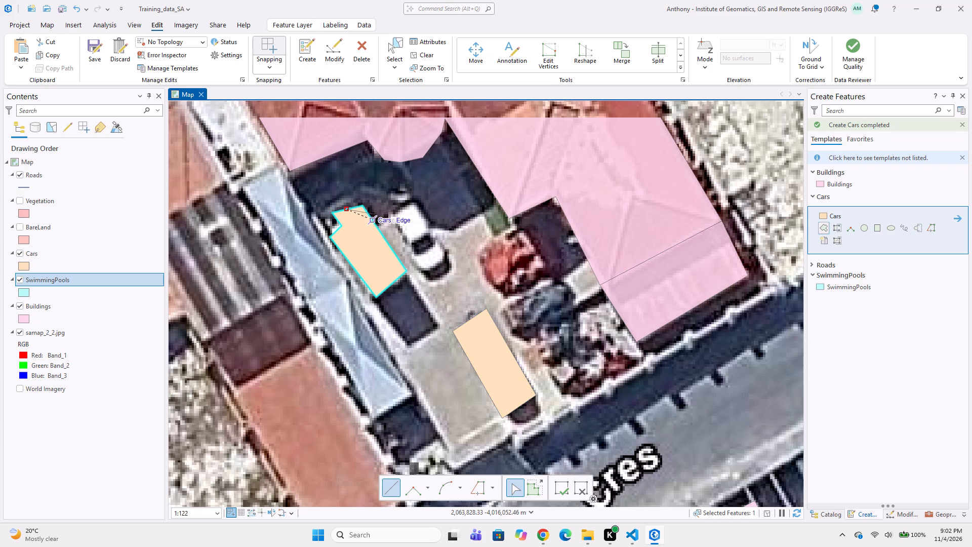
pyautogui.hotkey('ctrl', 'z')
pyautogui.hotkey('ctrl', 'z')
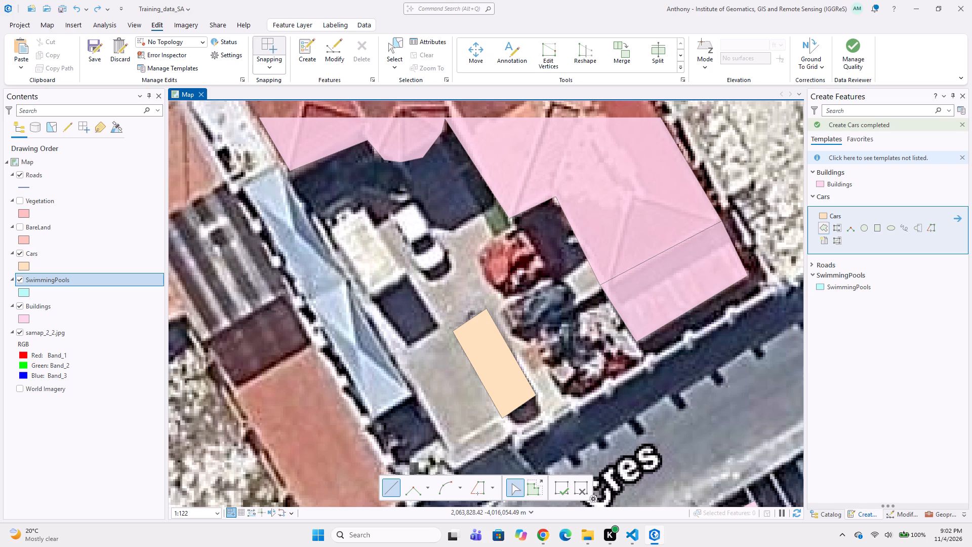
pyautogui.hotkey('ctrl', 'shift', 'z')
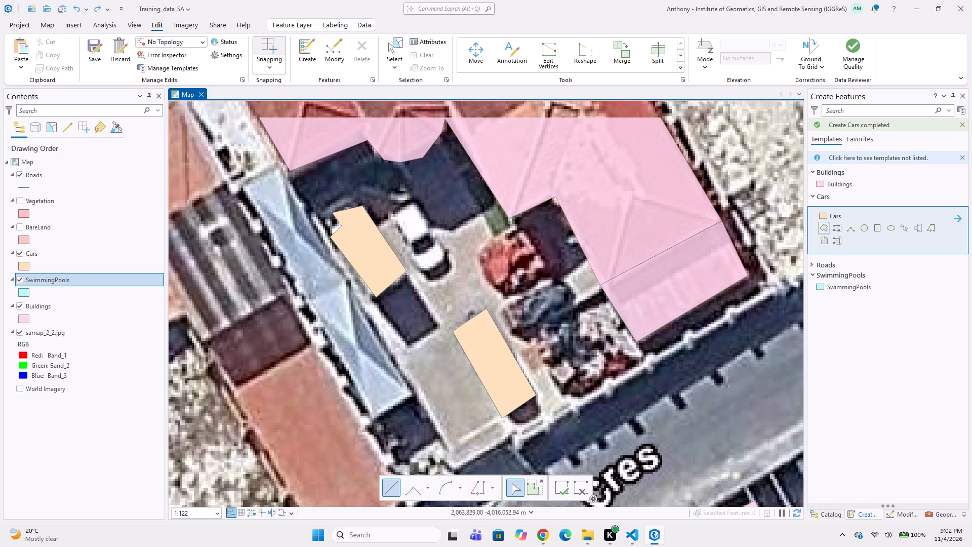
# Digitize a Cars polygon around the white car parked just east of the mapped truck, following its rounded southern end.
pyautogui.click(414, 200)
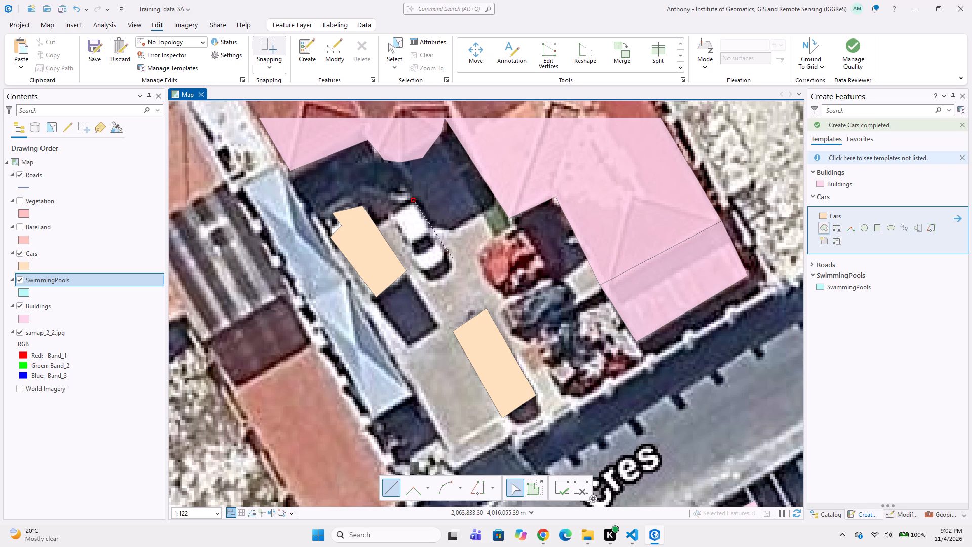
pyautogui.click(445, 250)
pyautogui.click(449, 260)
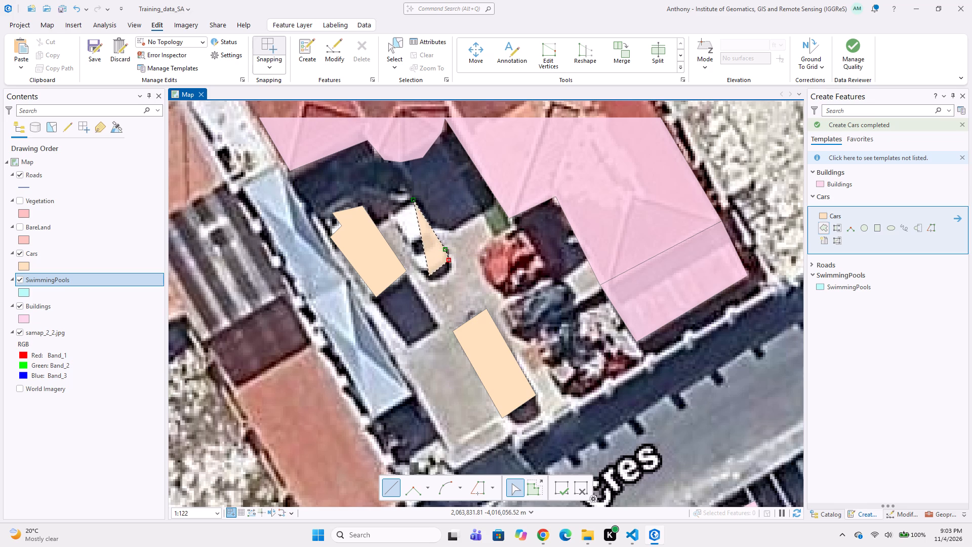
pyautogui.click(440, 275)
pyautogui.click(421, 276)
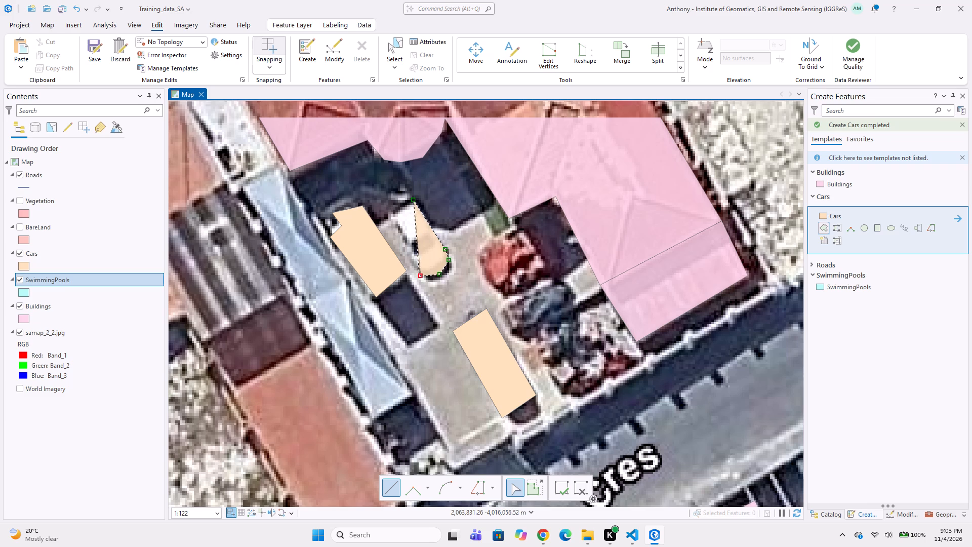
pyautogui.doubleClick(387, 219)
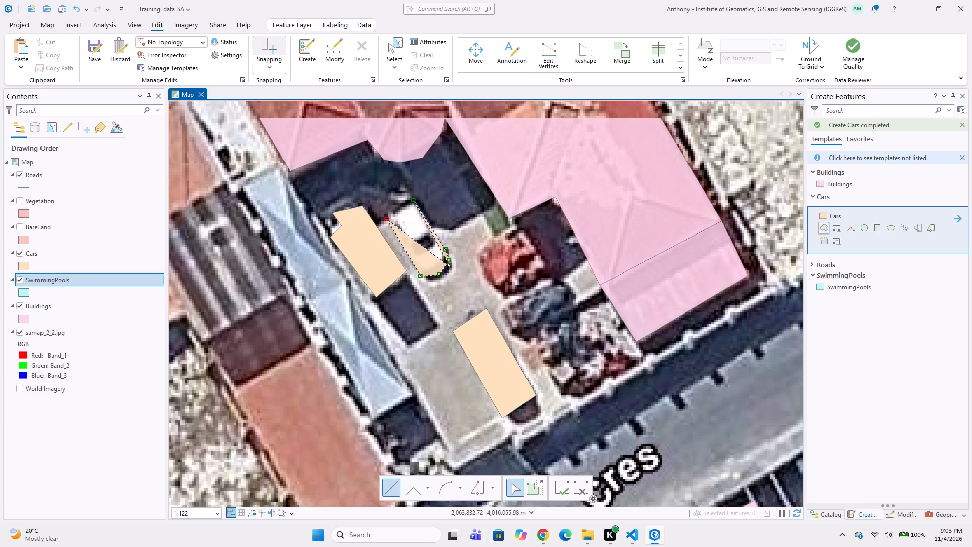
pyautogui.doubleClick(399, 214)
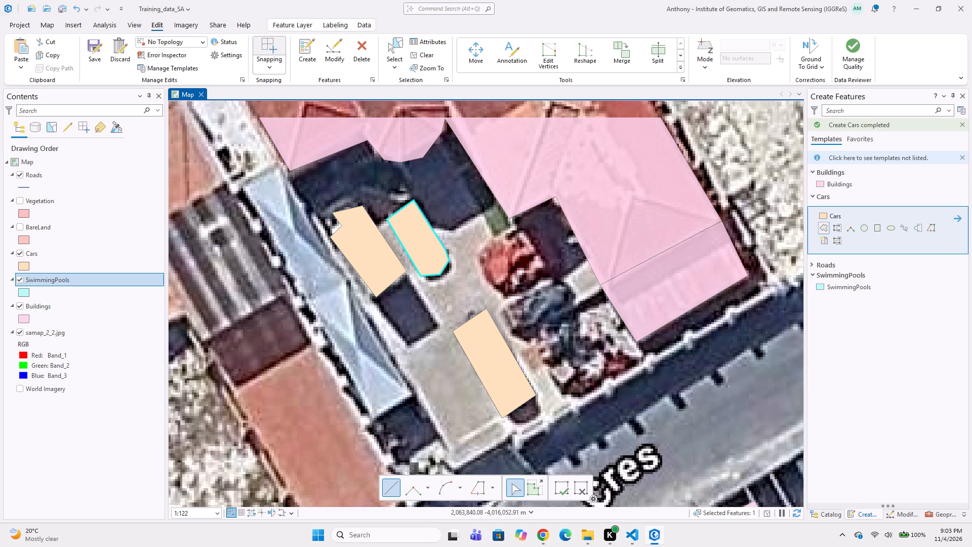
# Digitize a SwimmingPools polygon around the pool north of the red-roofed house, including the small projection at its northeastern corner.
pyautogui.scroll(-1, 541, 272)
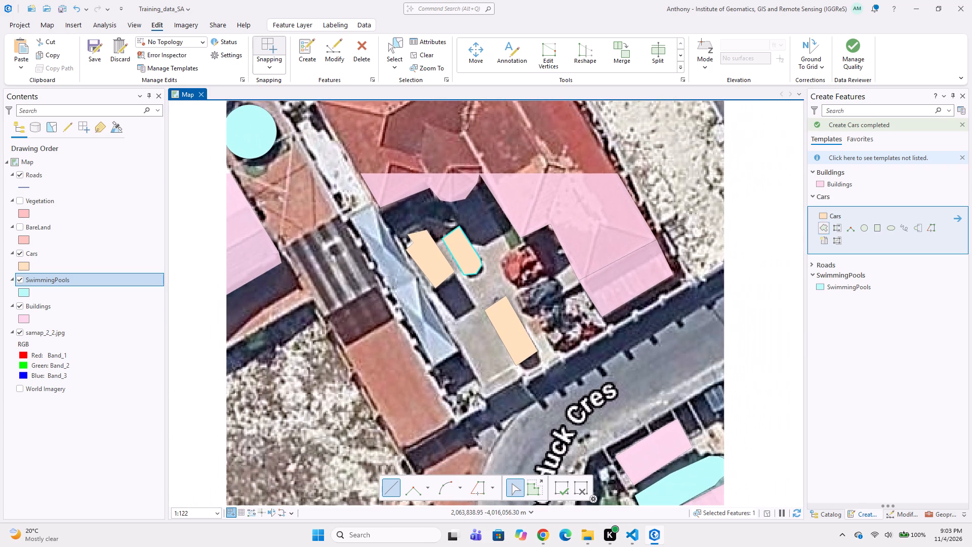
pyautogui.moveTo(516, 276); pyautogui.dragTo(568, 345, button='middle')
pyautogui.moveTo(502, 257); pyautogui.dragTo(497, 354, button='middle')
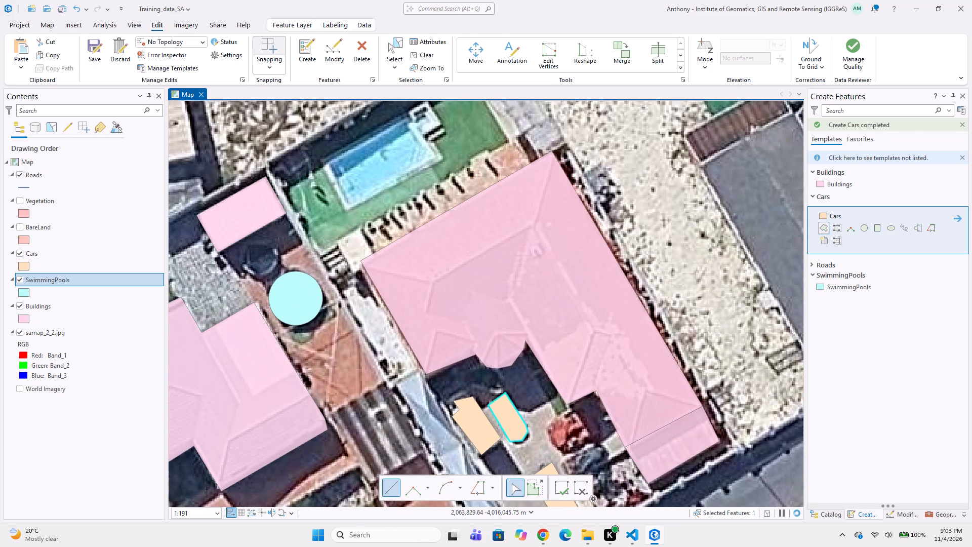
pyautogui.moveTo(403, 308); pyautogui.dragTo(426, 253, button='middle')
pyautogui.moveTo(409, 225); pyautogui.dragTo(445, 311, button='middle')
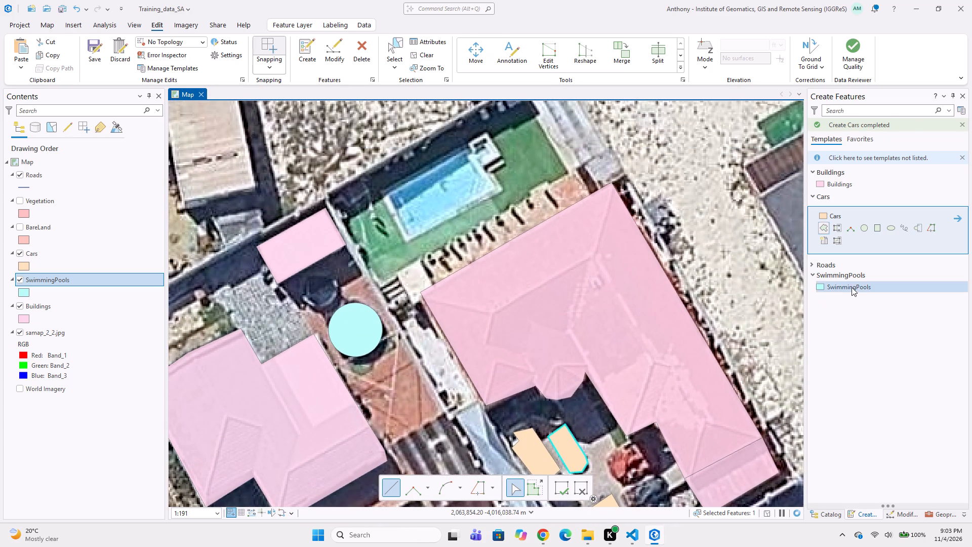
pyautogui.click(849, 287)
pyautogui.scroll(1, 403, 216)
pyautogui.moveTo(401, 213); pyautogui.dragTo(410, 283, button='middle')
pyautogui.moveTo(384, 239); pyautogui.dragTo(385, 244)
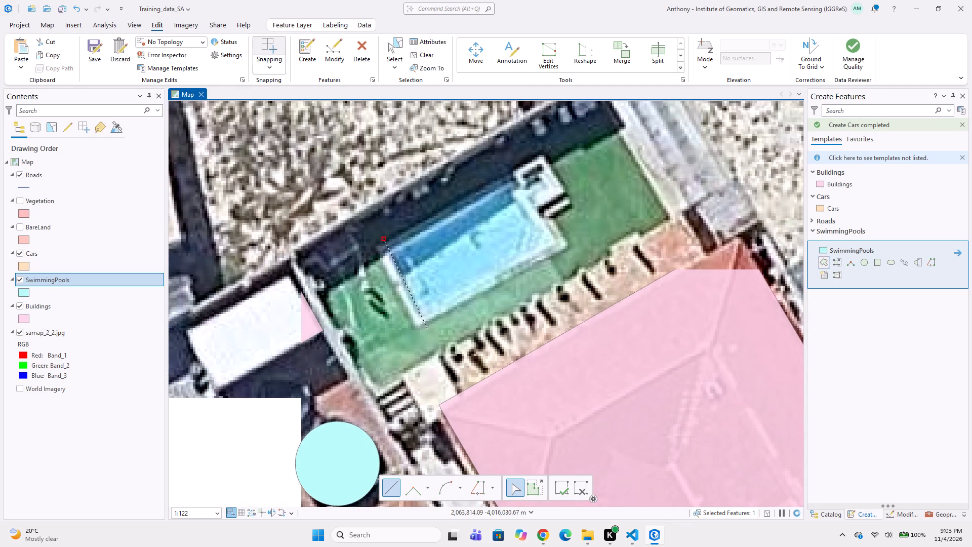
pyautogui.click(421, 324)
pyautogui.click(570, 248)
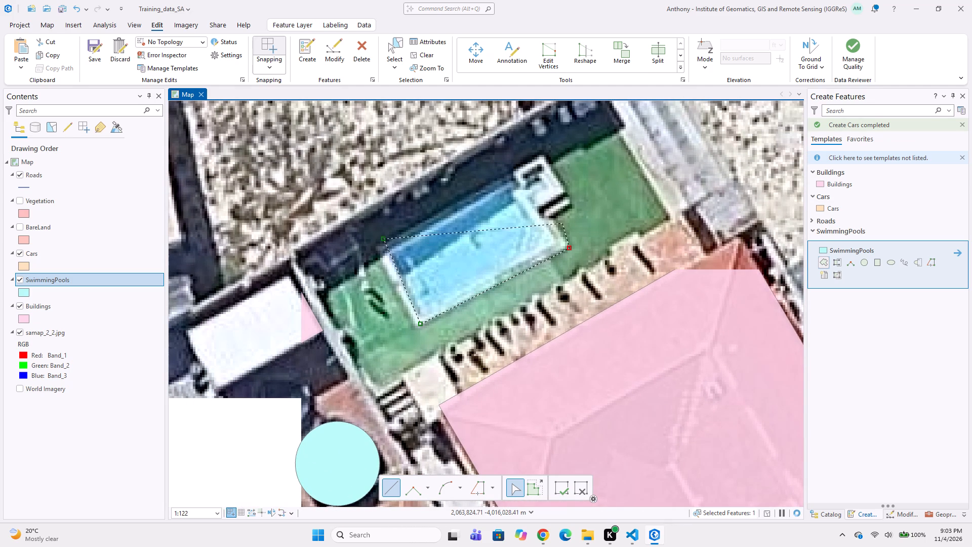
pyautogui.click(531, 199)
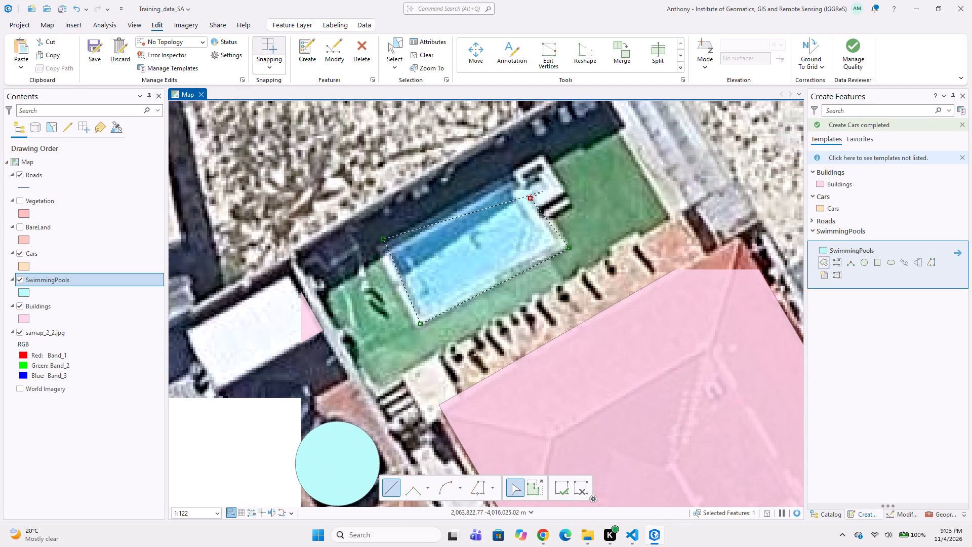
pyautogui.click(550, 186)
pyautogui.click(540, 175)
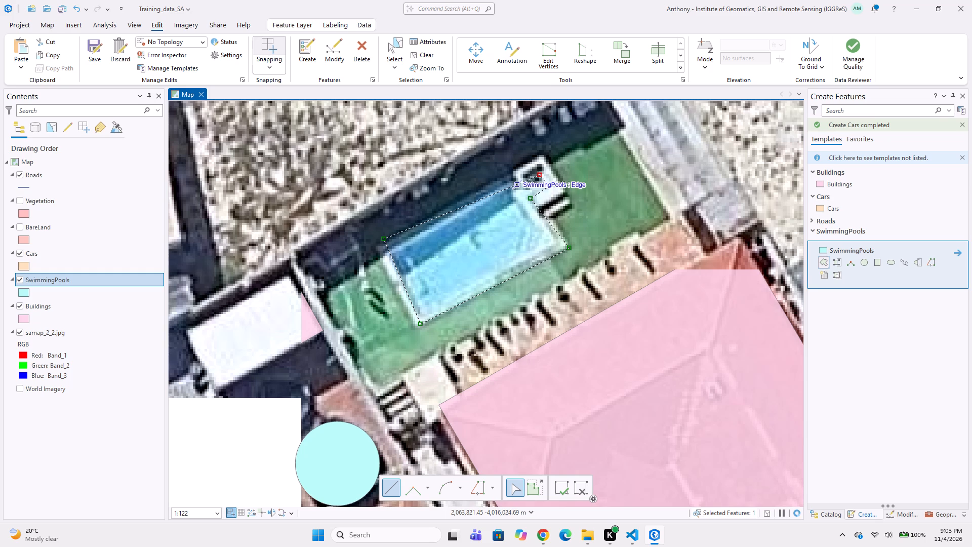
pyautogui.click(521, 189)
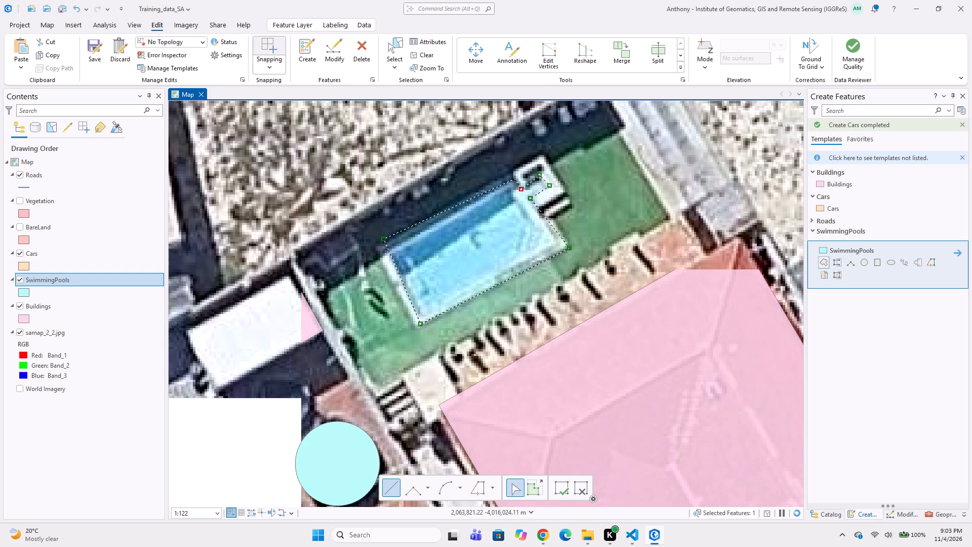
pyautogui.doubleClick(515, 179)
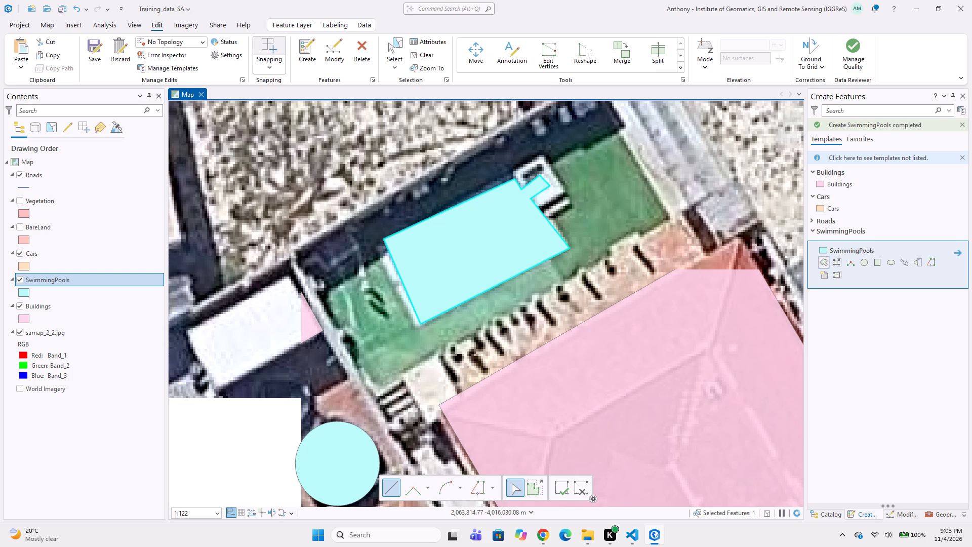
# Digitize a Buildings polygon around the long shed with blue-grey and cream roof sections, northwest of the mapped rectangular pool.
pyautogui.scroll(-1, 463, 292)
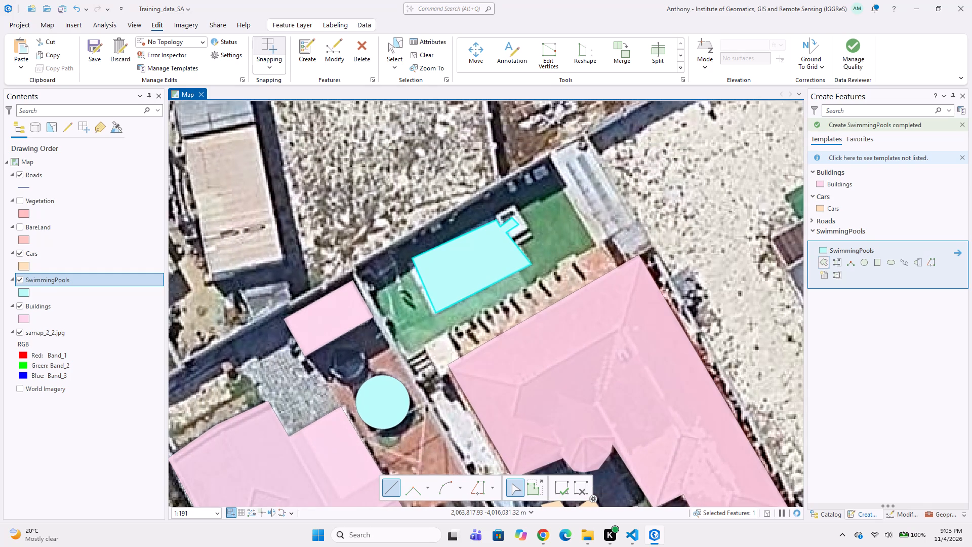
pyautogui.scroll(-1, 463, 292)
pyautogui.moveTo(444, 308); pyautogui.dragTo(467, 356, button='middle')
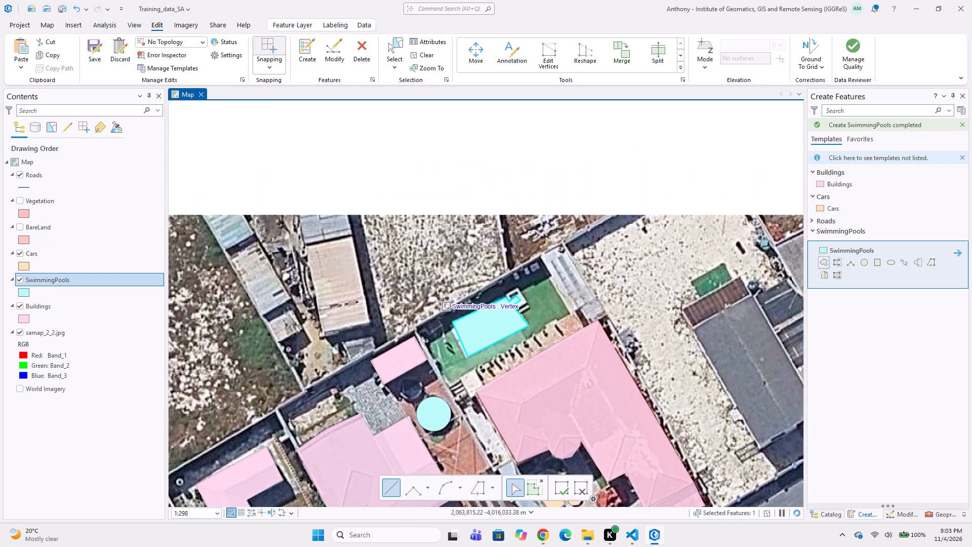
pyautogui.moveTo(467, 356); pyautogui.dragTo(465, 355, button='middle')
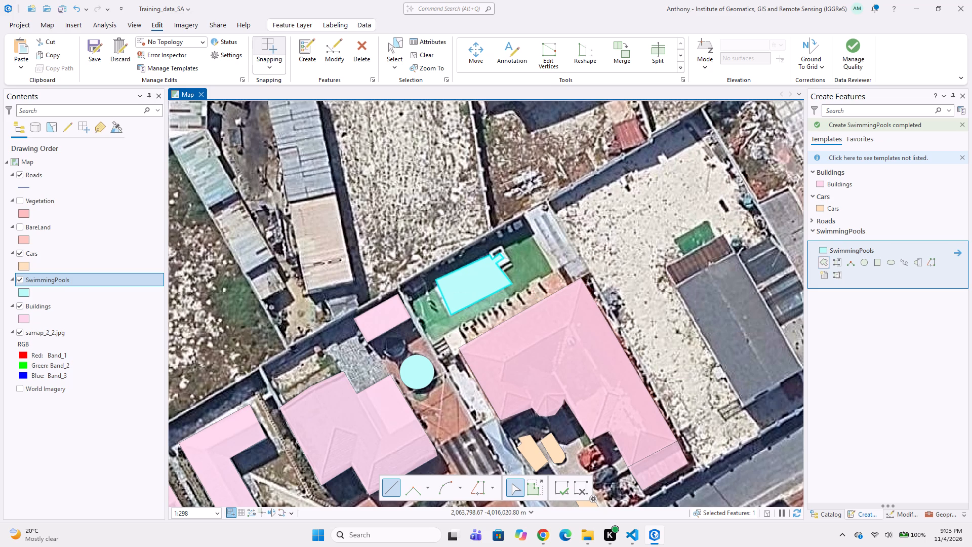
pyautogui.scroll(-1, 320, 236)
pyautogui.moveTo(302, 243); pyautogui.dragTo(343, 340, button='middle')
pyautogui.moveTo(319, 317); pyautogui.dragTo(309, 181, button='middle')
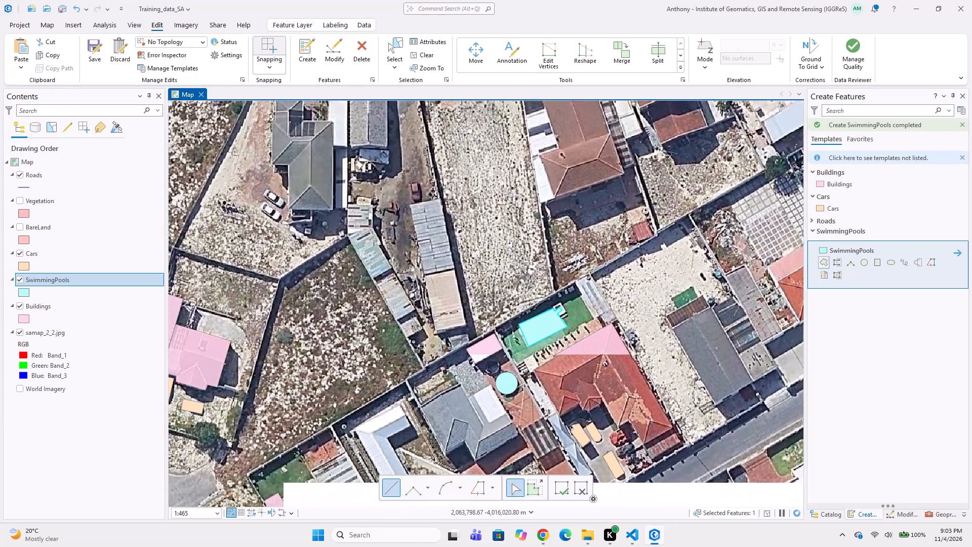
pyautogui.moveTo(373, 243); pyautogui.dragTo(392, 227, button='middle')
pyautogui.scroll(1, 442, 182)
pyautogui.click(417, 172)
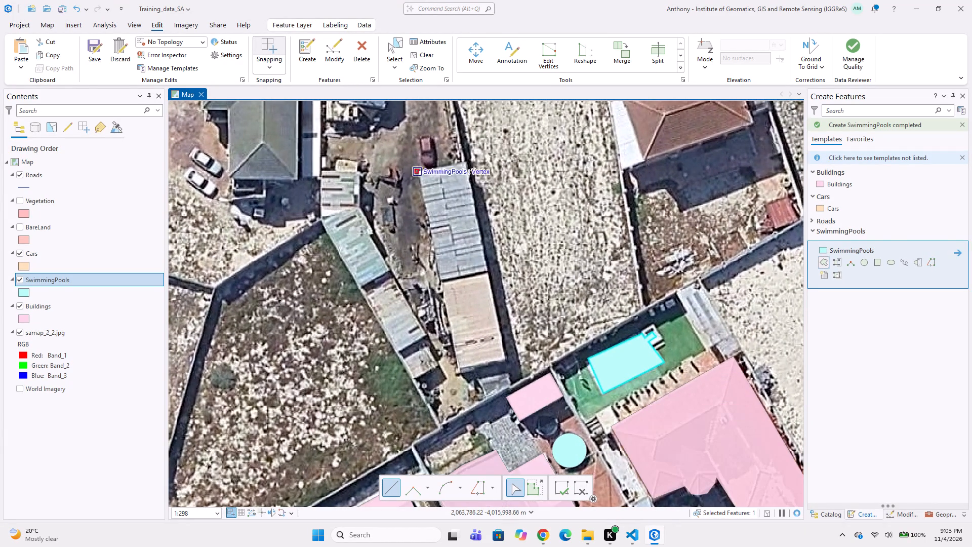
pyautogui.click(456, 370)
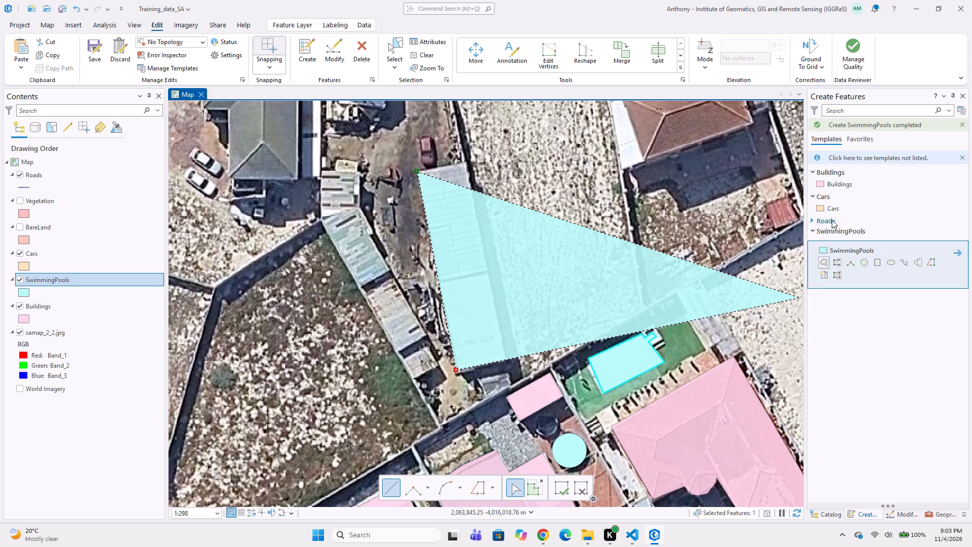
pyautogui.click(828, 179)
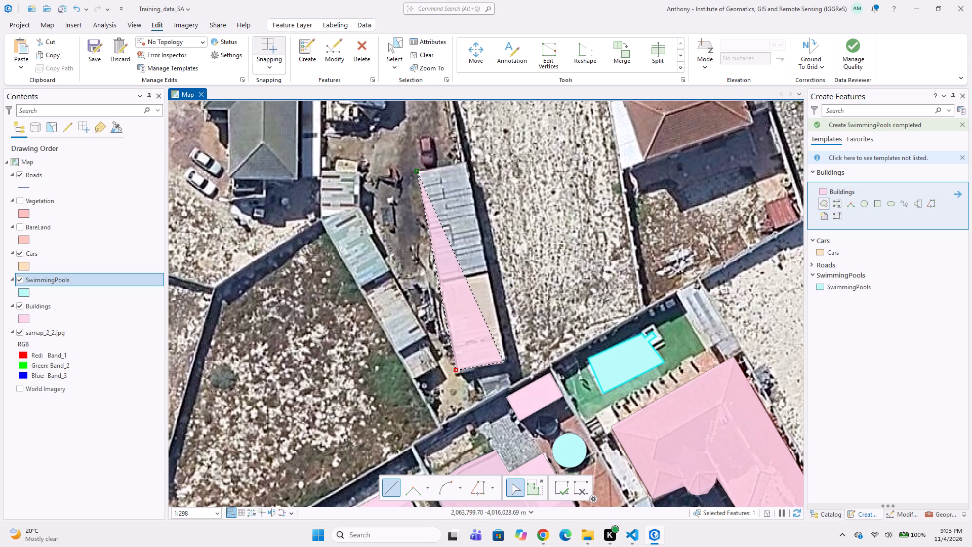
pyautogui.click(509, 360)
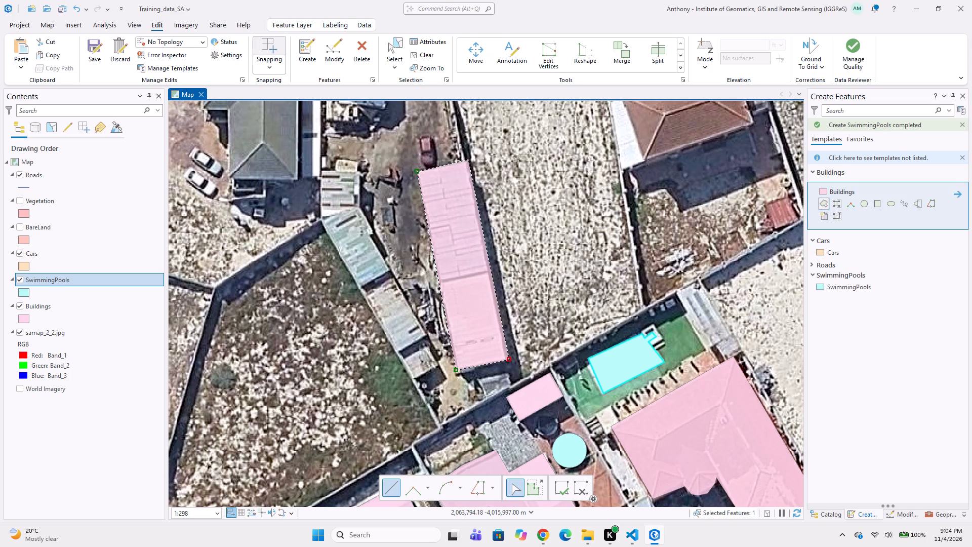
pyautogui.doubleClick(465, 160)
# Digitize a Buildings polygon around the bent row of corrugated shed roofs just west of the mapped long shed.
pyautogui.moveTo(475, 323); pyautogui.dragTo(469, 273, button='middle')
pyautogui.moveTo(423, 291); pyautogui.dragTo(482, 333, button='middle')
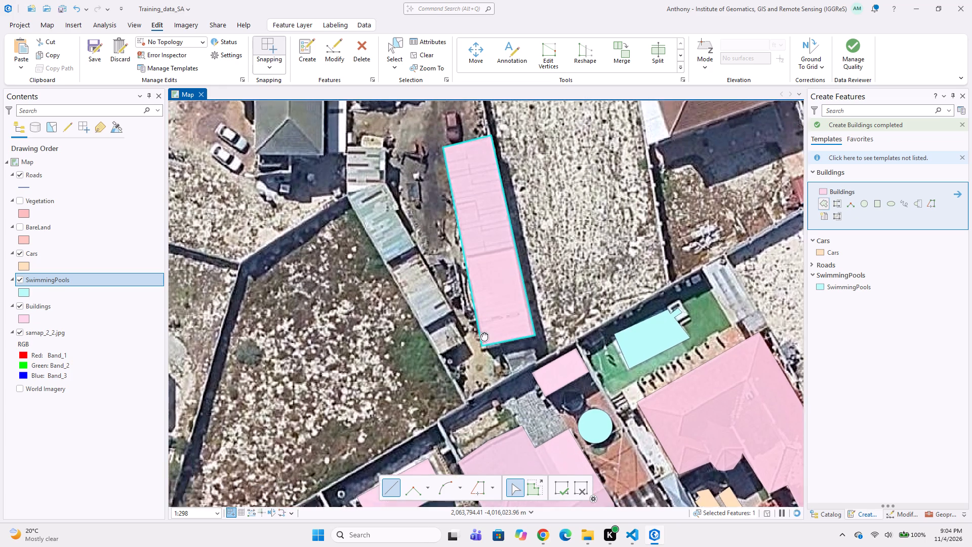
pyautogui.moveTo(482, 333); pyautogui.dragTo(482, 331, button='middle')
pyautogui.click(414, 161)
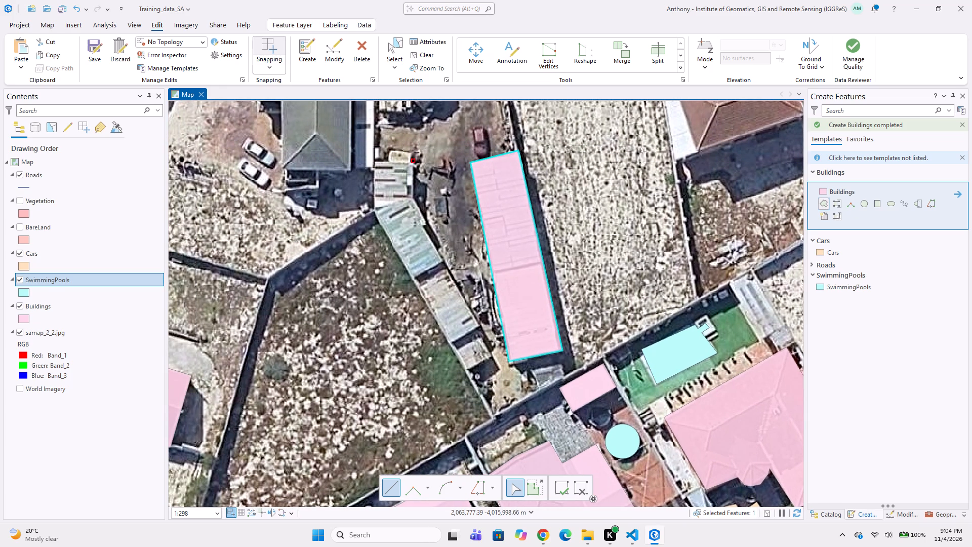
pyautogui.click(414, 197)
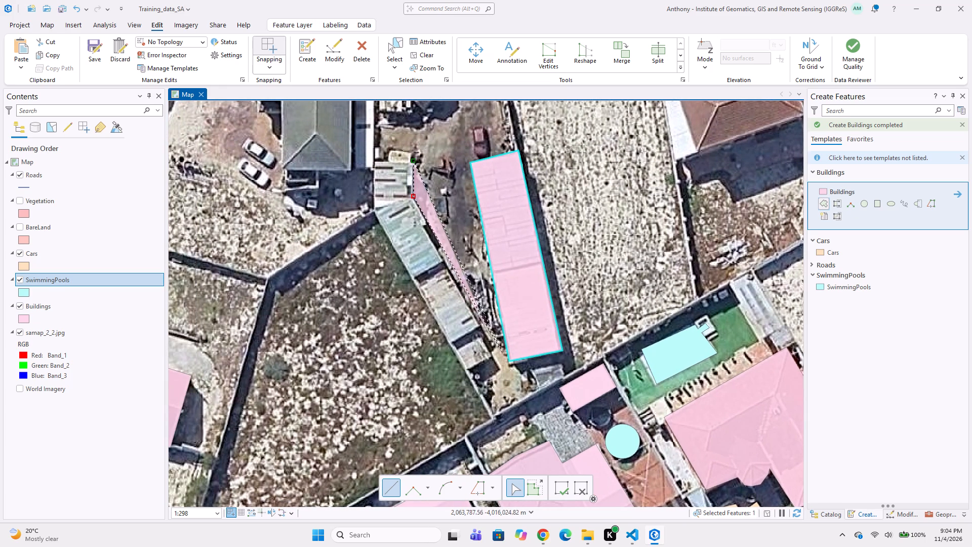
pyautogui.click(493, 358)
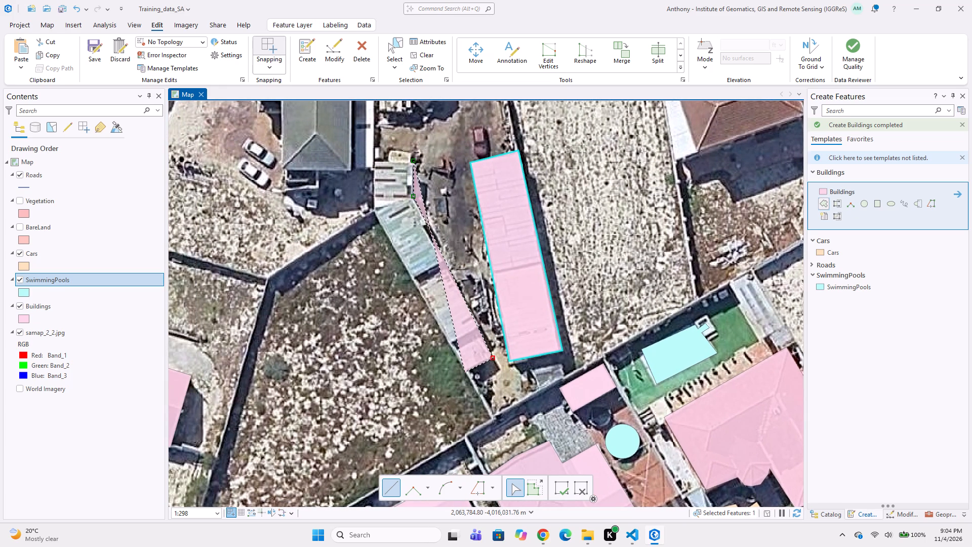
pyautogui.click(465, 372)
pyautogui.click(373, 213)
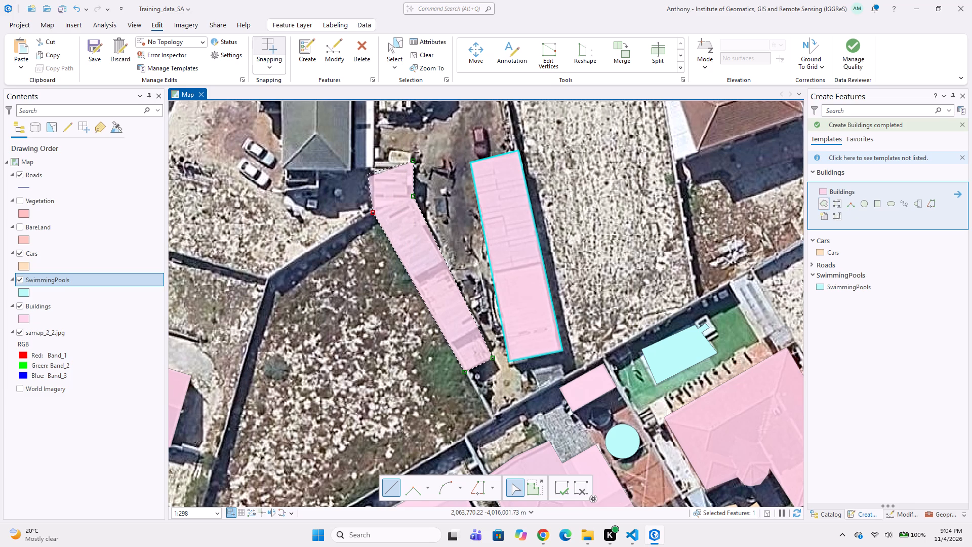
pyautogui.doubleClick(373, 160)
# Digitize a Buildings polygon around the stepped outline of the grey-green hipped-roof house south of Albatross St.
pyautogui.moveTo(389, 209); pyautogui.dragTo(394, 328, button='middle')
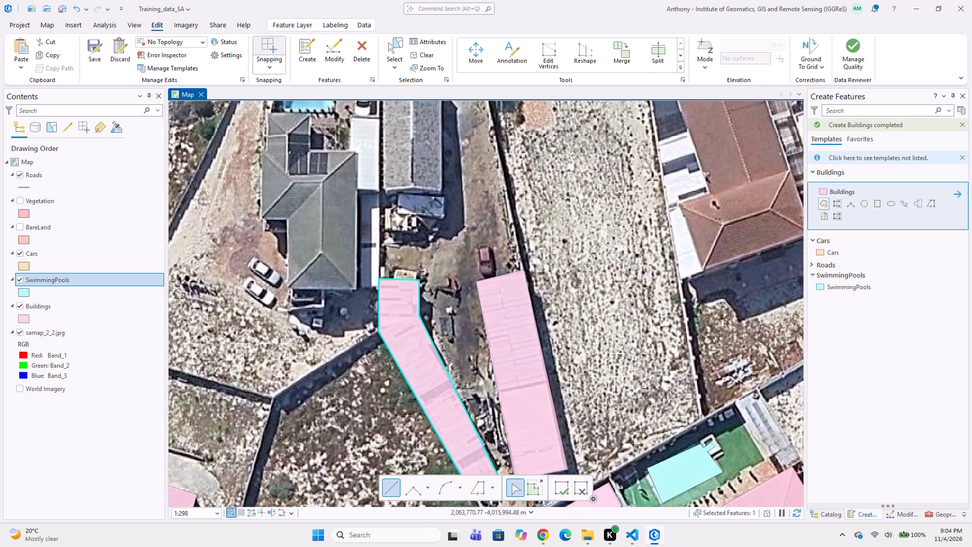
pyautogui.moveTo(346, 238); pyautogui.dragTo(382, 265, button='middle')
pyautogui.moveTo(346, 246); pyautogui.dragTo(353, 324, button='middle')
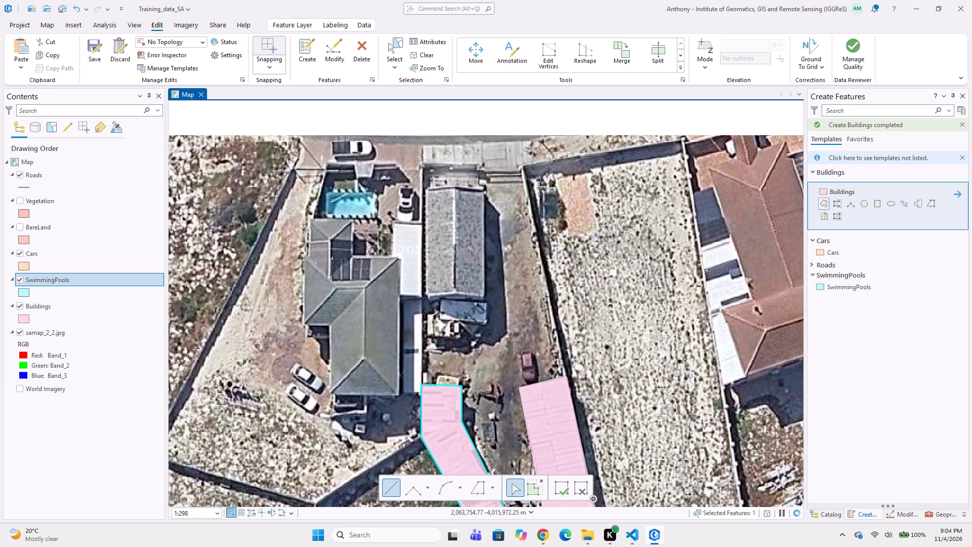
pyautogui.click(311, 218)
pyautogui.click(309, 255)
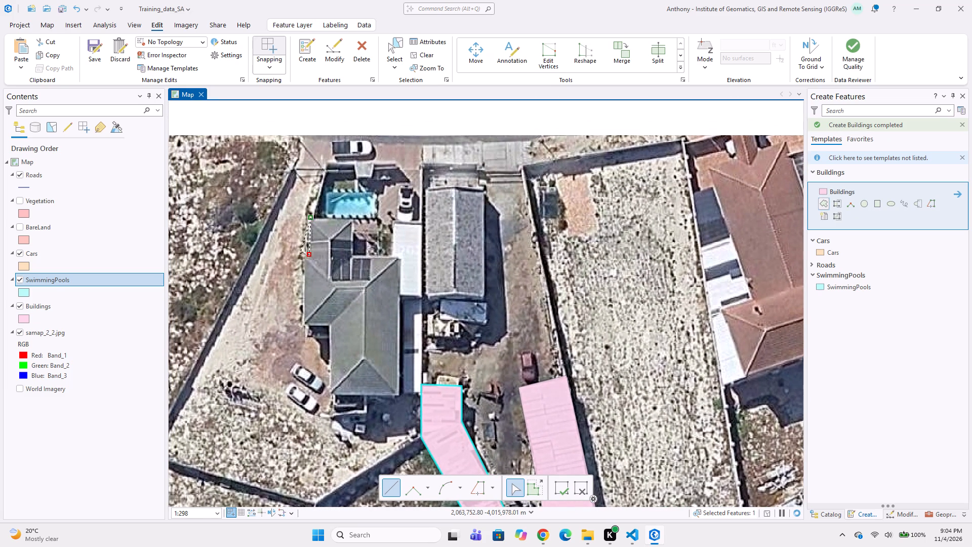
pyautogui.click(302, 255)
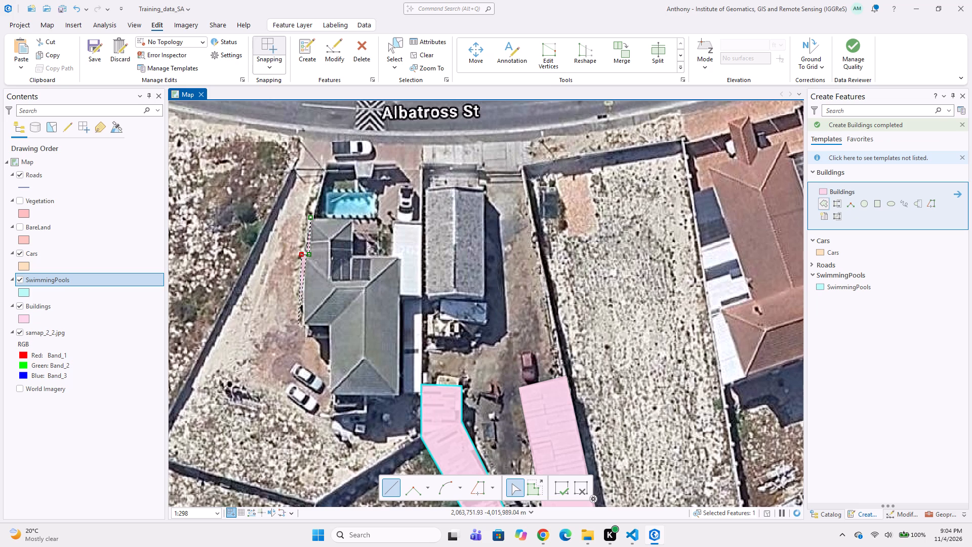
pyautogui.click(302, 324)
pyautogui.click(327, 324)
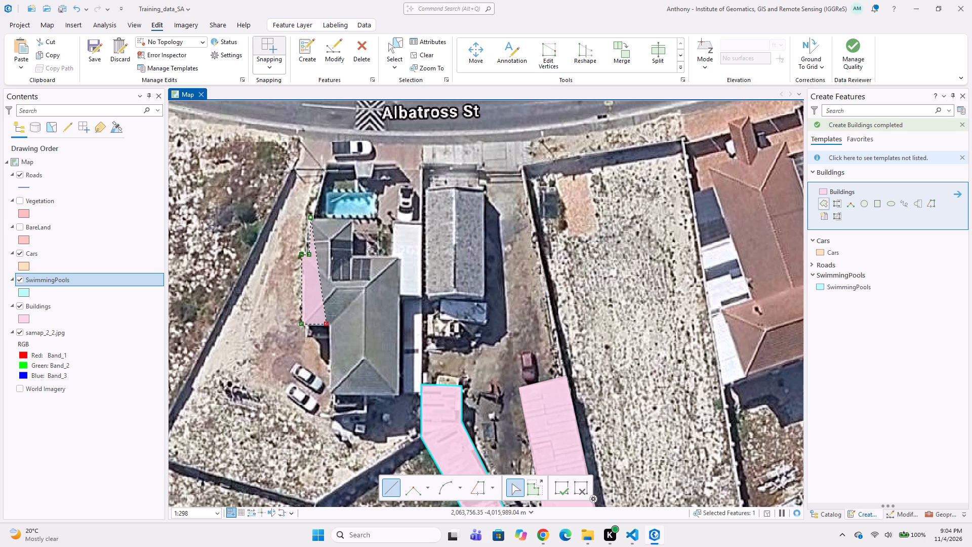
pyautogui.click(332, 389)
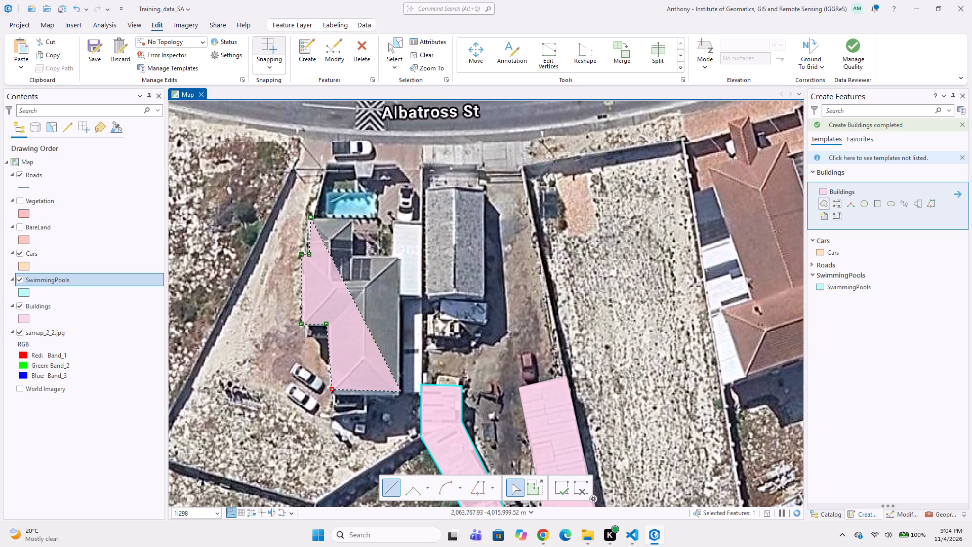
pyautogui.click(398, 399)
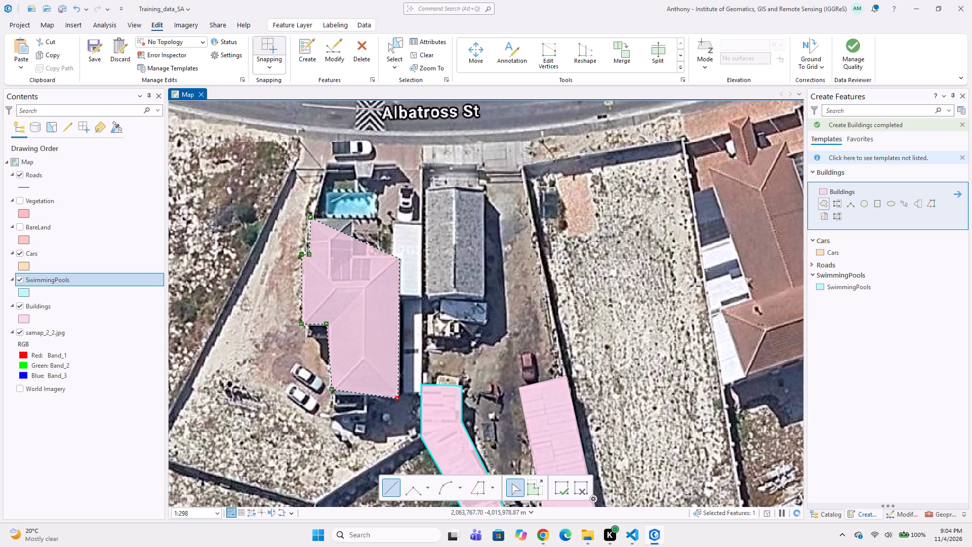
pyautogui.click(399, 259)
pyautogui.click(355, 255)
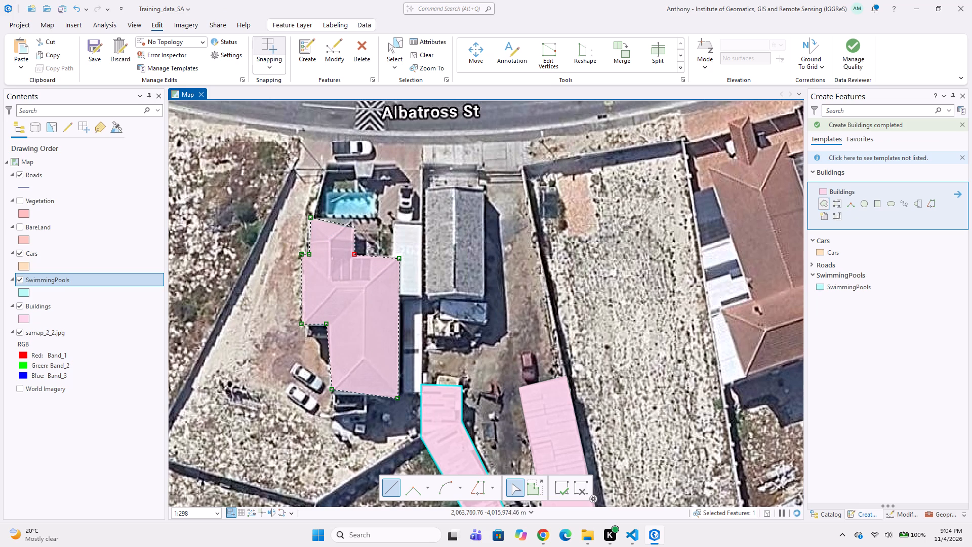
pyautogui.doubleClick(355, 220)
# Digitize a Buildings polygon around the rectangular pool between the grey-green roofed house and Albatross St.
pyautogui.moveTo(348, 255); pyautogui.dragTo(341, 336, button='middle')
pyautogui.scroll(1, 350, 316)
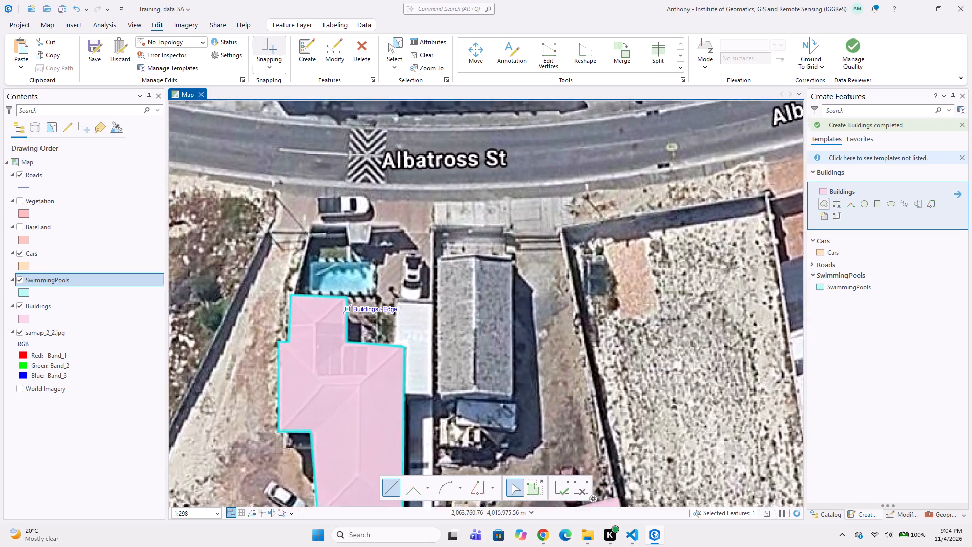
pyautogui.moveTo(334, 298); pyautogui.dragTo(327, 345, button='middle')
pyautogui.click(293, 340)
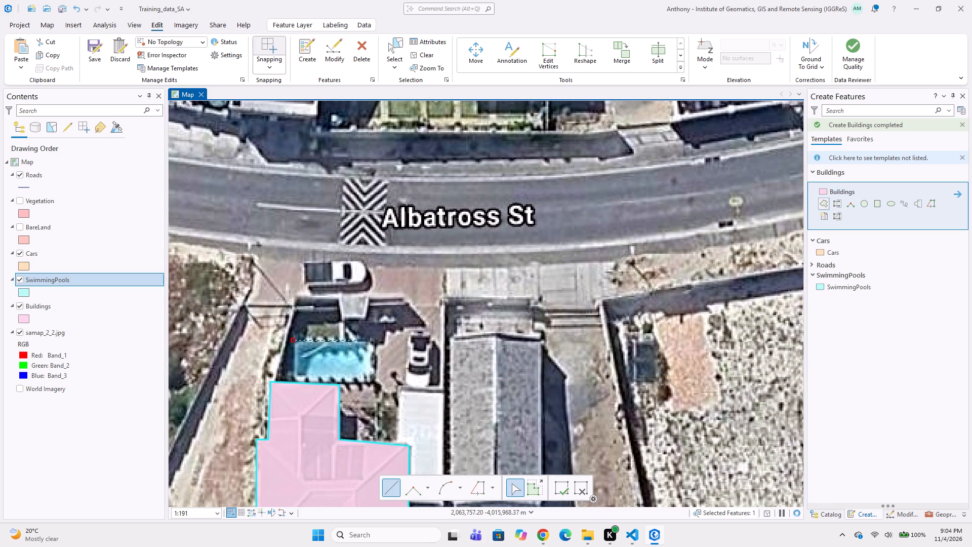
pyautogui.click(375, 342)
pyautogui.click(378, 383)
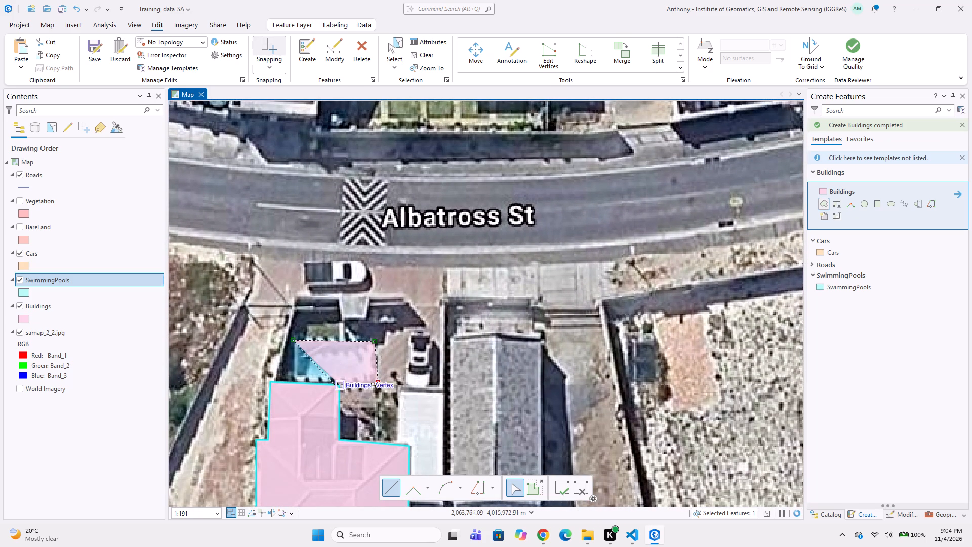
pyautogui.doubleClick(293, 379)
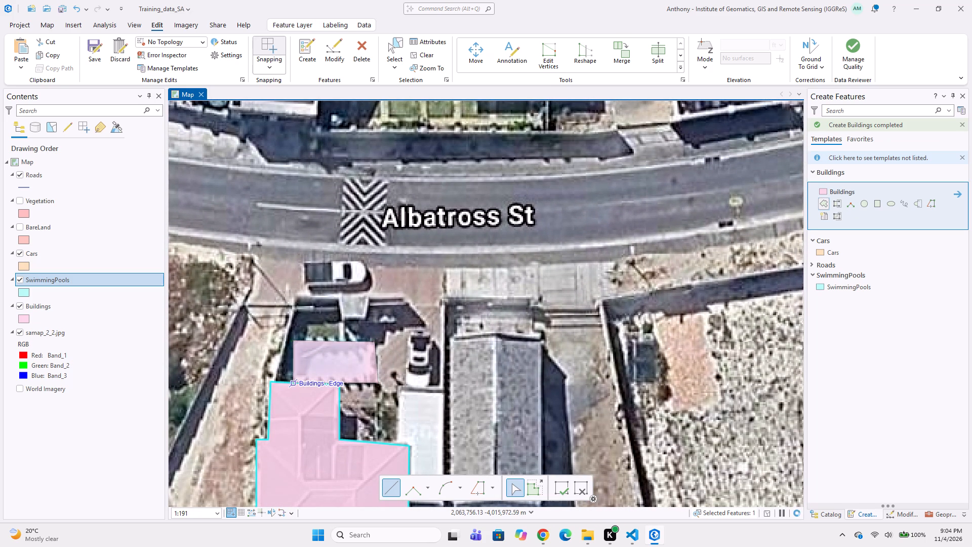
# Digitize a Buildings polygon around the narrow white roof between the mapped hipped-roof house and the long grey gabled building.
pyautogui.click(397, 386)
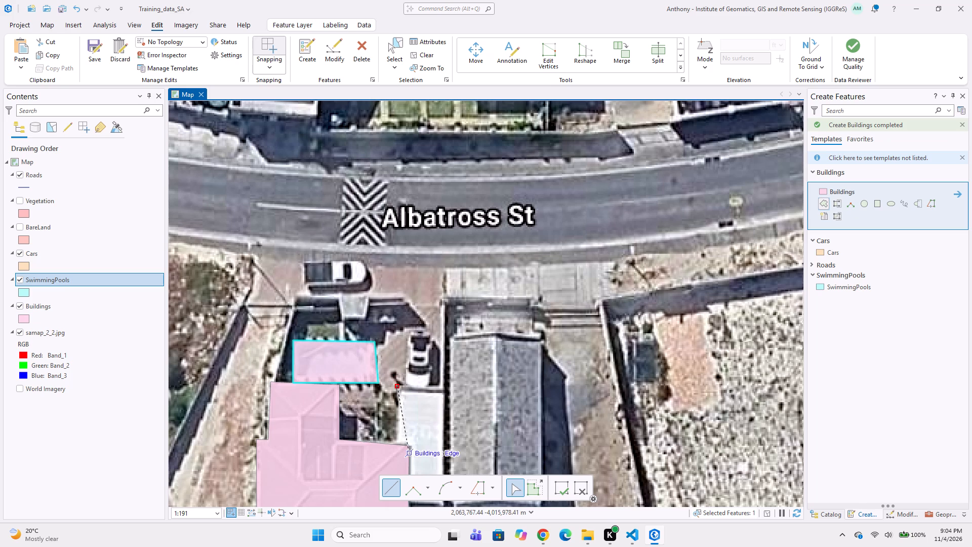
pyautogui.click(398, 447)
pyautogui.moveTo(401, 434); pyautogui.dragTo(380, 386, button='middle')
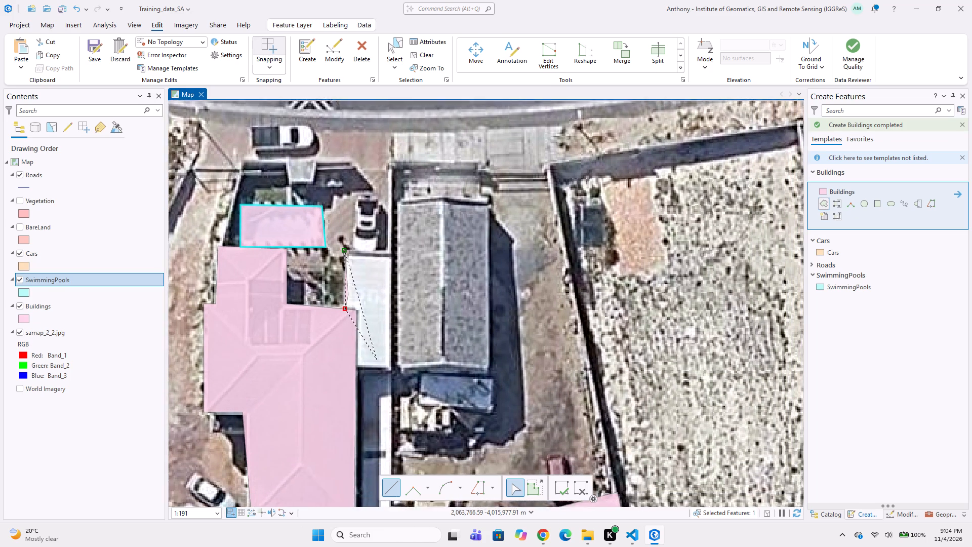
pyautogui.click(345, 282)
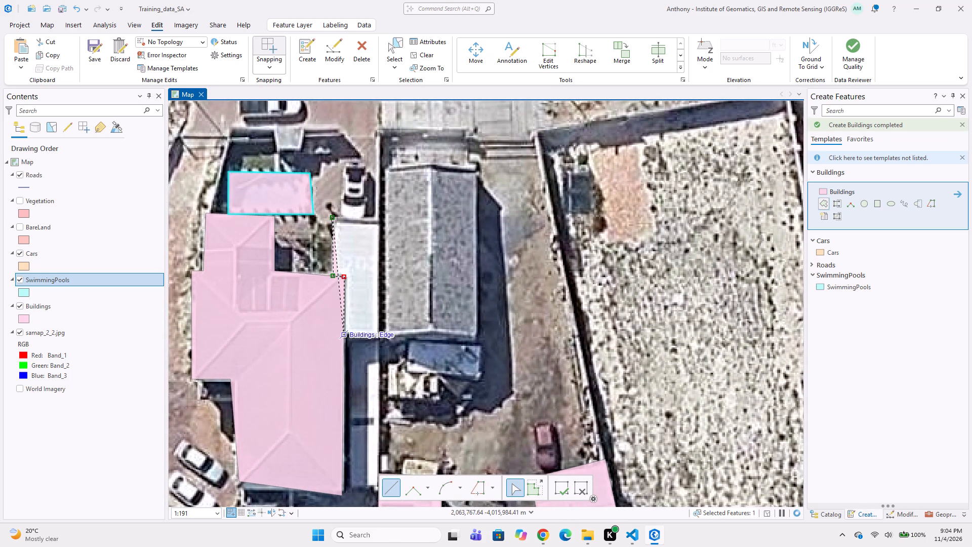
pyautogui.click(341, 335)
pyautogui.click(375, 336)
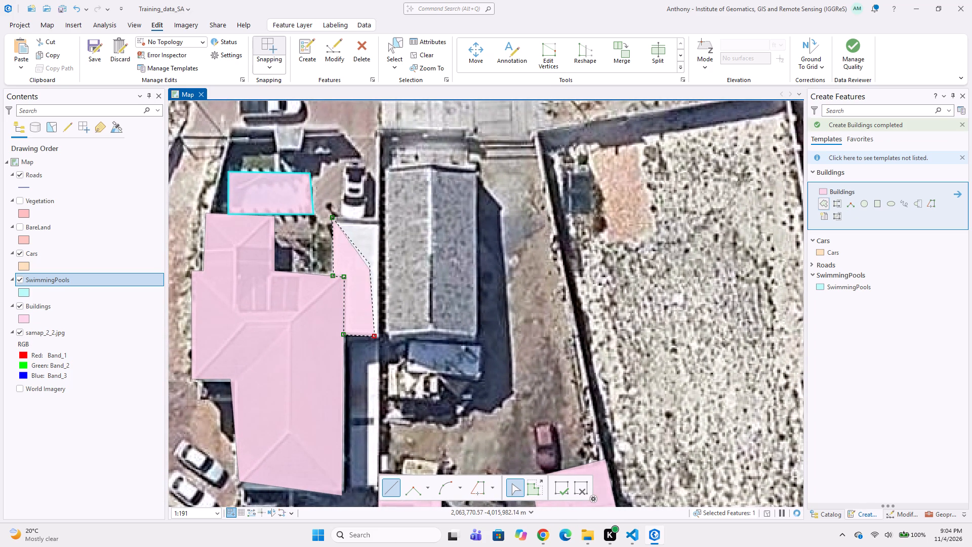
pyautogui.doubleClick(378, 225)
# Digitize a Buildings polygon around the long grey gabled roof just east of the mapped narrow white roof, south of Albatross St.
pyautogui.moveTo(397, 214); pyautogui.dragTo(375, 239, button='middle')
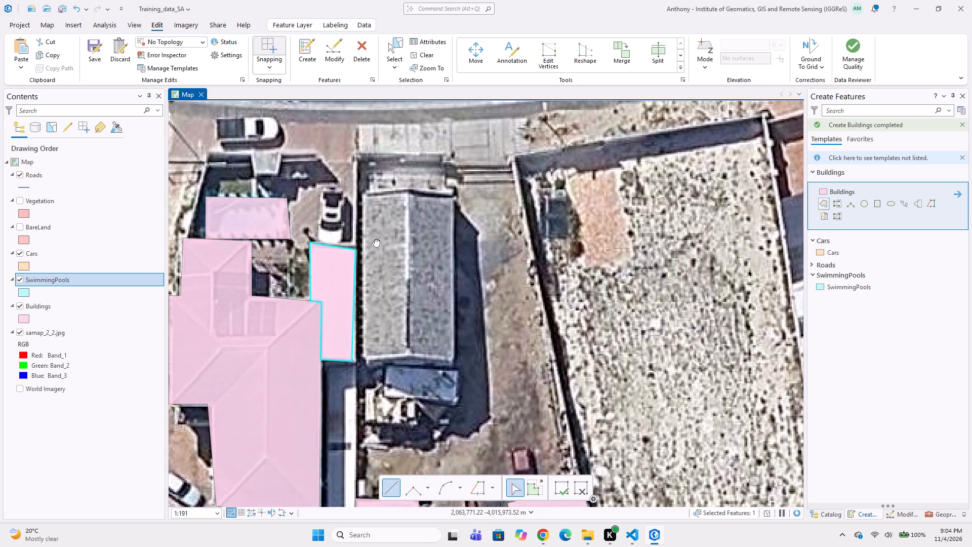
pyautogui.click(362, 191)
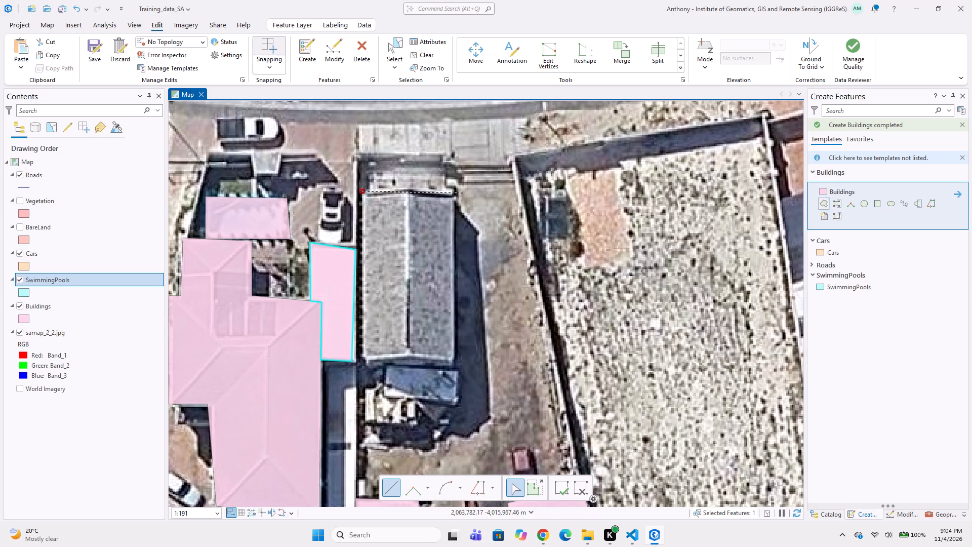
pyautogui.click(455, 191)
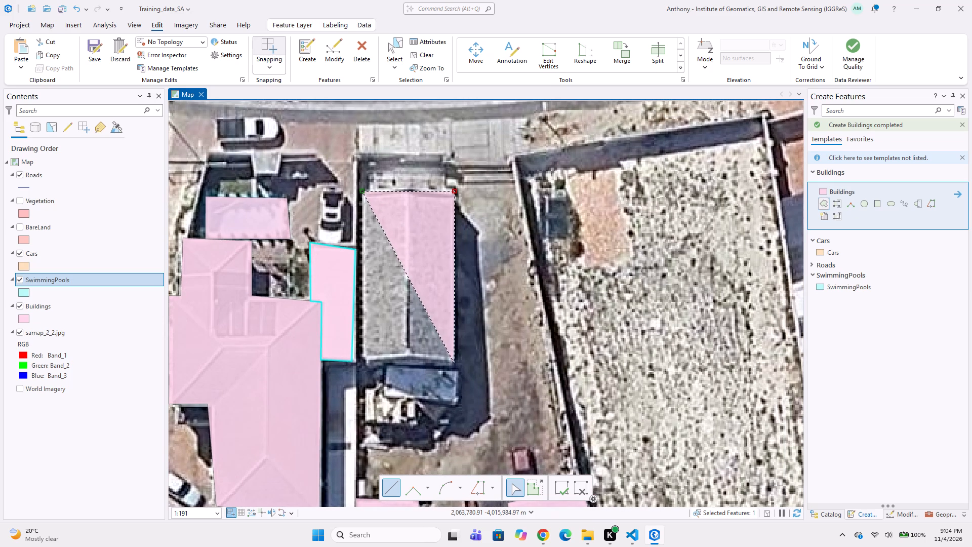
pyautogui.click(456, 362)
pyautogui.doubleClick(366, 361)
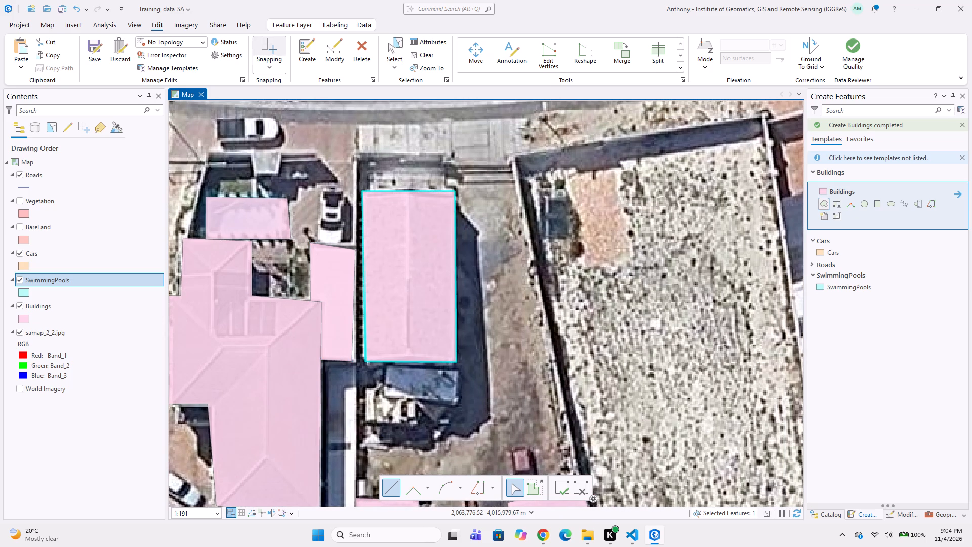
# Digitize a Cars polygon around the white car parked just north of the mapped narrow white roof.
pyautogui.moveTo(414, 304); pyautogui.dragTo(410, 354, button='middle')
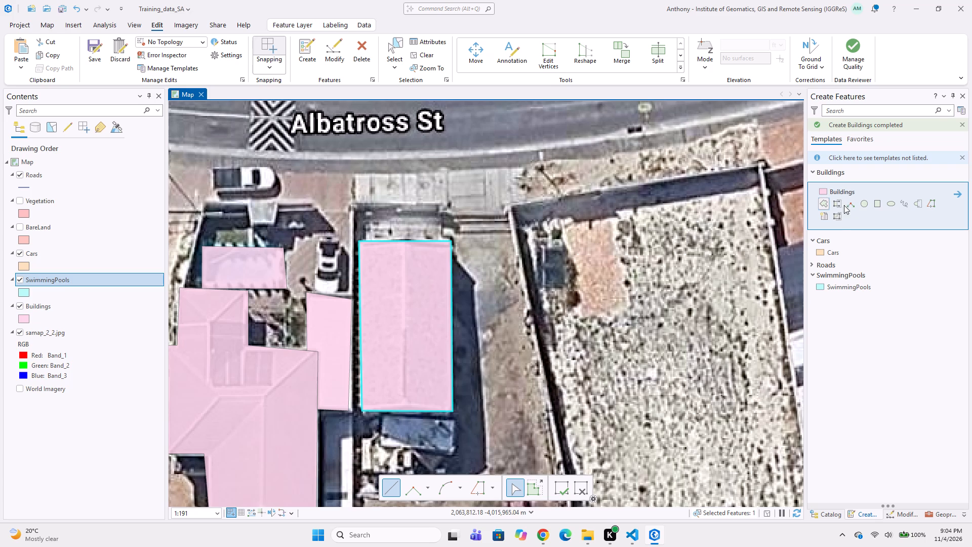
pyautogui.click(823, 248)
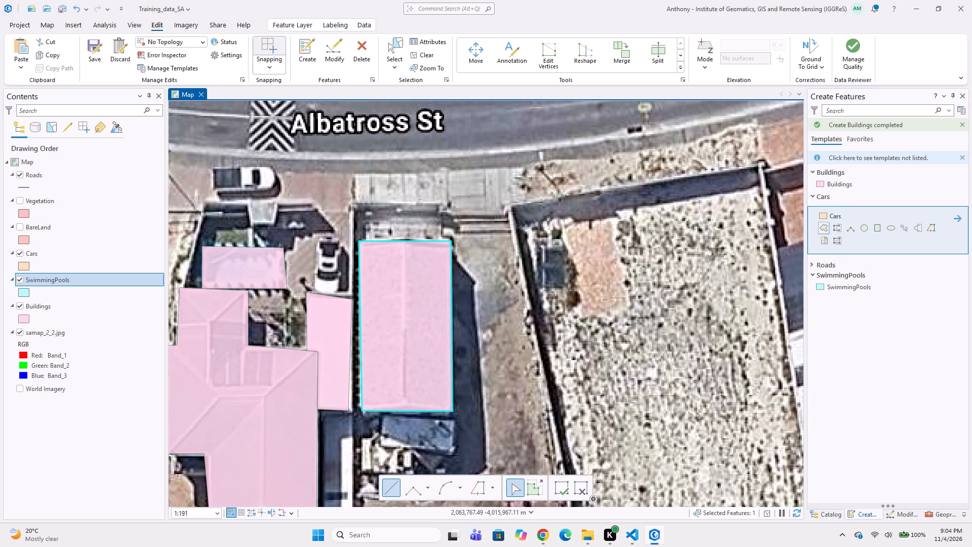
pyautogui.click(314, 233)
pyautogui.click(341, 236)
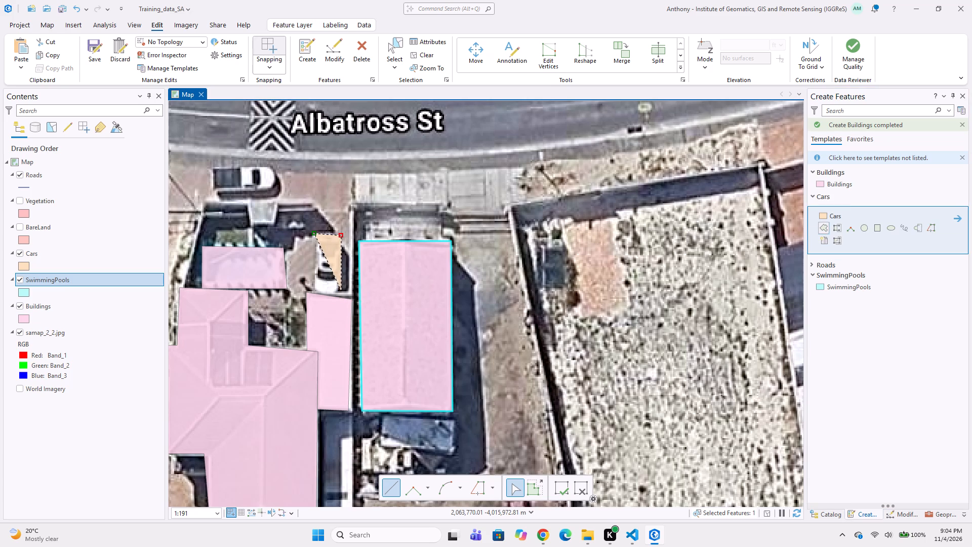
pyautogui.click(341, 292)
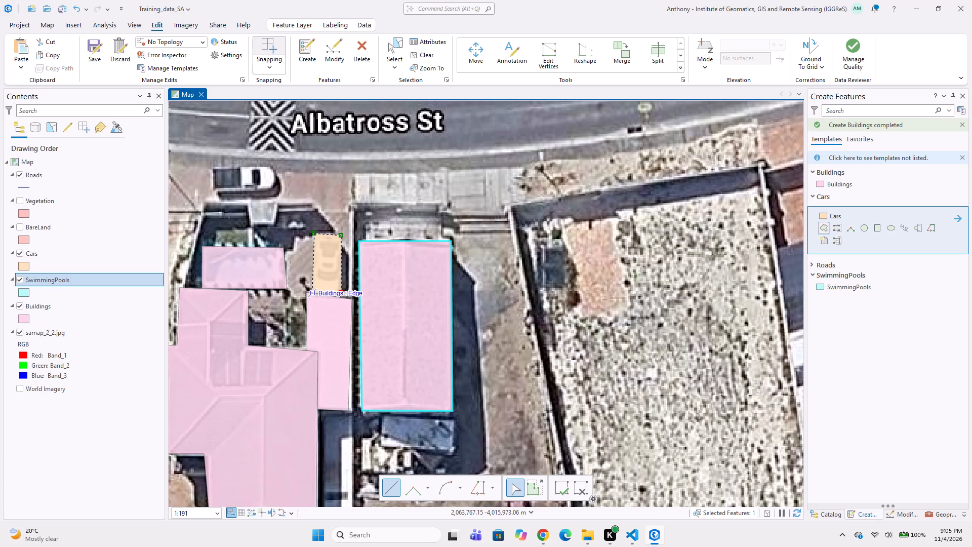
pyautogui.doubleClick(312, 292)
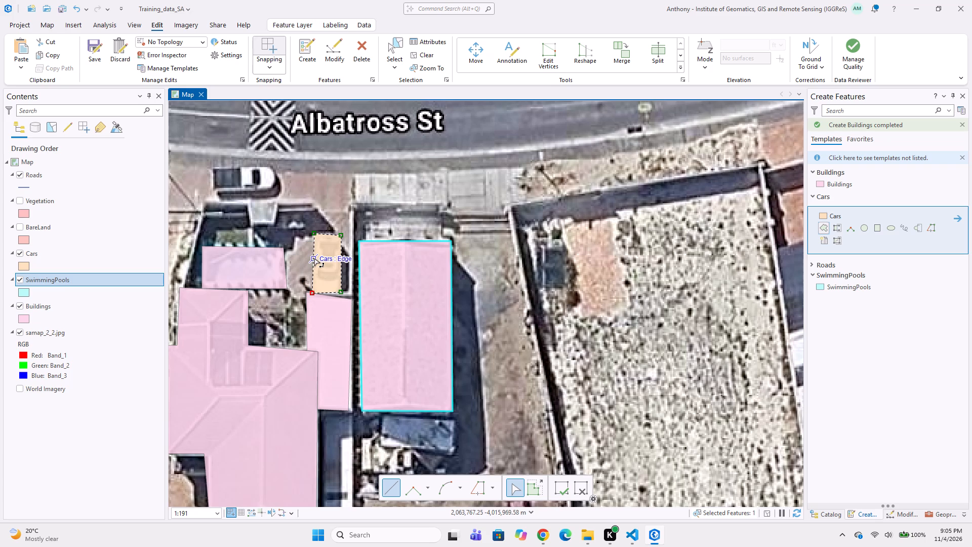
pyautogui.doubleClick(314, 258)
# Digitize a Cars polygon around the white pickup parked beside Albatross St, just south of the striped road marking.
pyautogui.moveTo(224, 182); pyautogui.dragTo(291, 218, button='middle')
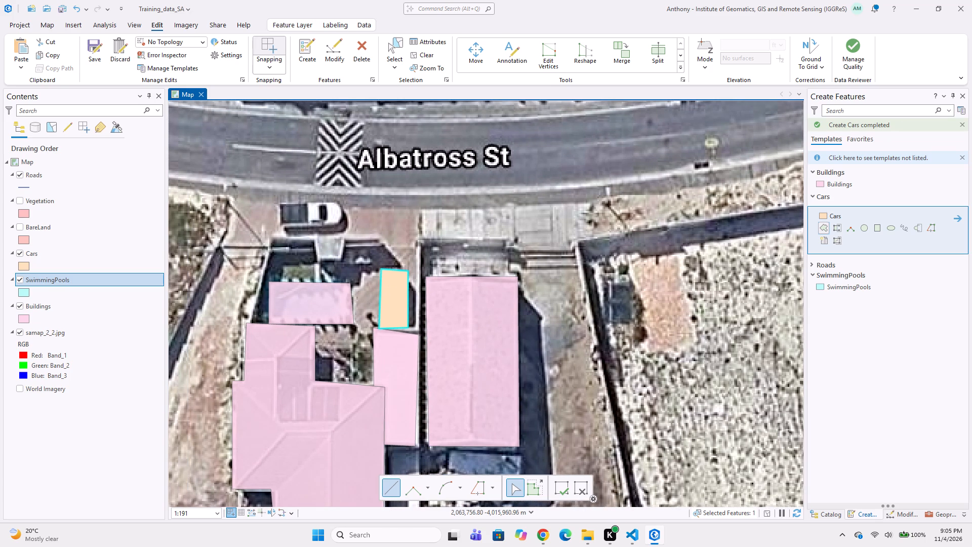
pyautogui.click(277, 202)
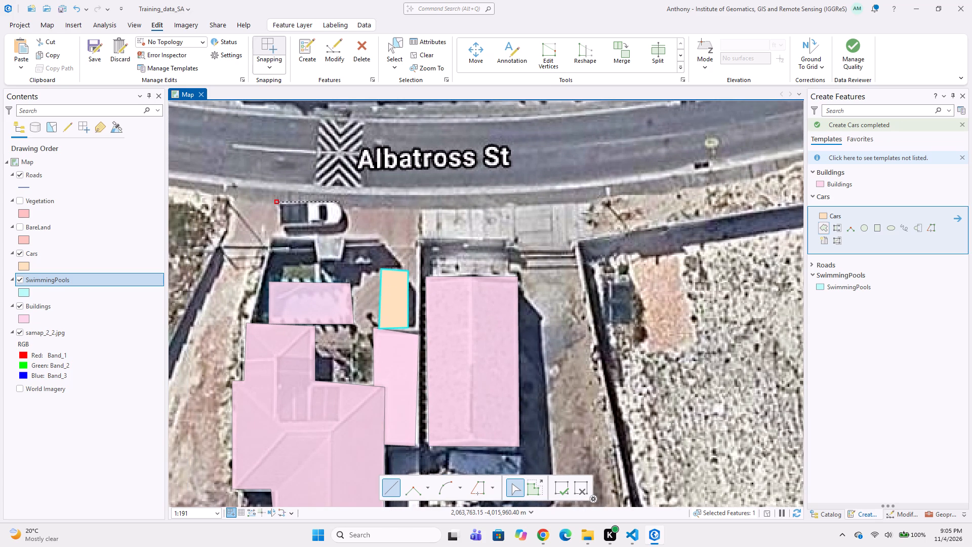
pyautogui.click(343, 202)
pyautogui.click(344, 225)
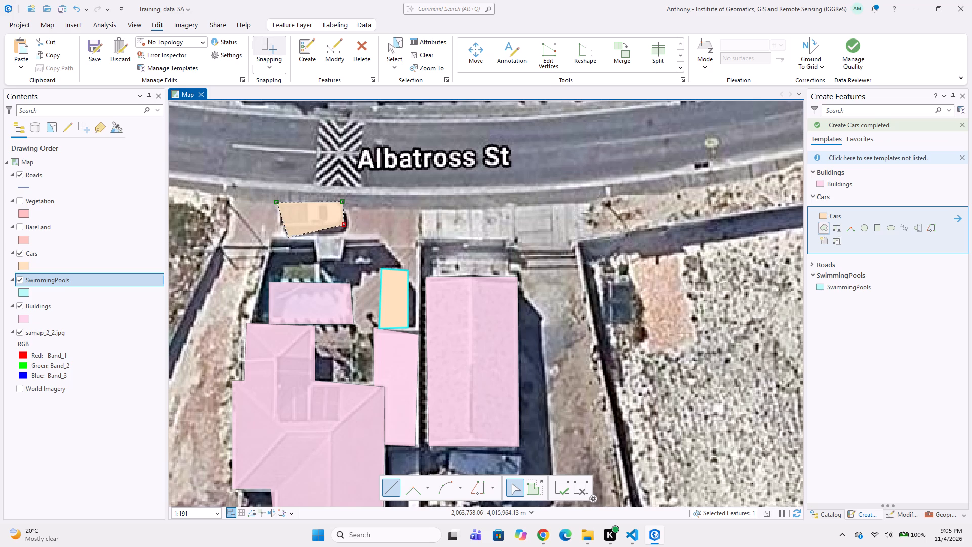
pyautogui.doubleClick(277, 230)
# Digitize a Cars feature with the Rectangle tool around the northern of the two white cars parked southwest of the hipped-roof house.
pyautogui.scroll(-2, 284, 271)
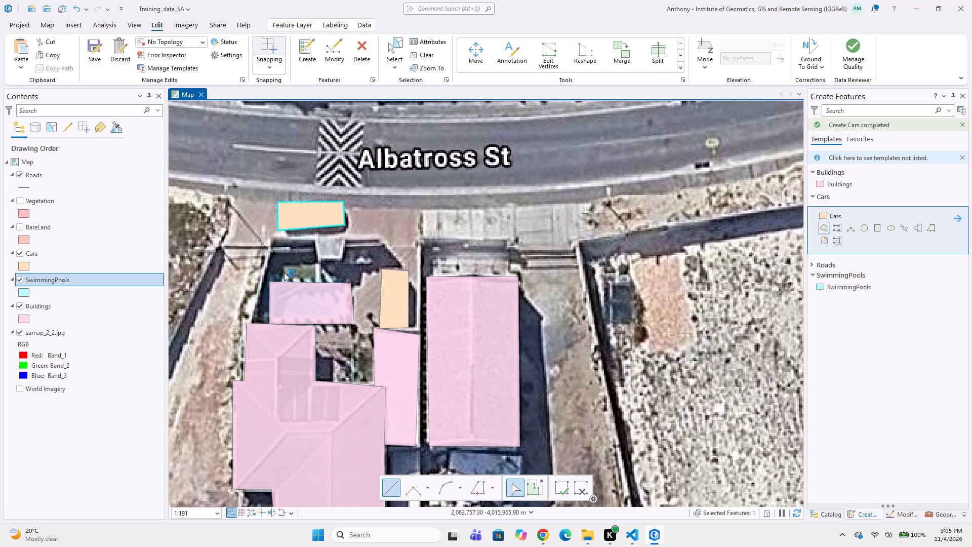
pyautogui.moveTo(282, 283); pyautogui.dragTo(346, 287, button='middle')
pyautogui.scroll(1, 334, 383)
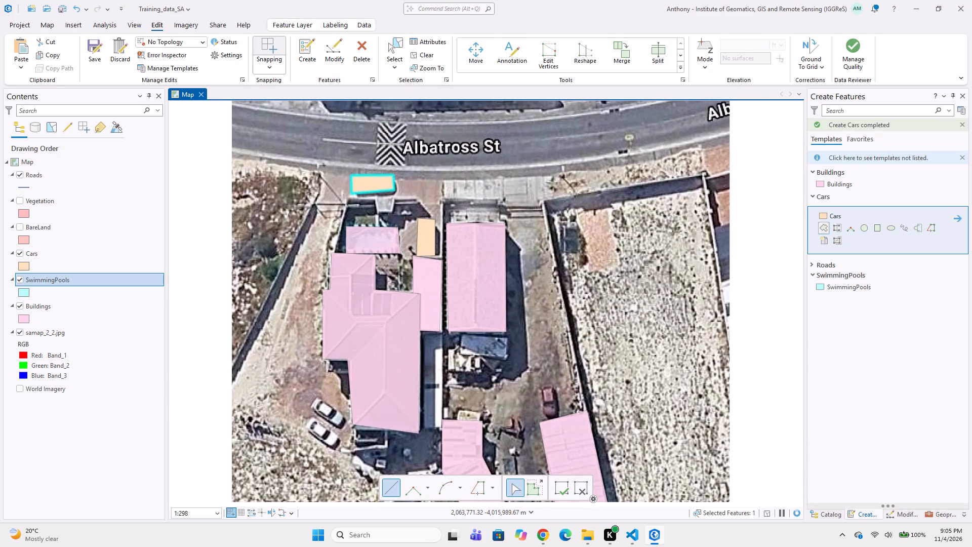
pyautogui.click(878, 226)
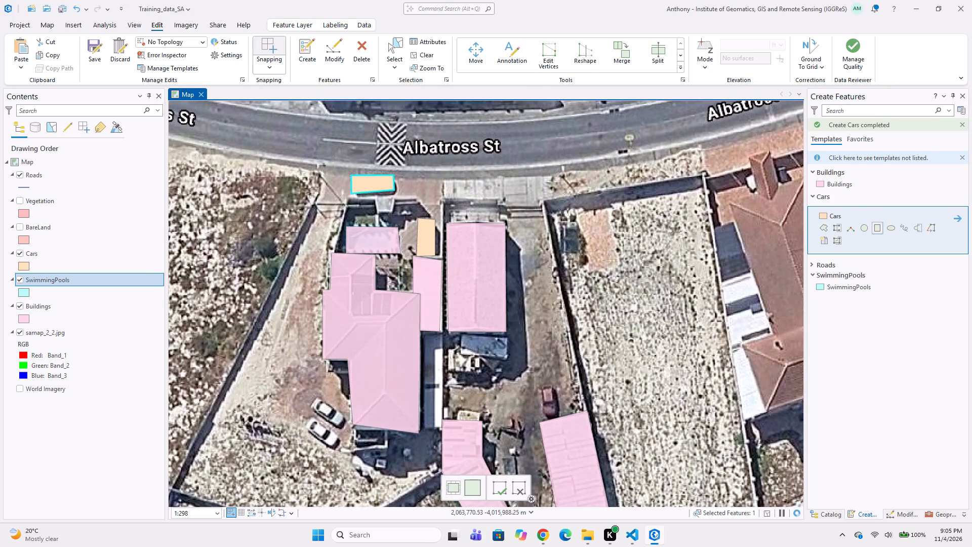
pyautogui.scroll(1, 359, 382)
pyautogui.moveTo(288, 407); pyautogui.dragTo(336, 338, button='middle')
pyautogui.scroll(1, 318, 345)
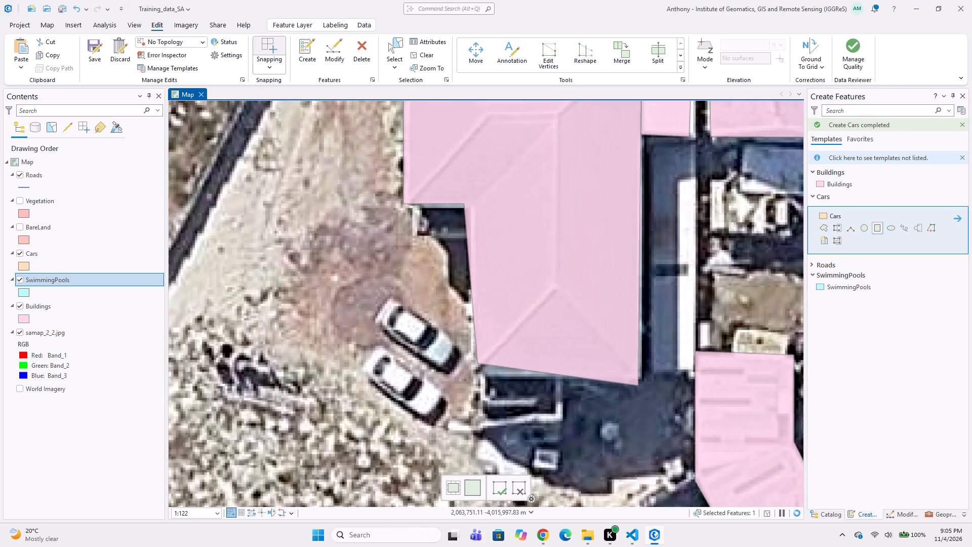
pyautogui.scroll(1, 380, 310)
pyautogui.click(394, 278)
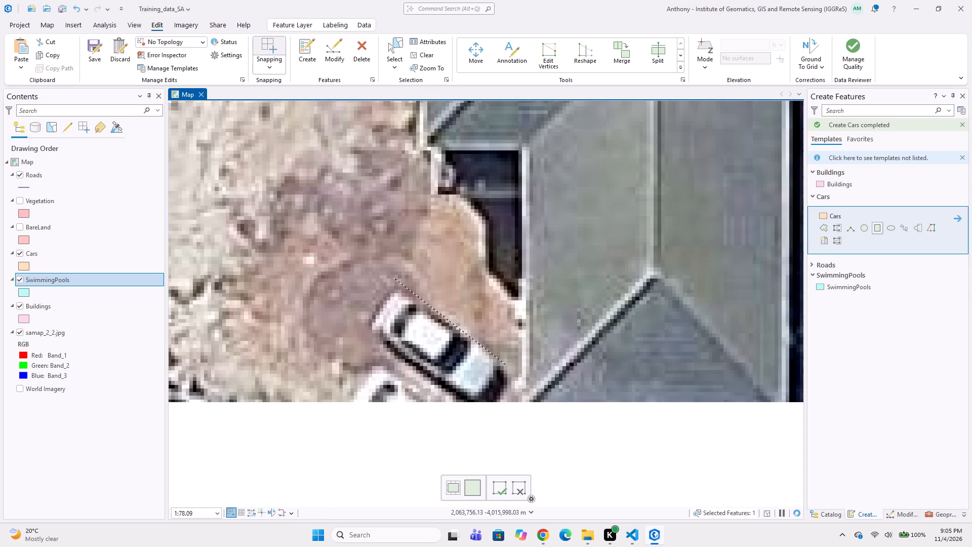
pyautogui.click(508, 362)
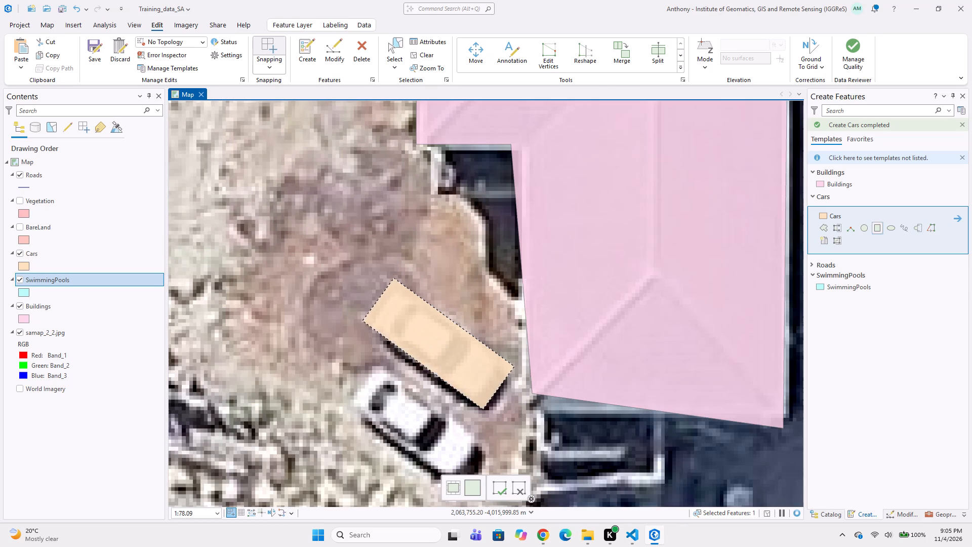
pyautogui.click(479, 413)
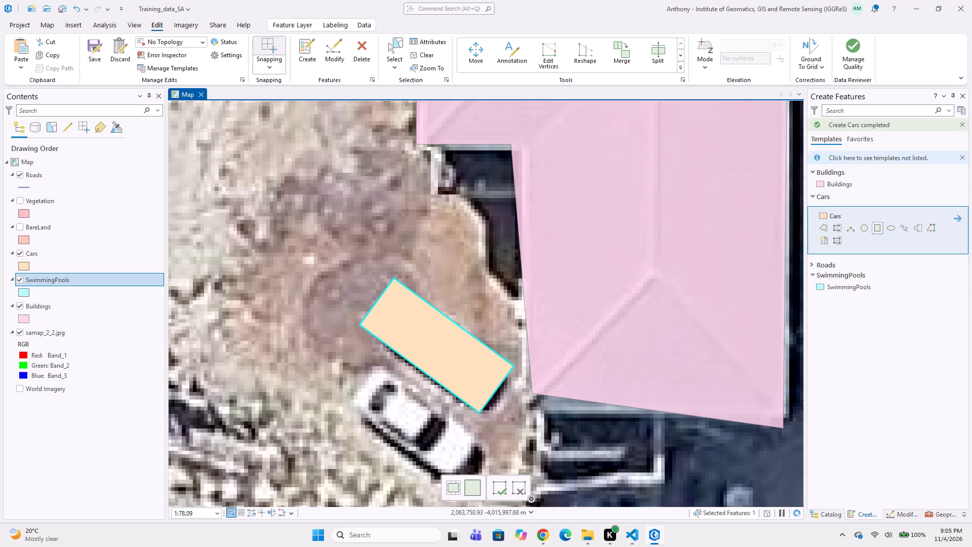
# Digitize a rectangular Cars feature around the southern of the two white cars parked southwest of the hipped-roof house.
pyautogui.click(375, 349)
pyautogui.click(488, 440)
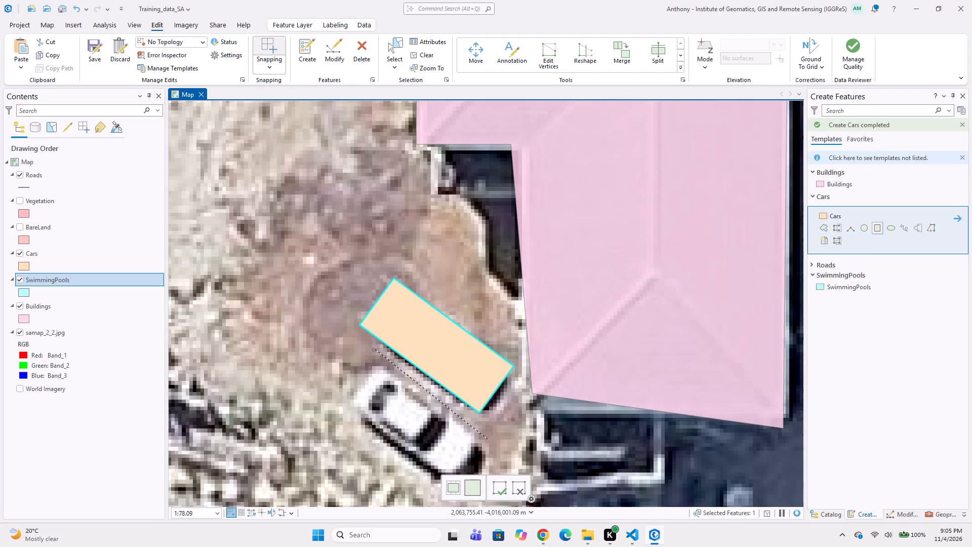
pyautogui.moveTo(467, 466); pyautogui.dragTo(477, 420, button='middle')
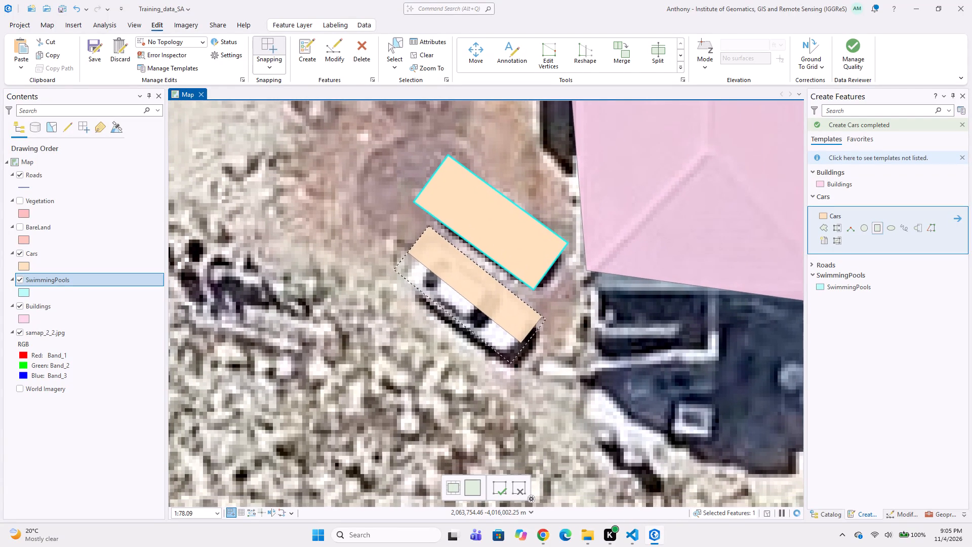
pyautogui.click(508, 362)
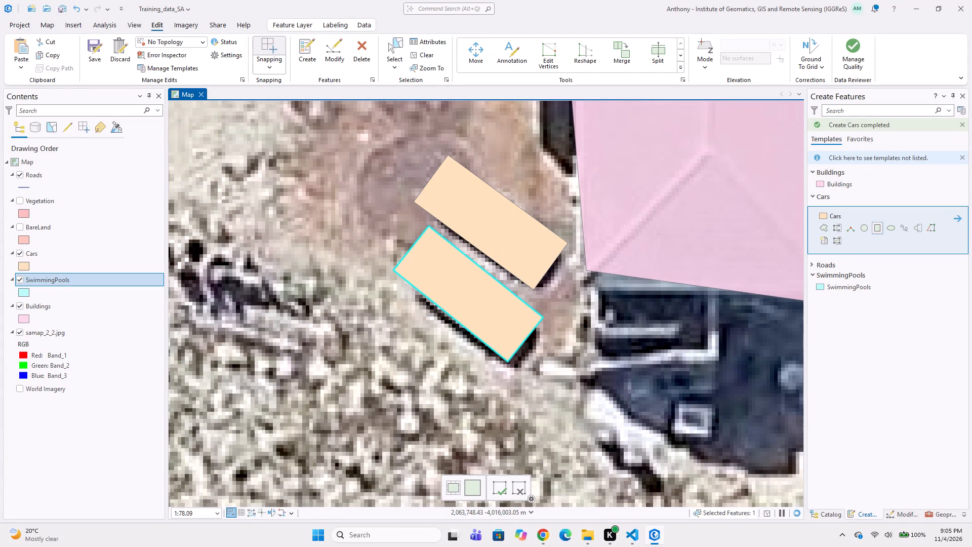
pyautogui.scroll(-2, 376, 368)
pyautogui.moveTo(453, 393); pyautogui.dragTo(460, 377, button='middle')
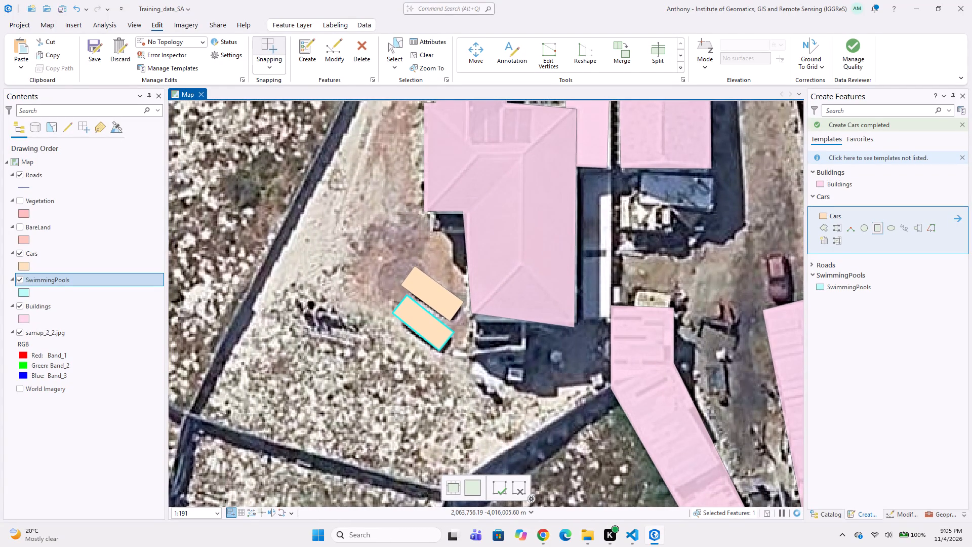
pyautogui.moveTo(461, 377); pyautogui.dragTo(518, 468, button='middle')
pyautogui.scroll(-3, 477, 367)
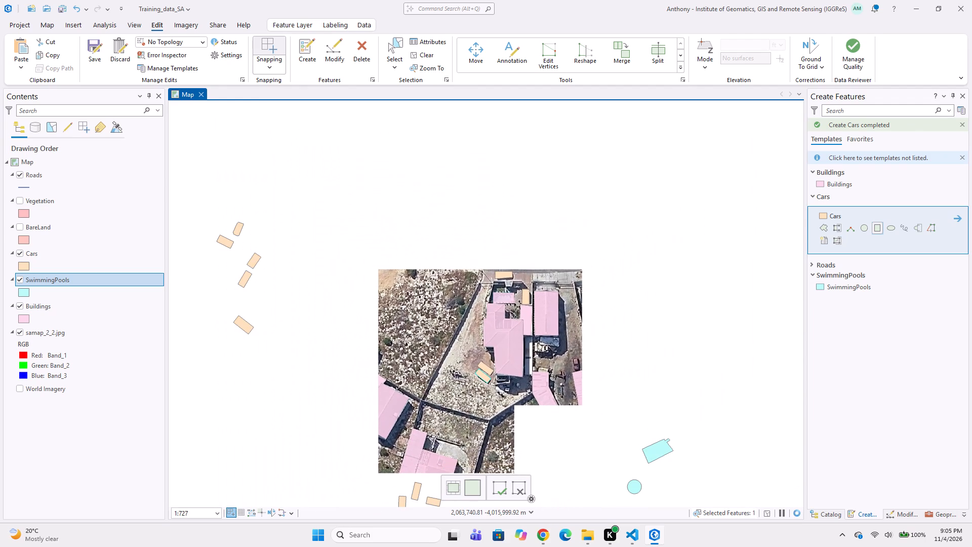
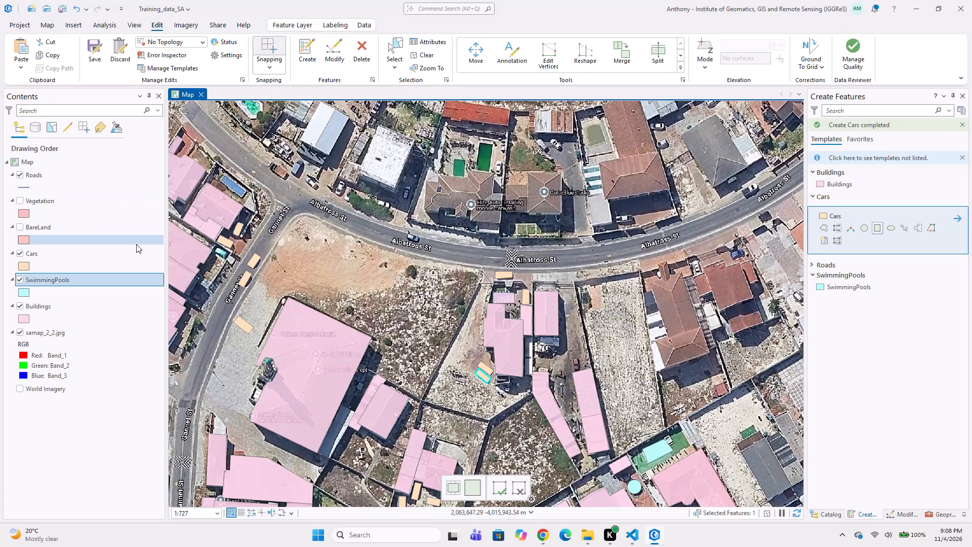
# Digitize a Buildings polygon around the long brown hipped-roof house south of Albatross St, including its narrow northern roof projection.
pyautogui.scroll(1, 473, 319)
pyautogui.moveTo(462, 303); pyautogui.dragTo(390, 165, button='middle')
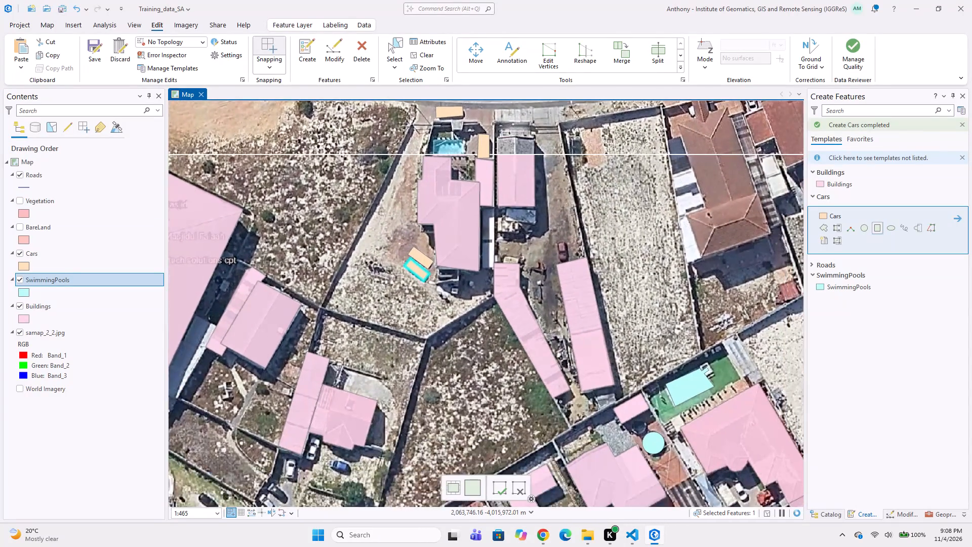
pyautogui.moveTo(493, 237); pyautogui.dragTo(342, 315, button='middle')
pyautogui.middleClick(487, 287)
pyautogui.scroll(2, 491, 290)
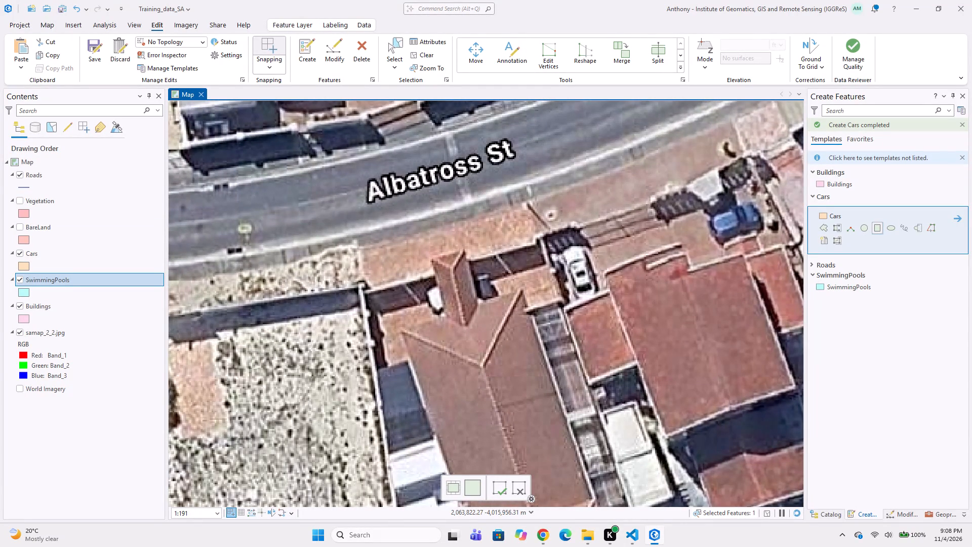
pyautogui.click(466, 246)
pyautogui.click(478, 303)
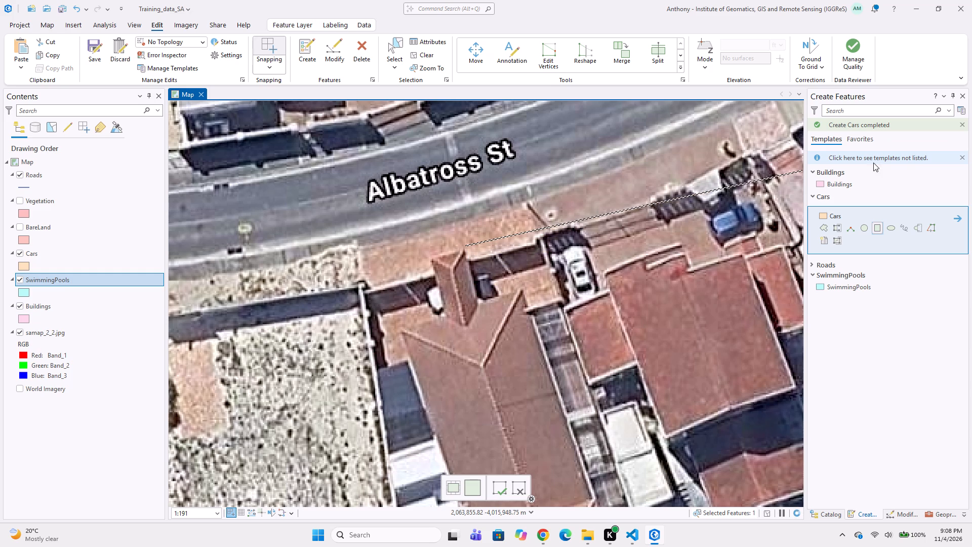
pyautogui.click(840, 184)
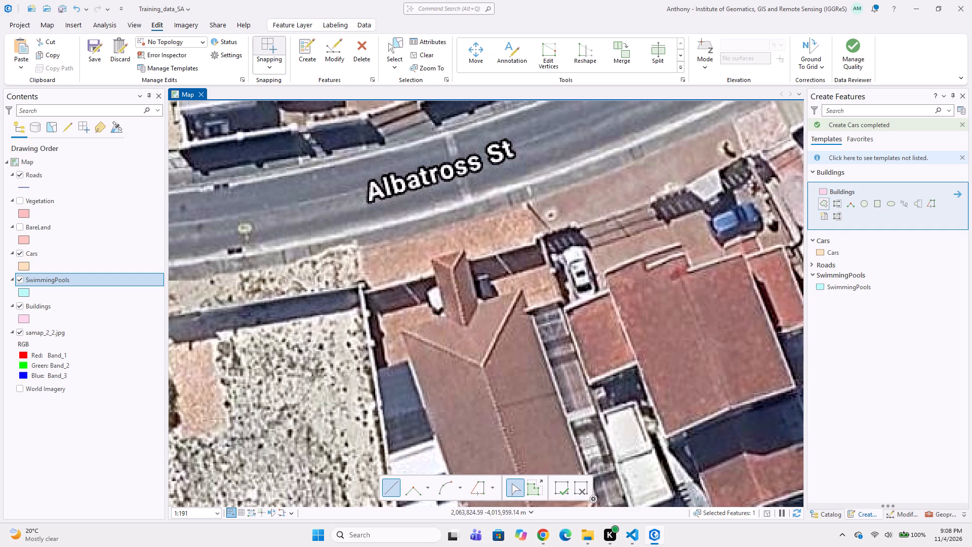
pyautogui.click(466, 246)
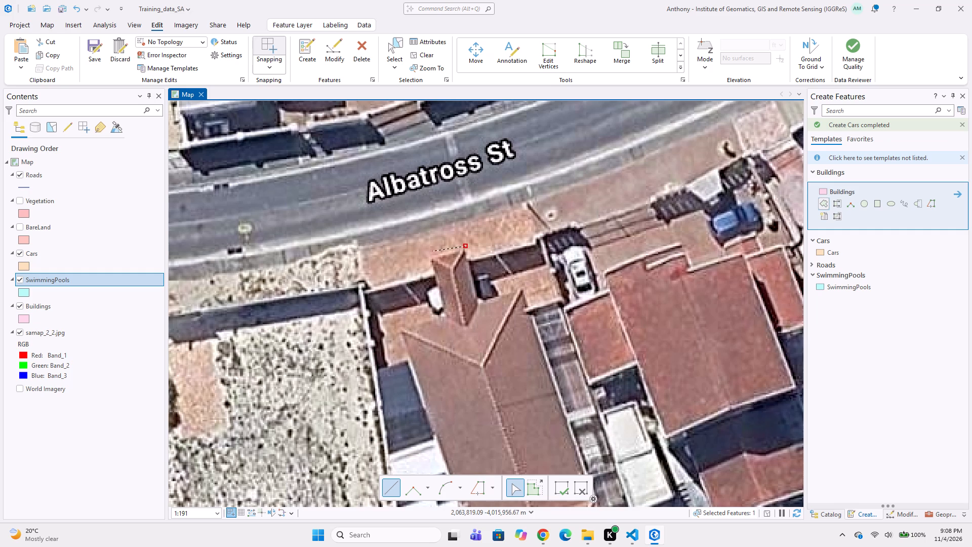
pyautogui.click(430, 257)
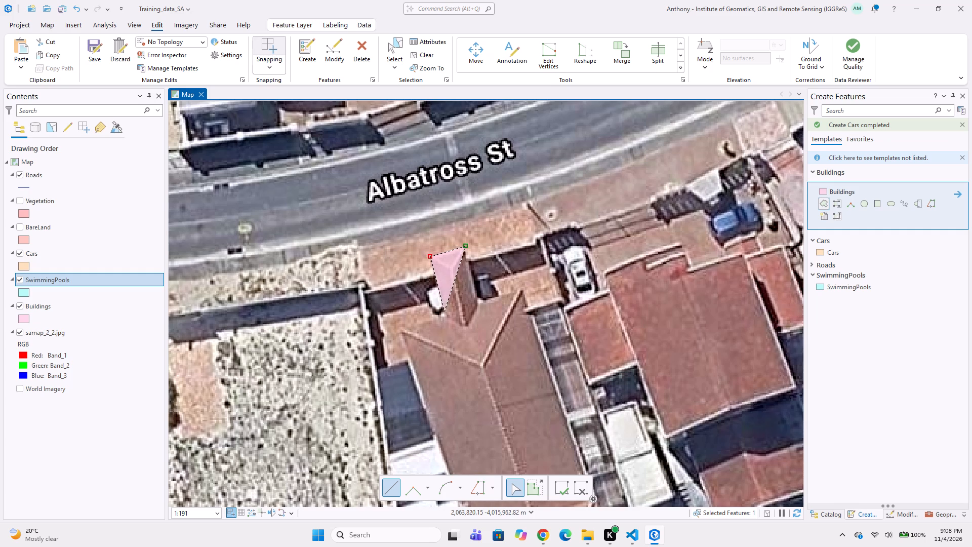
pyautogui.click(446, 317)
pyautogui.click(400, 326)
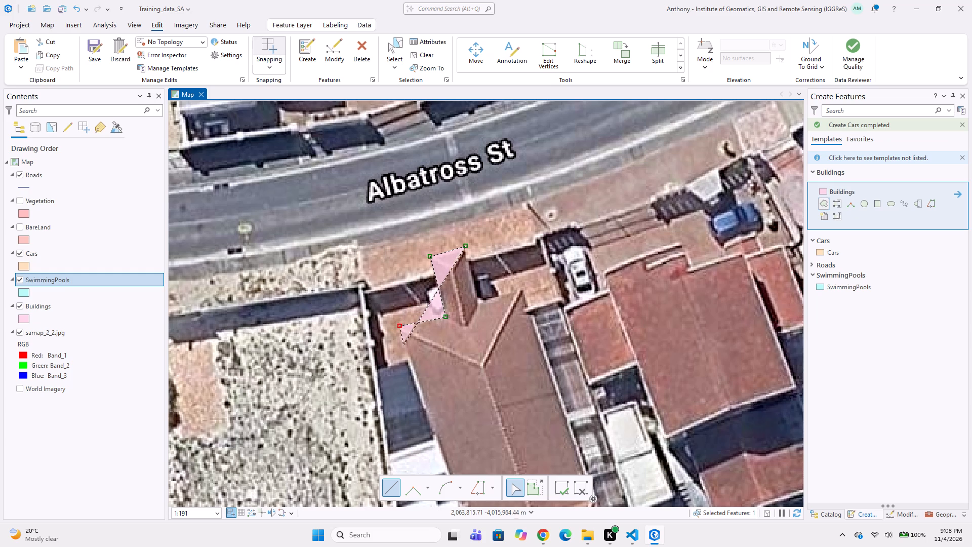
pyautogui.moveTo(407, 351); pyautogui.dragTo(383, 273, button='middle')
pyautogui.moveTo(393, 326); pyautogui.dragTo(372, 246, button='middle')
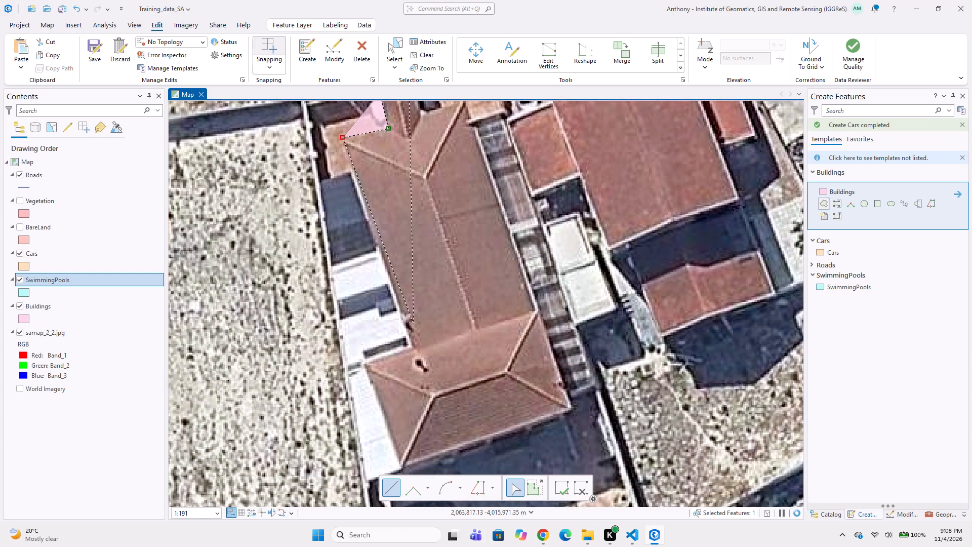
pyautogui.click(409, 343)
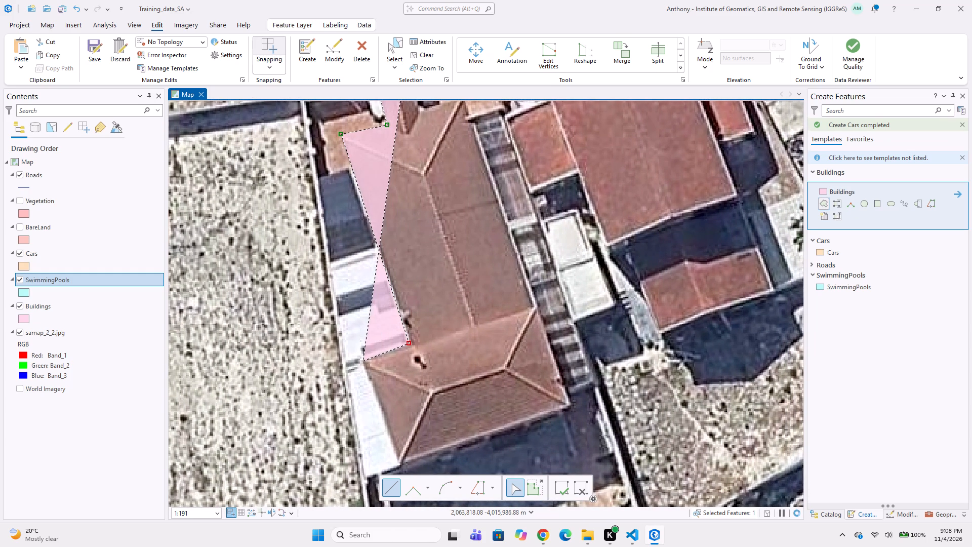
pyautogui.click(359, 361)
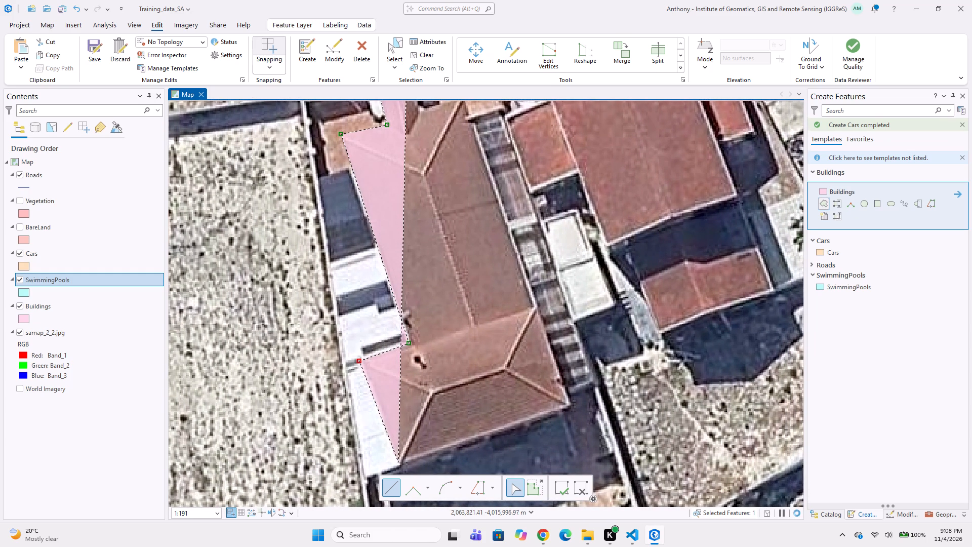
pyautogui.moveTo(400, 466); pyautogui.dragTo(400, 459)
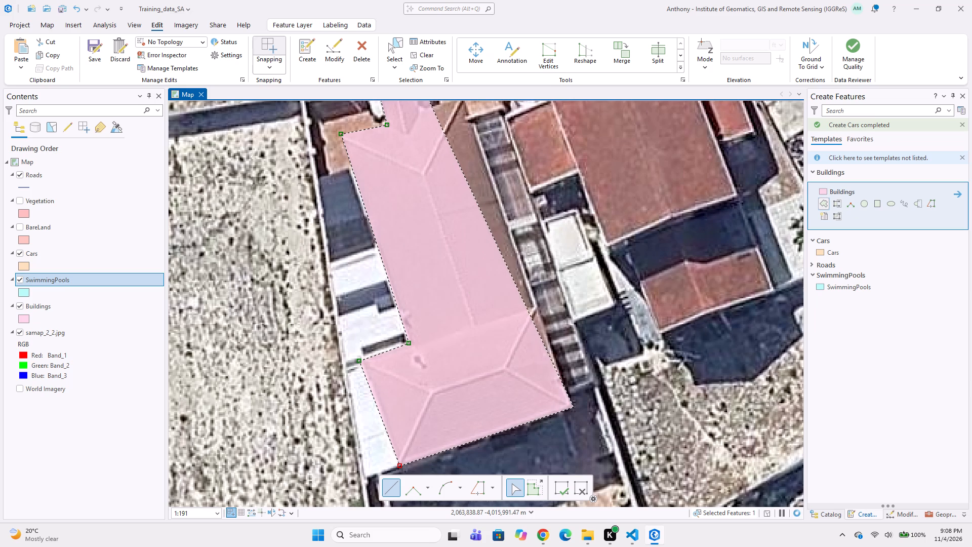
pyautogui.click(572, 407)
pyautogui.moveTo(515, 233); pyautogui.dragTo(510, 322, button='middle')
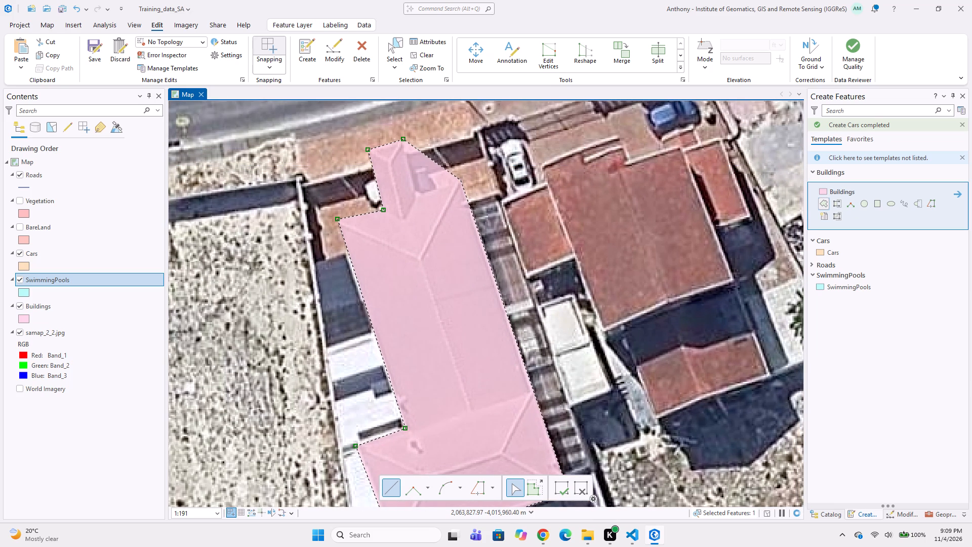
pyautogui.click(461, 180)
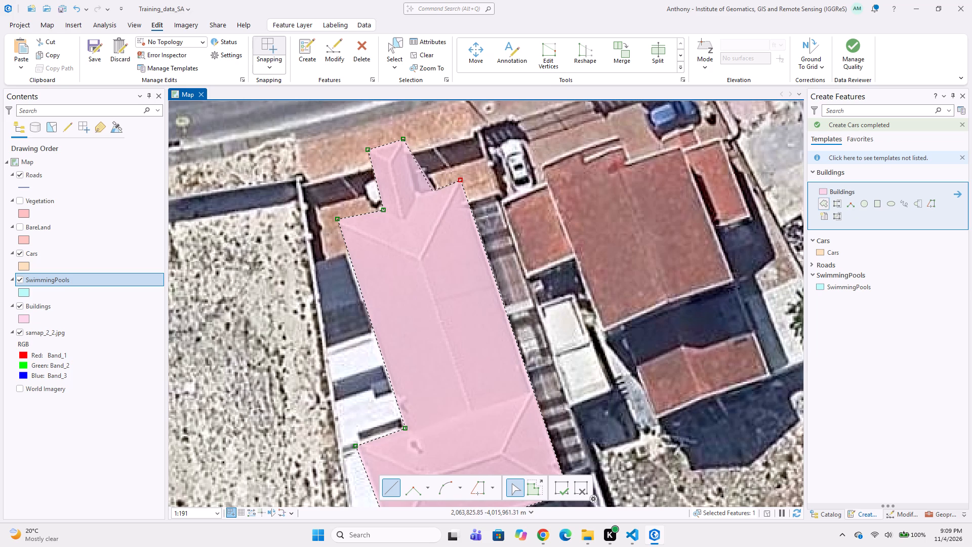
pyautogui.doubleClick(416, 195)
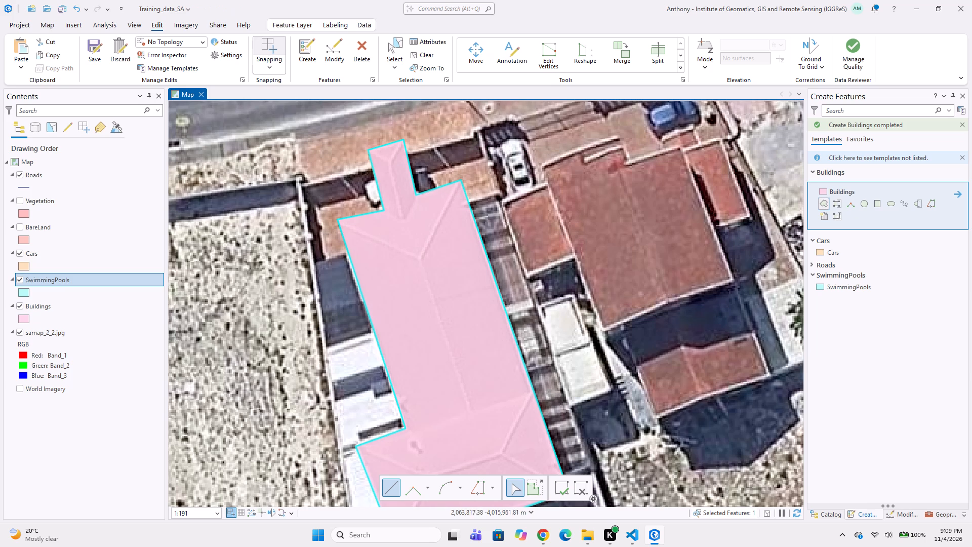
# Digitize a Buildings polygon over the narrow white and dark roofed strip along the brown house's west side, snapping to the house outline.
pyautogui.click(352, 252)
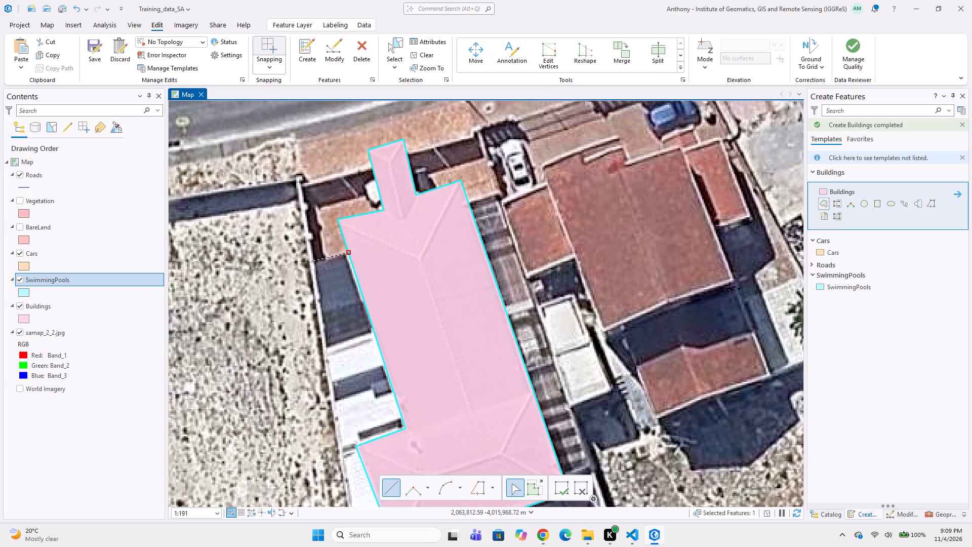
pyautogui.click(313, 262)
pyautogui.moveTo(338, 448); pyautogui.dragTo(328, 355, button='middle')
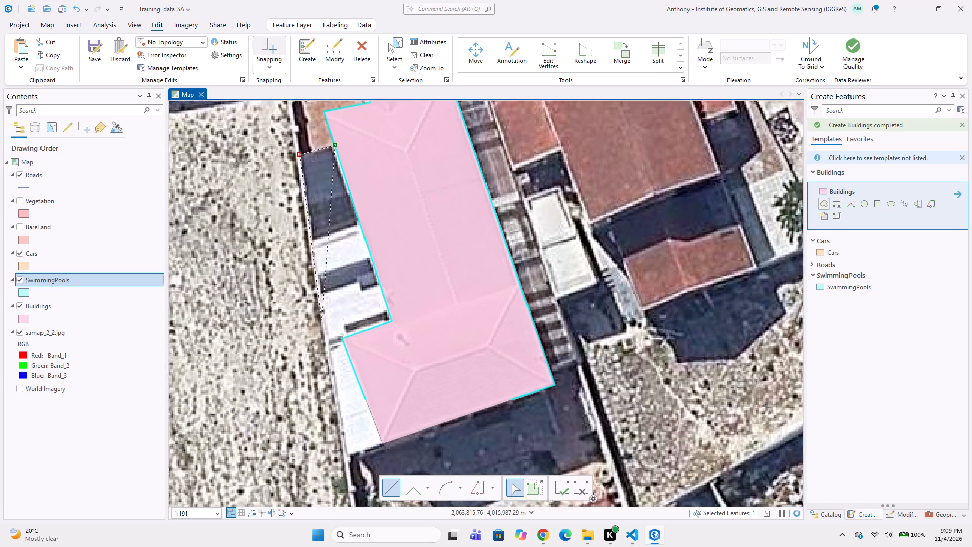
pyautogui.moveTo(326, 402); pyautogui.dragTo(322, 372, button='middle')
pyautogui.moveTo(328, 384); pyautogui.dragTo(326, 377, button='middle')
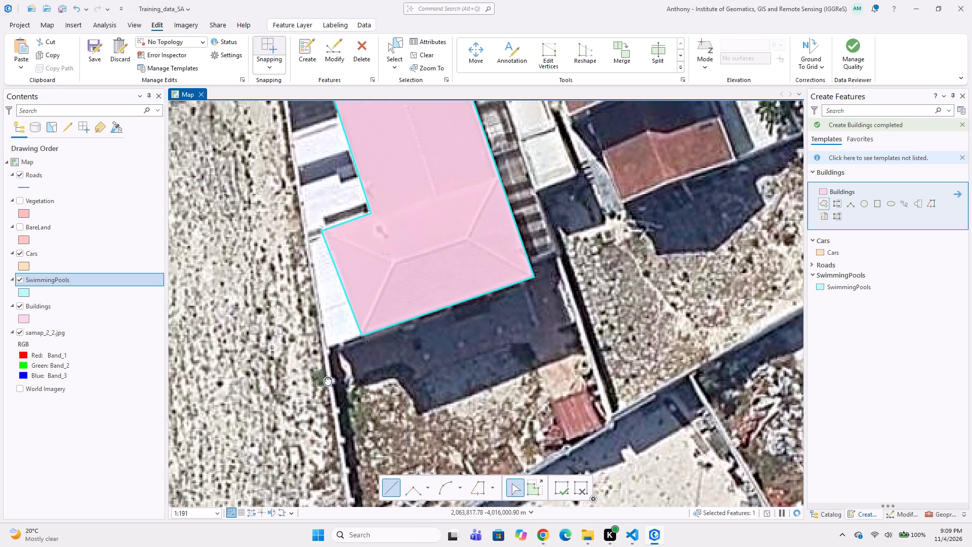
pyautogui.moveTo(326, 377); pyautogui.dragTo(322, 349, button='middle')
pyautogui.moveTo(313, 289); pyautogui.dragTo(322, 354, button='middle')
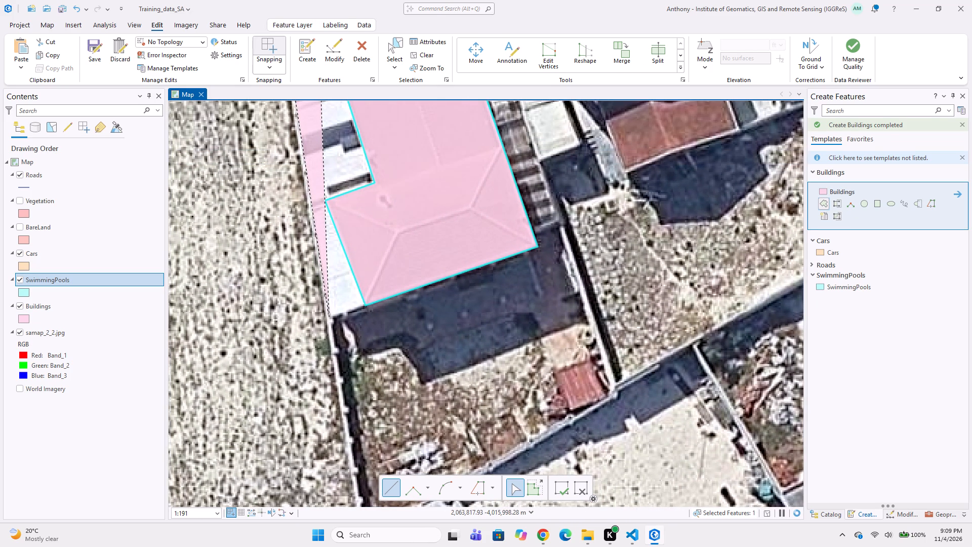
pyautogui.click(329, 317)
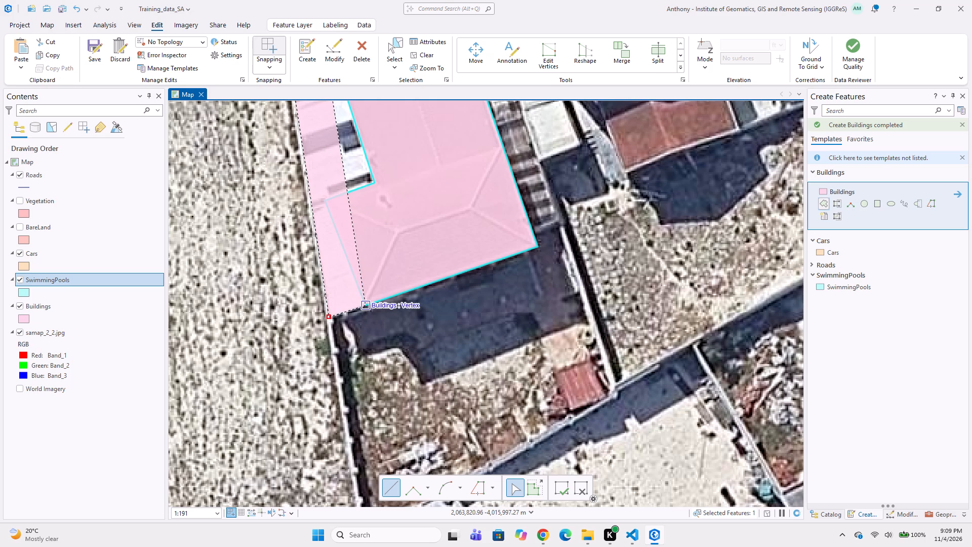
pyautogui.click(364, 306)
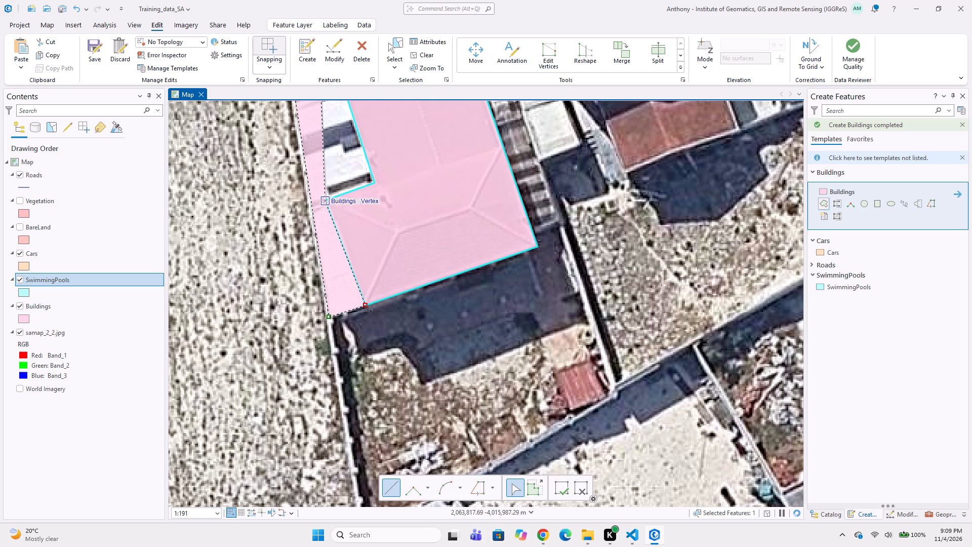
pyautogui.click(326, 197)
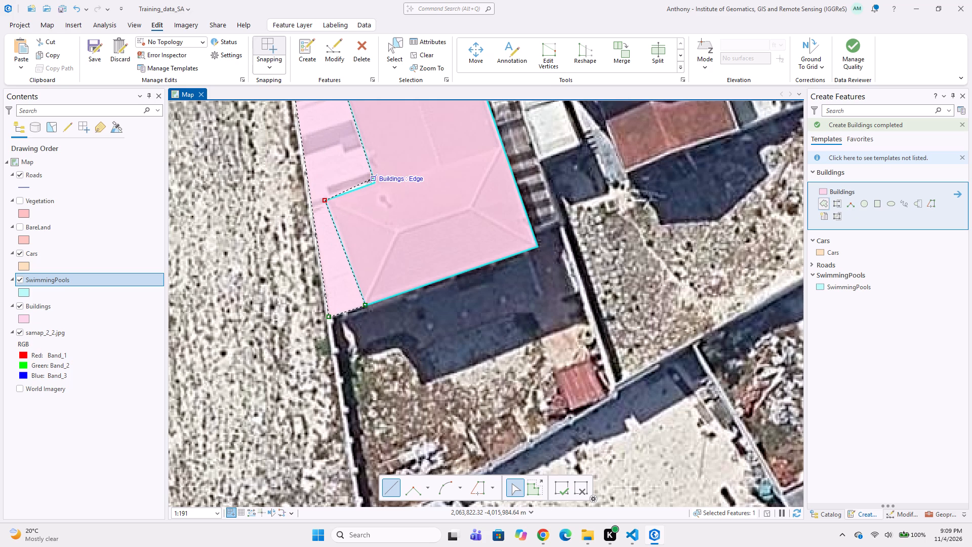
pyautogui.doubleClick(376, 177)
pyautogui.scroll(-2, 376, 197)
pyautogui.moveTo(393, 251); pyautogui.dragTo(421, 356, button='middle')
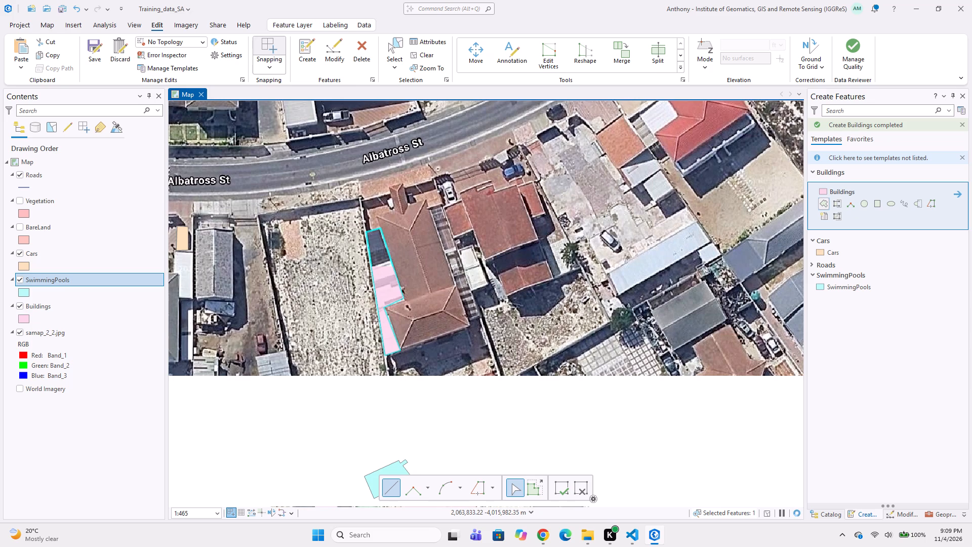
pyautogui.scroll(1, 452, 306)
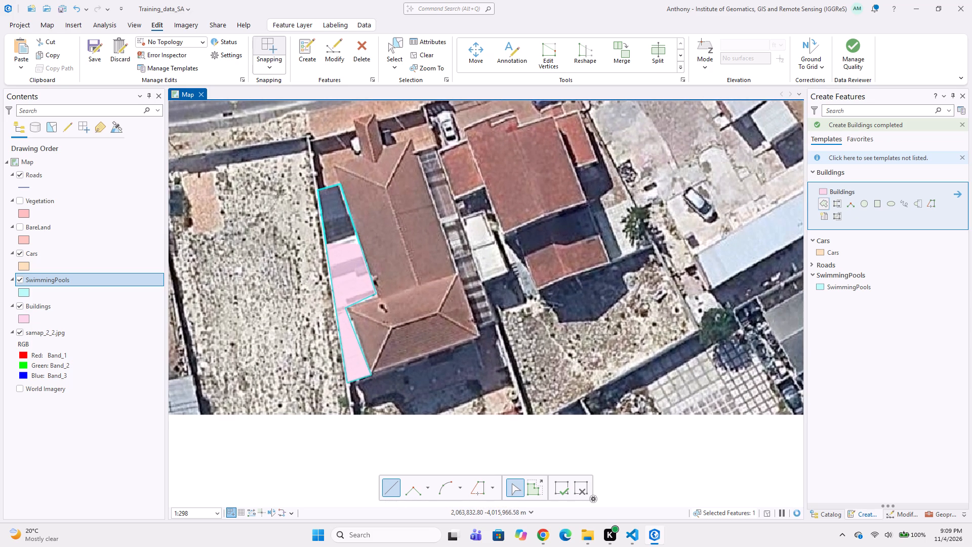
pyautogui.scroll(-2, 441, 186)
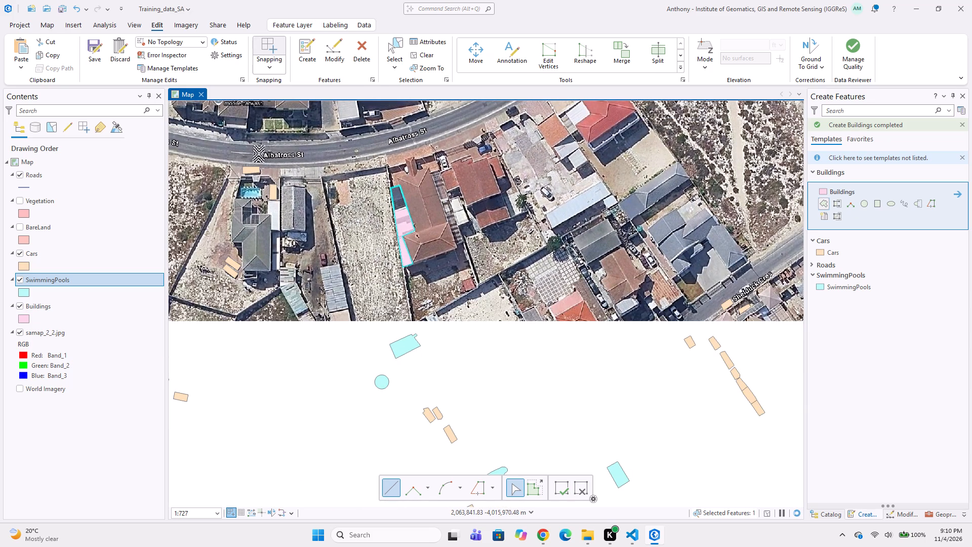
pyautogui.scroll(2, 464, 197)
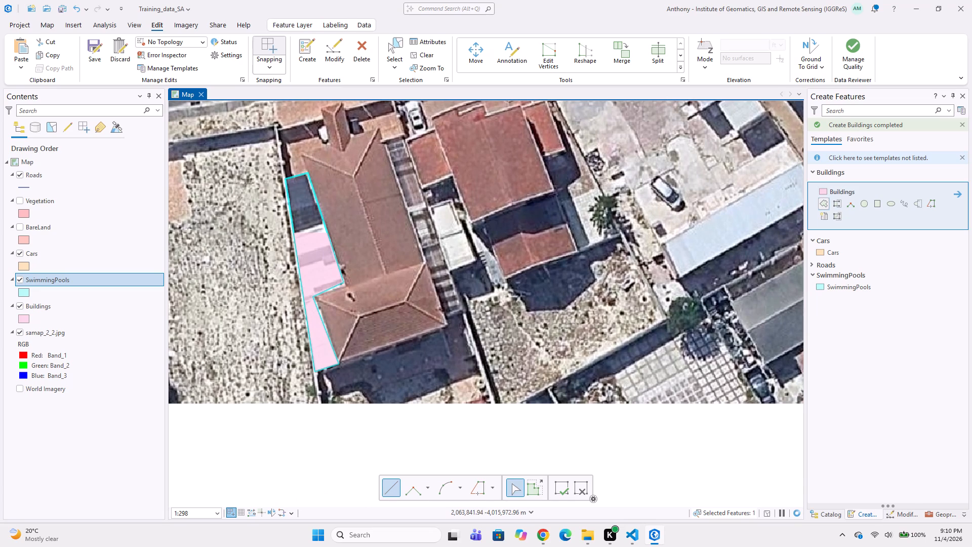
pyautogui.click(561, 487)
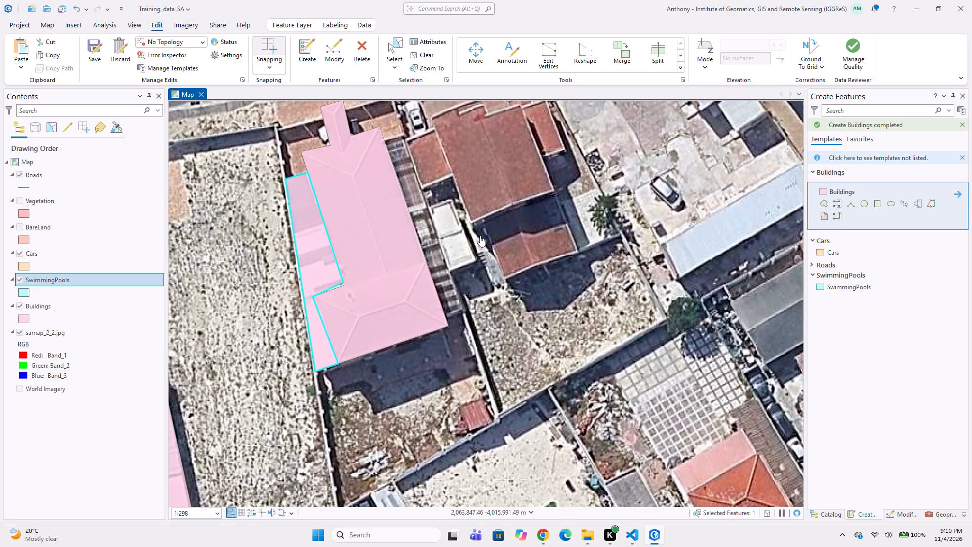
# Digitize a four-corner Buildings polygon around the small red-brown roof just south of the white car, east of the mapped long house.
pyautogui.moveTo(487, 258); pyautogui.dragTo(544, 386, button='middle')
pyautogui.scroll(1, 494, 298)
pyautogui.moveTo(478, 257); pyautogui.dragTo(503, 322, button='middle')
pyautogui.moveTo(466, 238); pyautogui.dragTo(452, 181, button='middle')
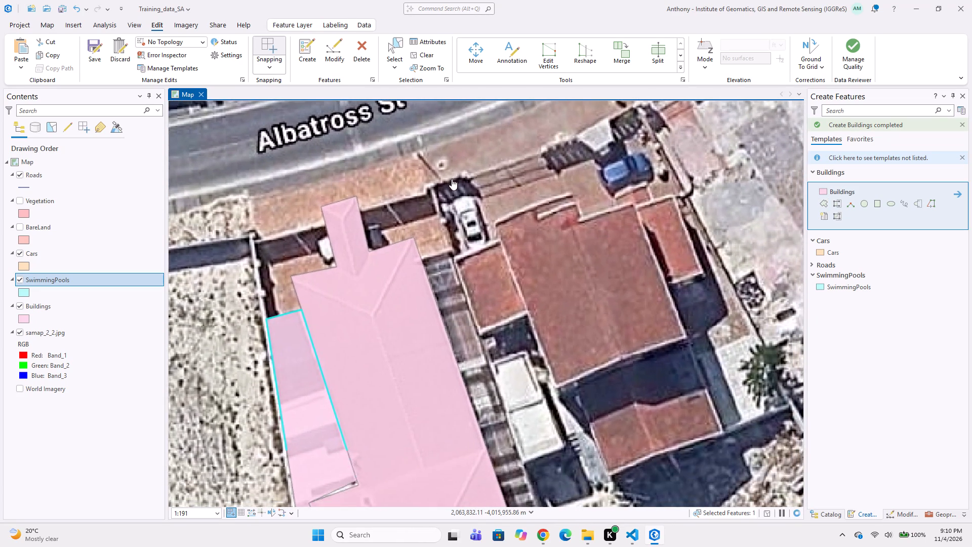
pyautogui.scroll(1, 464, 248)
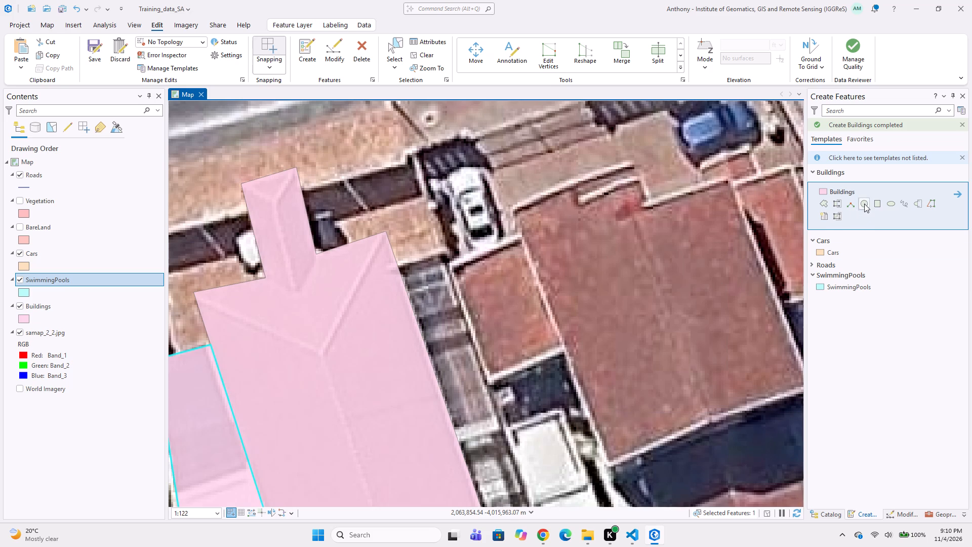
pyautogui.click(827, 205)
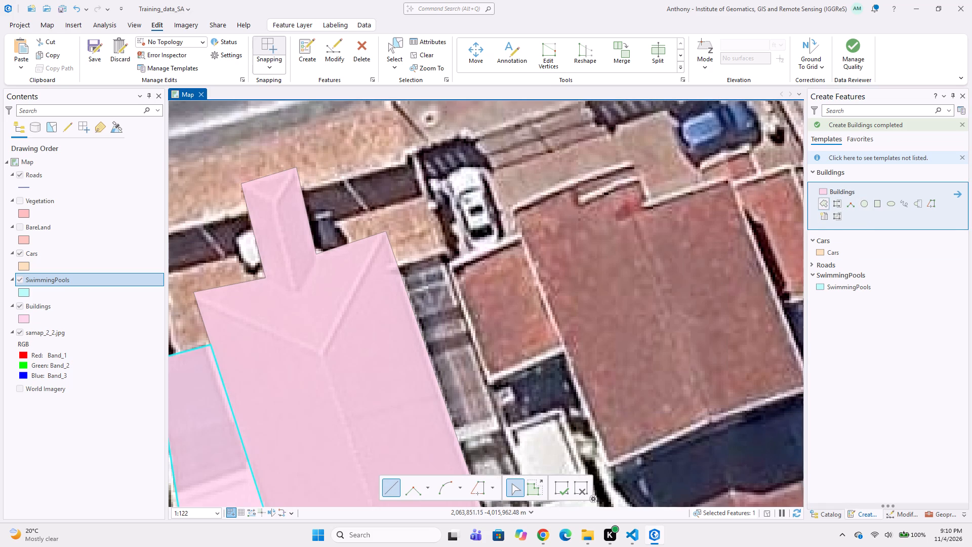
pyautogui.click(448, 260)
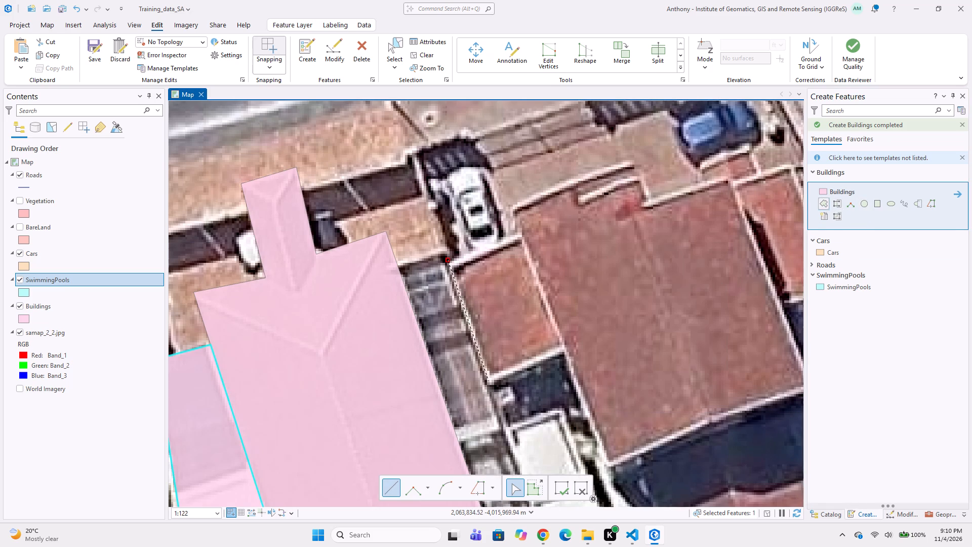
pyautogui.click(487, 384)
pyautogui.click(563, 353)
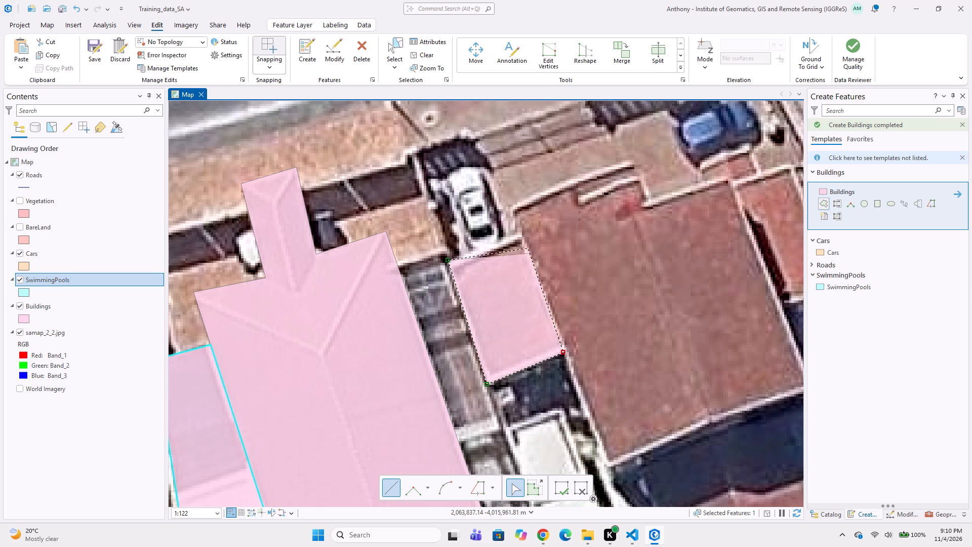
pyautogui.doubleClick(522, 234)
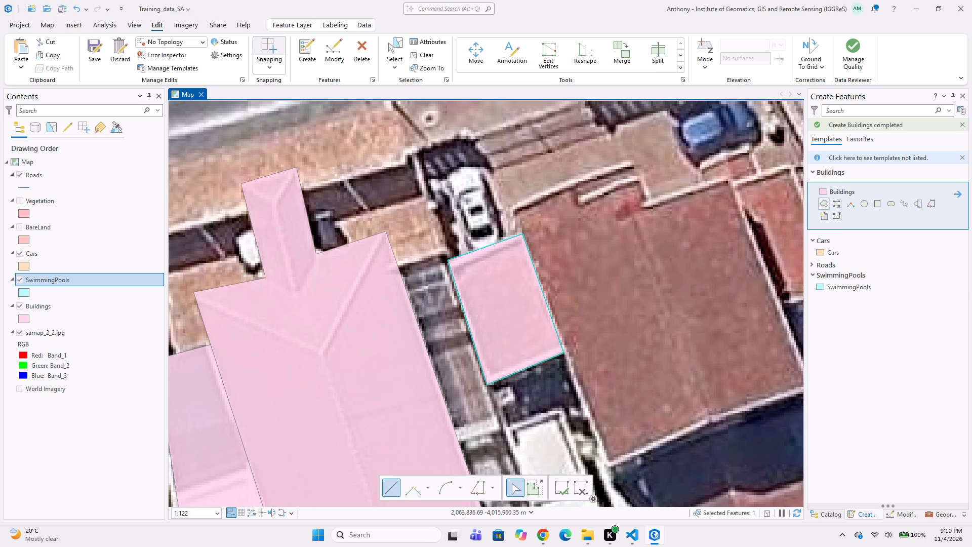
# Digitize a Buildings polygon around the large red-brown roof east of the small mapped roof, including its eastern wing and northern projections, snapping to the shared edge.
pyautogui.click(512, 206)
pyautogui.click(524, 236)
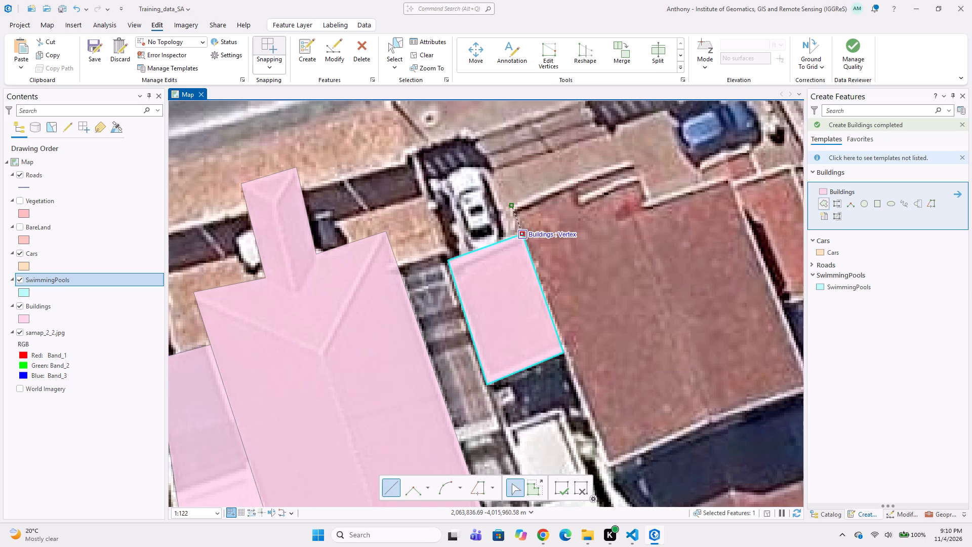
pyautogui.click(563, 353)
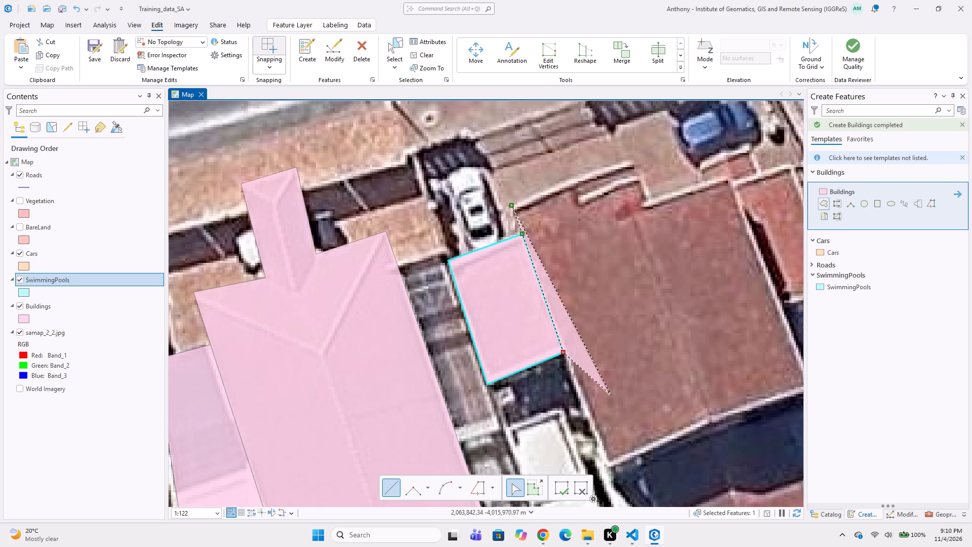
pyautogui.click(607, 471)
pyautogui.moveTo(741, 409); pyautogui.dragTo(652, 431, button='middle')
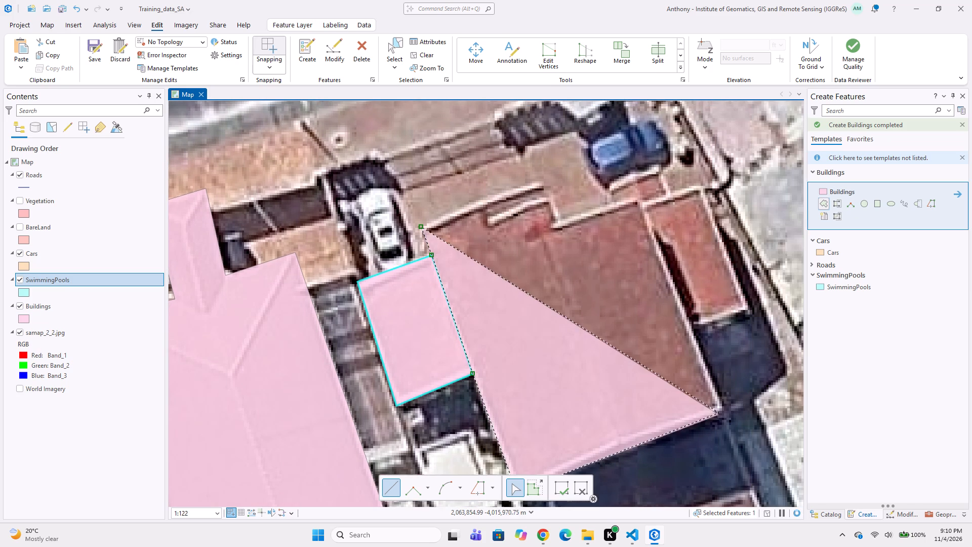
pyautogui.click(719, 409)
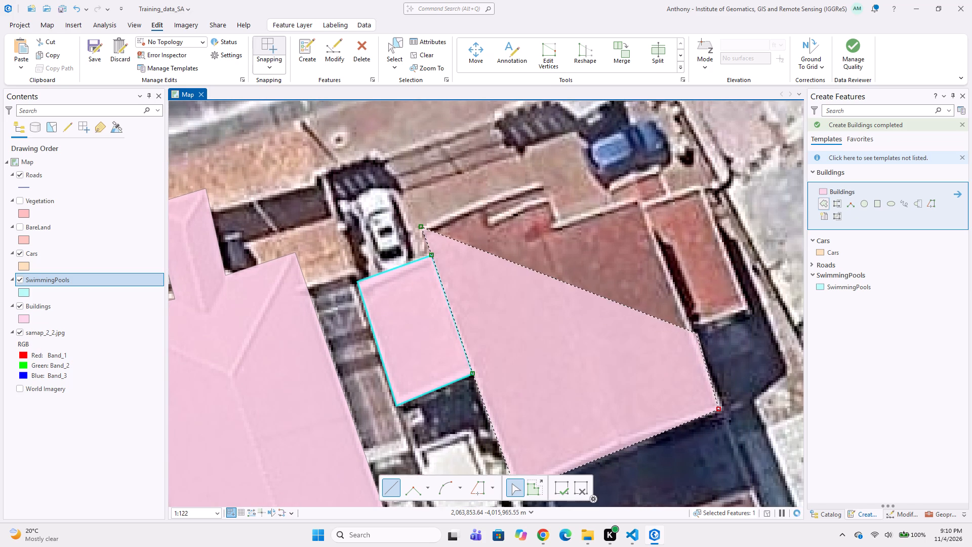
pyautogui.click(691, 330)
pyautogui.click(749, 314)
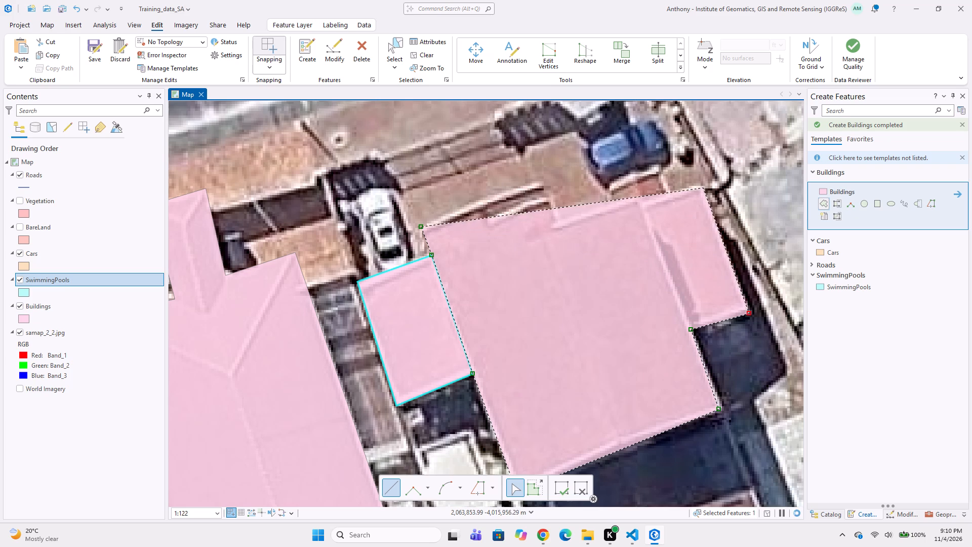
pyautogui.click(702, 182)
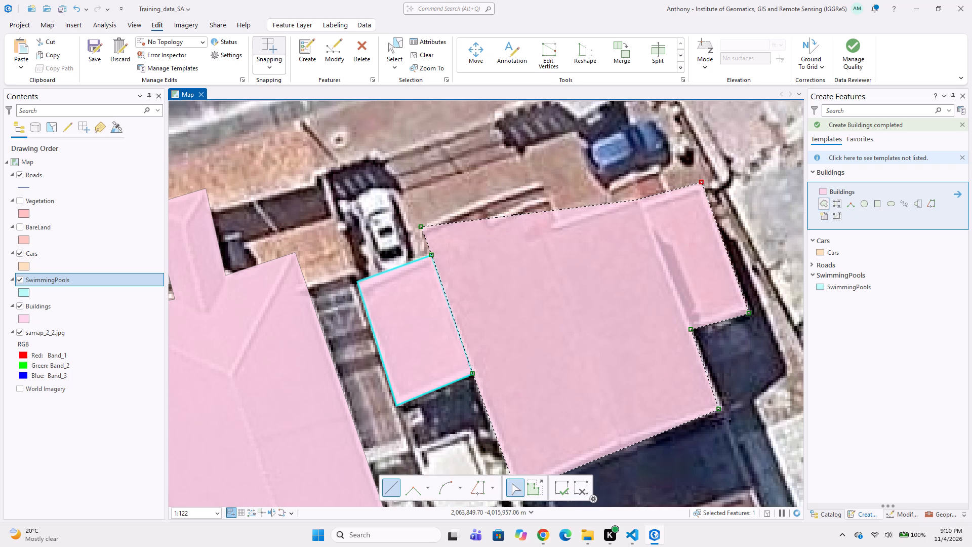
pyautogui.click(673, 193)
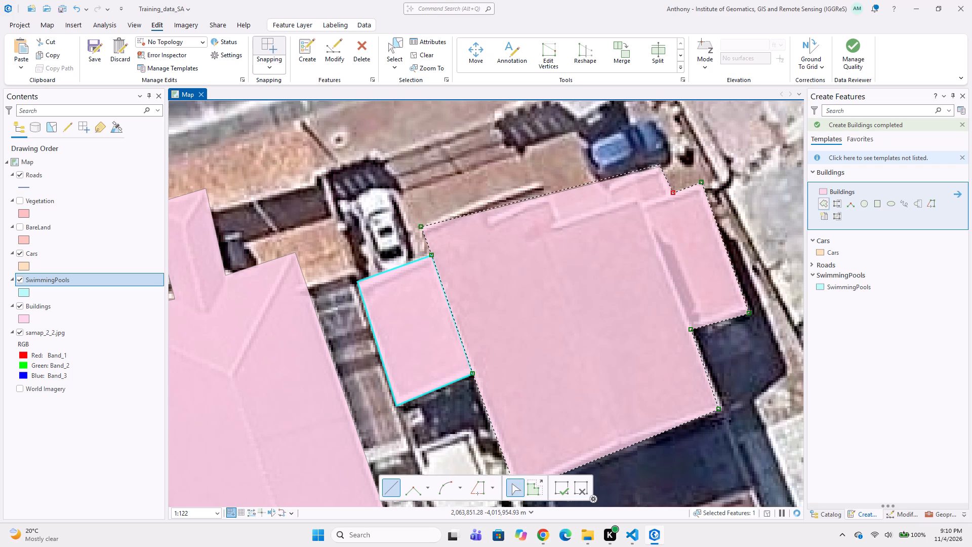
pyautogui.click(659, 165)
pyautogui.click(605, 184)
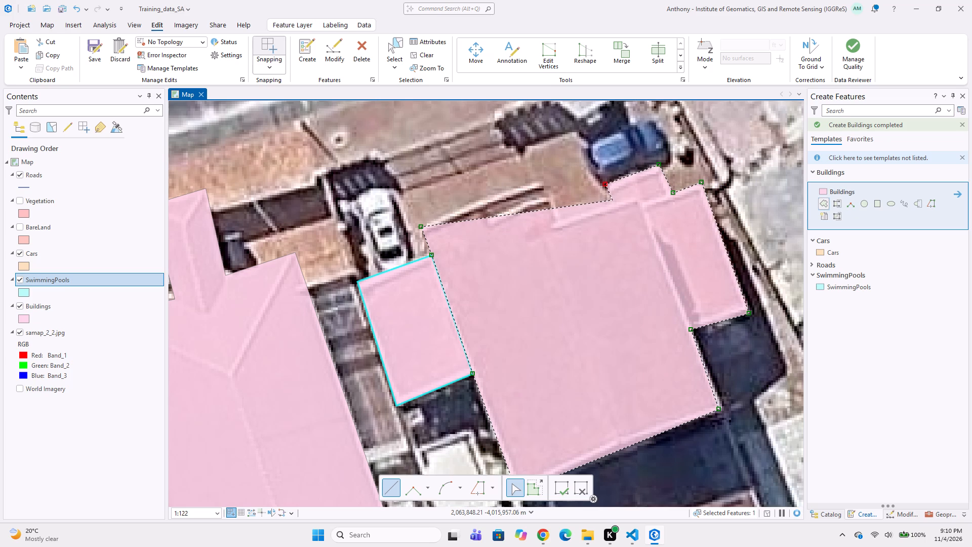
pyautogui.click(613, 200)
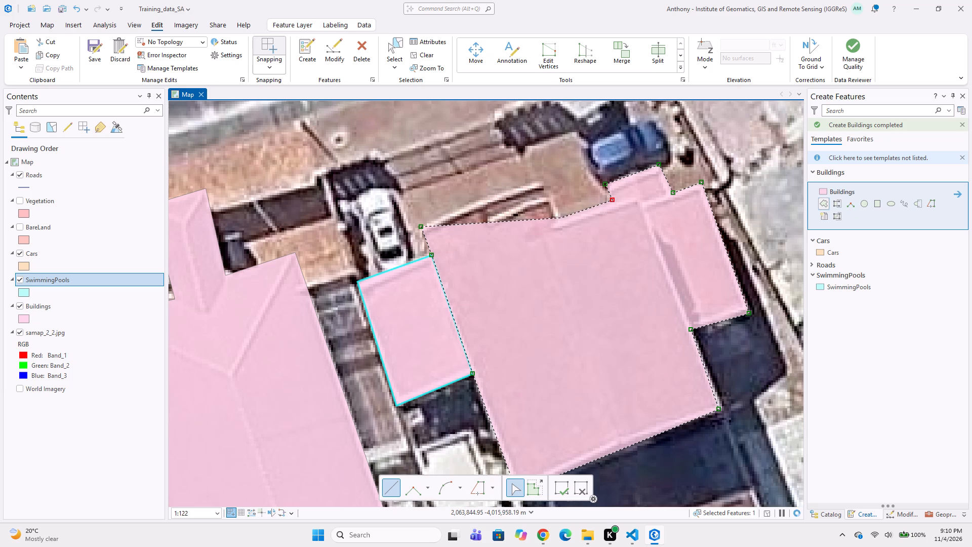
pyautogui.click(563, 218)
pyautogui.doubleClick(546, 181)
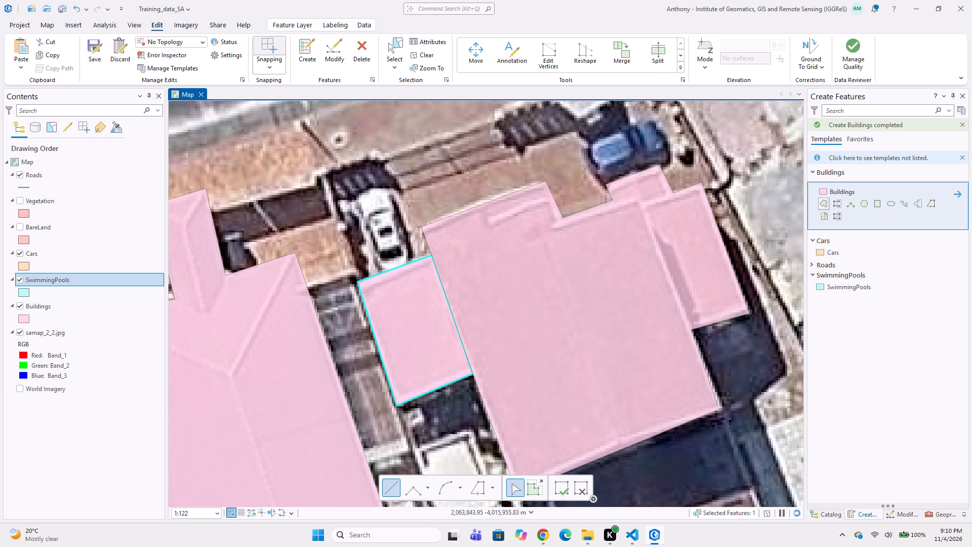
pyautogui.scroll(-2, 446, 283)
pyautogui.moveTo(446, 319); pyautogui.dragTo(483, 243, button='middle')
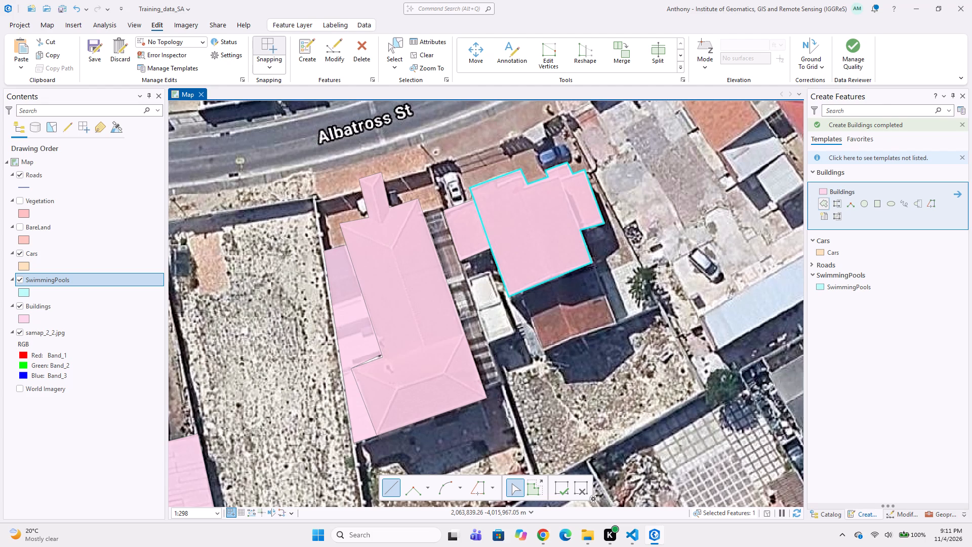
# Switch to Chrome and search Google for "garden by the bay building structural drawing".
pyautogui.click(544, 533)
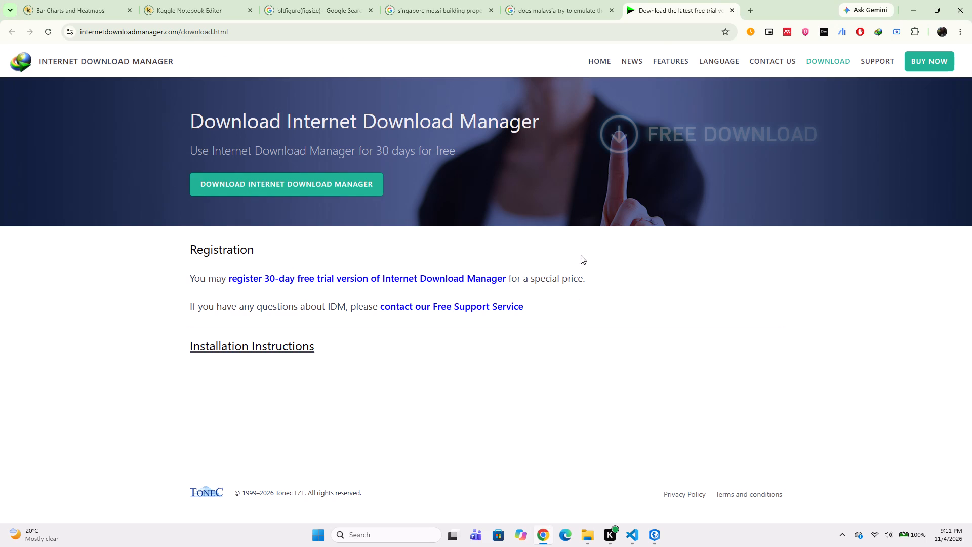
pyautogui.click(657, 41)
pyautogui.click(657, 37)
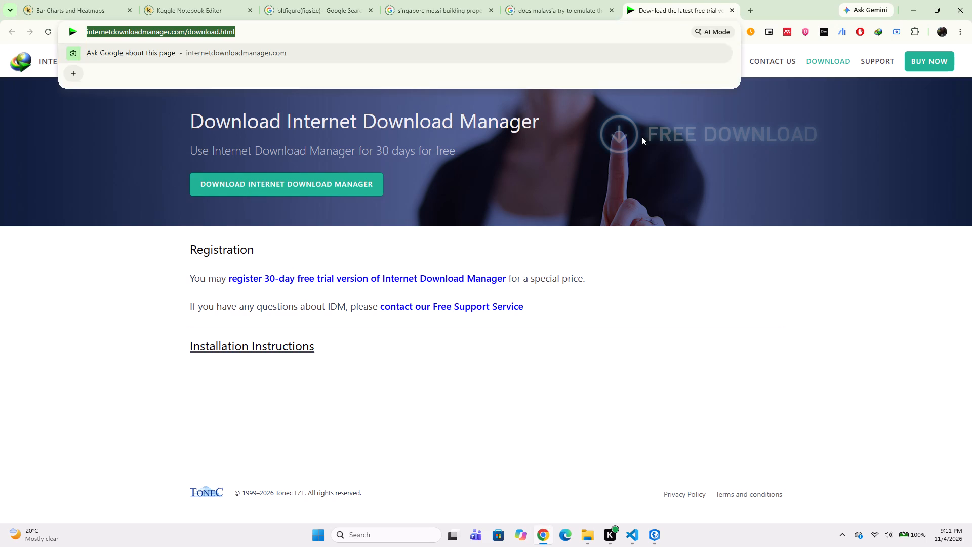
pyautogui.write('gra')
pyautogui.press('a')
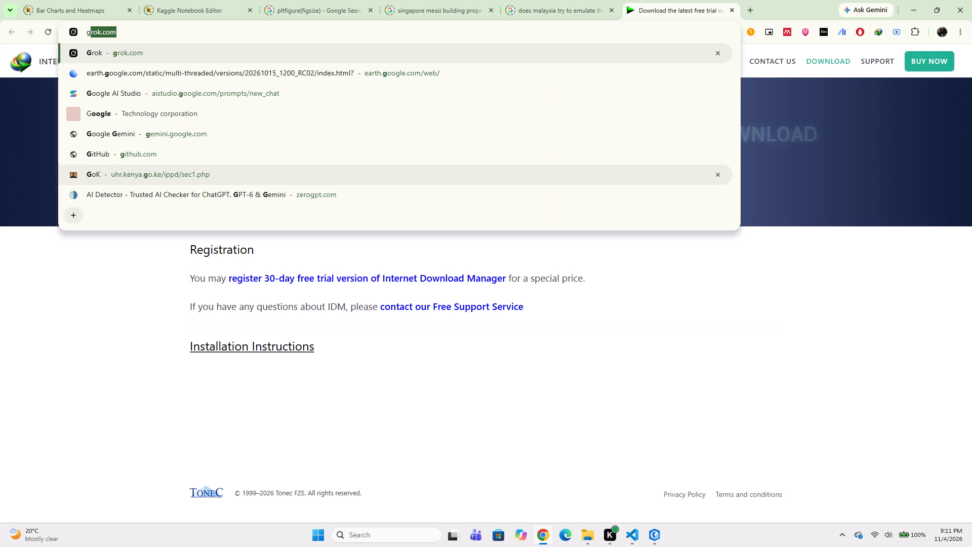
pyautogui.press('a')
pyautogui.press('BackSpace')
pyautogui.press('BackSpace')
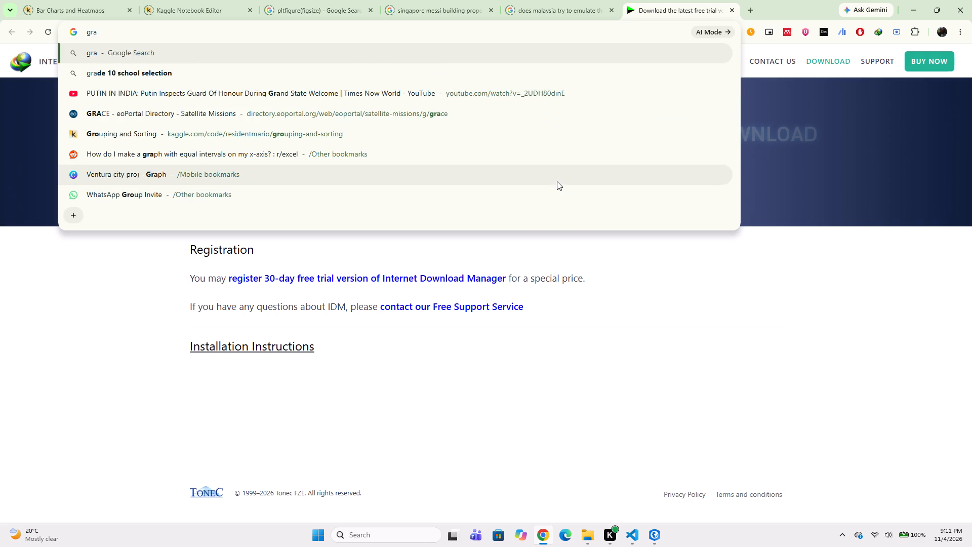
pyautogui.press('BackSpace')
pyautogui.press('BackSpace')
pyautogui.write('arden')
pyautogui.press('space')
pyautogui.write('by the')
pyautogui.press('space')
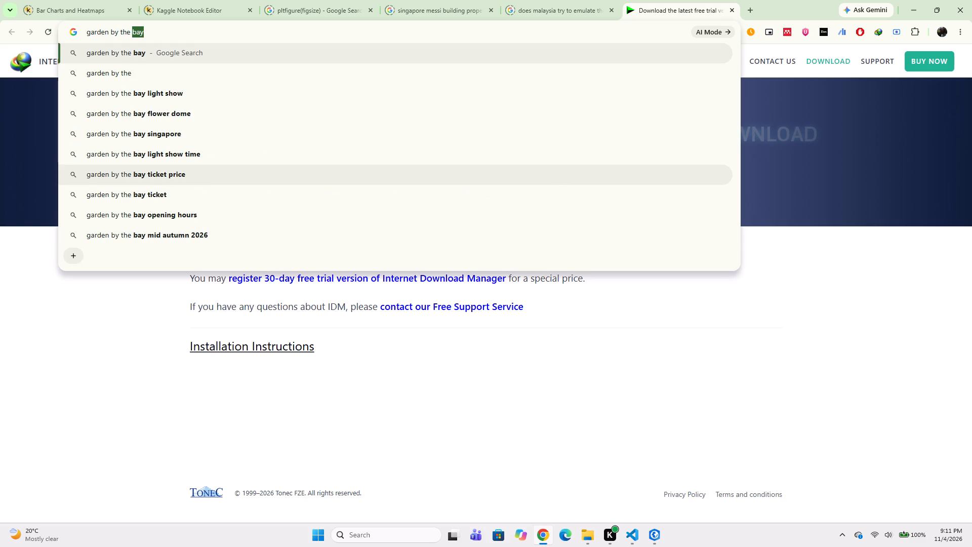
pyautogui.write('bay')
pyautogui.press('space')
pyautogui.press('g')
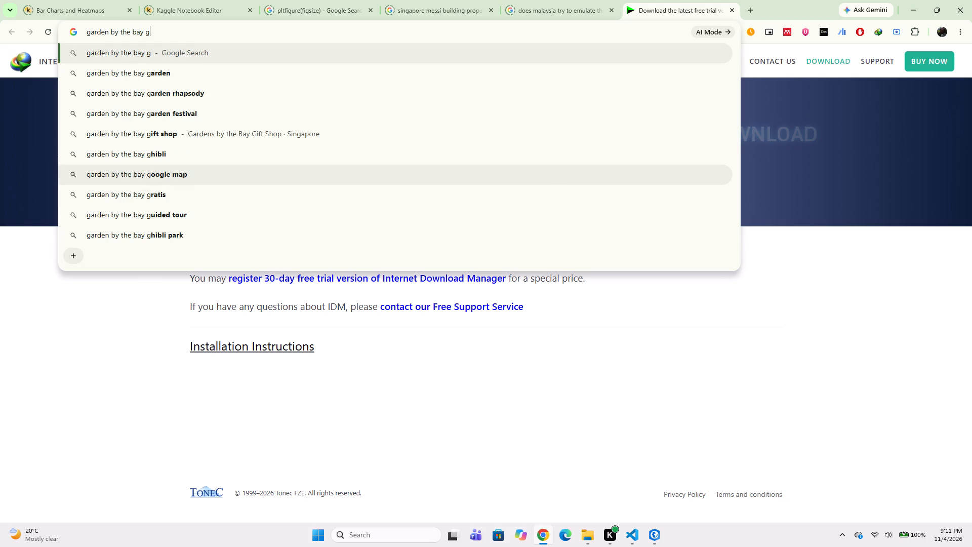
pyautogui.press('BackSpace')
pyautogui.press('b')
pyautogui.write('uilding s')
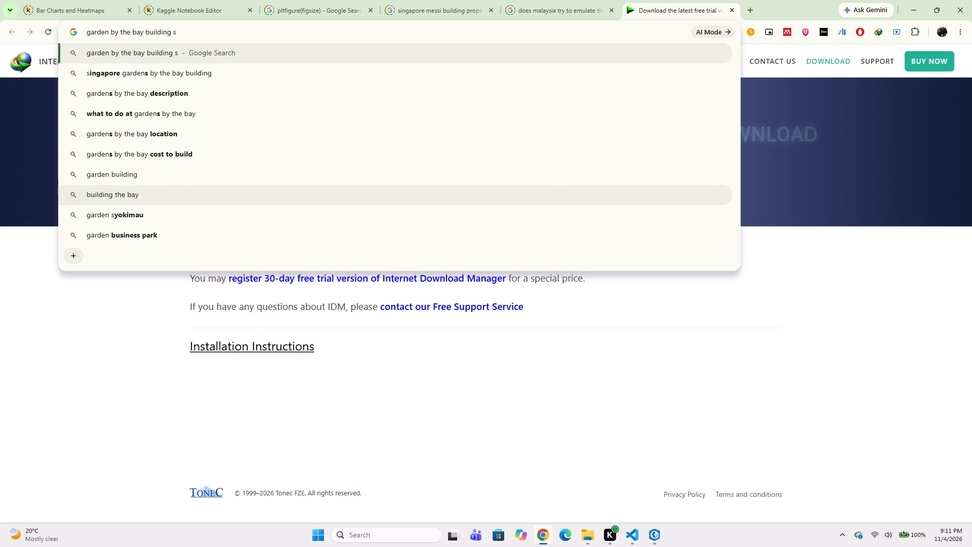
pyautogui.write('truc')
pyautogui.write('tural dr')
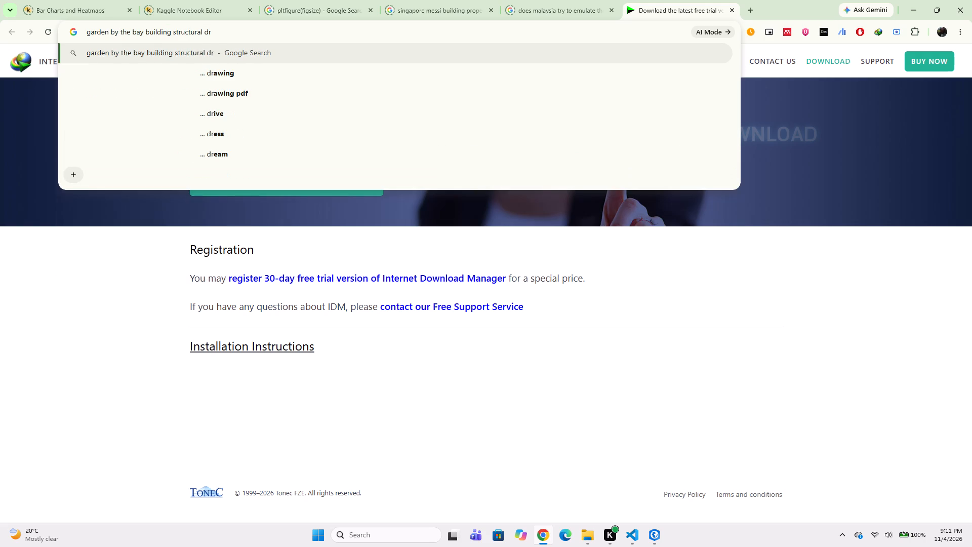
pyautogui.click(314, 77)
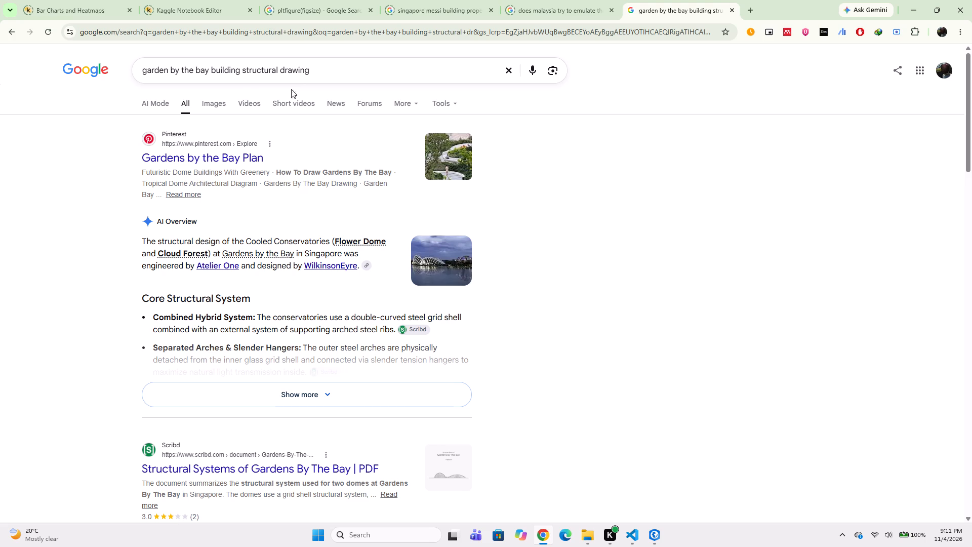
# Search Google for "what is the name of the buildings with ship on top on singapore".
pyautogui.moveTo(321, 70); pyautogui.dragTo(110, 93)
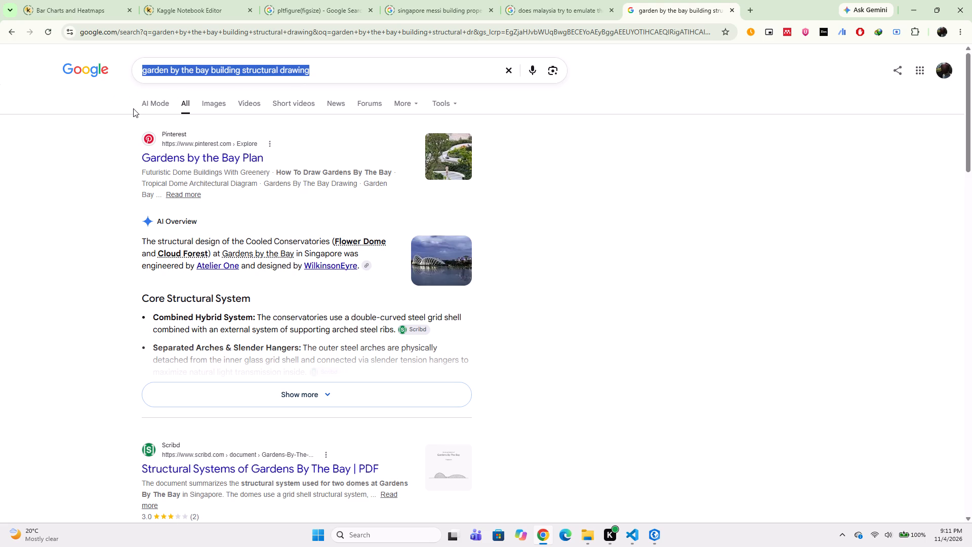
pyautogui.write('what is the name of')
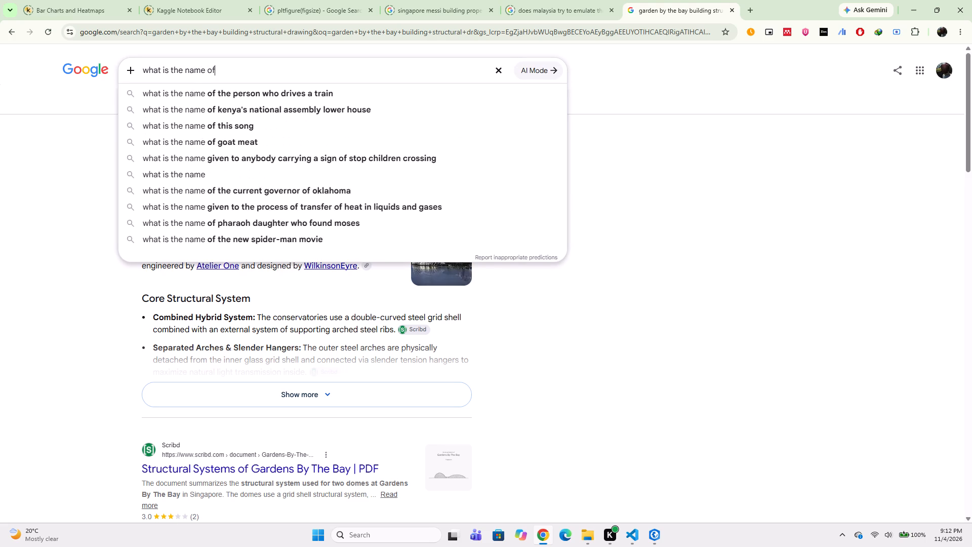
pyautogui.press('space')
pyautogui.write('the')
pyautogui.press('space')
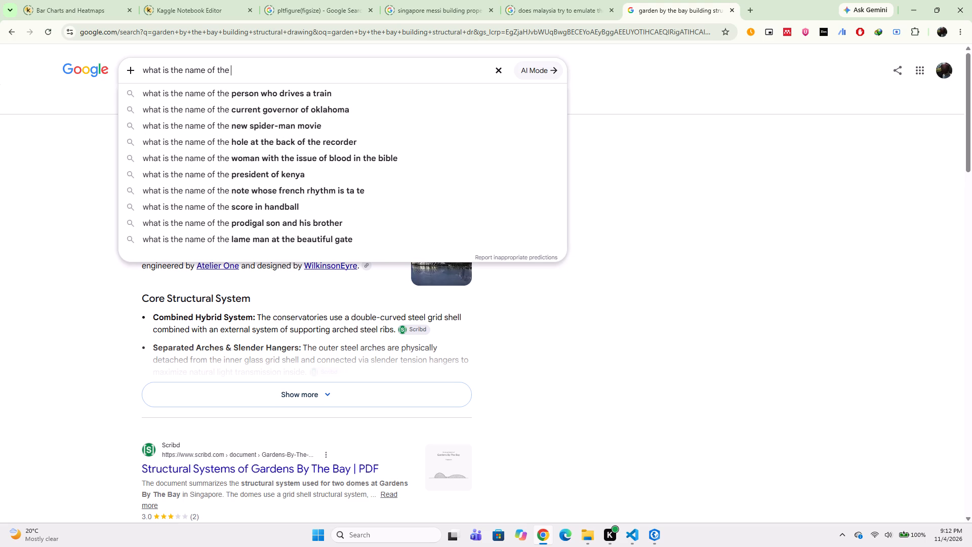
pyautogui.write('buildin')
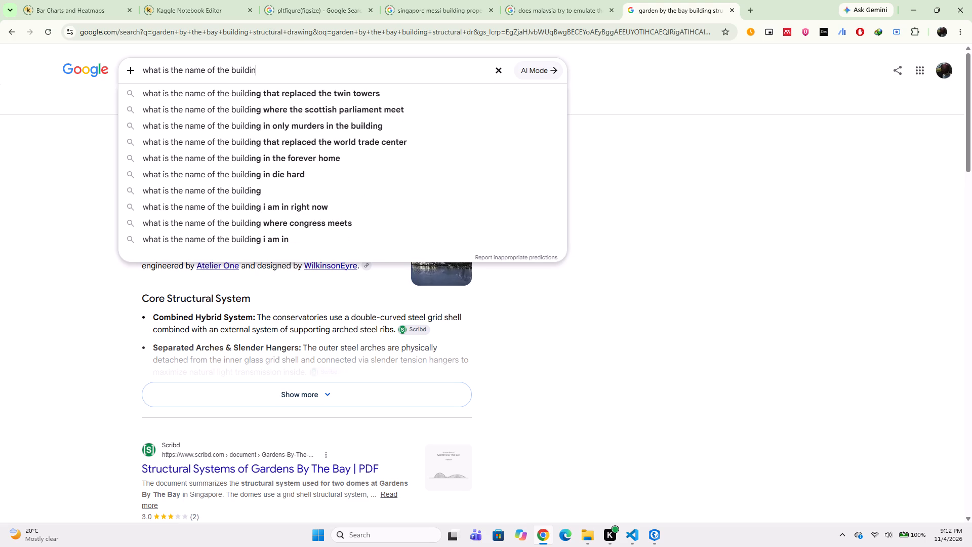
pyautogui.write('gs wiht')
pyautogui.press('space')
pyautogui.press('BackSpace')
pyautogui.press('BackSpace')
pyautogui.press('BackSpace')
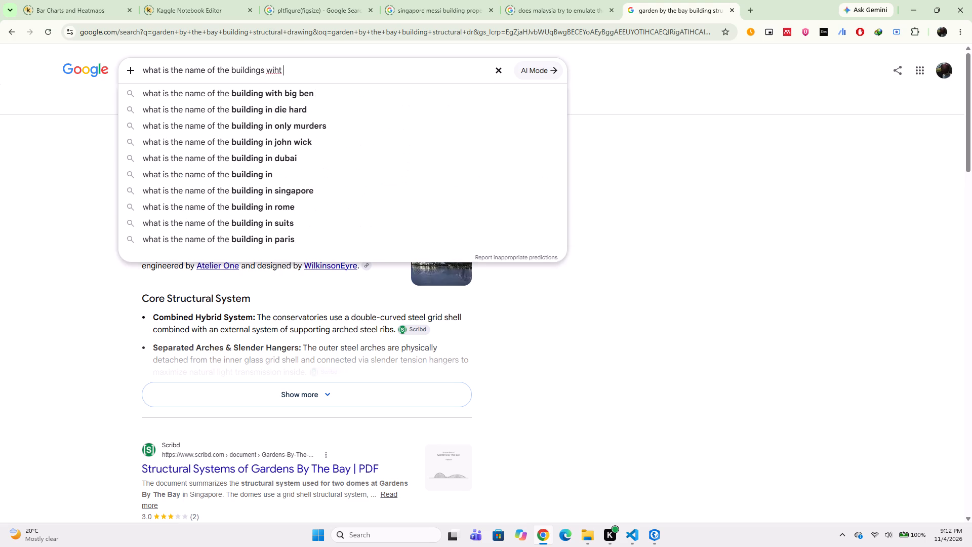
pyautogui.write('th si')
pyautogui.press('BackSpace')
pyautogui.write('hip n')
pyautogui.press('space')
pyautogui.press('BackSpace')
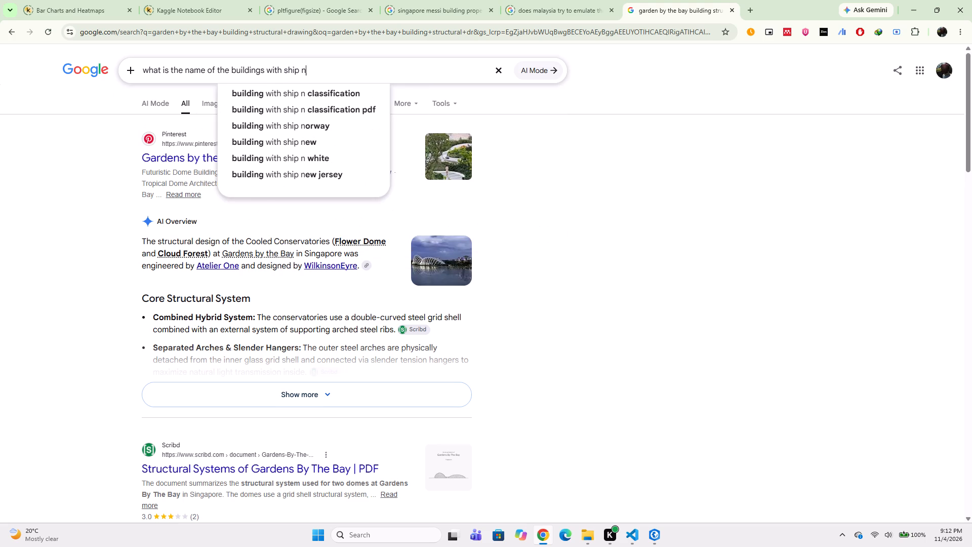
pyautogui.press('BackSpace')
pyautogui.write('on top on singapo')
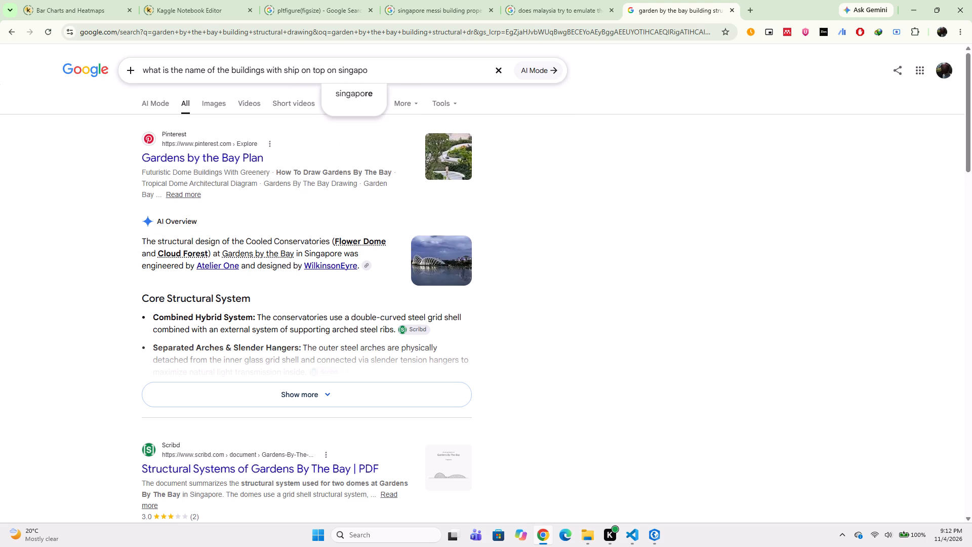
pyautogui.press('Tab')
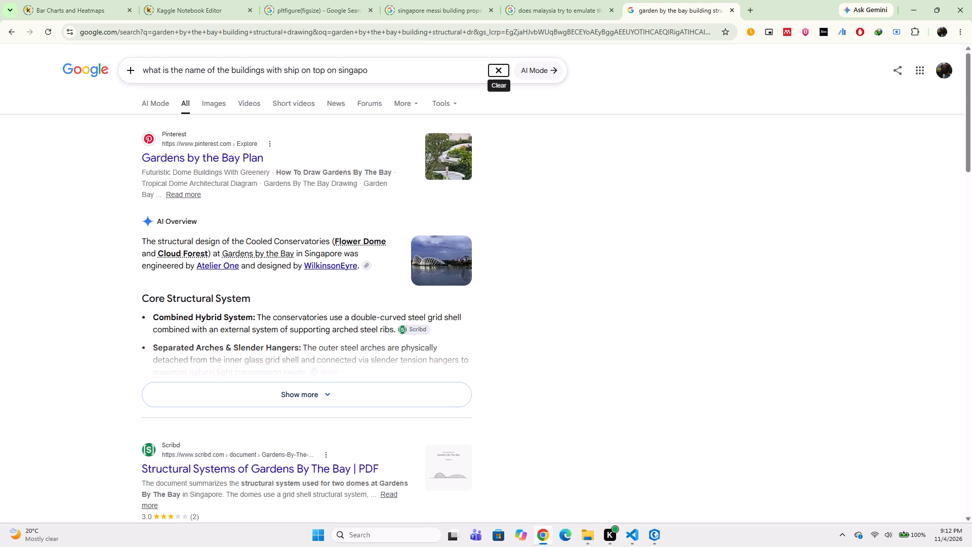
pyautogui.press('Left')
pyautogui.press('Left')
pyautogui.click(372, 77)
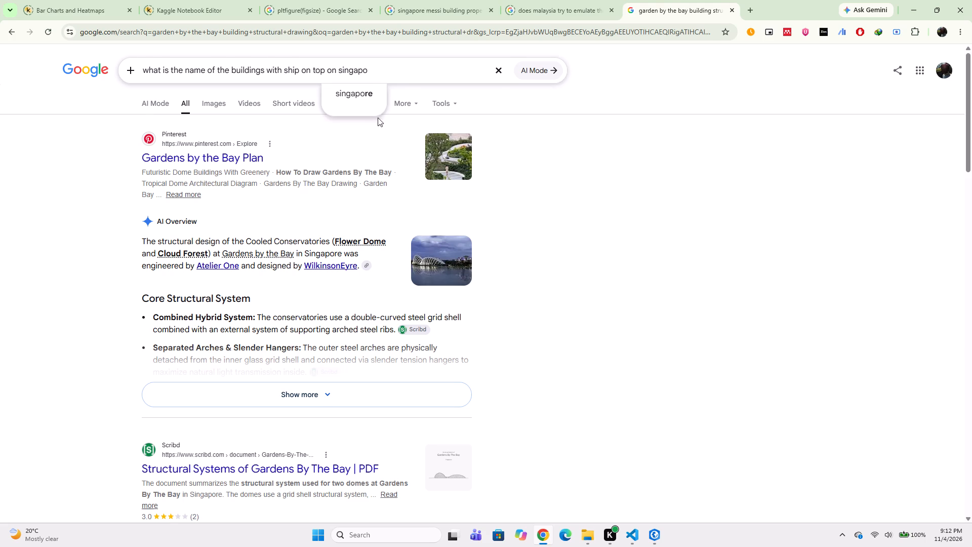
pyautogui.write('re')
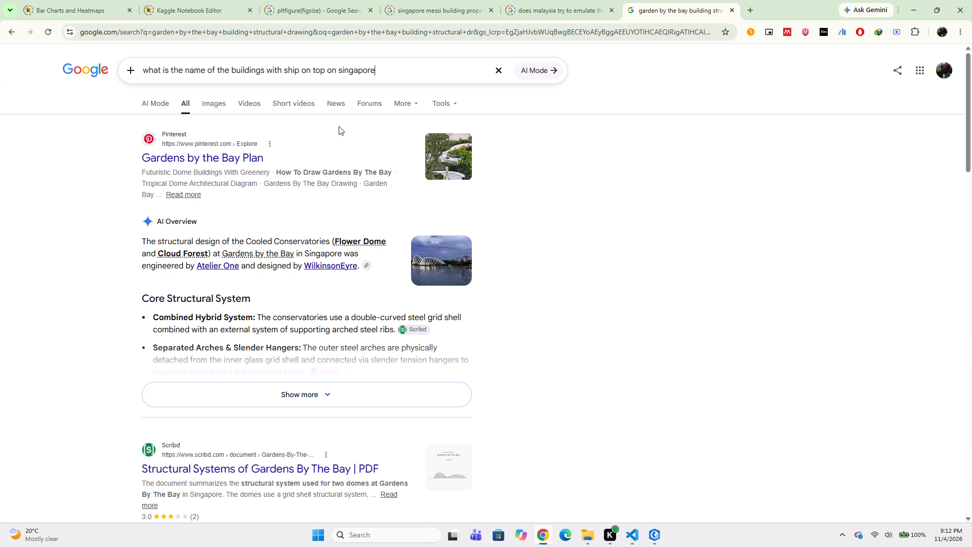
pyautogui.press('Return')
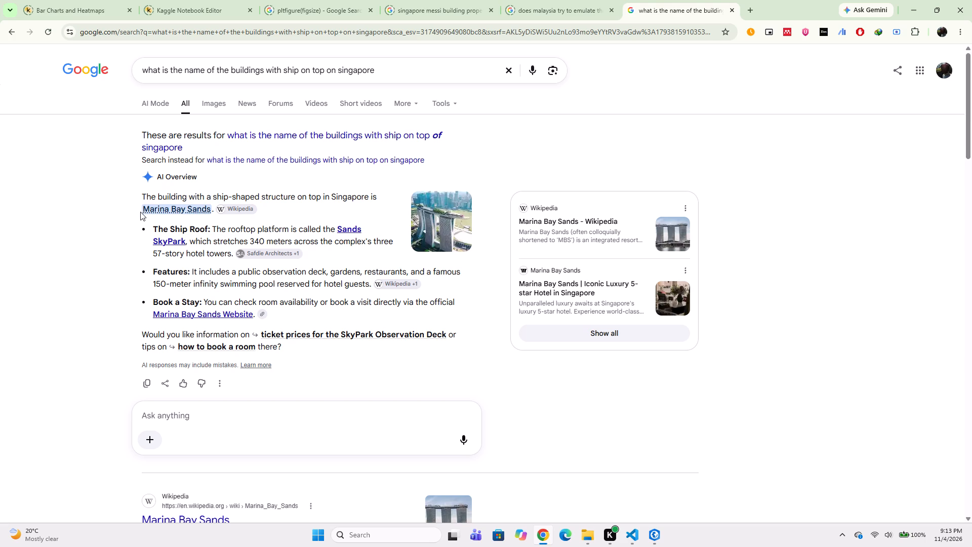
# Copy the name Marina Bay Sands from the answer and search Google for "Marina Bay Sands design".
pyautogui.moveTo(140, 210); pyautogui.dragTo(211, 212)
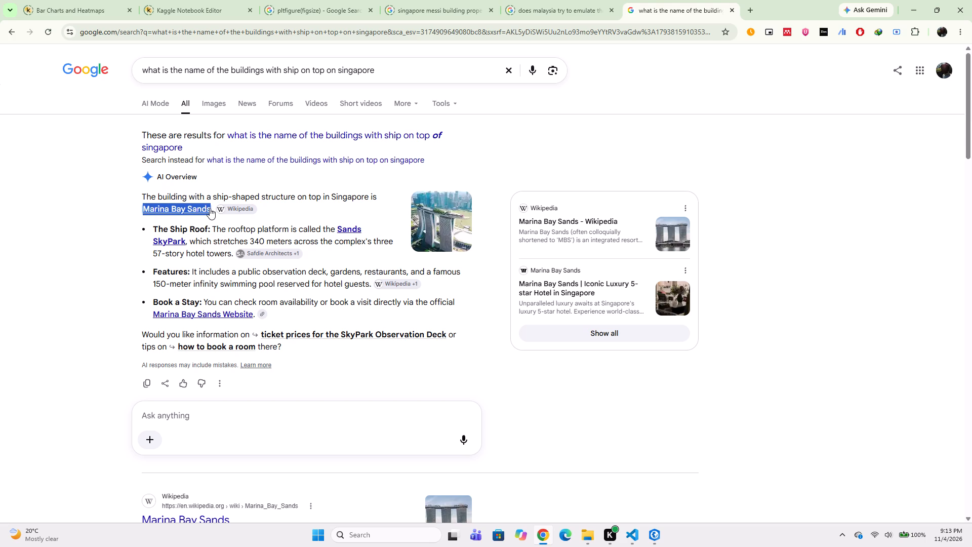
pyautogui.hotkey('ctrl', 'c')
pyautogui.moveTo(381, 69); pyautogui.dragTo(303, 75)
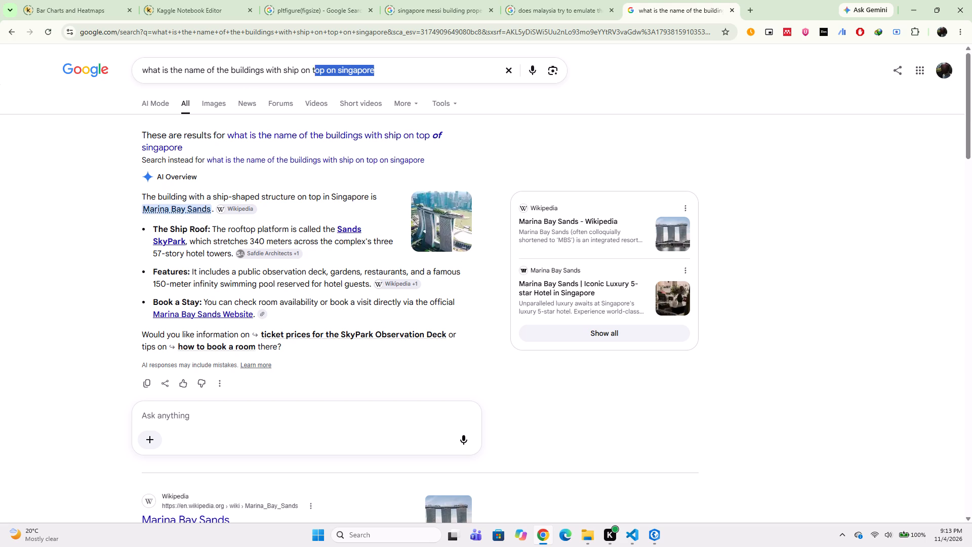
pyautogui.moveTo(303, 75); pyautogui.dragTo(206, 77)
pyautogui.hotkey('ctrl', 'a')
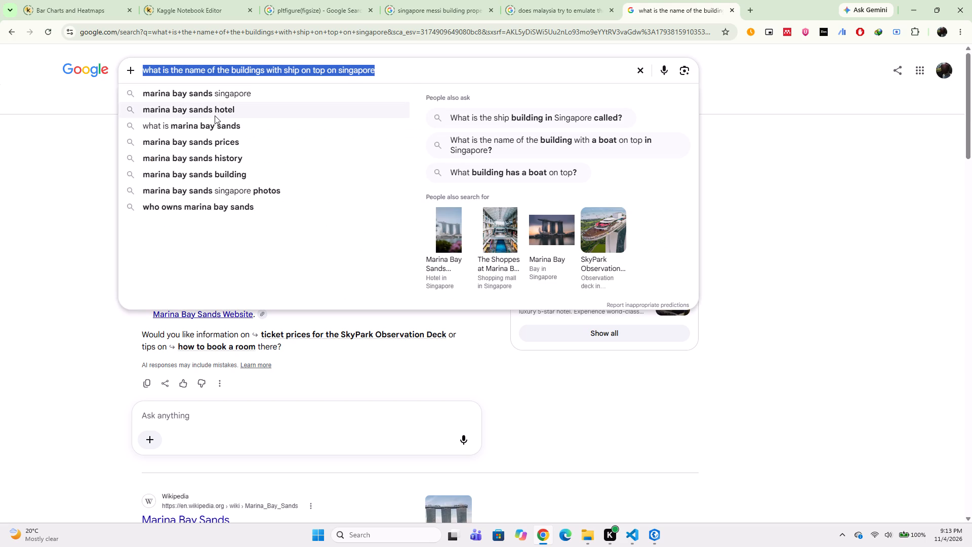
pyautogui.hotkey('ctrl', 'v')
pyautogui.press('space')
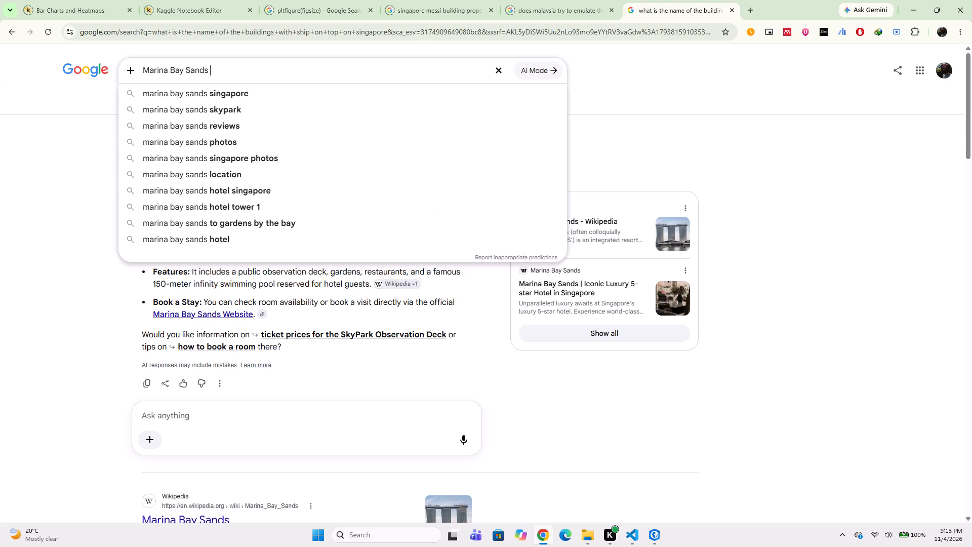
pyautogui.write('desing')
pyautogui.press('BackSpace')
pyautogui.press('BackSpace')
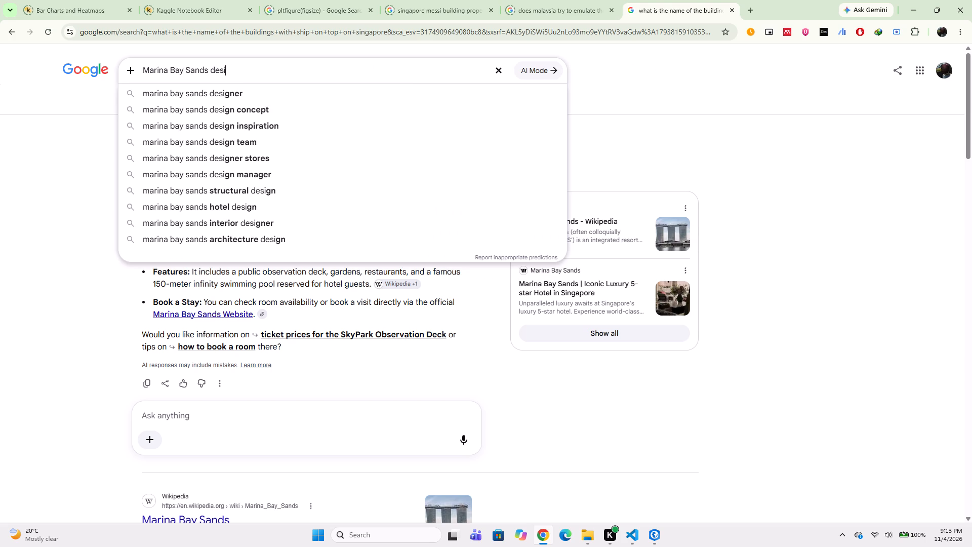
pyautogui.write('gn')
pyautogui.press('Return')
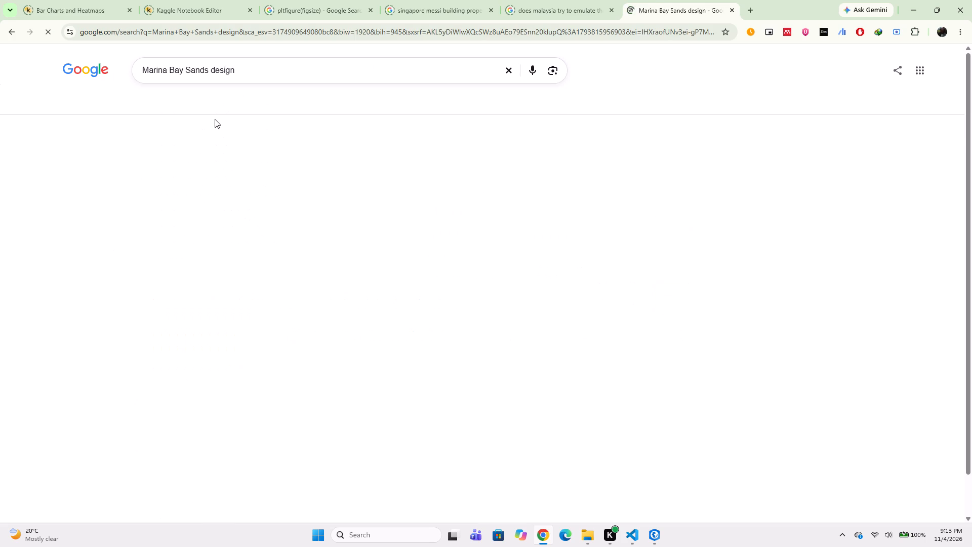
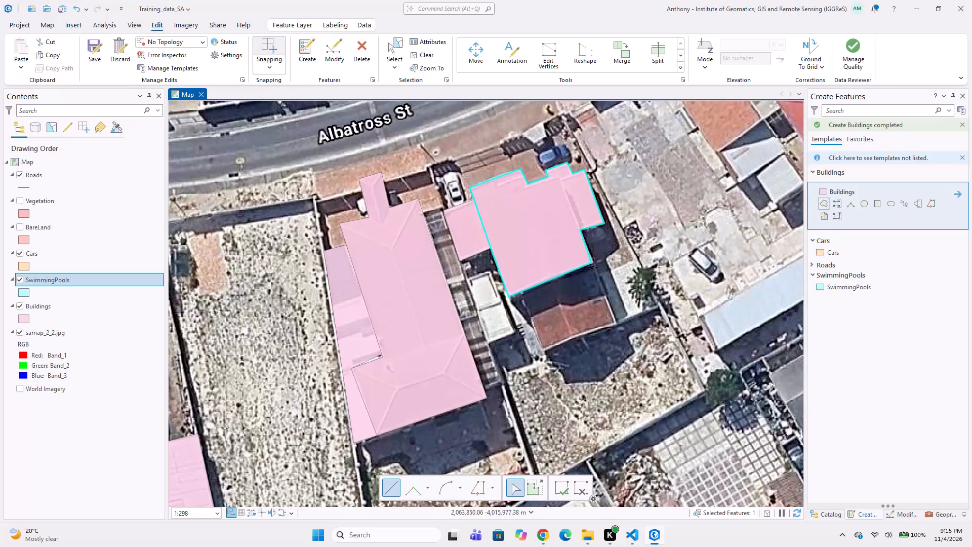
# Digitize the brown-roofed structure directly south of the selected building as a four-corner Buildings polygon.
pyautogui.click(595, 261)
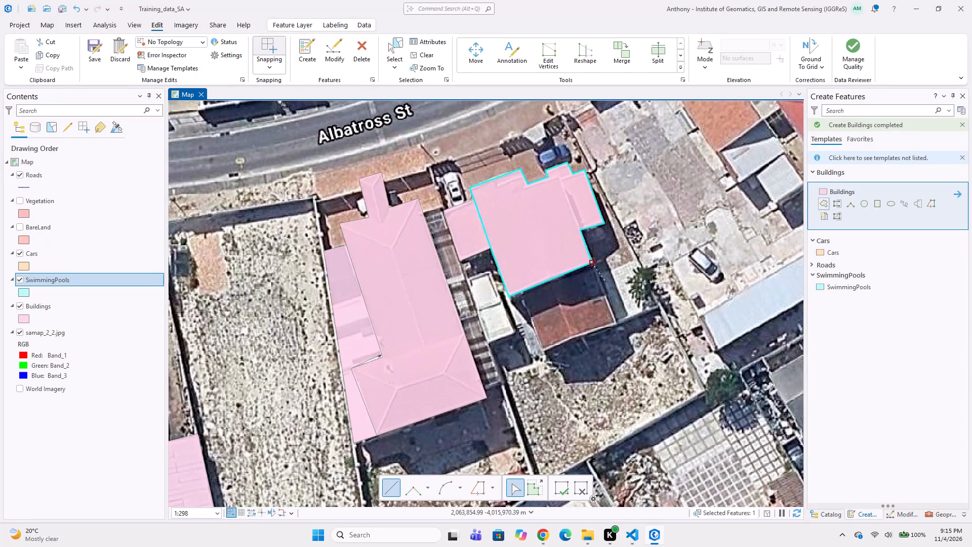
pyautogui.click(617, 323)
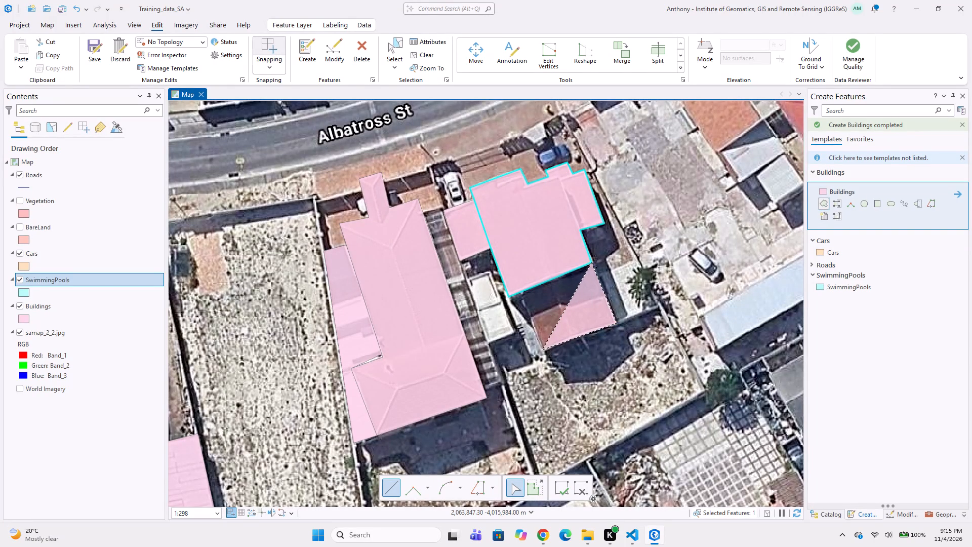
pyautogui.click(542, 350)
pyautogui.doubleClick(521, 291)
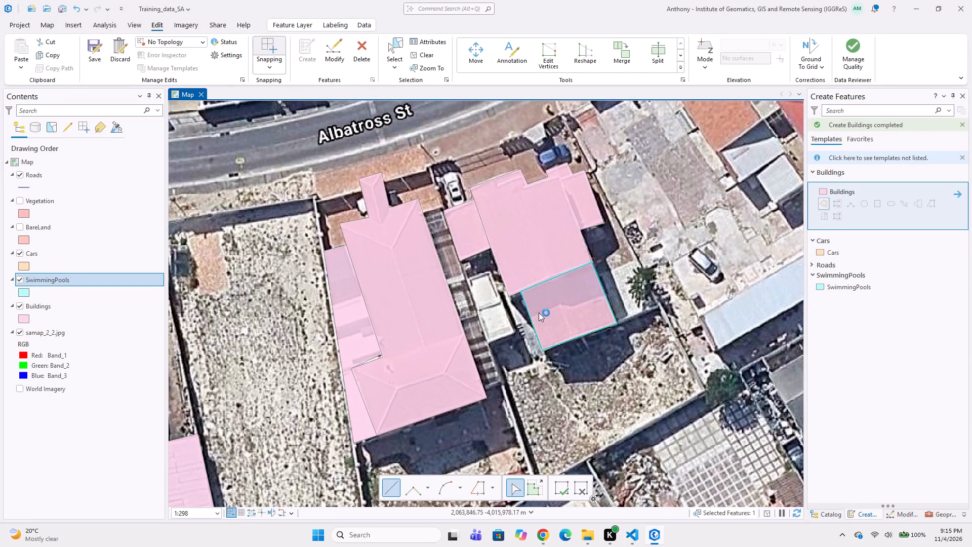
# Digitize the long, narrow light-roofed building southeast of the parked white car as a four-corner Buildings polygon.
pyautogui.scroll(-3, 539, 314)
pyautogui.moveTo(558, 316); pyautogui.dragTo(510, 316, button='middle')
pyautogui.scroll(2, 526, 311)
pyautogui.moveTo(649, 344); pyautogui.dragTo(592, 349, button='middle')
pyautogui.scroll(1, 599, 322)
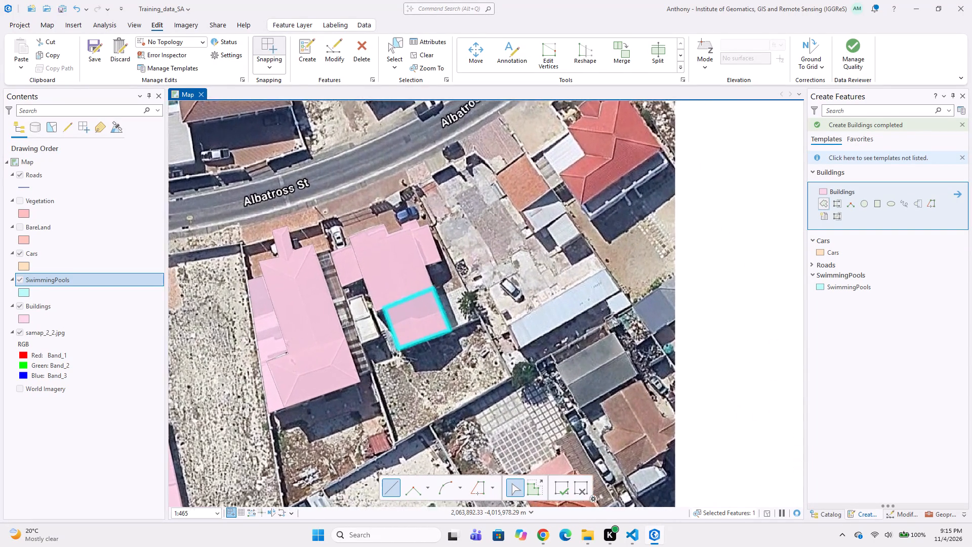
pyautogui.click(611, 244)
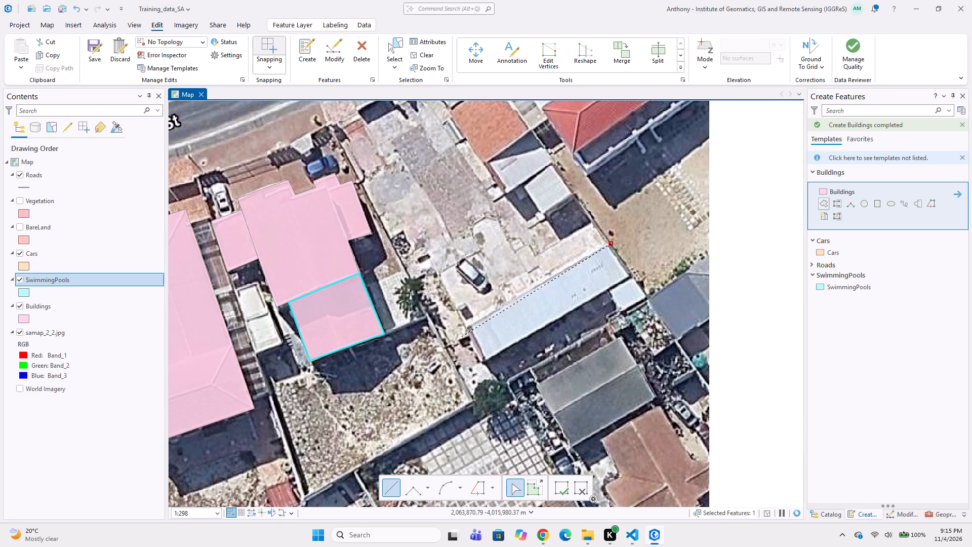
pyautogui.click(464, 325)
pyautogui.click(480, 364)
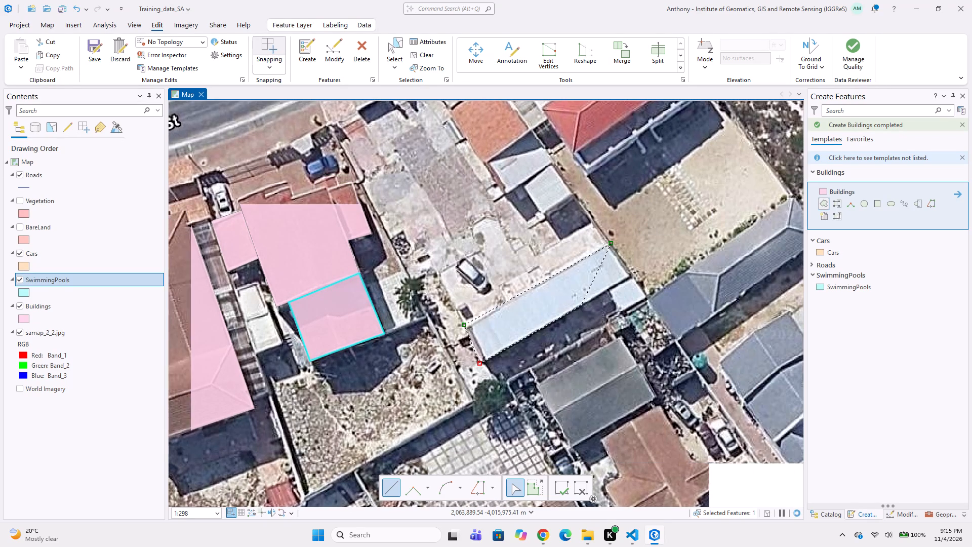
pyautogui.doubleClick(629, 276)
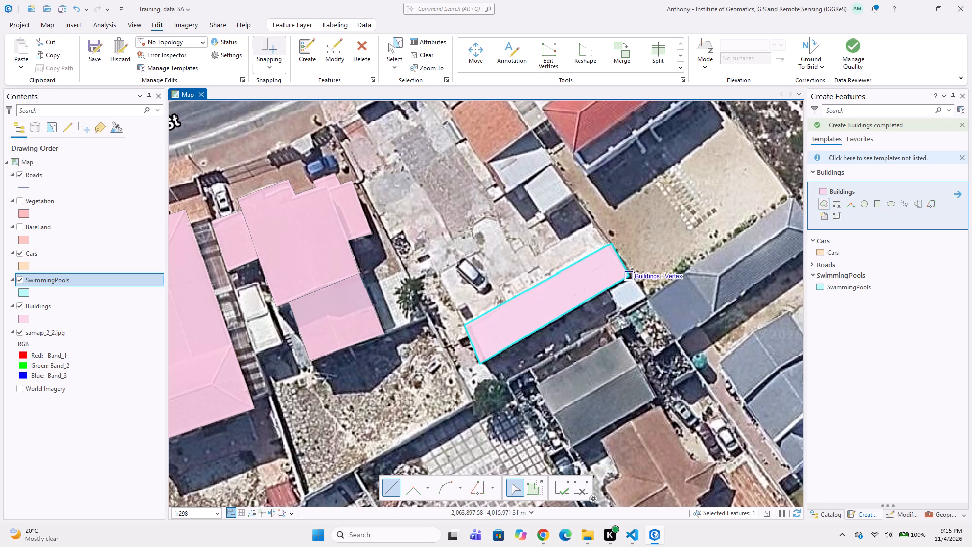
# Digitize the small square roof adjoining the southeast corner of the long light-roofed building as a Buildings polygon, snapping to its edge.
pyautogui.click(629, 273)
pyautogui.click(646, 296)
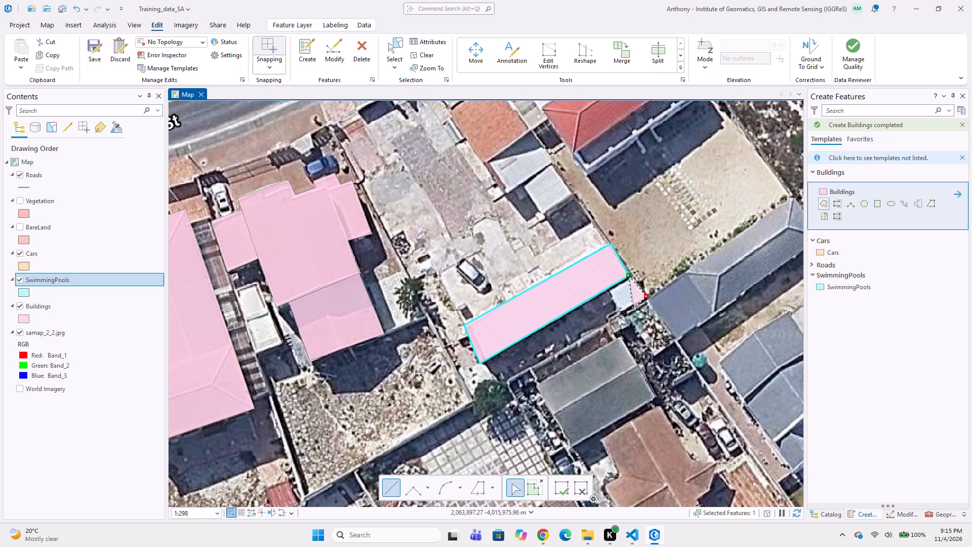
pyautogui.click(622, 310)
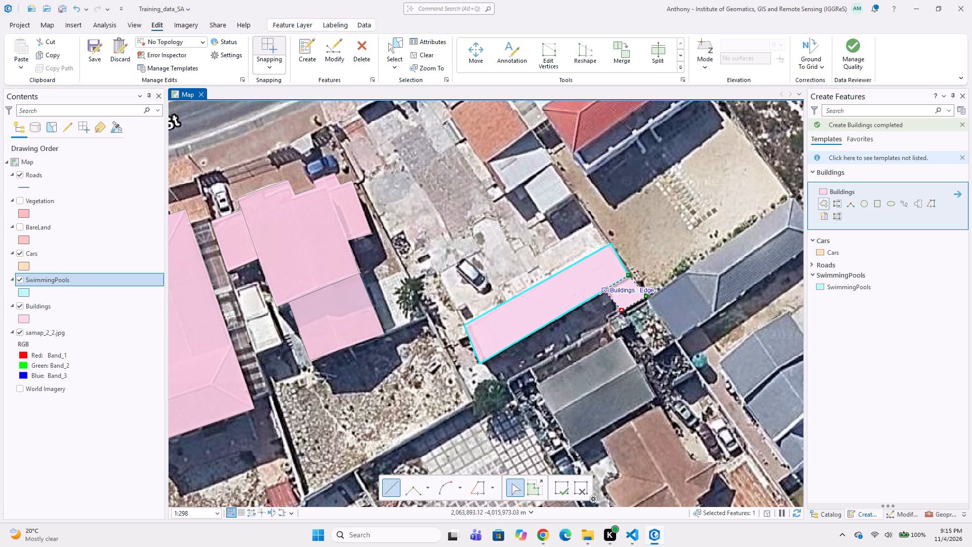
pyautogui.doubleClick(607, 291)
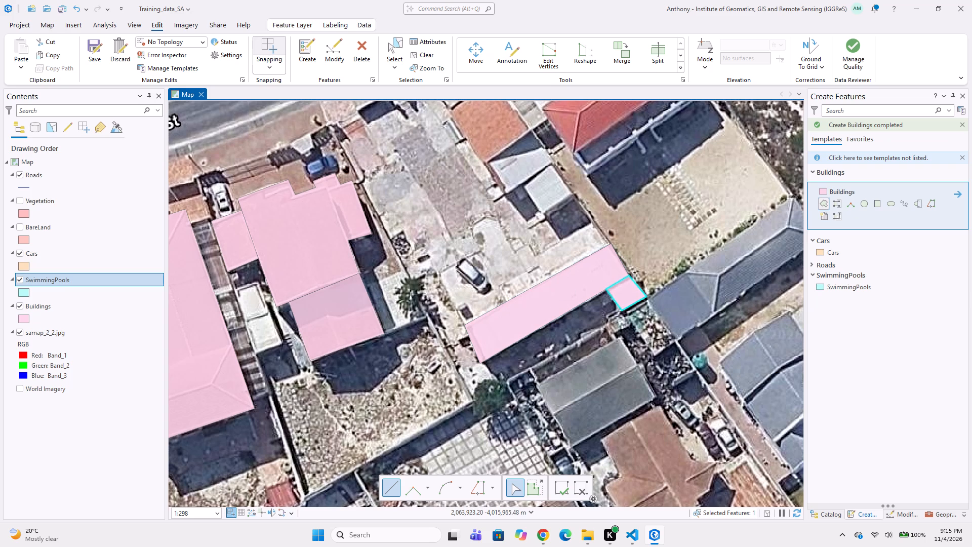
# Digitize the white car parked in the paved yard as a rotated rectangle feature in the Cars layer.
pyautogui.click(826, 256)
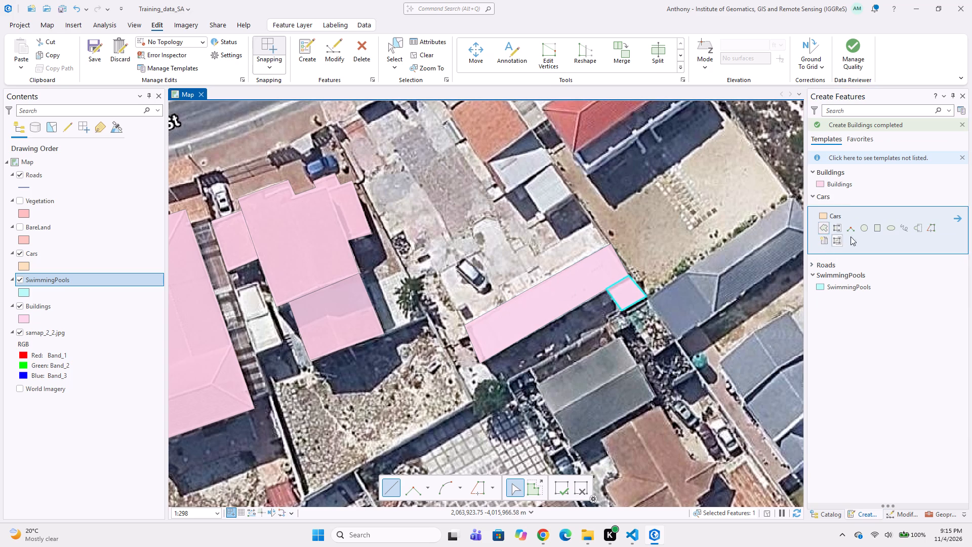
pyautogui.click(877, 229)
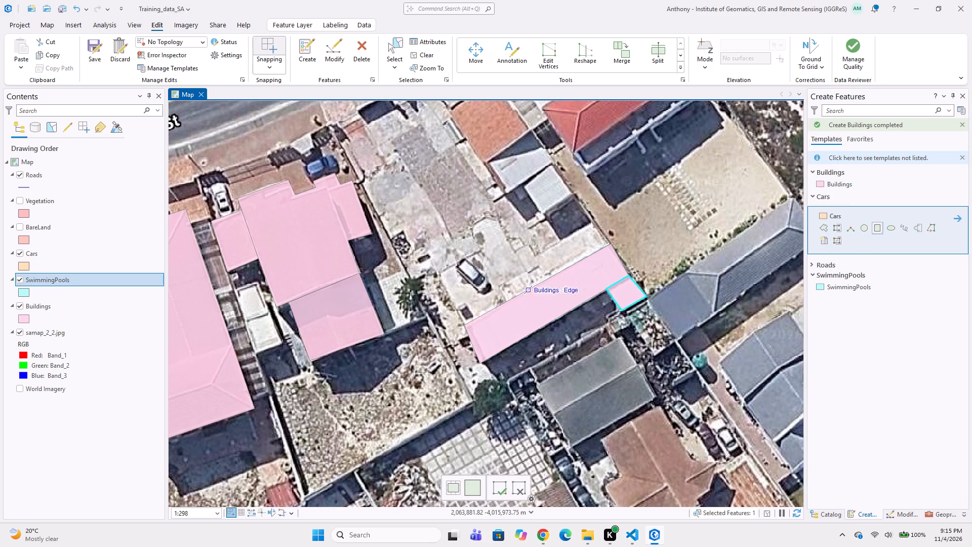
pyautogui.scroll(2, 461, 265)
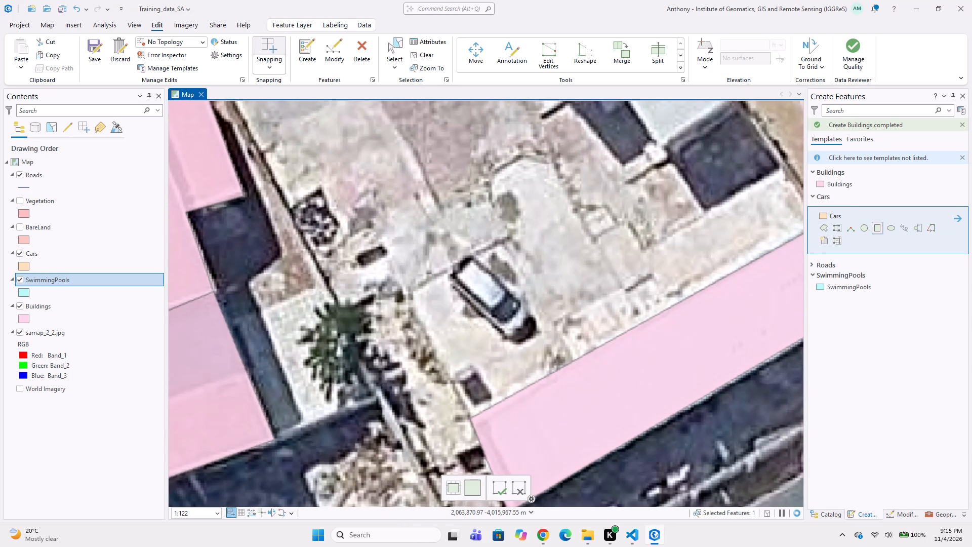
pyautogui.click(464, 247)
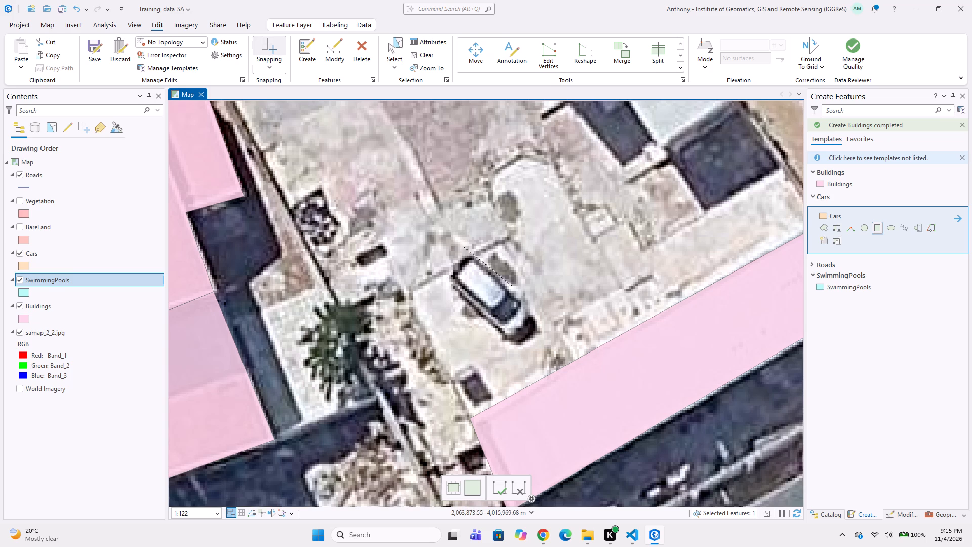
pyautogui.click(540, 309)
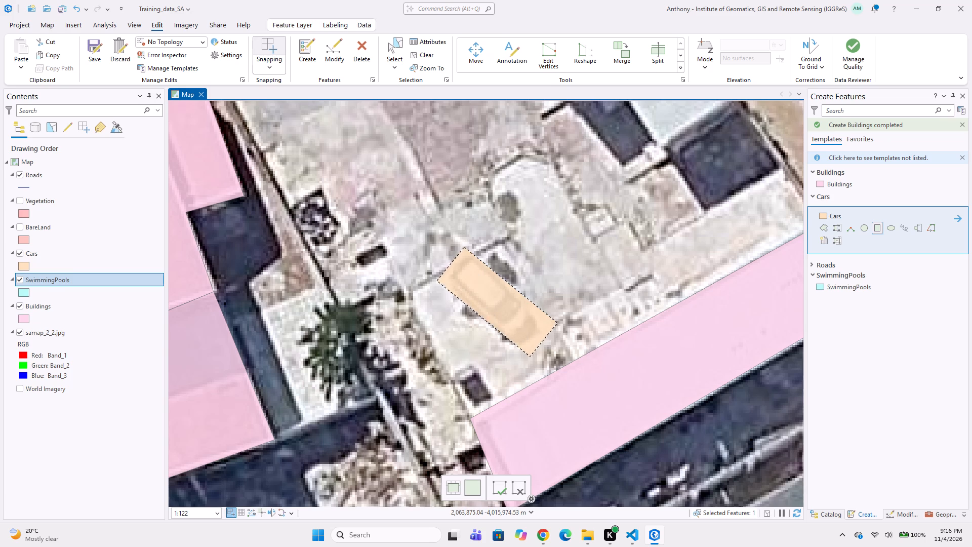
pyautogui.click(519, 350)
# Digitize the orange-roofed building south of Albatross St, north of the new car feature, as a four-corner Buildings polygon.
pyautogui.scroll(-2, 537, 369)
pyautogui.moveTo(578, 283); pyautogui.dragTo(576, 353, button='middle')
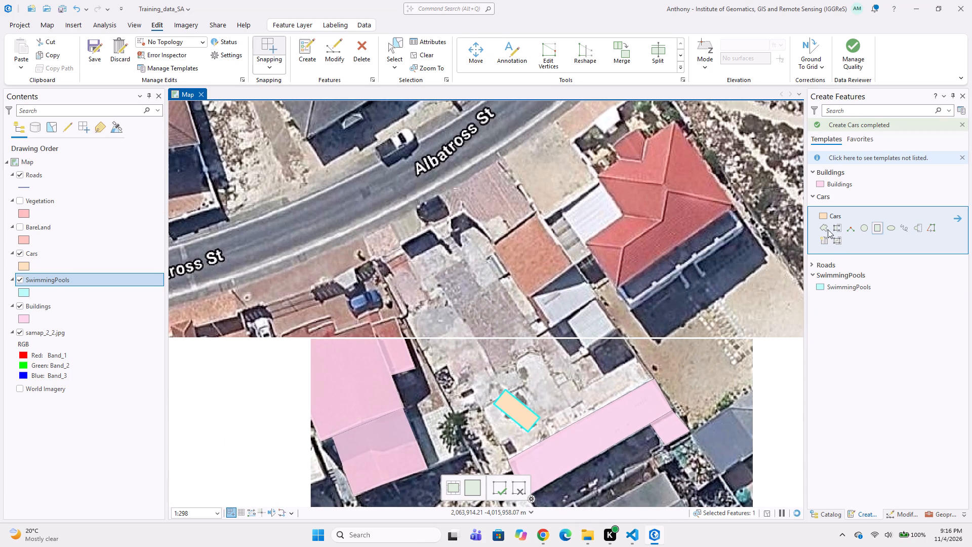
pyautogui.click(831, 178)
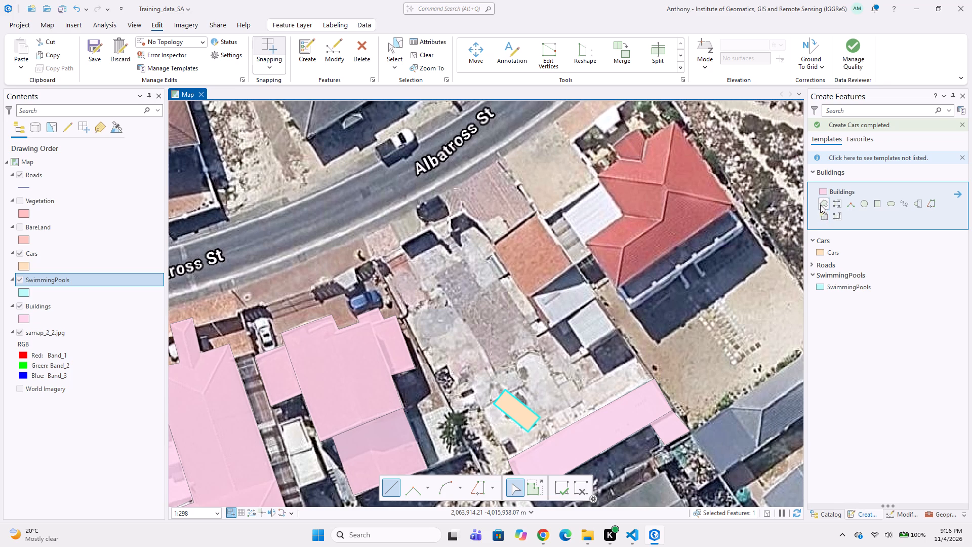
pyautogui.click(822, 205)
pyautogui.click(535, 208)
pyautogui.click(576, 265)
pyautogui.click(530, 298)
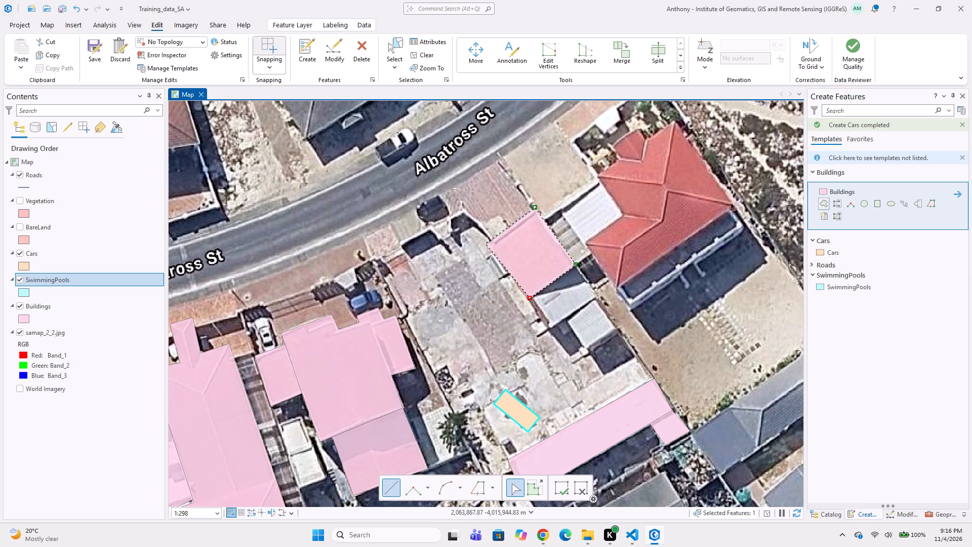
pyautogui.doubleClick(489, 245)
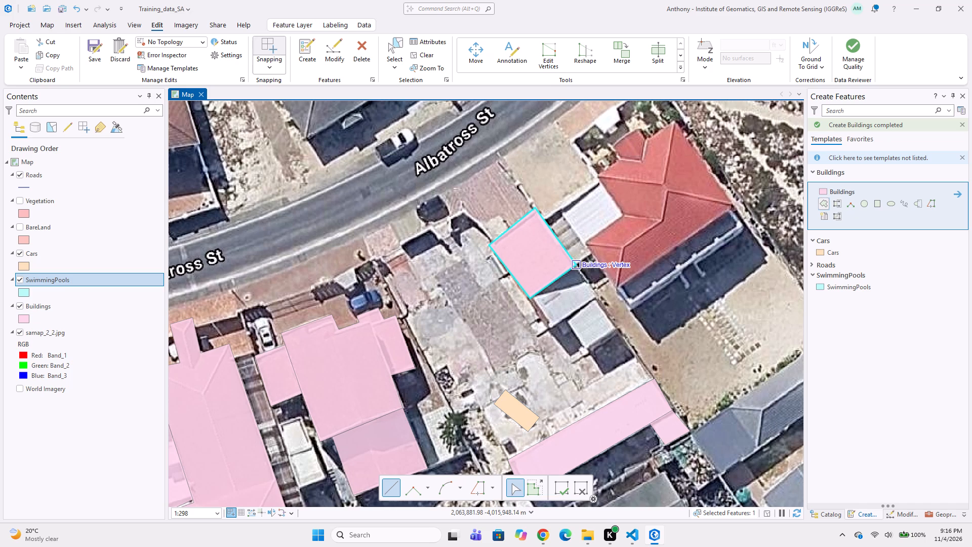
# Digitize the grey roof section adjoining the orange-roofed building's southeast edge as a Buildings polygon sharing its corners.
pyautogui.click(580, 265)
pyautogui.click(599, 298)
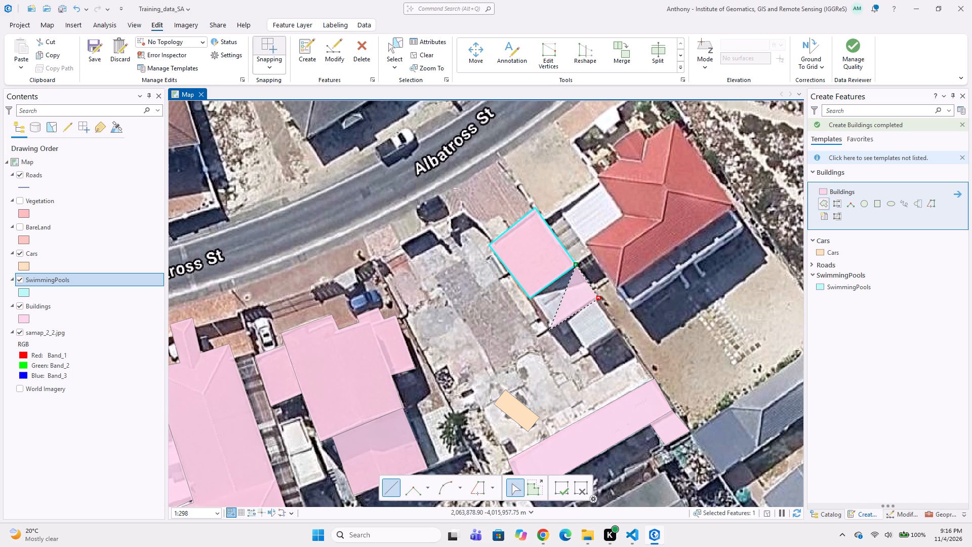
pyautogui.click(549, 329)
pyautogui.doubleClick(532, 297)
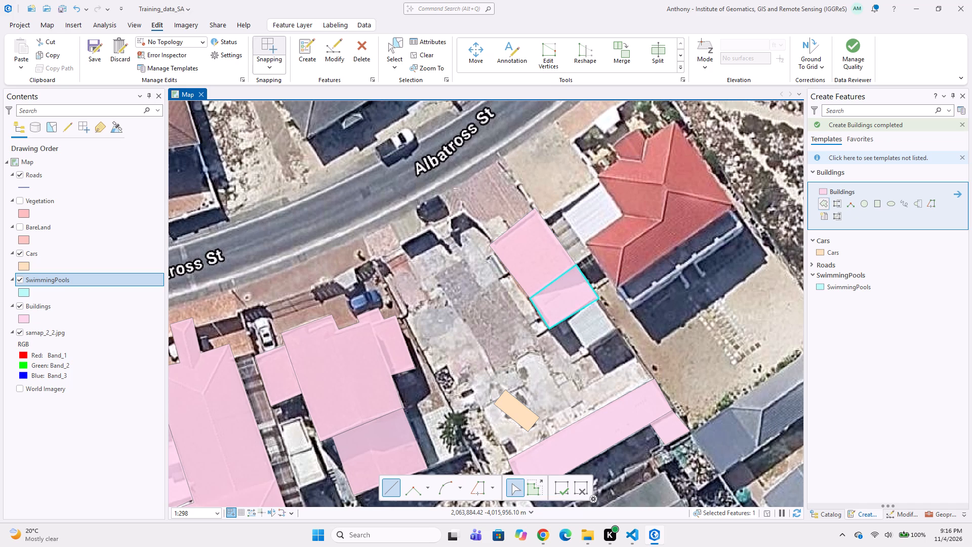
# Digitize the last light-grey roof section at the southeast end of the same row as a four-corner Buildings polygon.
pyautogui.click(595, 302)
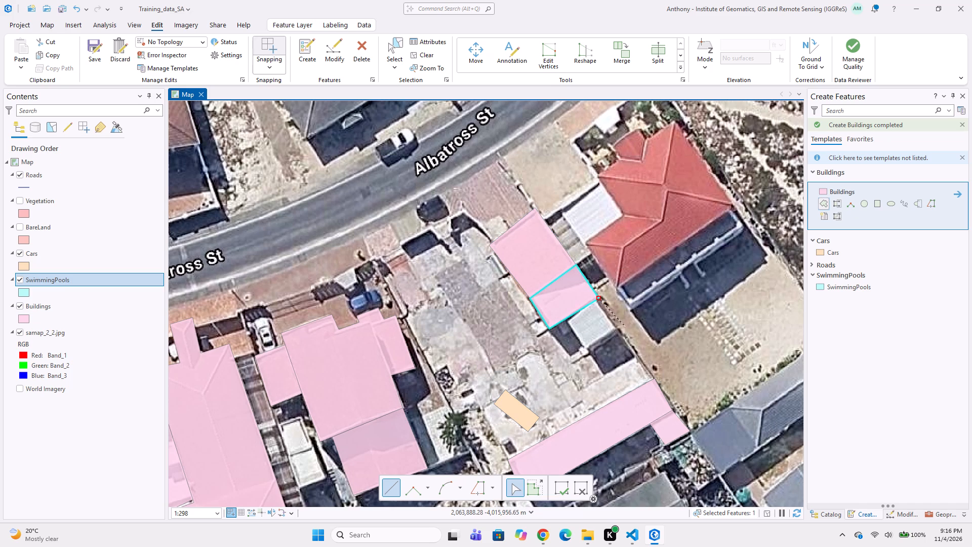
pyautogui.click(620, 332)
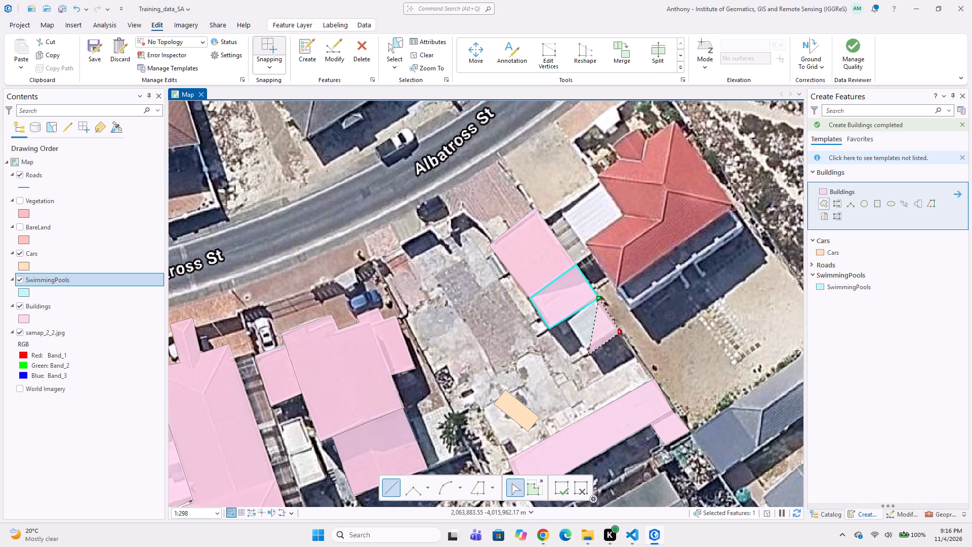
pyautogui.click(588, 355)
pyautogui.doubleClick(567, 322)
# Digitize the large red-roofed house south of Albatross St as a Buildings polygon, following its stepped northwest outline.
pyautogui.moveTo(590, 273); pyautogui.dragTo(523, 296, button='middle')
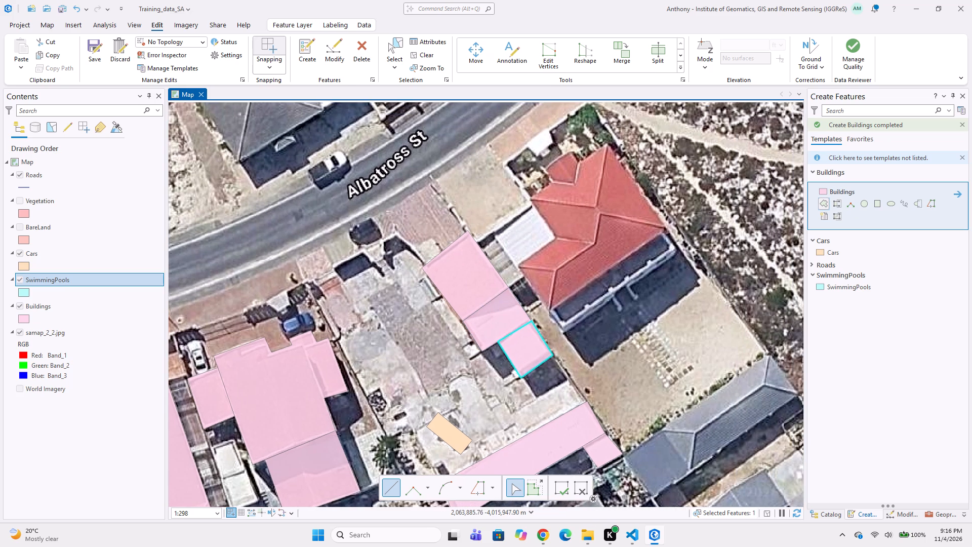
pyautogui.moveTo(556, 257); pyautogui.dragTo(539, 275, button='middle')
pyautogui.click(537, 252)
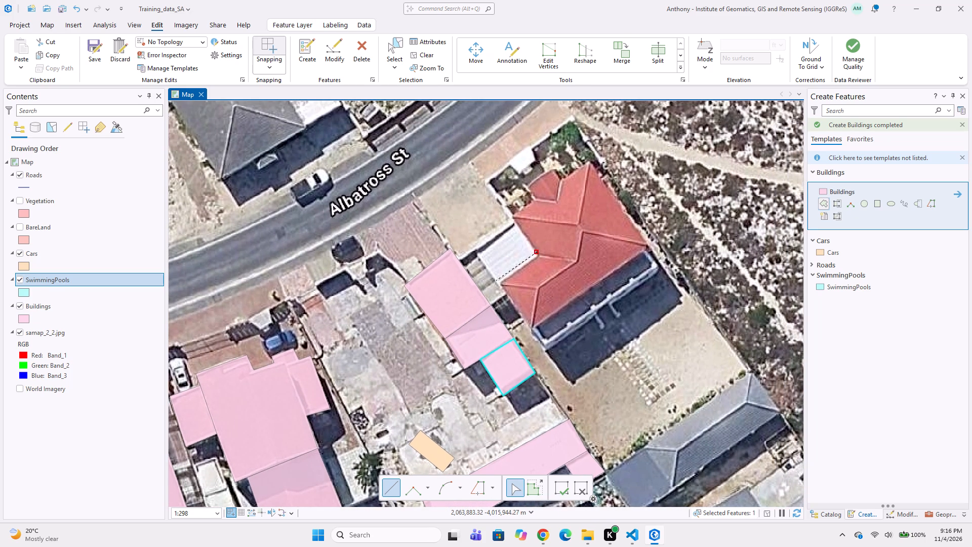
pyautogui.click(500, 282)
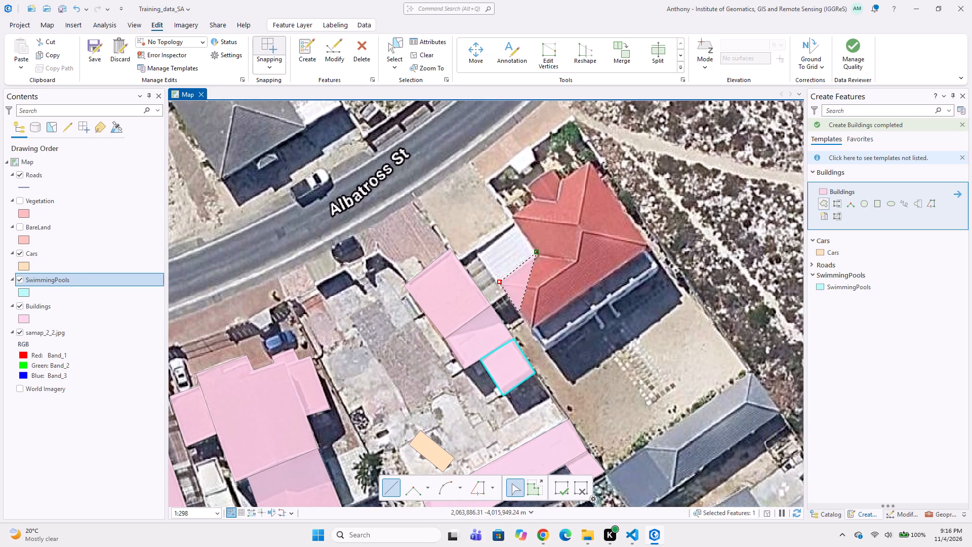
pyautogui.click(532, 327)
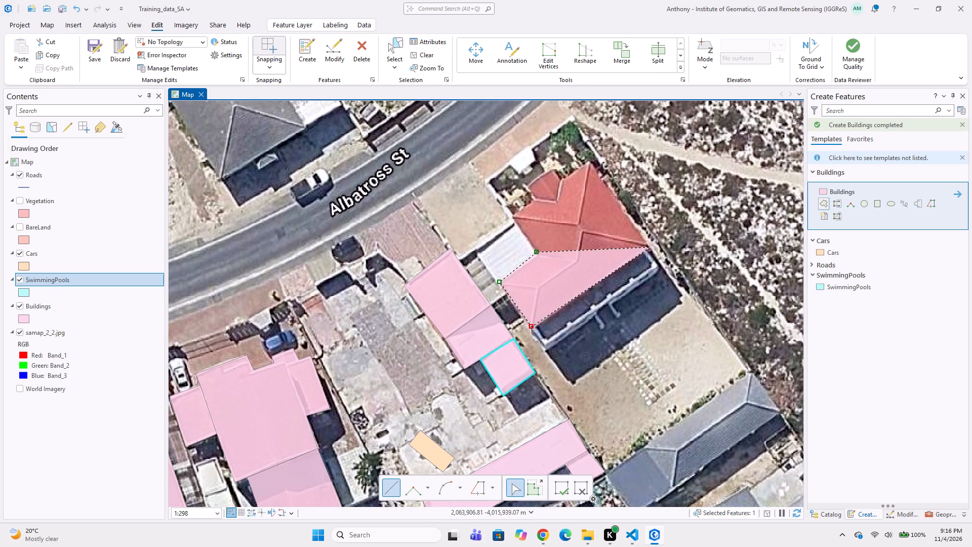
pyautogui.click(651, 247)
pyautogui.click(592, 162)
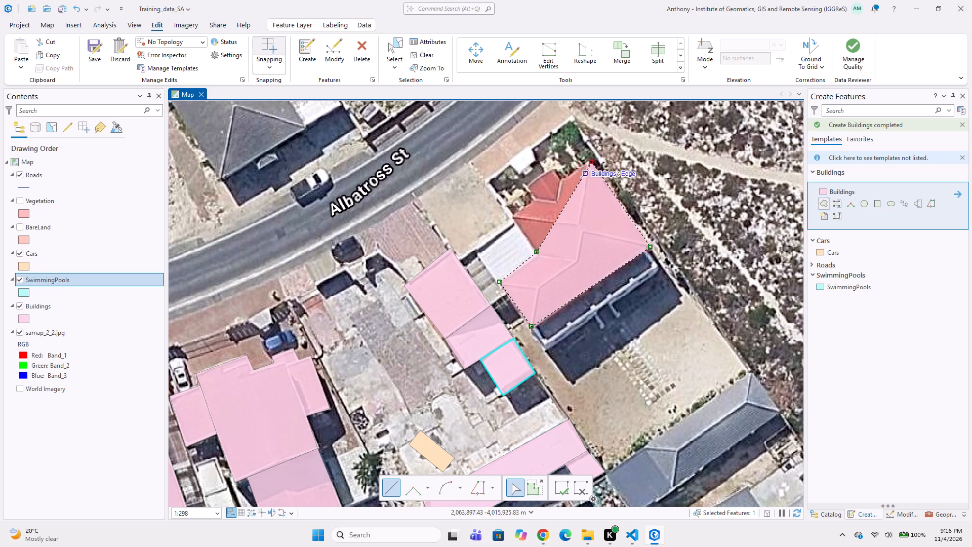
pyautogui.click(560, 180)
pyautogui.click(555, 169)
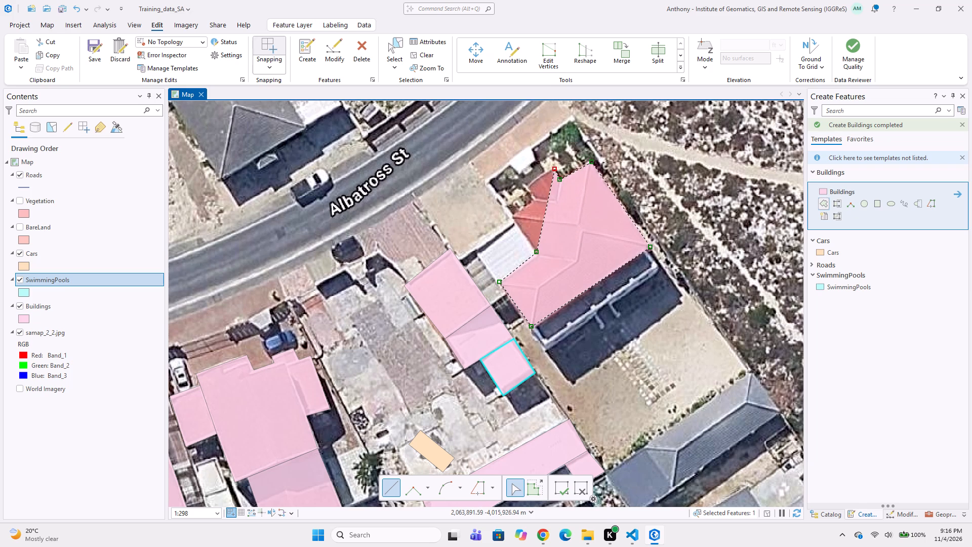
pyautogui.click(526, 186)
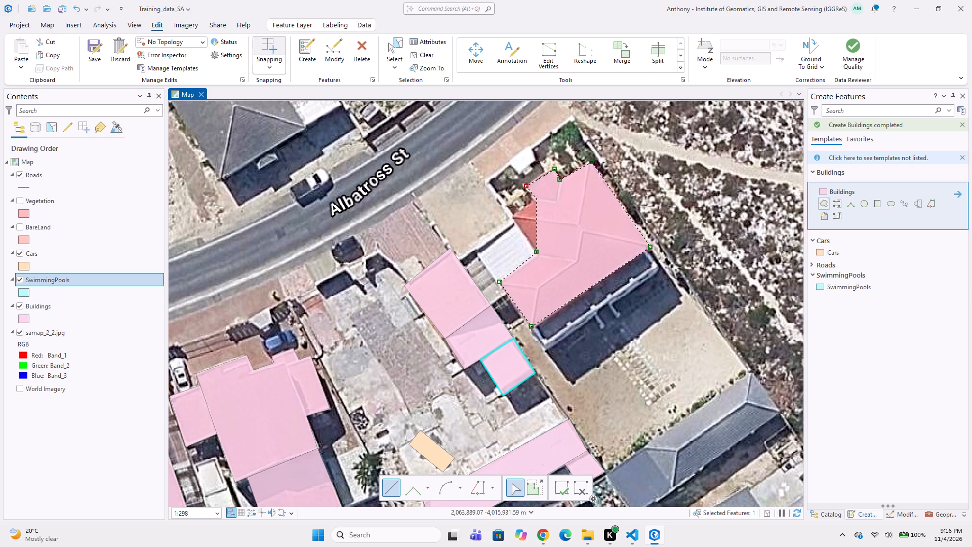
pyautogui.click(535, 198)
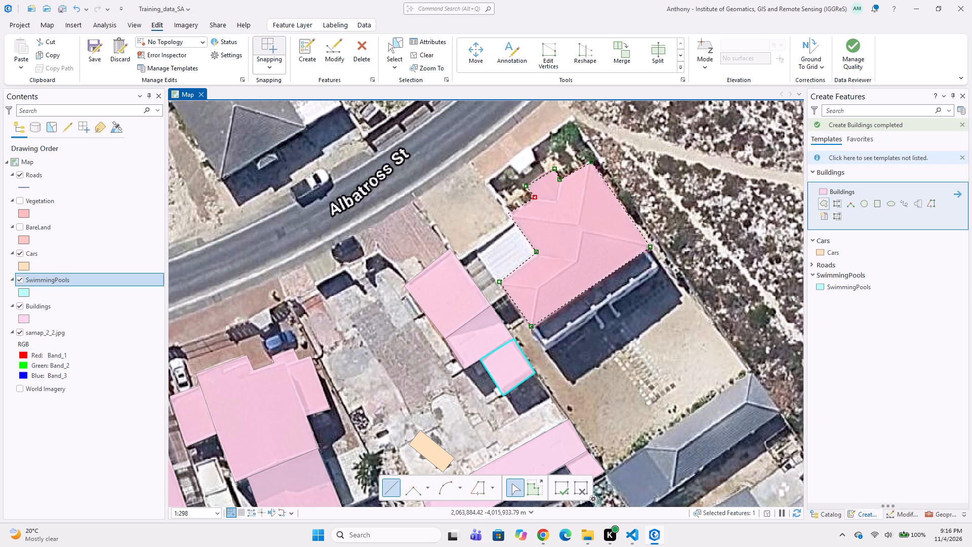
pyautogui.doubleClick(508, 213)
# Draw a three-corner Buildings polygon over the white canopy adjoining the west side of the red-roofed house.
pyautogui.click(515, 224)
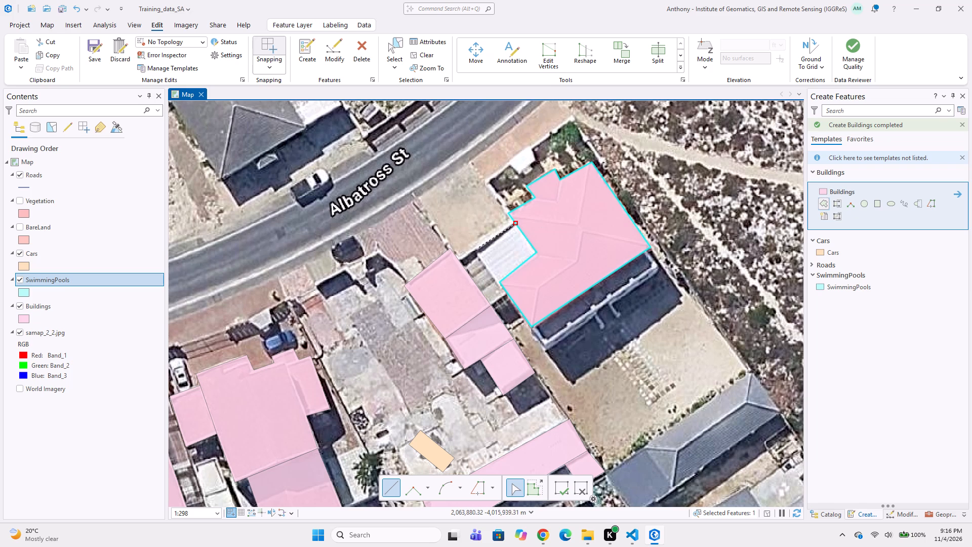
pyautogui.click(475, 250)
pyautogui.doubleClick(498, 284)
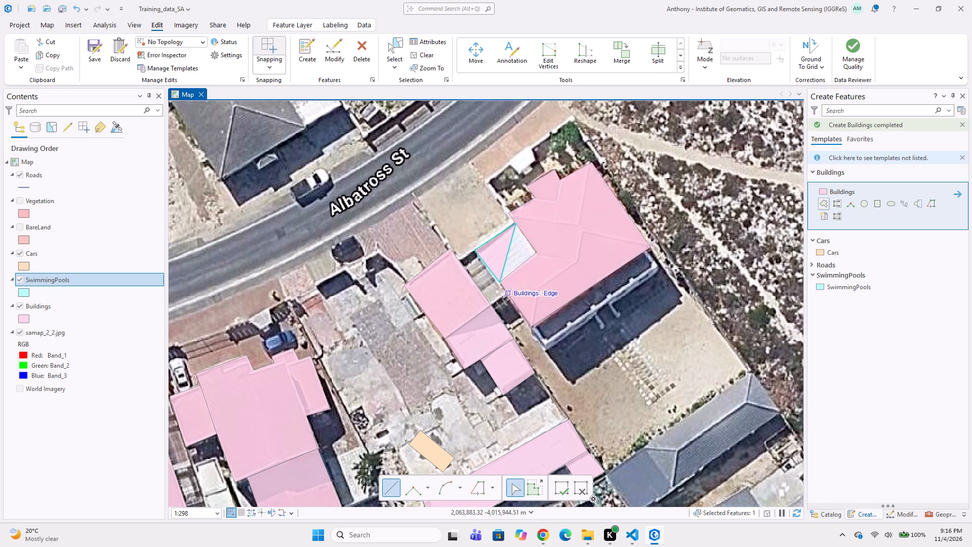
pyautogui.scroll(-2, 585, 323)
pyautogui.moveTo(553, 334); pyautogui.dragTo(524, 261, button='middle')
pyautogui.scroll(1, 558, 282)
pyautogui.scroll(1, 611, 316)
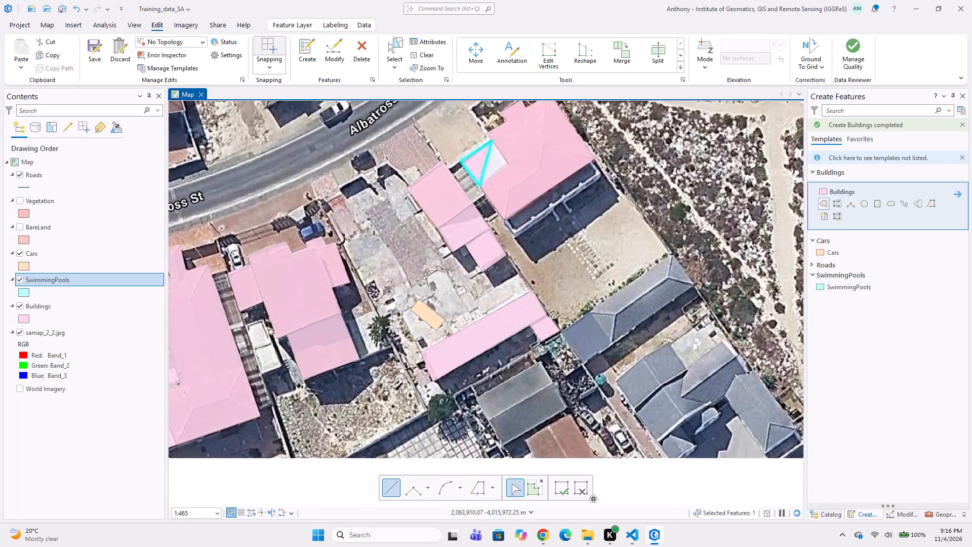
# Digitize the long grey hipped-roof building south of the sandy yard as a four-corner Buildings polygon.
pyautogui.moveTo(636, 303); pyautogui.dragTo(585, 312, button='middle')
pyautogui.click(639, 244)
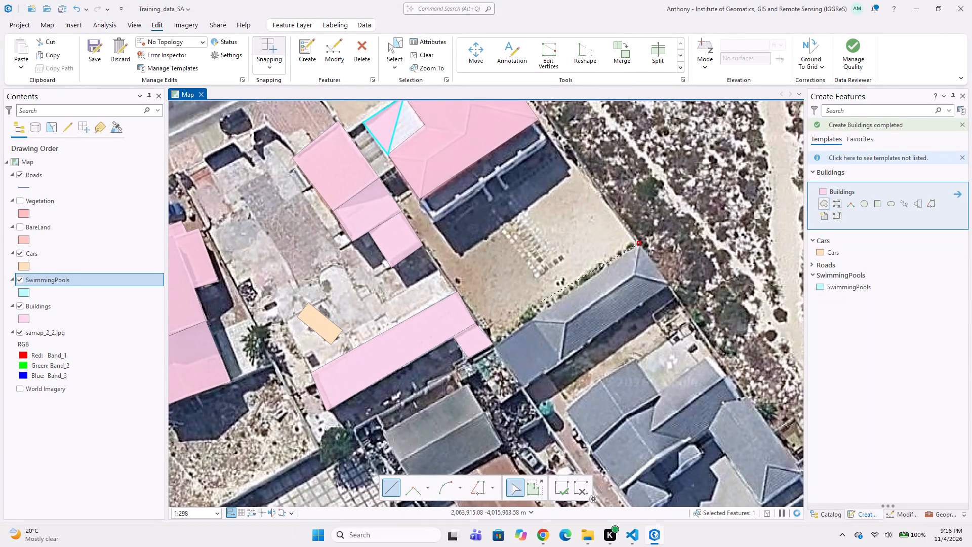
pyautogui.click(498, 344)
pyautogui.click(522, 390)
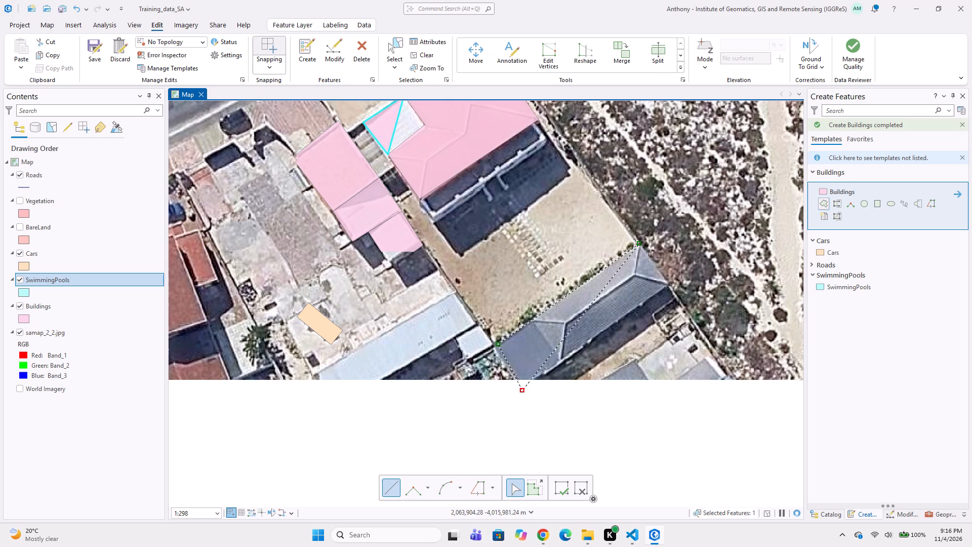
pyautogui.doubleClick(668, 284)
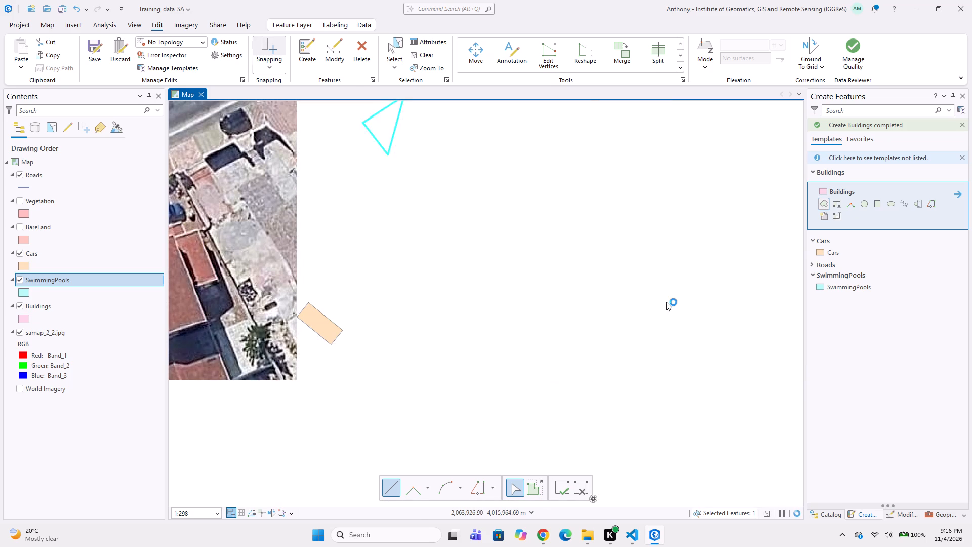
# Digitize the dark grey gabled roof directly north of the brown-roofed house as a four-corner Buildings polygon.
pyautogui.moveTo(588, 353); pyautogui.dragTo(526, 295, button='middle')
pyautogui.moveTo(489, 351); pyautogui.dragTo(478, 320, button='middle')
pyautogui.moveTo(395, 298); pyautogui.dragTo(468, 276, button='middle')
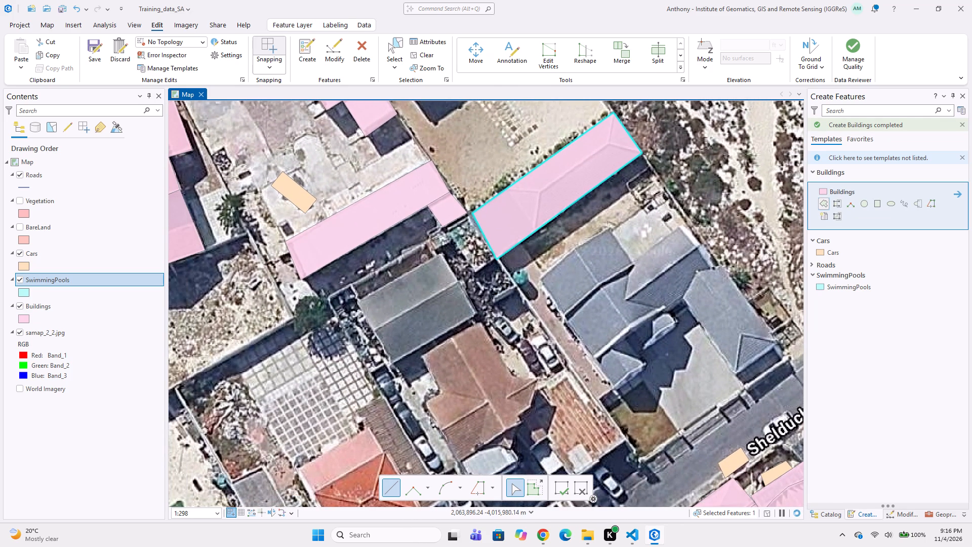
pyautogui.click(443, 252)
pyautogui.click(476, 312)
pyautogui.click(391, 366)
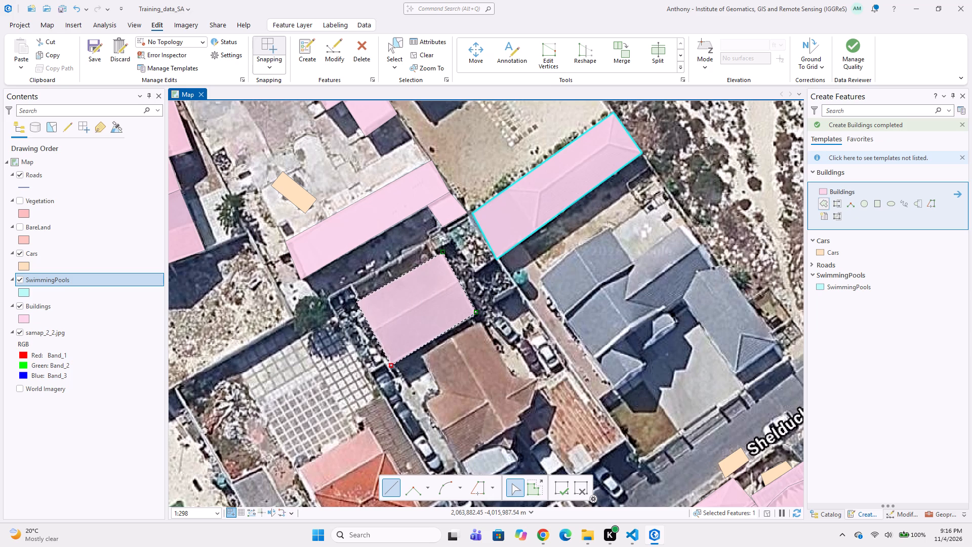
pyautogui.doubleClick(356, 302)
# Digitize the brown-roofed house north of Shelduck Cres as a Buildings polygon, following its angled east side and notched west side.
pyautogui.moveTo(482, 320); pyautogui.dragTo(485, 325)
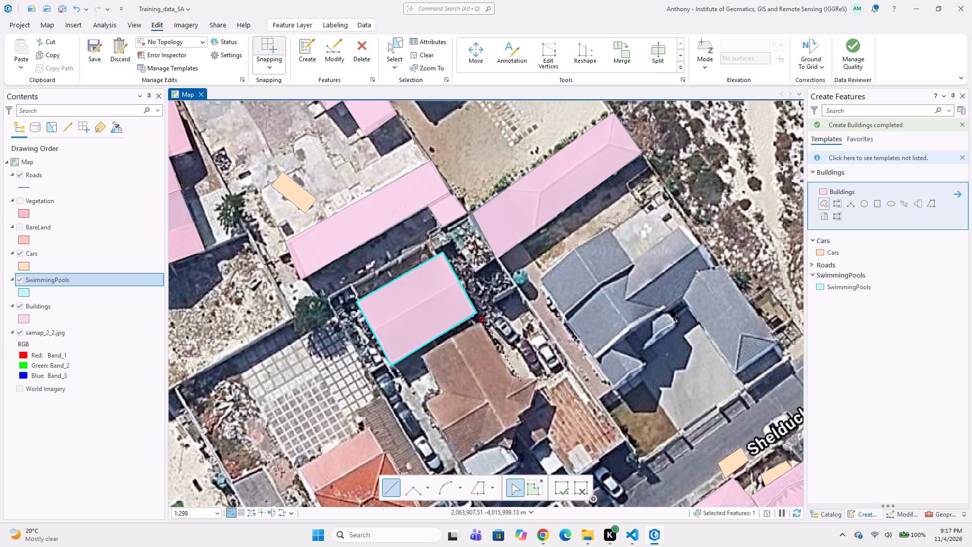
pyautogui.click(514, 375)
pyautogui.click(537, 380)
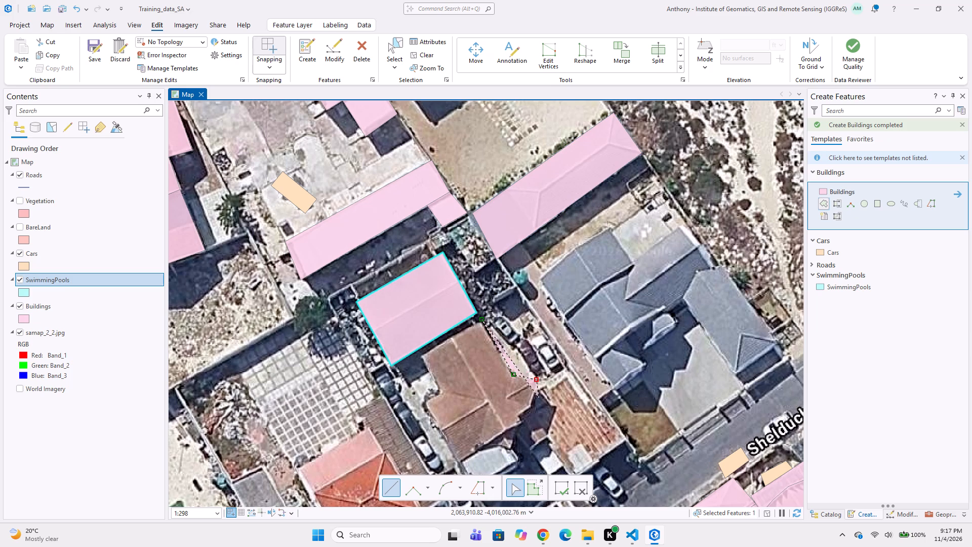
pyautogui.click(532, 405)
pyautogui.click(517, 415)
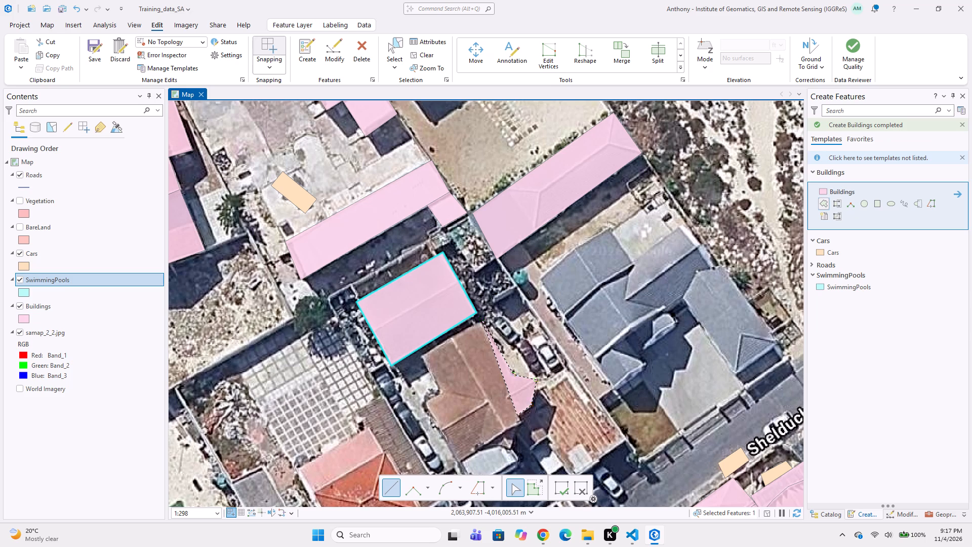
pyautogui.click(521, 422)
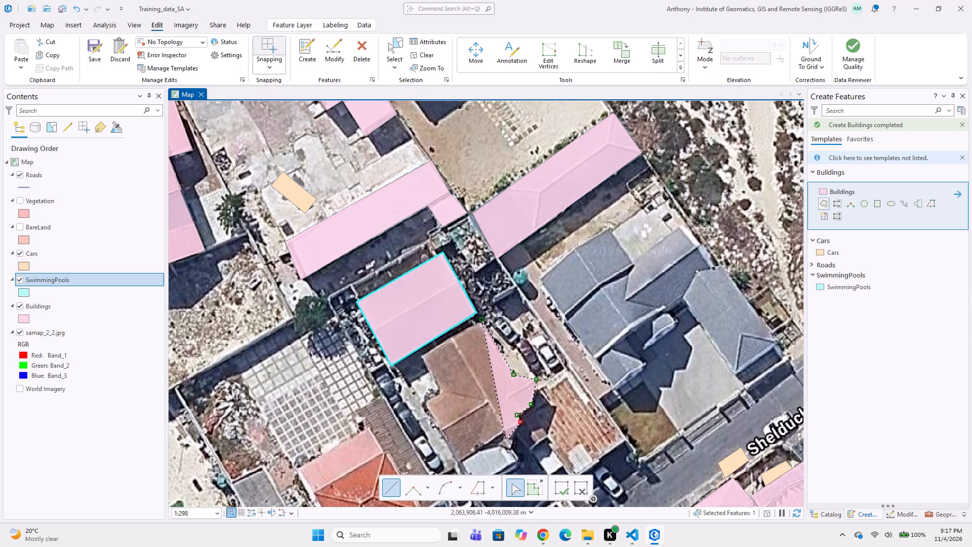
pyautogui.click(461, 463)
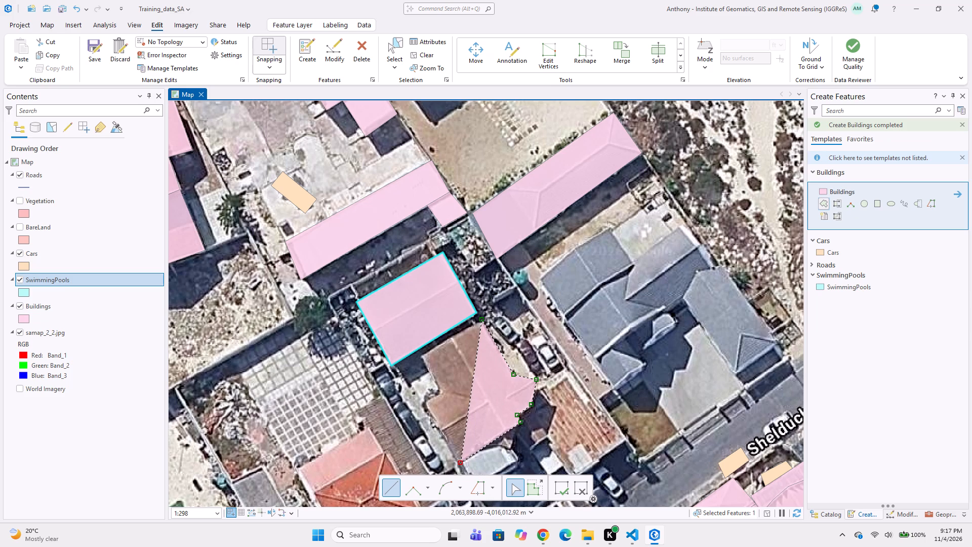
pyautogui.click(423, 405)
pyautogui.click(437, 396)
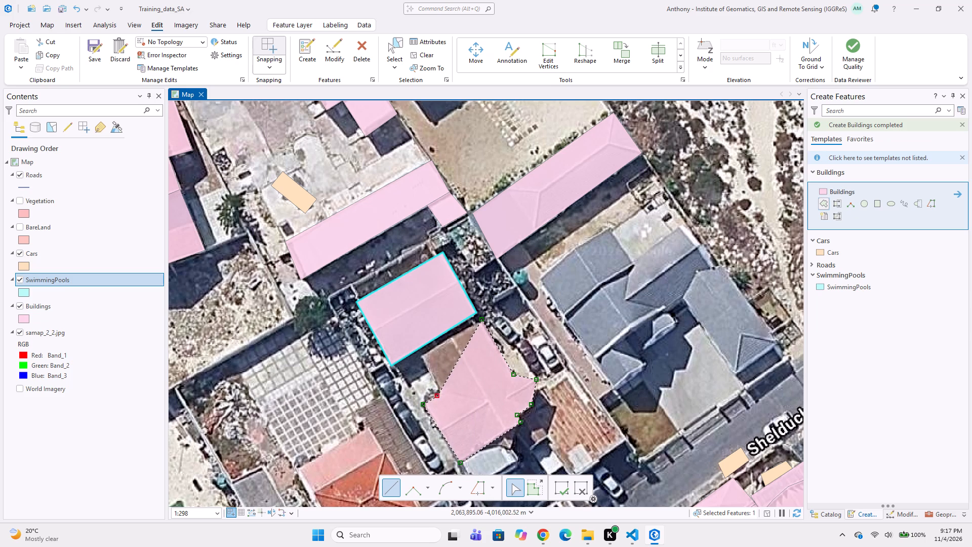
pyautogui.doubleClick(422, 357)
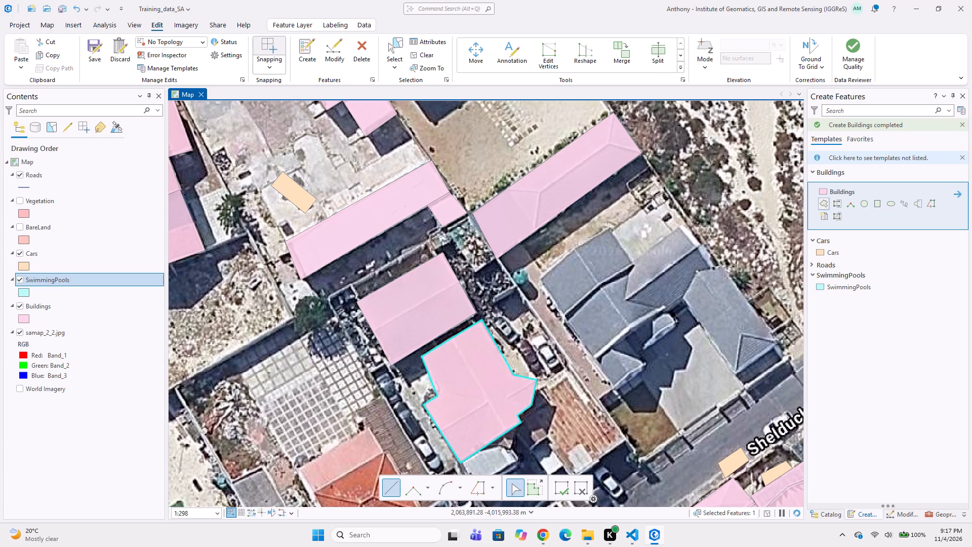
# Digitize the rusty-roofed building southeast of the brown-roofed house as a Buildings polygon, including the shaded section meeting the house's edge.
pyautogui.scroll(-1, 514, 322)
pyautogui.moveTo(519, 346); pyautogui.dragTo(473, 290, button='middle')
pyautogui.scroll(1, 483, 298)
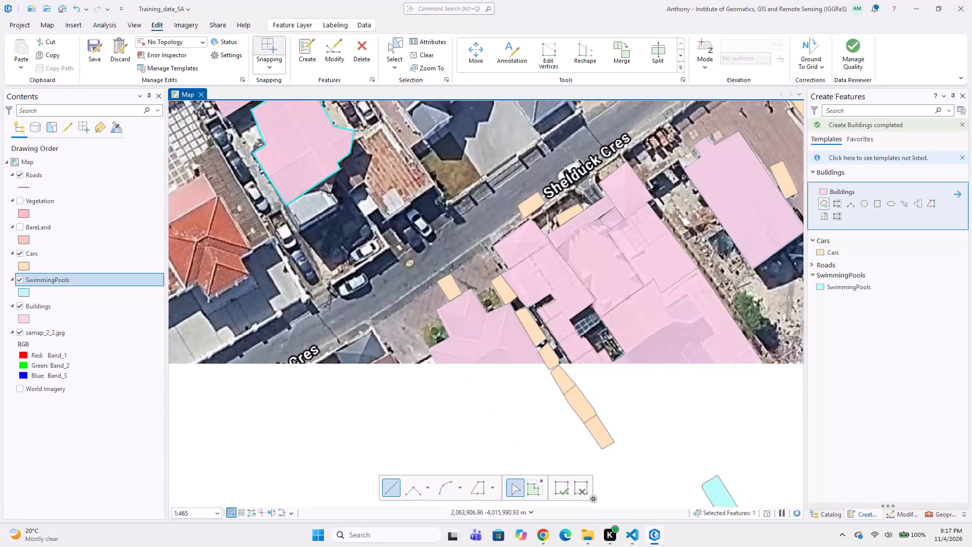
pyautogui.moveTo(398, 231); pyautogui.dragTo(427, 296, button='middle')
pyautogui.scroll(1, 402, 235)
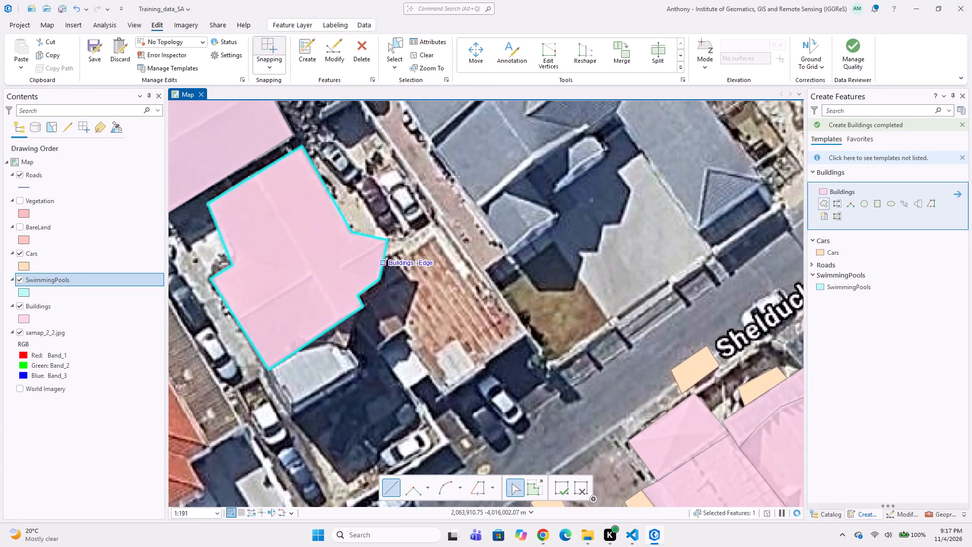
pyautogui.click(381, 256)
pyautogui.click(436, 222)
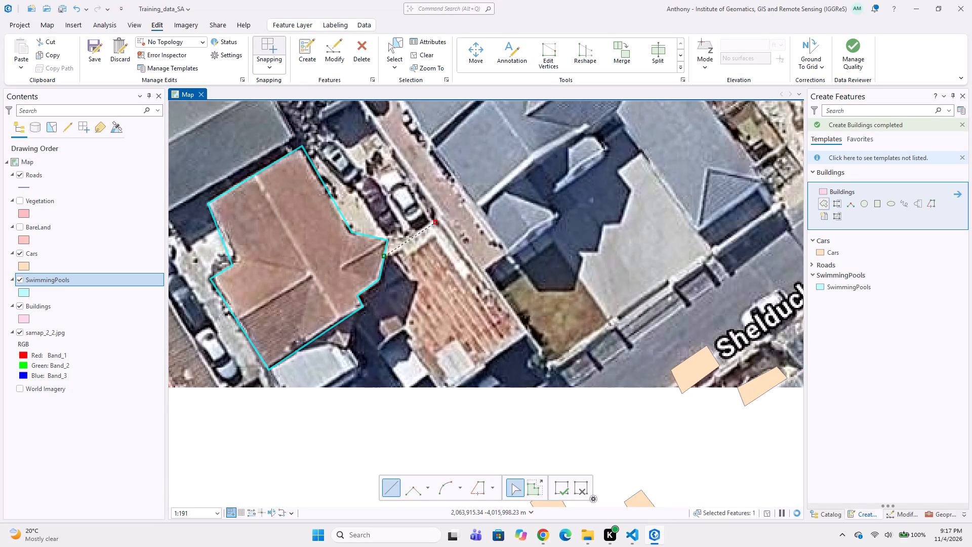
pyautogui.moveTo(505, 328); pyautogui.dragTo(459, 273, button='middle')
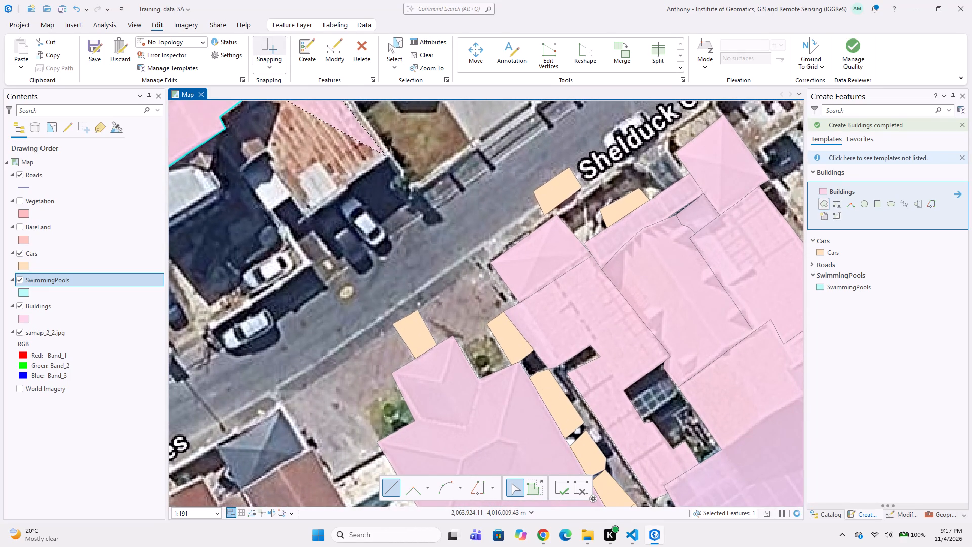
pyautogui.click(390, 155)
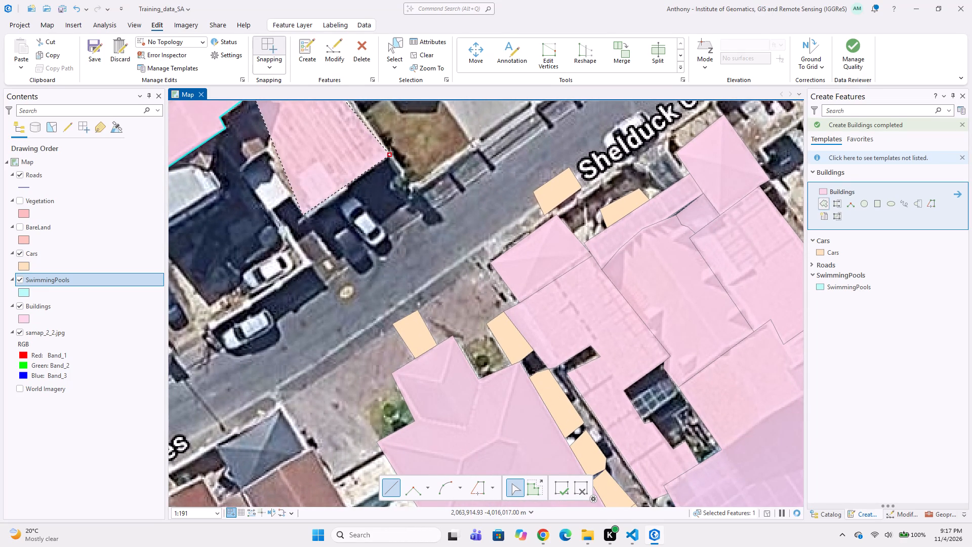
pyautogui.click(308, 217)
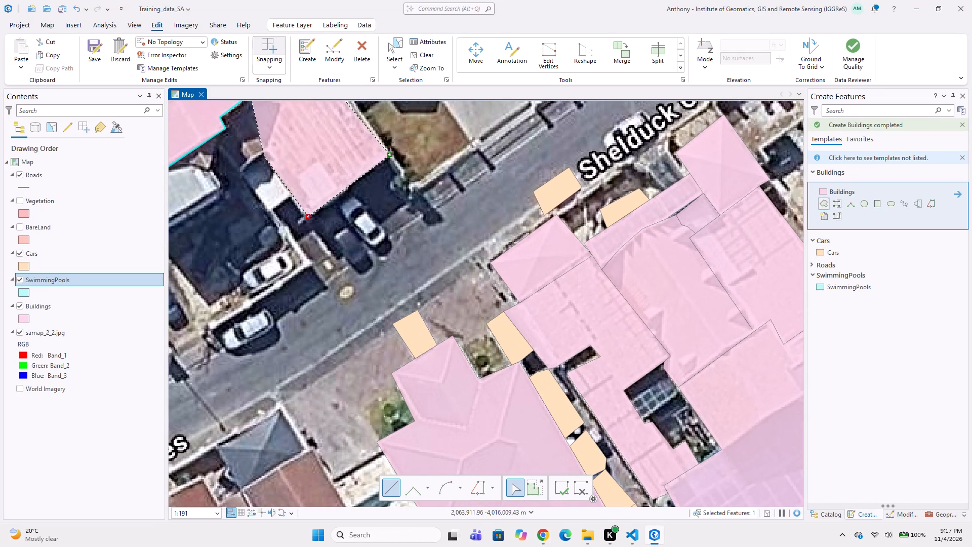
pyautogui.click(264, 157)
pyautogui.click(241, 171)
pyautogui.moveTo(273, 211); pyautogui.dragTo(296, 249, button='middle')
pyautogui.click(301, 270)
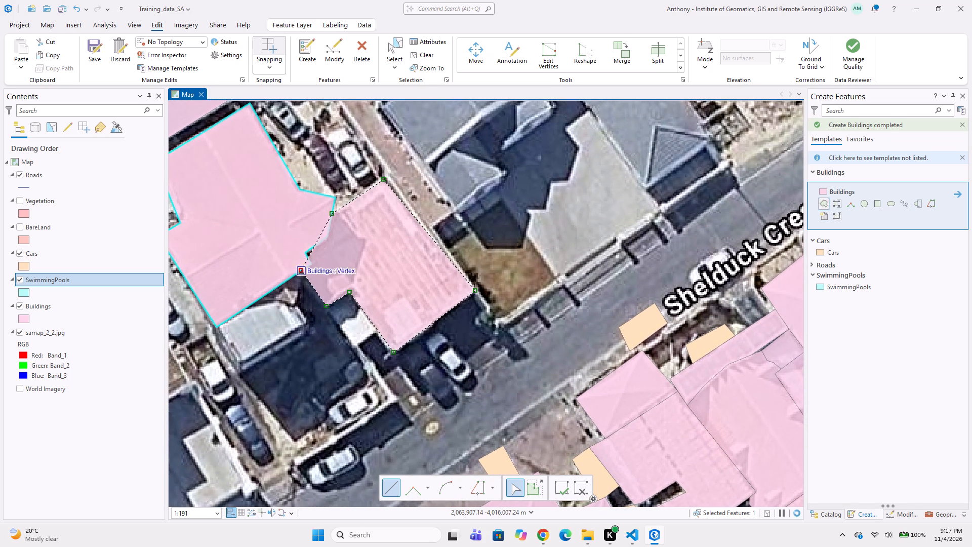
pyautogui.click(312, 261)
pyautogui.click(307, 252)
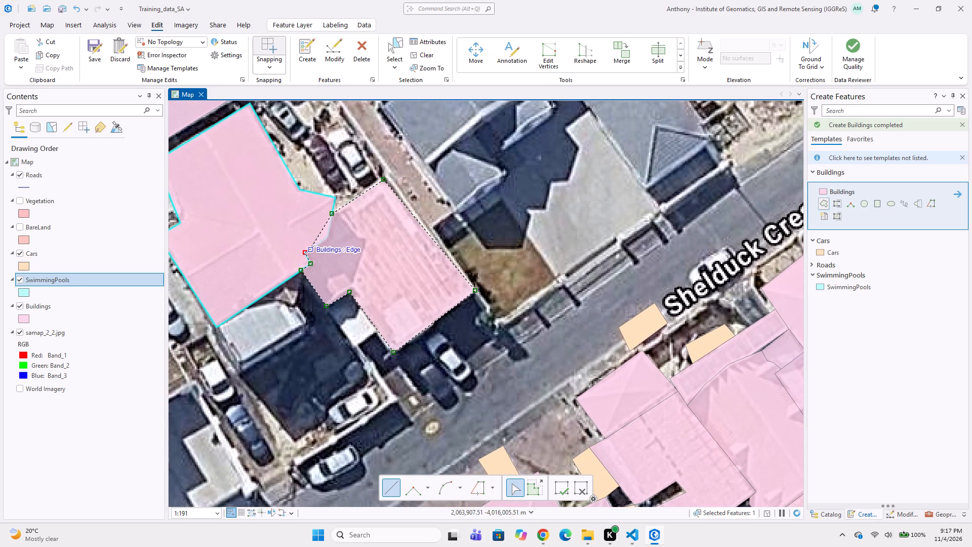
pyautogui.doubleClick(331, 235)
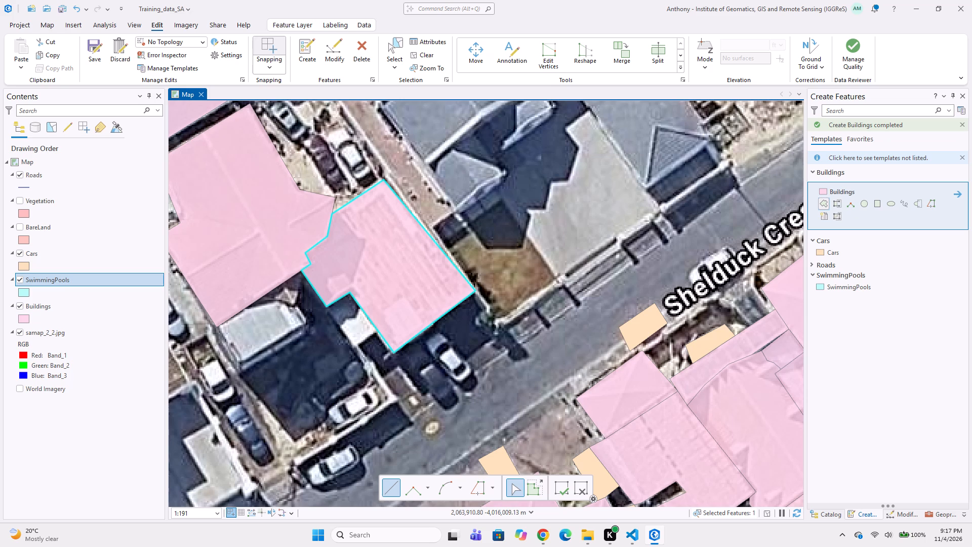
# Digitize the light-grey canopy on the brown-roofed house's south side as a five-corner Buildings polygon starting at the house's southern corner.
pyautogui.scroll(-1, 464, 371)
pyautogui.scroll(1, 457, 359)
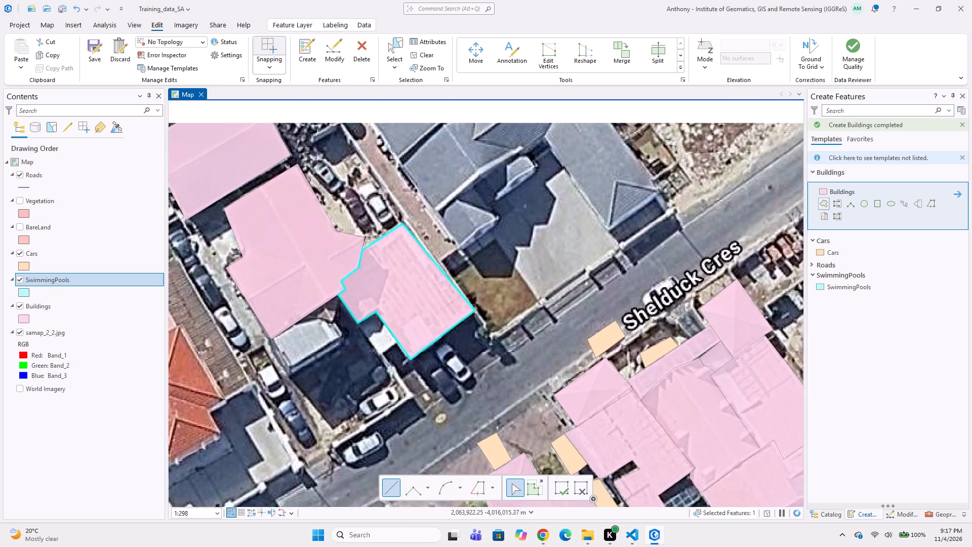
pyautogui.moveTo(445, 362); pyautogui.dragTo(429, 323, button='middle')
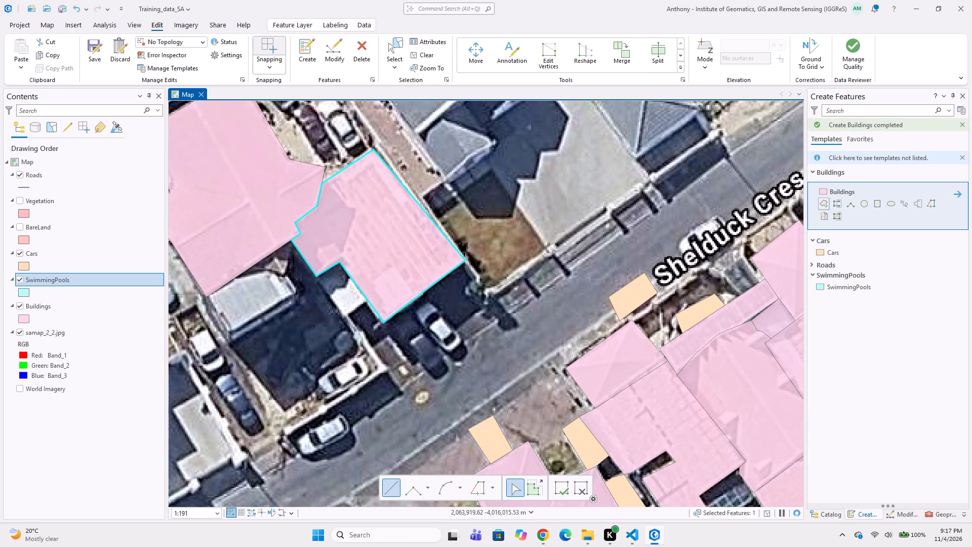
pyautogui.moveTo(390, 348); pyautogui.dragTo(423, 344, button='middle')
pyautogui.moveTo(328, 334); pyautogui.dragTo(416, 344, button='middle')
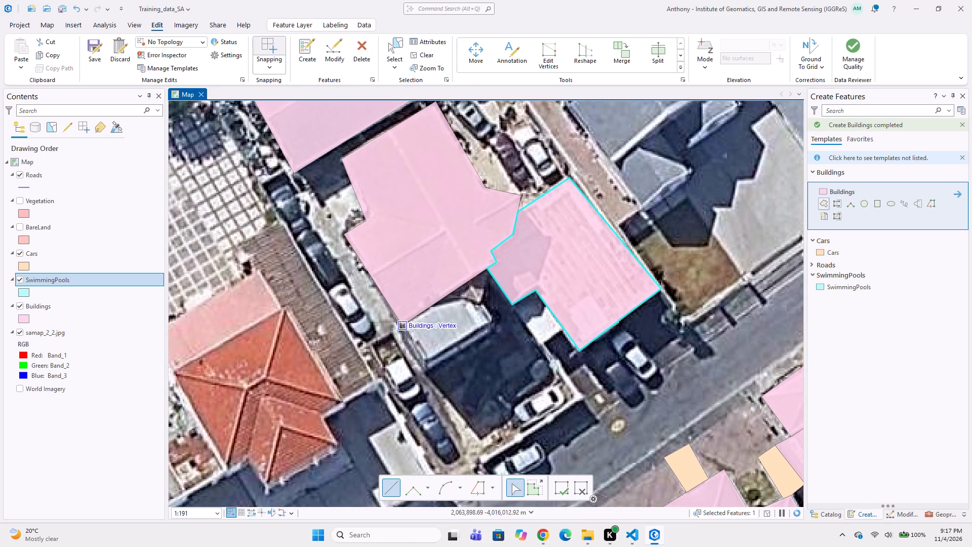
pyautogui.click(406, 325)
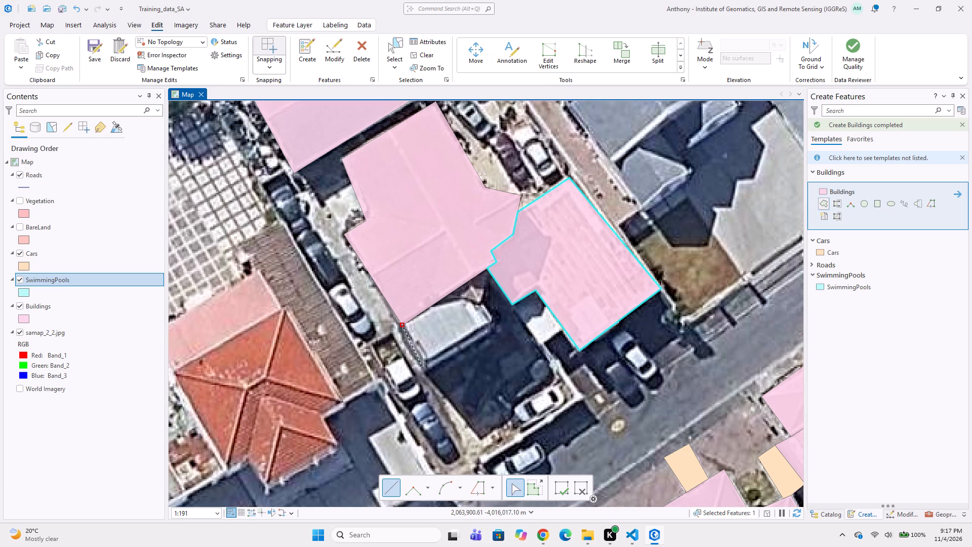
pyautogui.click(425, 373)
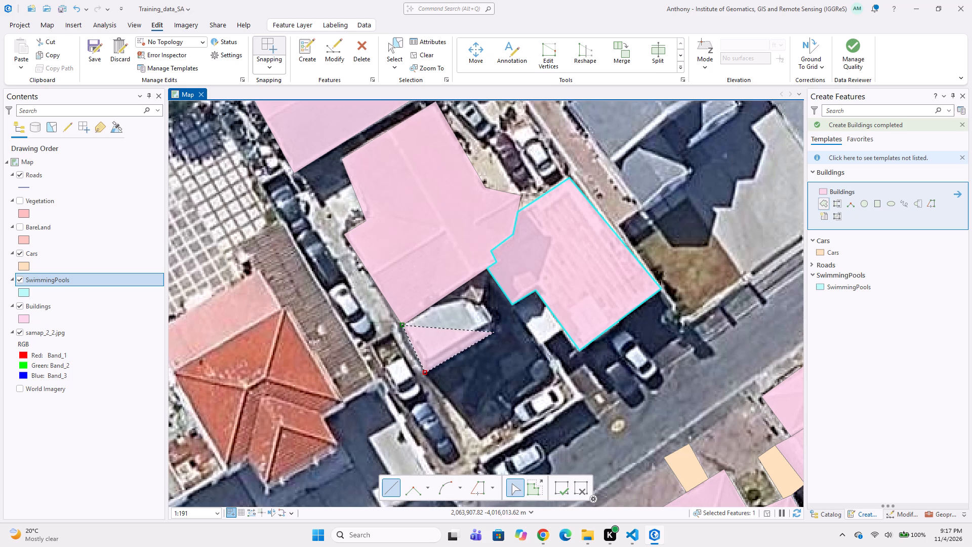
pyautogui.click(498, 329)
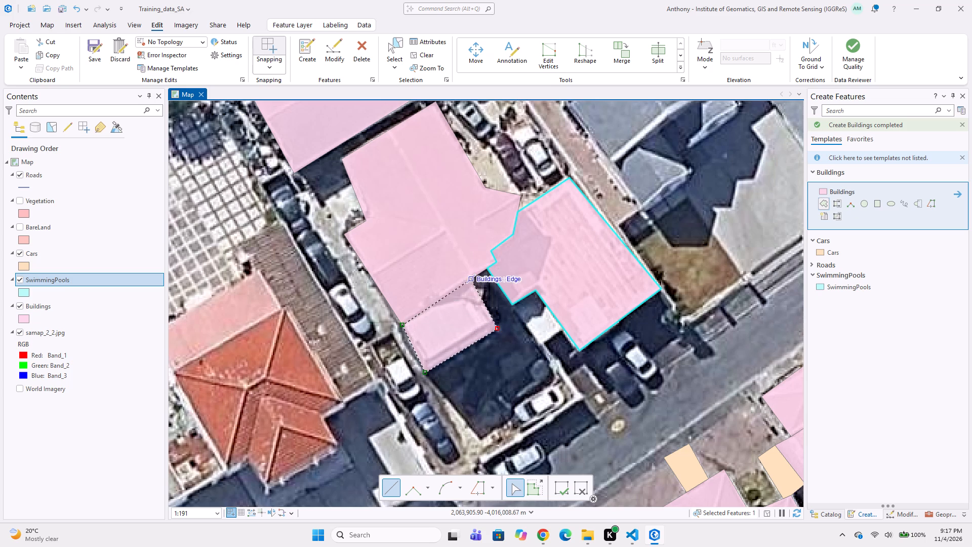
pyautogui.click(484, 303)
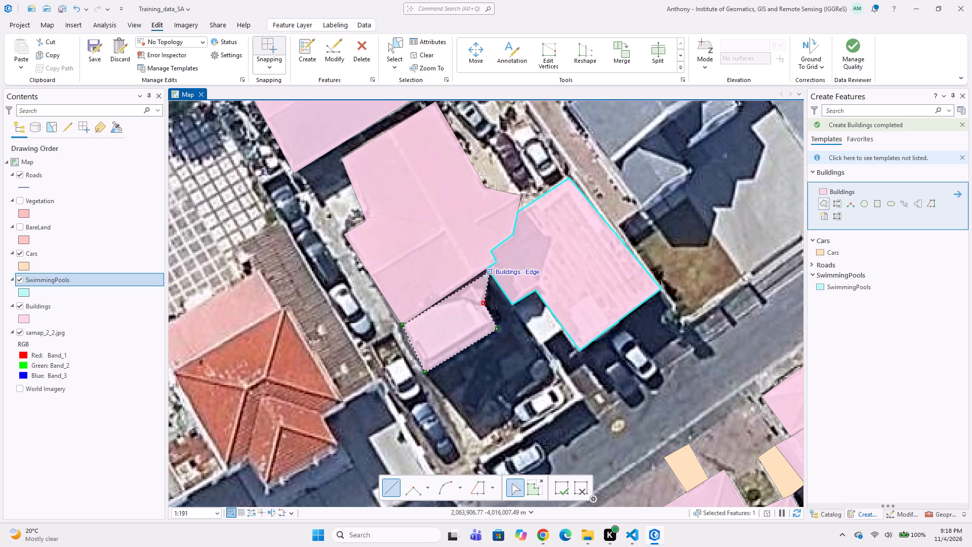
pyautogui.doubleClick(487, 270)
# Digitize the narrow brown corrugated roof between the orange-roofed house and the line of parked cars as a four-corner Buildings polygon.
pyautogui.moveTo(390, 355); pyautogui.dragTo(447, 337, button='middle')
pyautogui.moveTo(434, 339); pyautogui.dragTo(549, 392, button='middle')
pyautogui.moveTo(509, 349); pyautogui.dragTo(475, 279, button='middle')
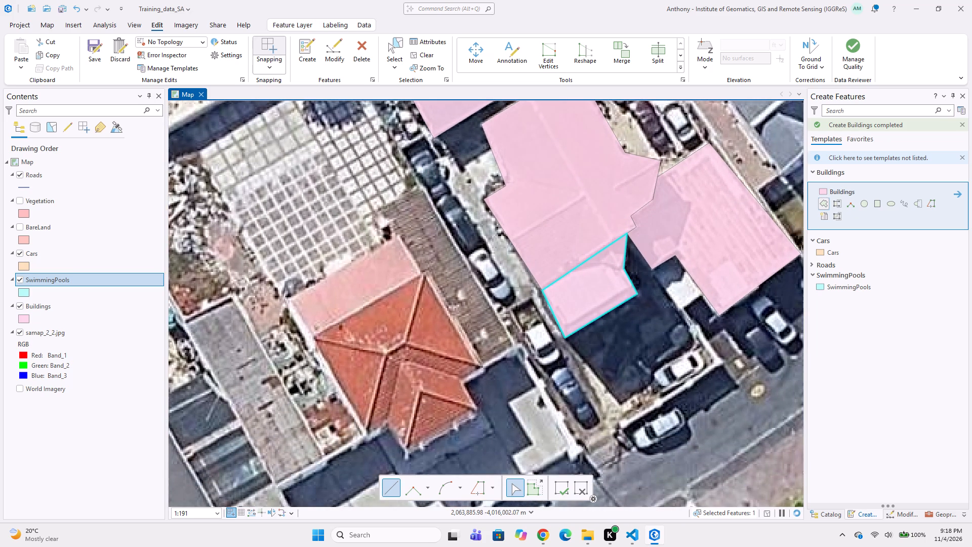
pyautogui.click(422, 181)
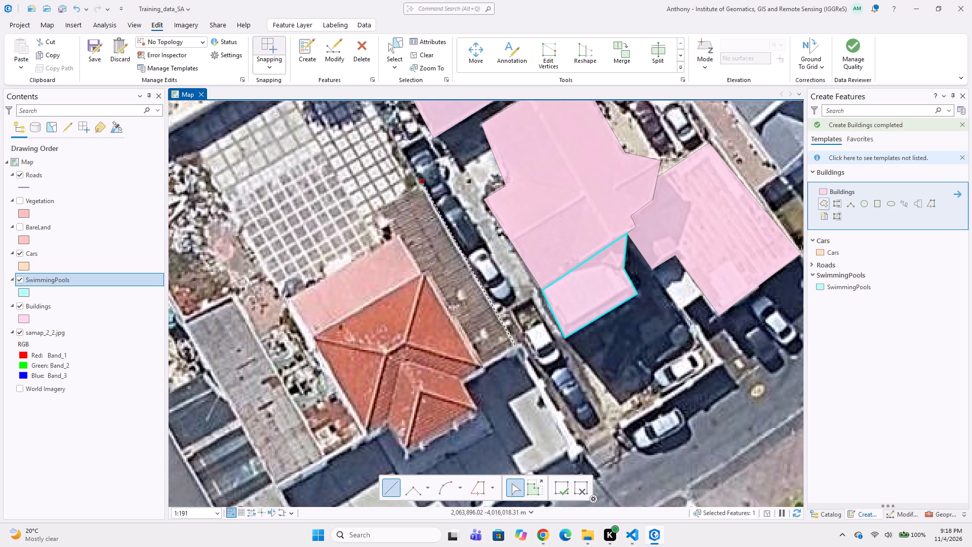
pyautogui.click(517, 346)
pyautogui.click(482, 371)
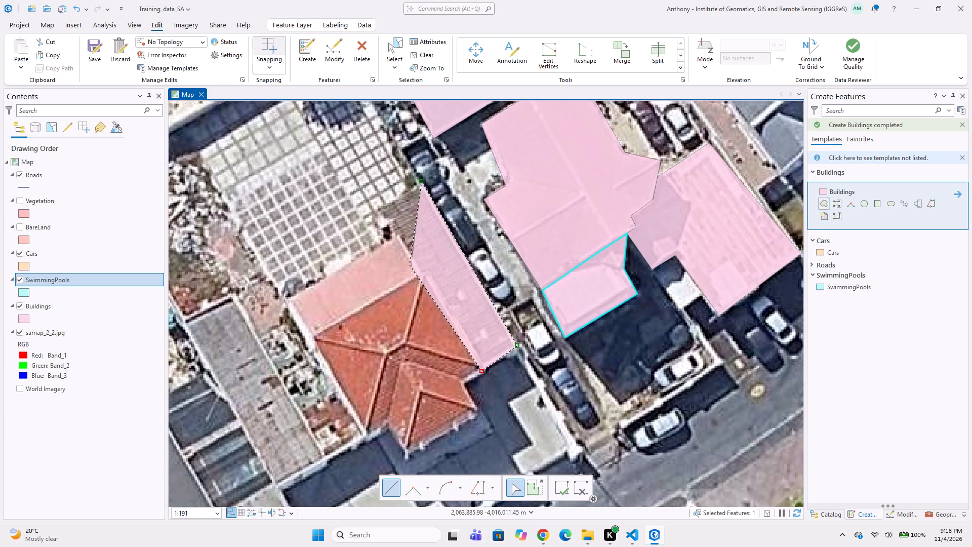
pyautogui.doubleClick(378, 206)
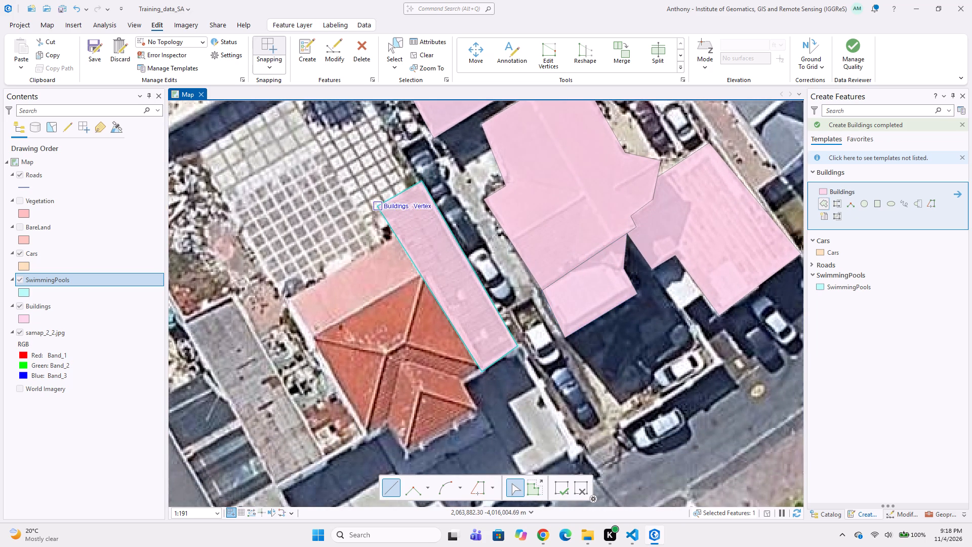
# Digitize the orange-roofed house beside the narrow corrugated roof as an eight-corner Buildings polygon, sharing that roof's edge and following the southern notches.
pyautogui.click(420, 276)
pyautogui.click(314, 334)
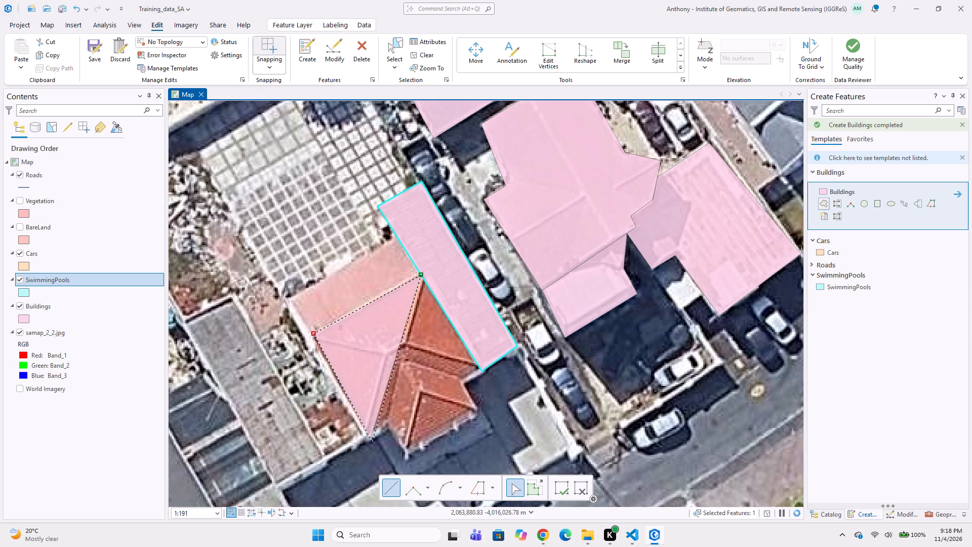
pyautogui.click(371, 439)
pyautogui.click(390, 429)
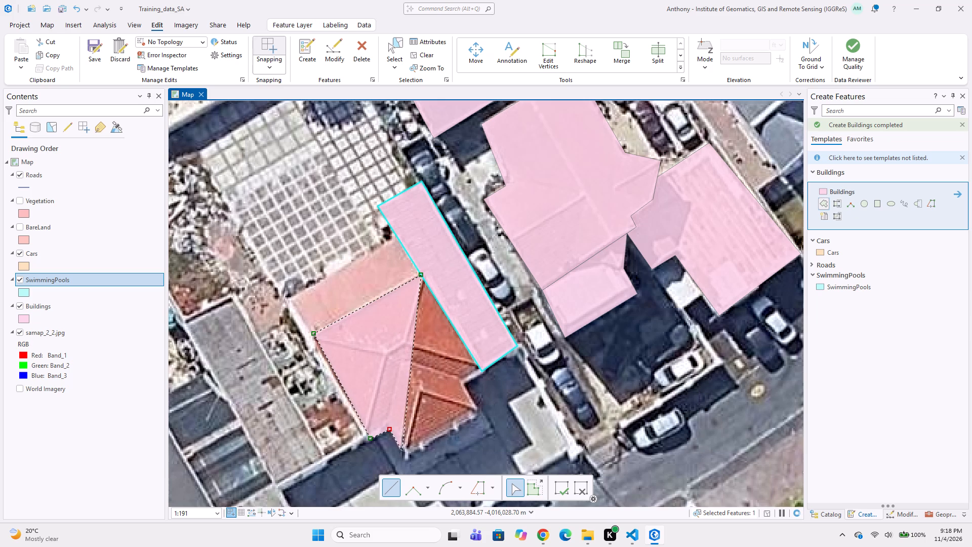
pyautogui.click(406, 456)
pyautogui.click(480, 415)
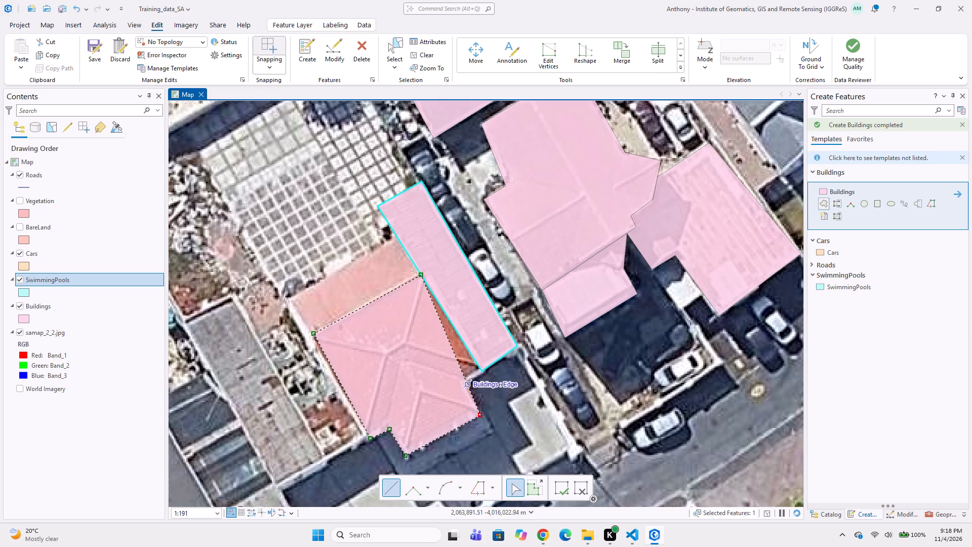
pyautogui.click(463, 385)
pyautogui.doubleClick(478, 369)
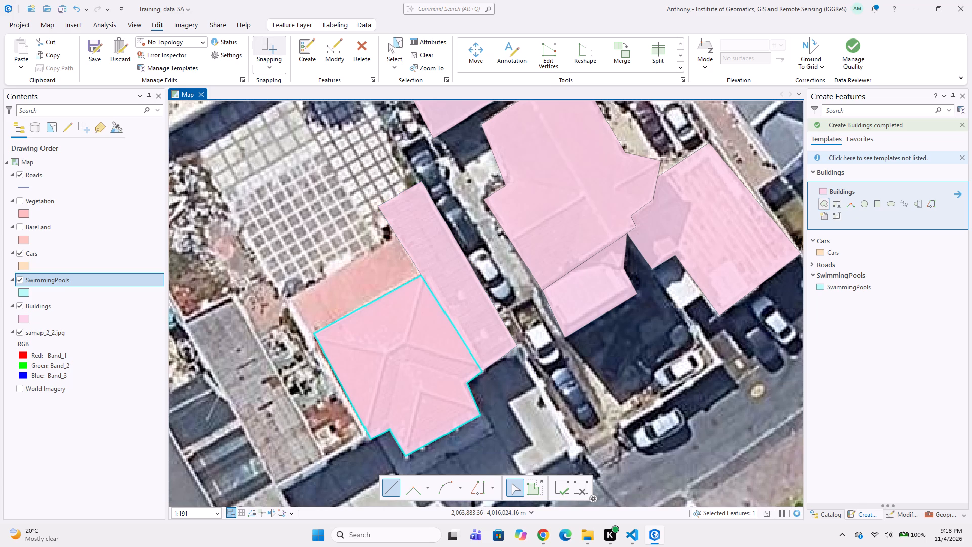
# Digitize the white car parked on Shelduck Cres and the white car just behind the boundary wall as rectangular Cars polygons.
pyautogui.moveTo(416, 394); pyautogui.dragTo(328, 380, button='middle')
pyautogui.moveTo(473, 410); pyautogui.dragTo(415, 366, button='middle')
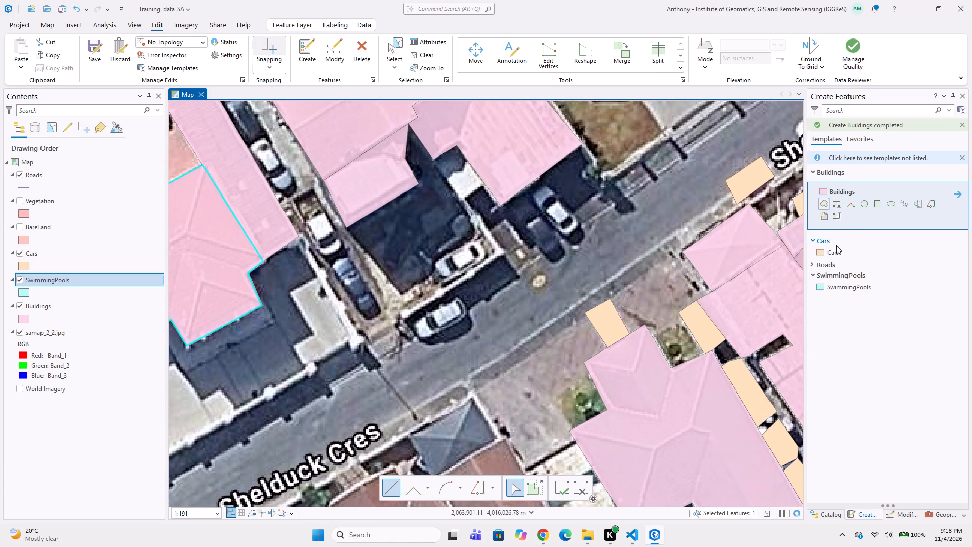
pyautogui.click(835, 249)
pyautogui.click(879, 227)
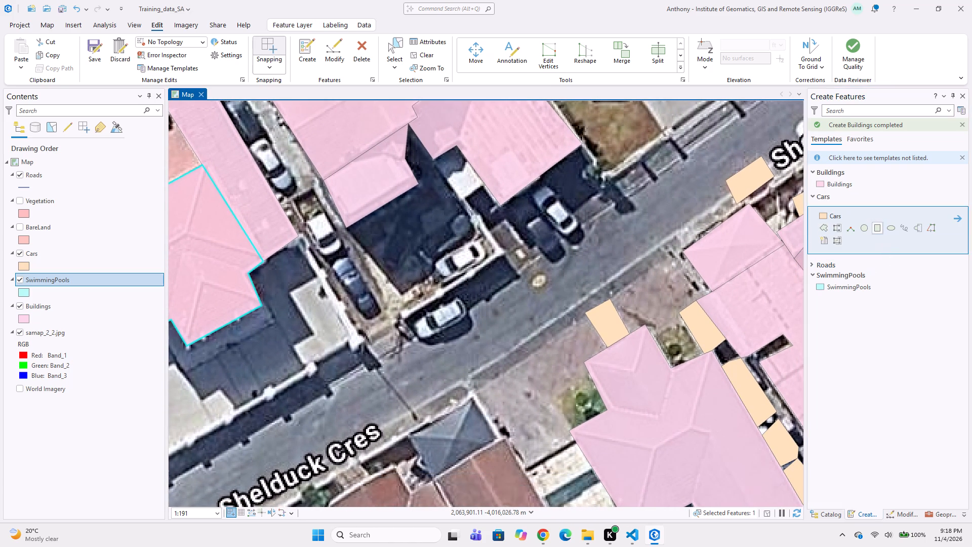
pyautogui.scroll(1, 537, 337)
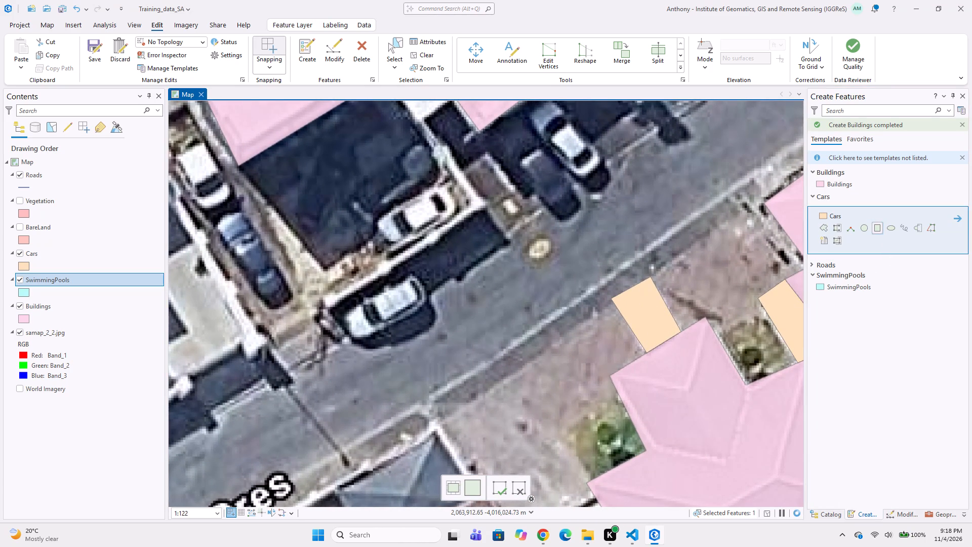
pyautogui.click(434, 298)
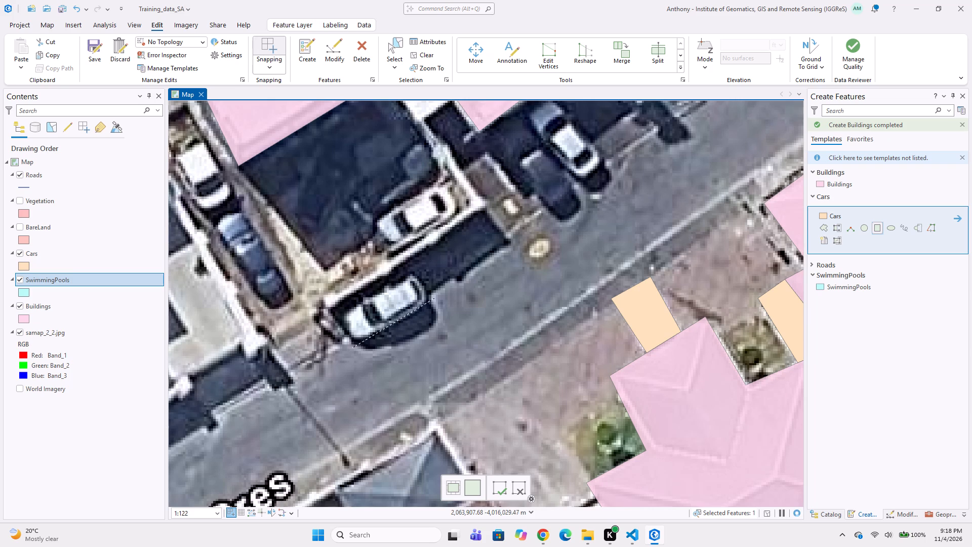
pyautogui.click(354, 343)
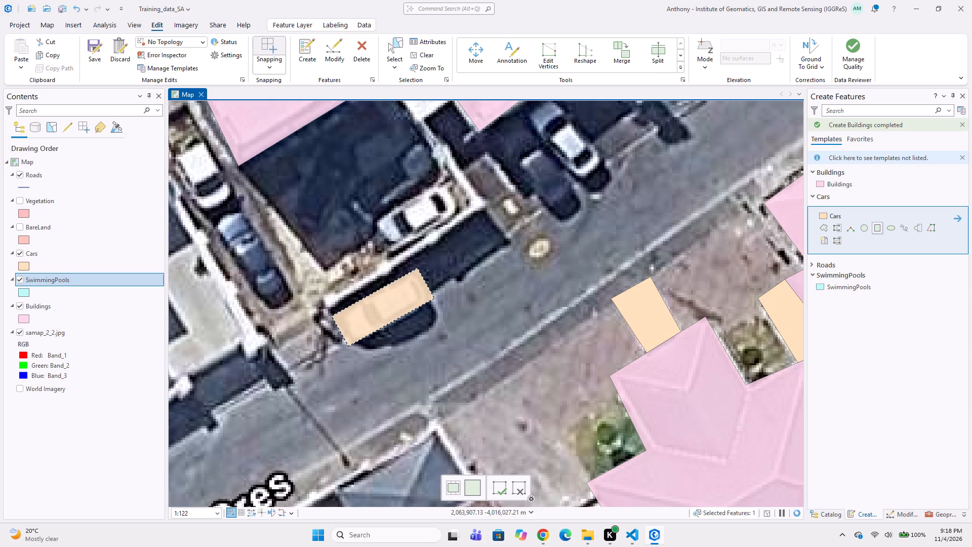
pyautogui.click(335, 315)
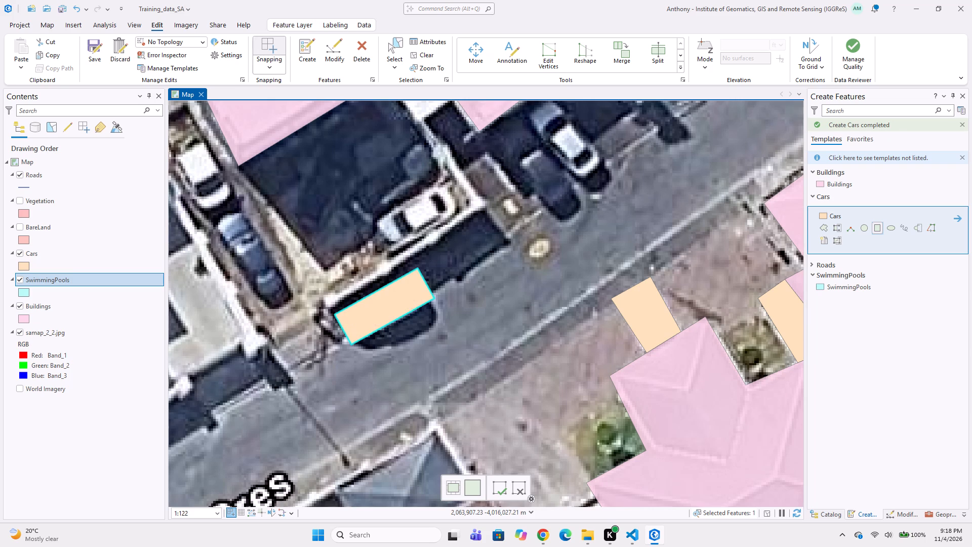
pyautogui.moveTo(429, 284); pyautogui.dragTo(434, 327, button='middle')
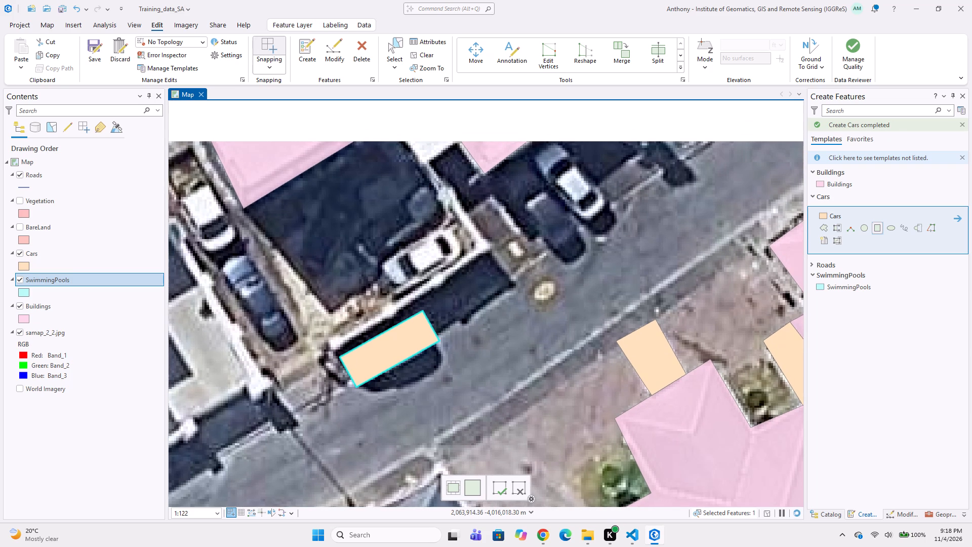
pyautogui.click(450, 217)
pyautogui.click(378, 261)
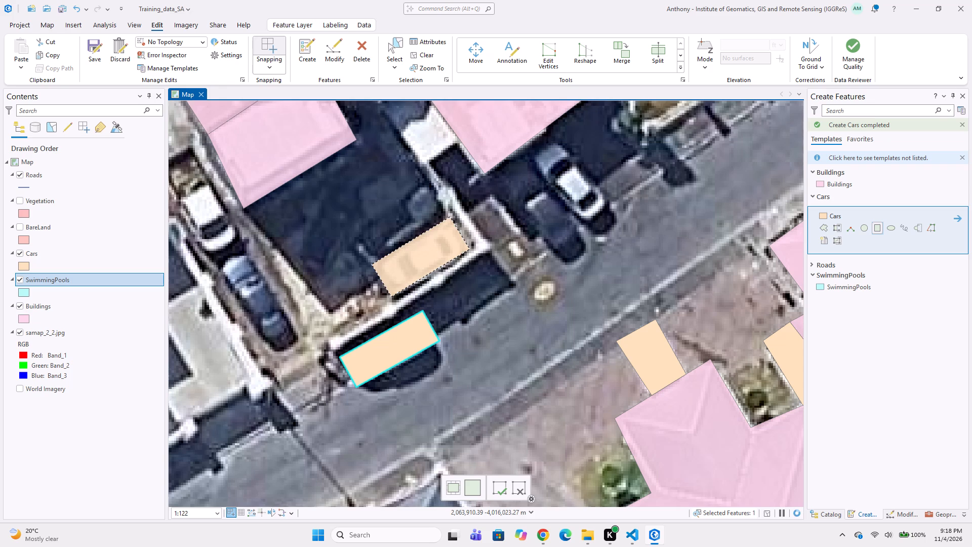
pyautogui.click(391, 297)
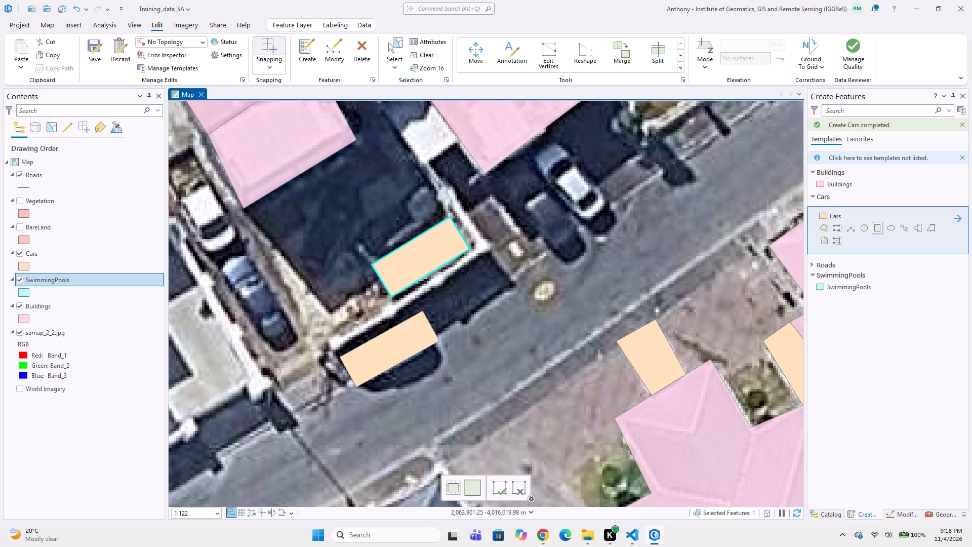
# Digitize the dark-blue car and the white car behind it in the narrow driveway as rectangular Cars polygons.
pyautogui.click(248, 245)
pyautogui.click(296, 323)
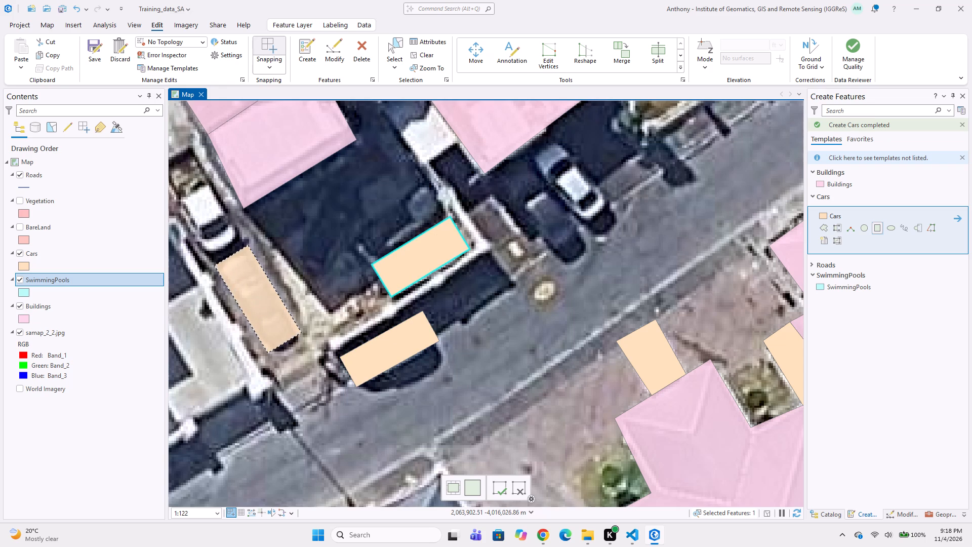
pyautogui.click(268, 353)
pyautogui.moveTo(274, 291); pyautogui.dragTo(301, 349, button='middle')
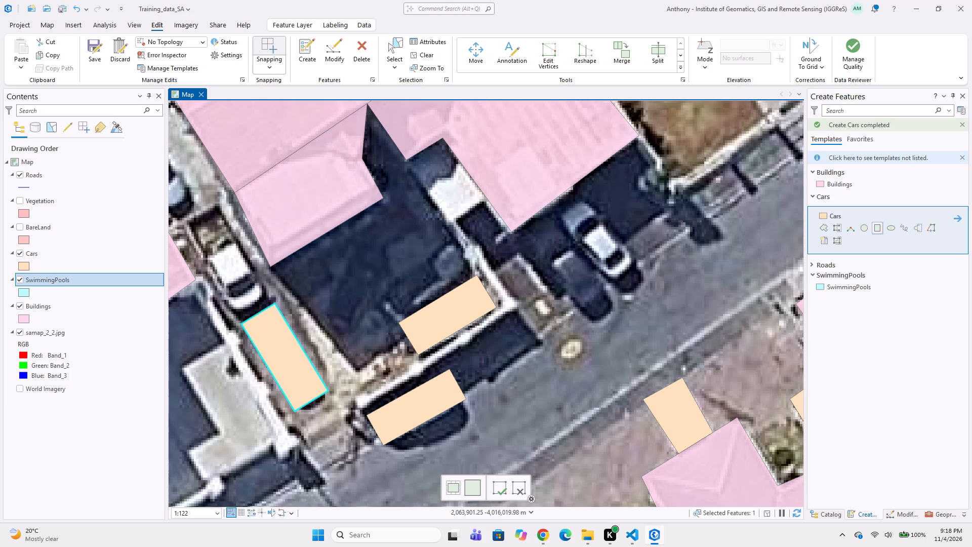
pyautogui.click(225, 226)
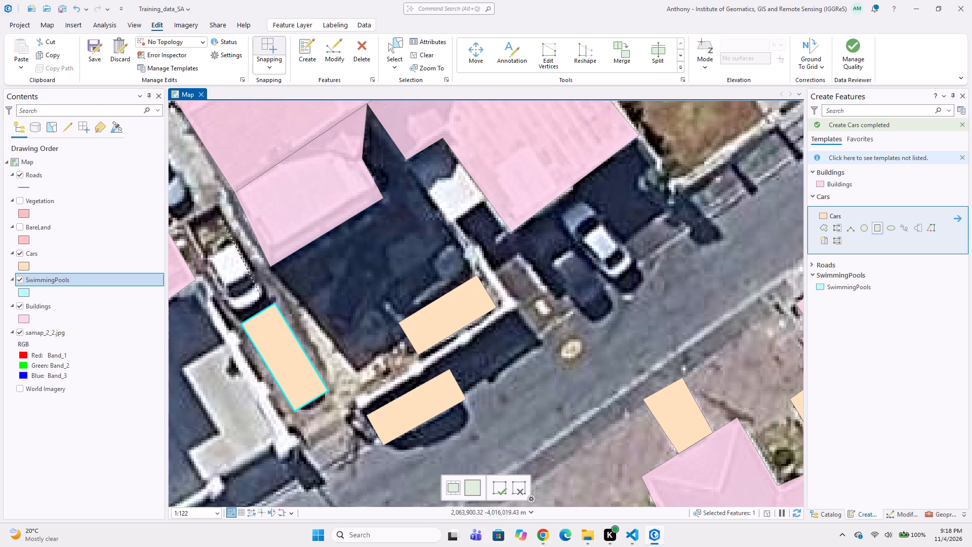
pyautogui.click(266, 293)
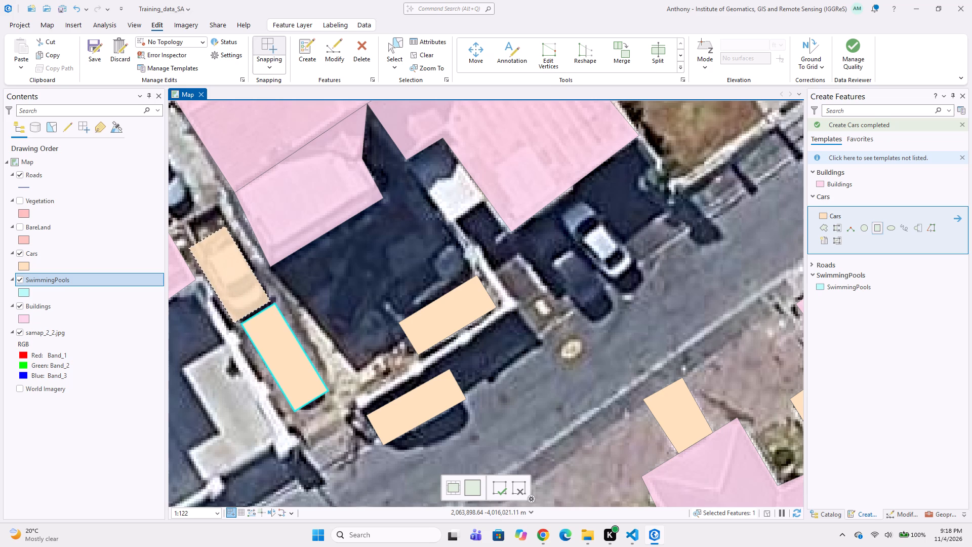
pyautogui.click(234, 323)
# Digitize the dark car and the adjacent silver-white car parked side by side off Shelduck Cres as rectangular Cars polygons.
pyautogui.moveTo(537, 298); pyautogui.dragTo(471, 337, button='middle')
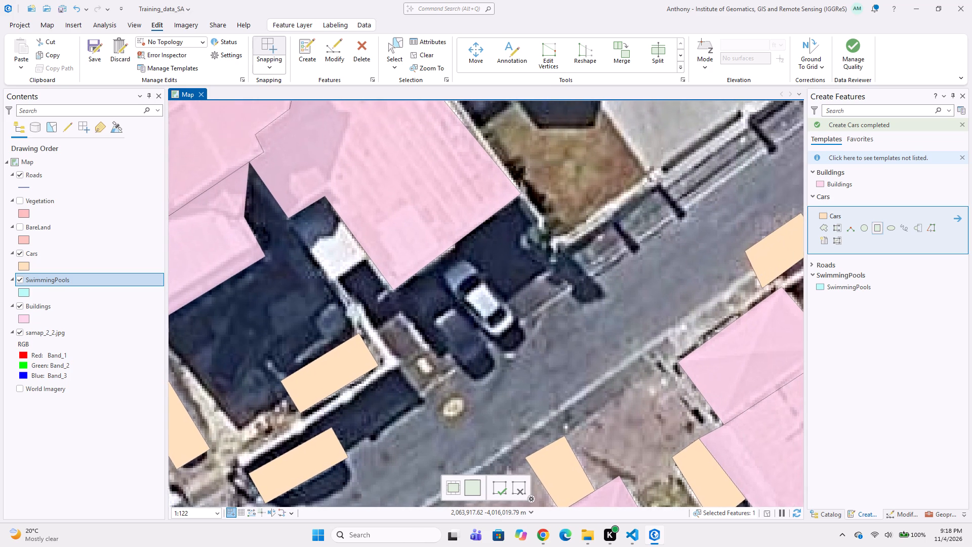
pyautogui.moveTo(432, 275); pyautogui.dragTo(432, 282)
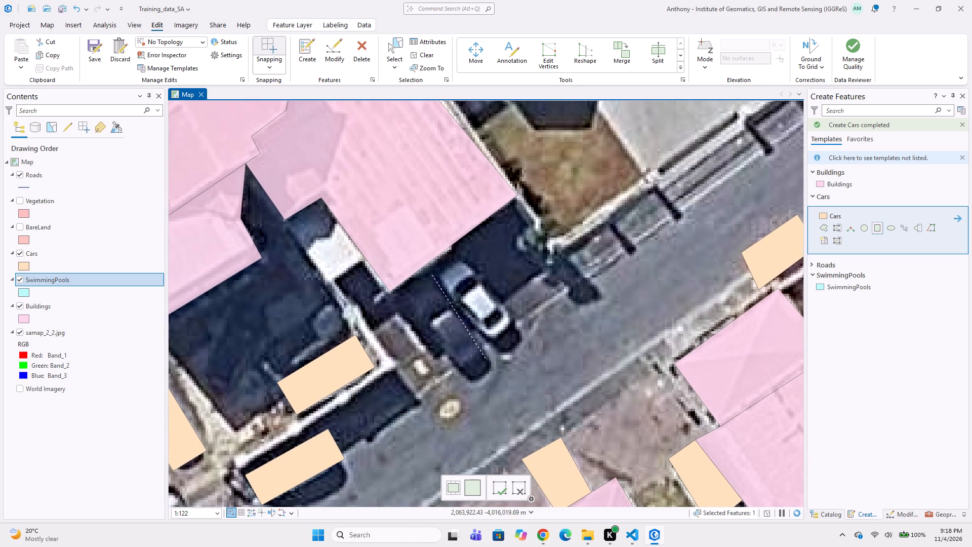
pyautogui.click(485, 351)
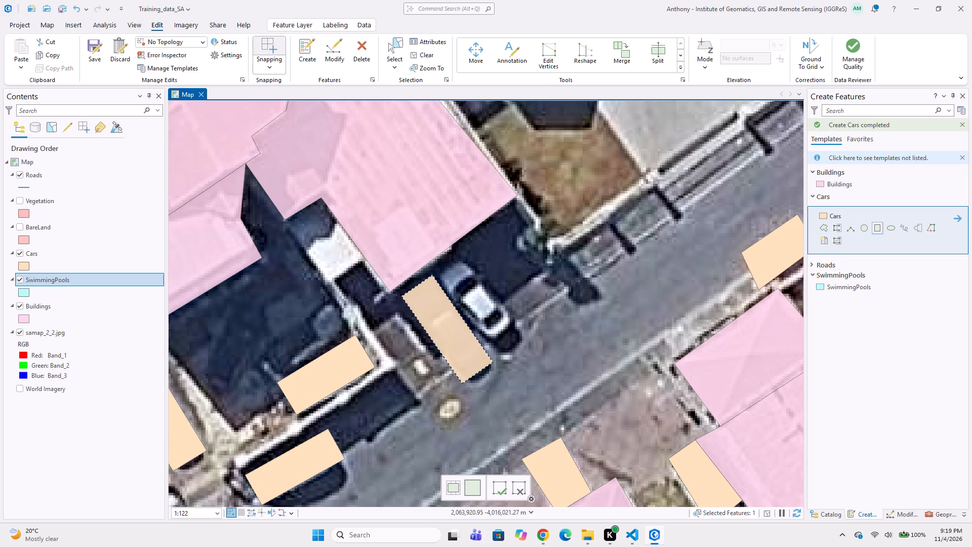
pyautogui.click(464, 383)
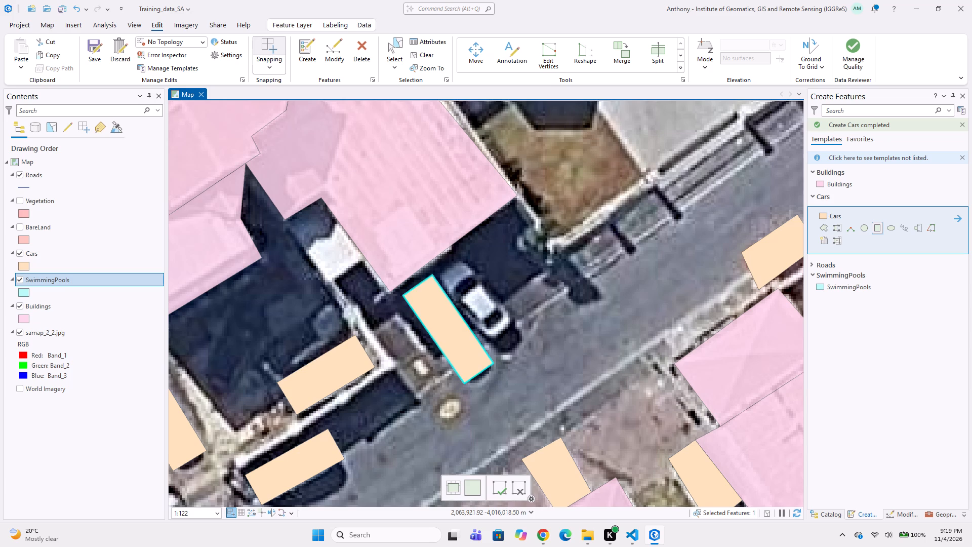
pyautogui.click(461, 256)
pyautogui.click(516, 318)
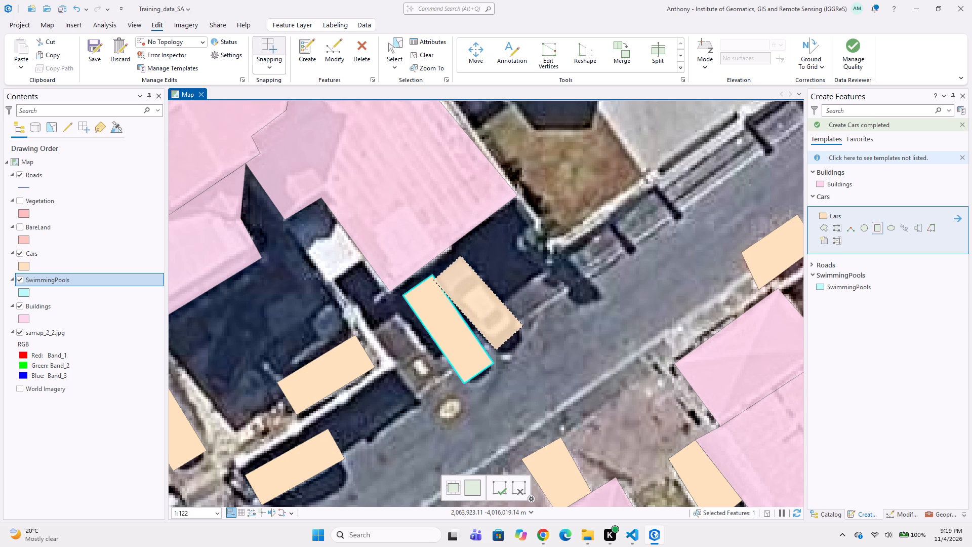
pyautogui.click(495, 349)
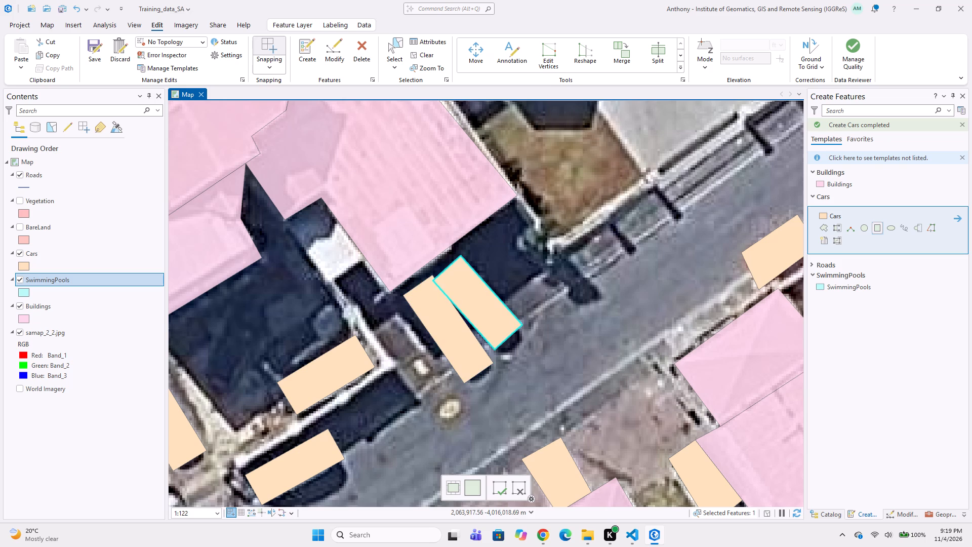
# Digitize the grey-roofed house beside the open field on Shelduck Cres as a twelve-corner Buildings polygon, following its courtyard recess and rear notch.
pyautogui.scroll(-1, 418, 341)
pyautogui.scroll(-1, 411, 297)
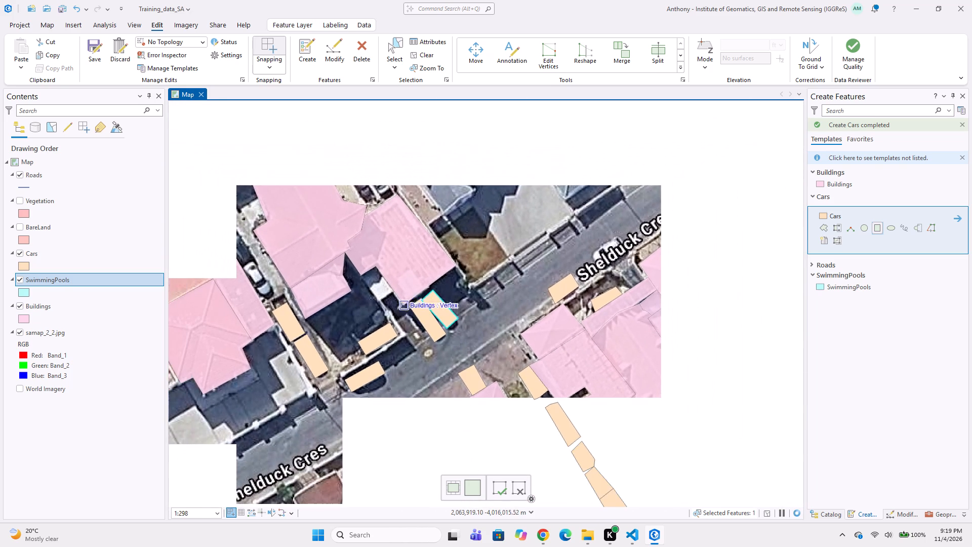
pyautogui.scroll(-2, 381, 284)
pyautogui.moveTo(443, 318); pyautogui.dragTo(450, 369, button='middle')
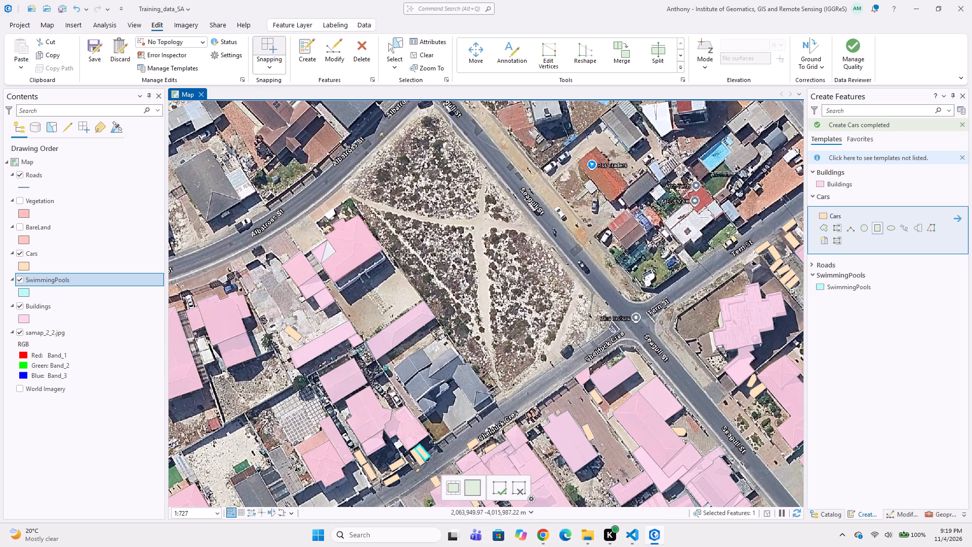
pyautogui.moveTo(402, 380); pyautogui.dragTo(392, 337, button='middle')
pyautogui.scroll(1, 392, 337)
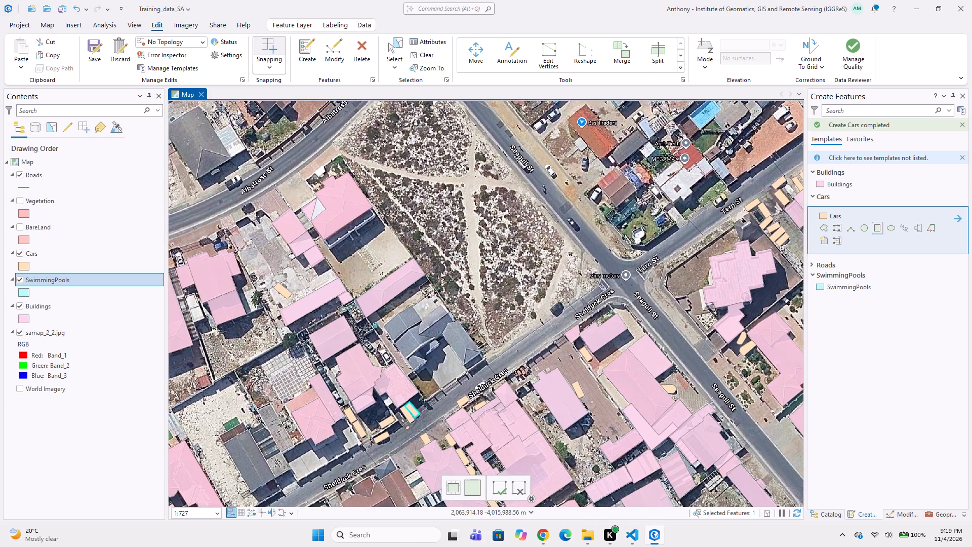
pyautogui.scroll(1, 393, 341)
pyautogui.click(441, 254)
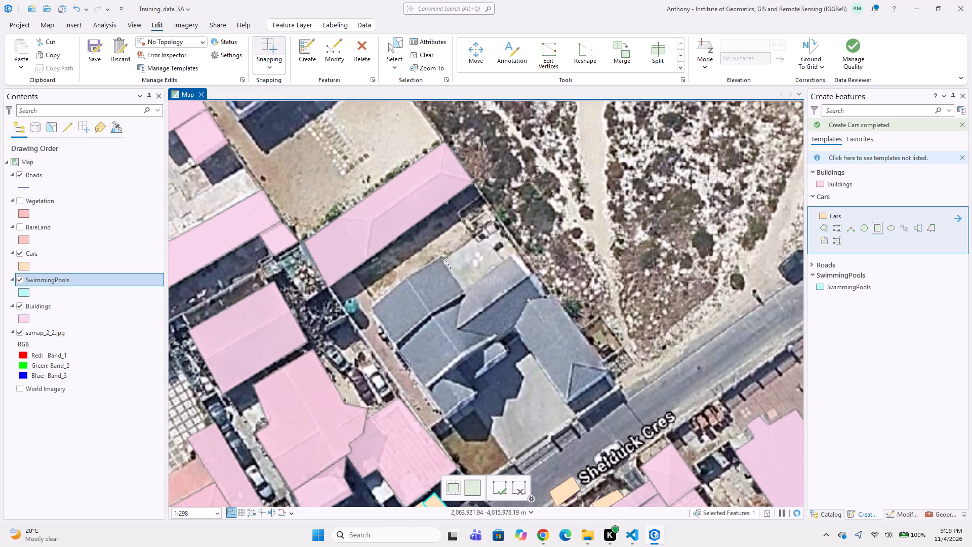
pyautogui.click(464, 291)
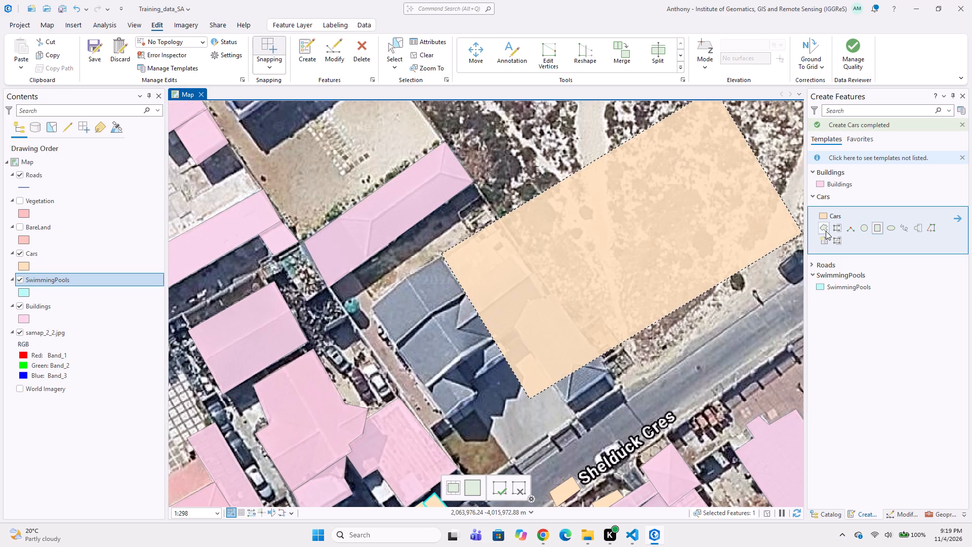
pyautogui.click(826, 231)
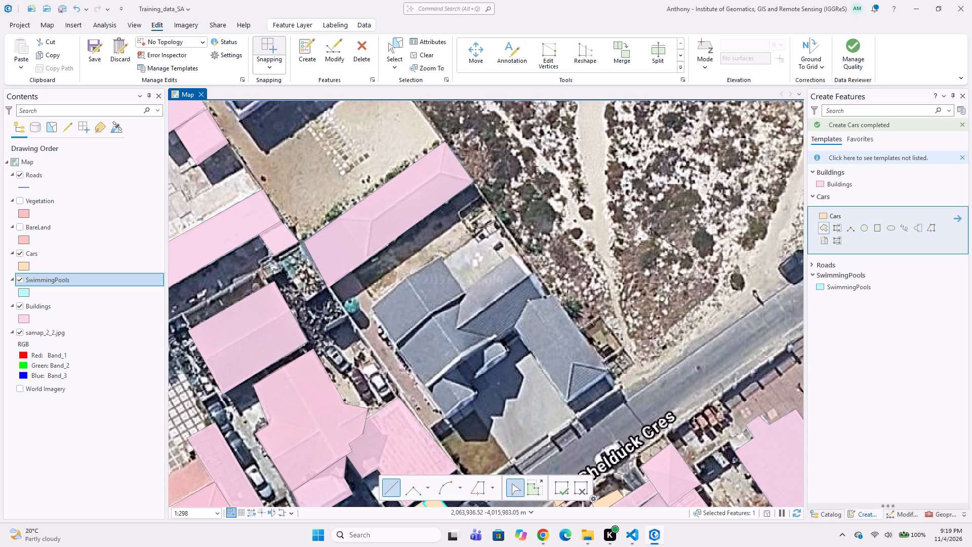
pyautogui.click(441, 254)
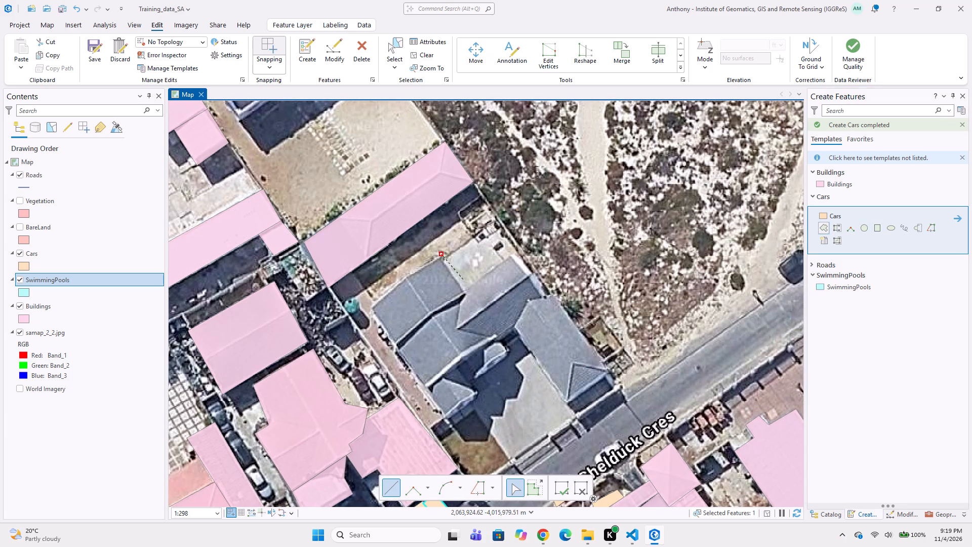
pyautogui.click(466, 289)
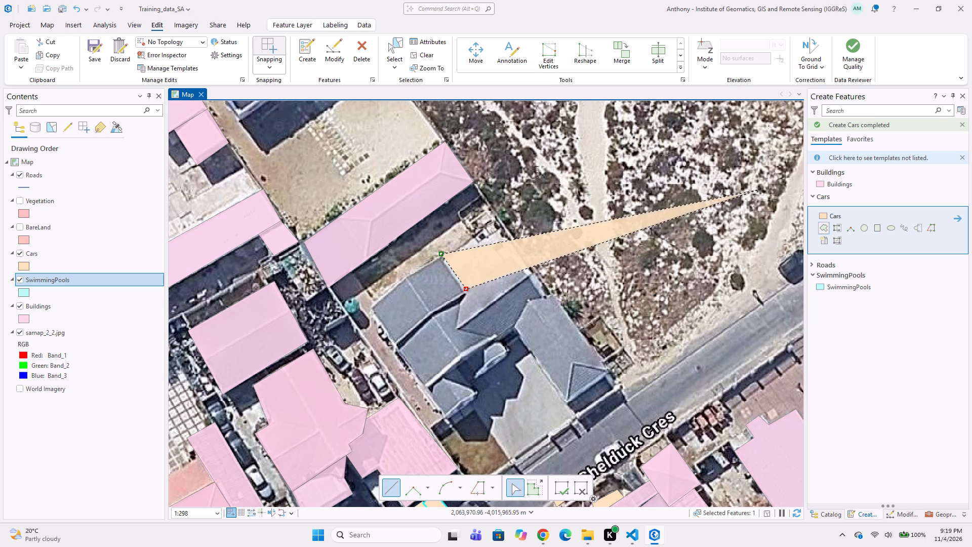
pyautogui.click(822, 183)
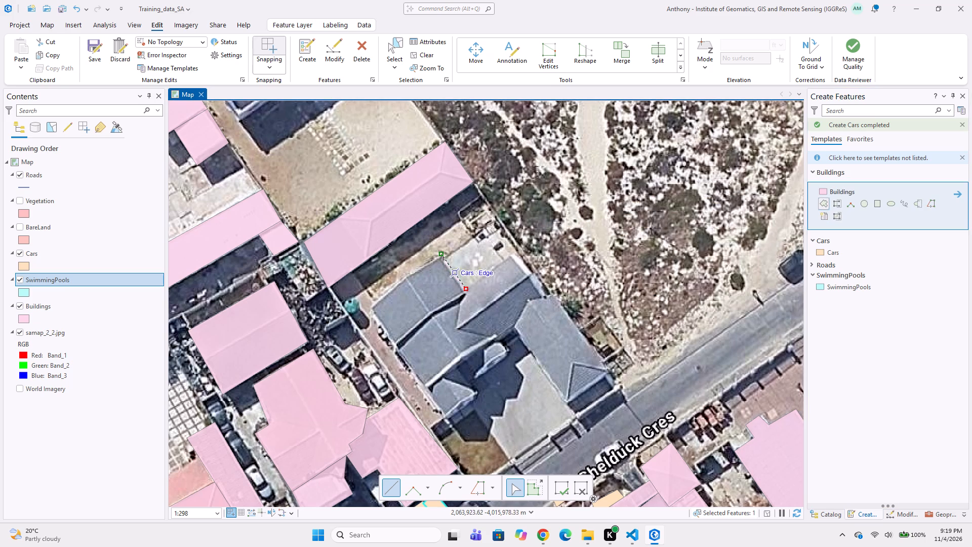
pyautogui.click(514, 256)
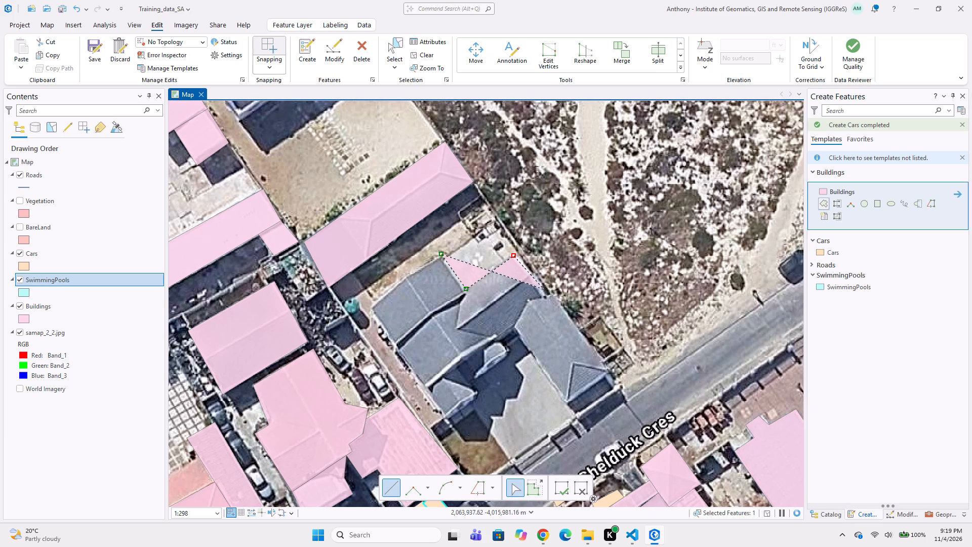
pyautogui.click(541, 295)
pyautogui.click(554, 295)
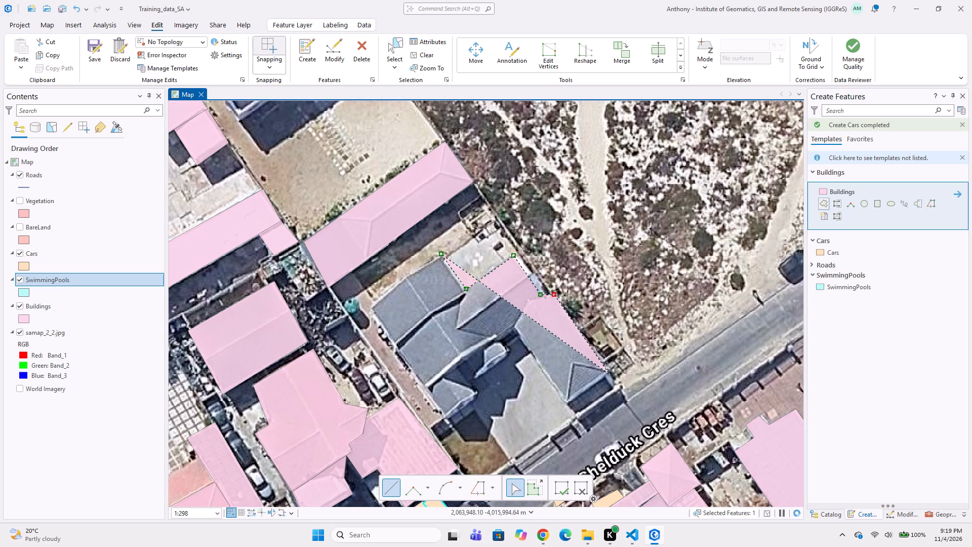
pyautogui.click(610, 374)
pyautogui.click(567, 406)
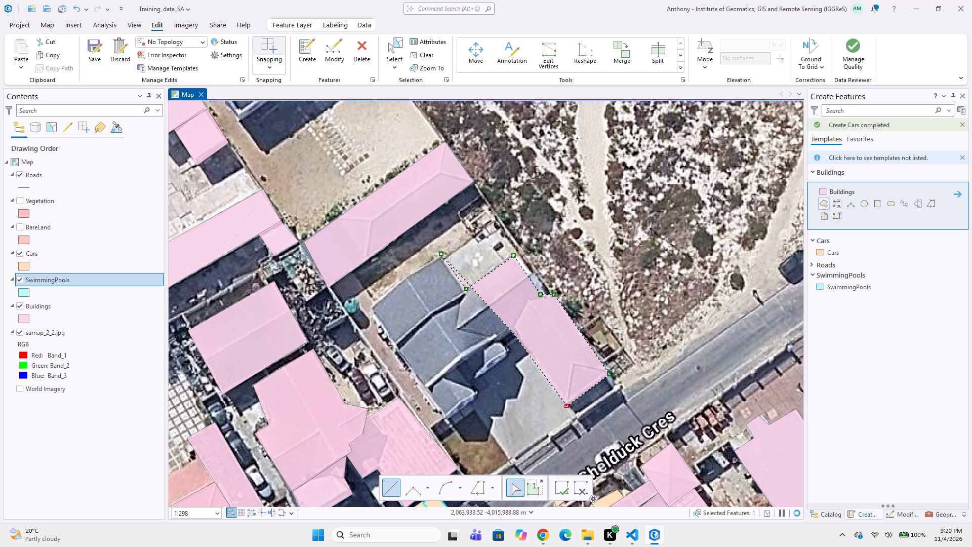
pyautogui.click(515, 327)
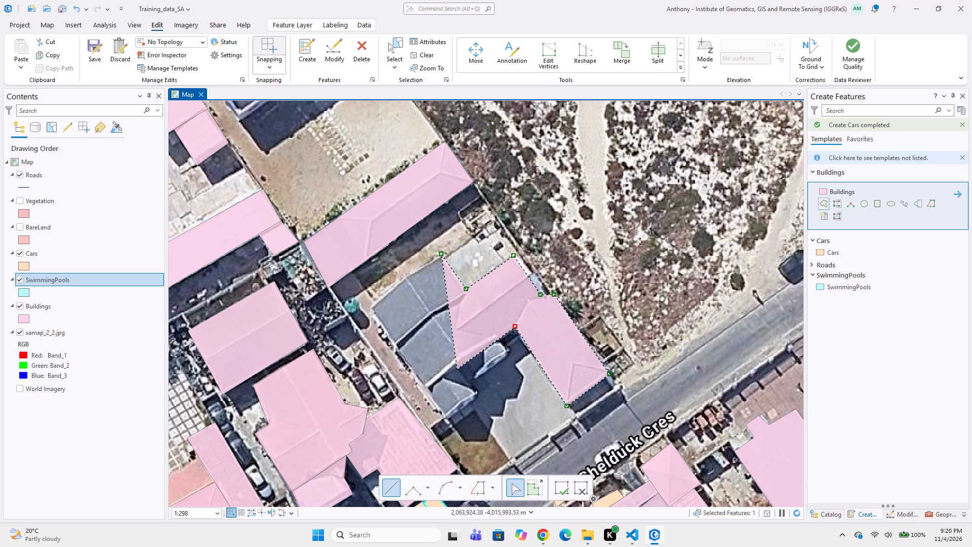
pyautogui.click(457, 369)
pyautogui.click(478, 394)
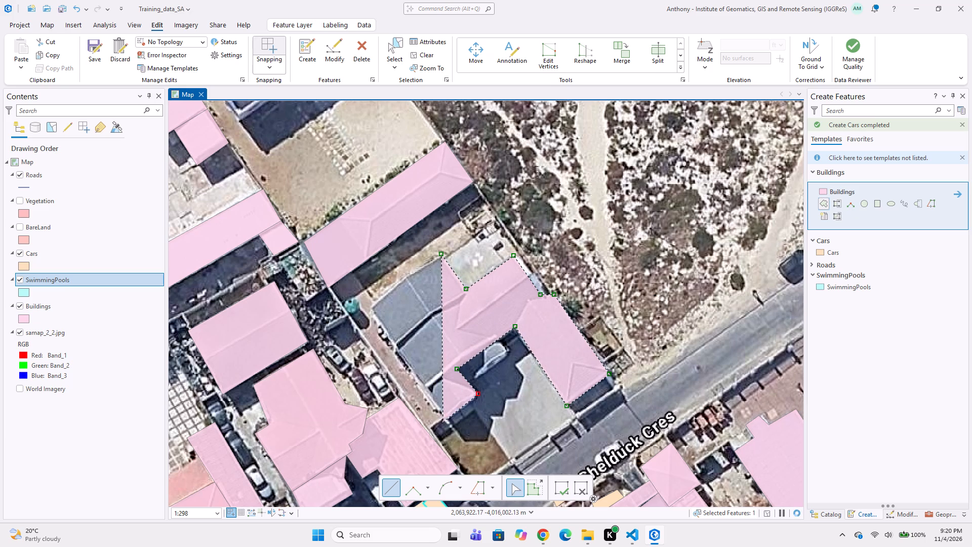
pyautogui.click(443, 422)
pyautogui.doubleClick(367, 309)
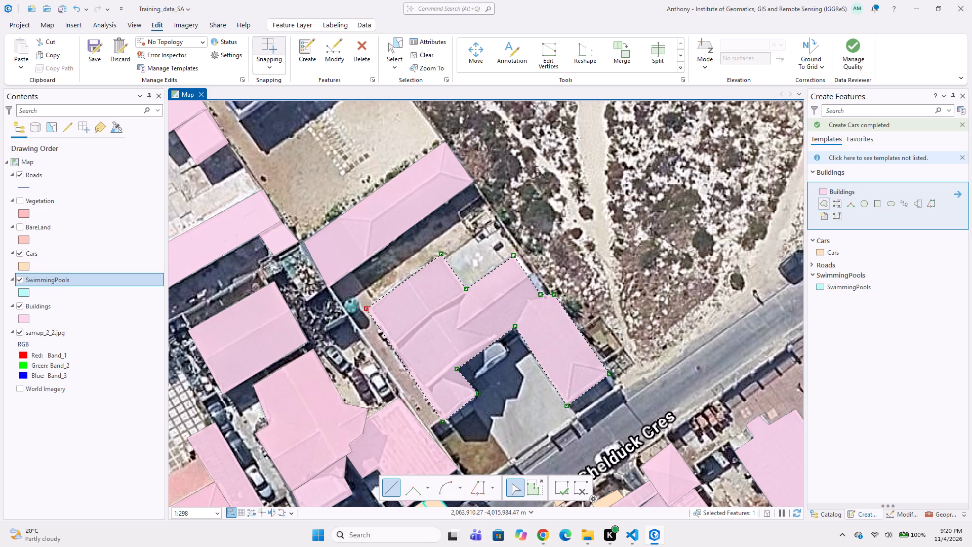
# Digitize the white car parked between the narrow corrugated roof and the neighbouring house as a rectangular Cars polygon.
pyautogui.scroll(-1, 369, 309)
pyautogui.moveTo(466, 385); pyautogui.dragTo(532, 343, button='middle')
pyautogui.scroll(1, 482, 342)
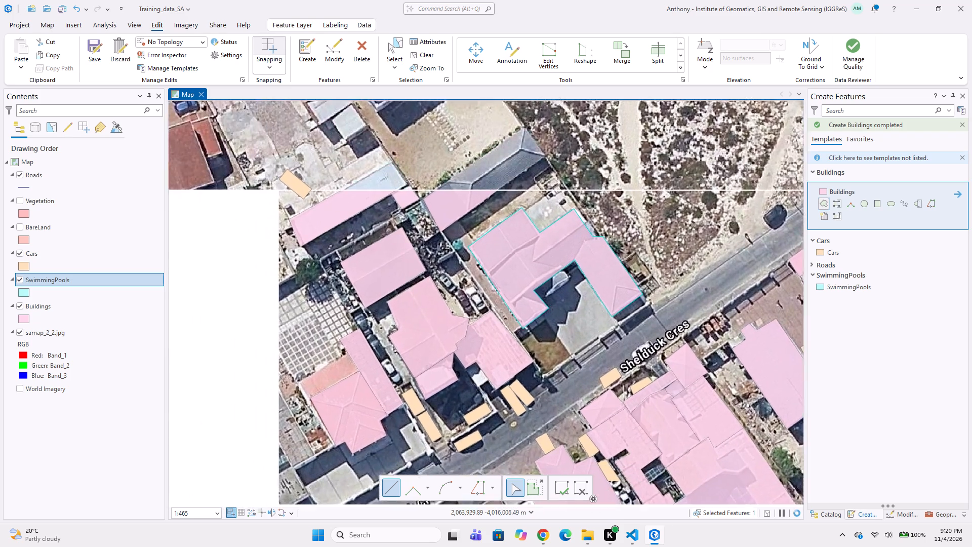
pyautogui.moveTo(452, 329); pyautogui.dragTo(500, 396, button='middle')
pyautogui.moveTo(485, 393); pyautogui.dragTo(456, 344, button='middle')
pyautogui.scroll(1, 464, 355)
pyautogui.moveTo(463, 371); pyautogui.dragTo(463, 368, button='middle')
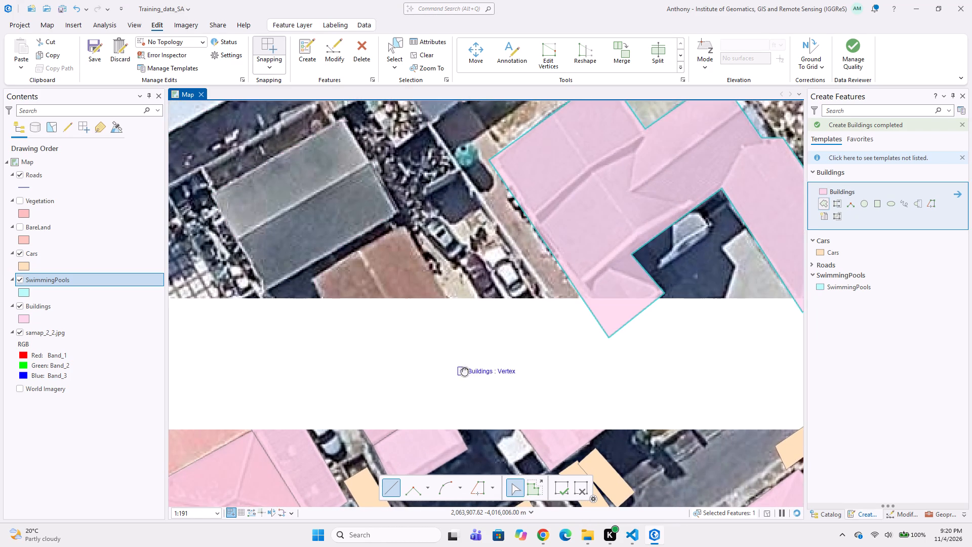
pyautogui.moveTo(463, 368); pyautogui.dragTo(471, 339, button='middle')
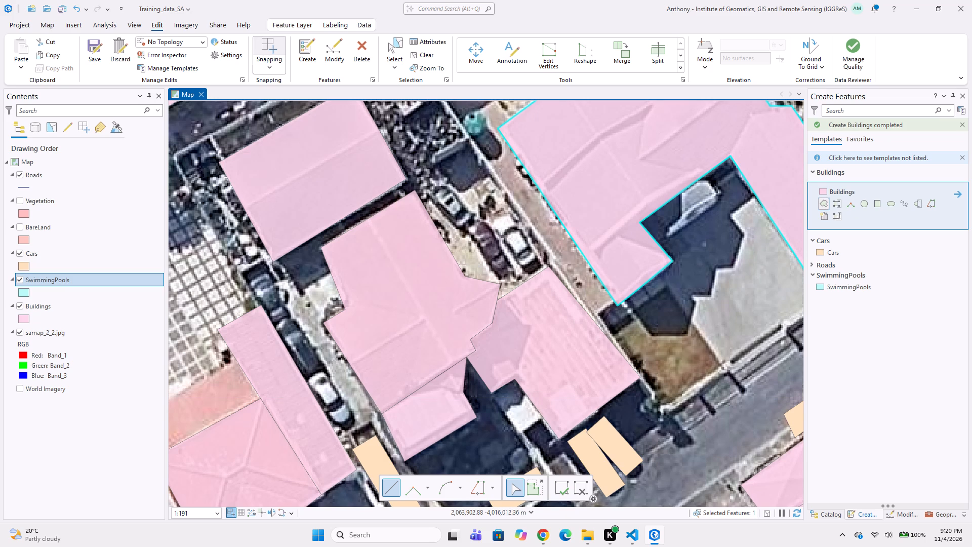
pyautogui.click(834, 249)
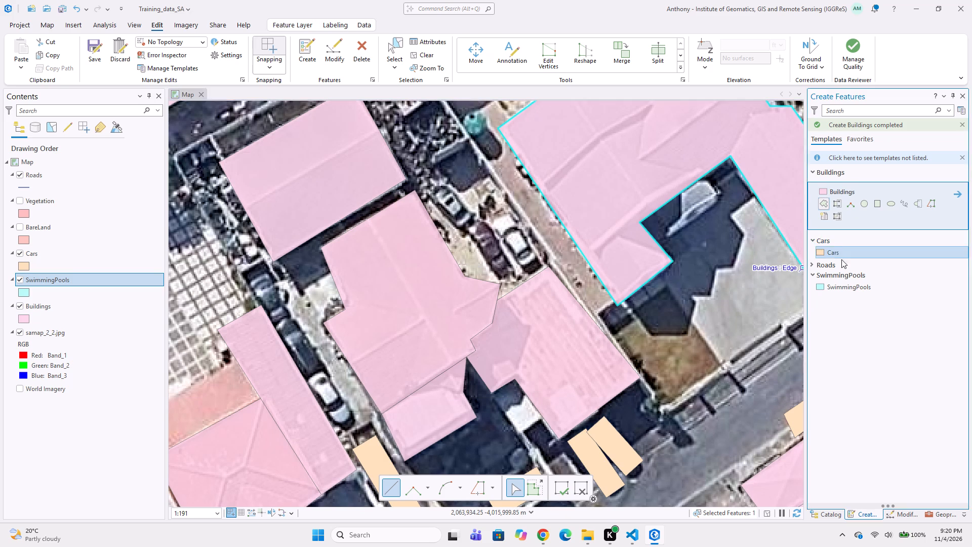
pyautogui.click(879, 227)
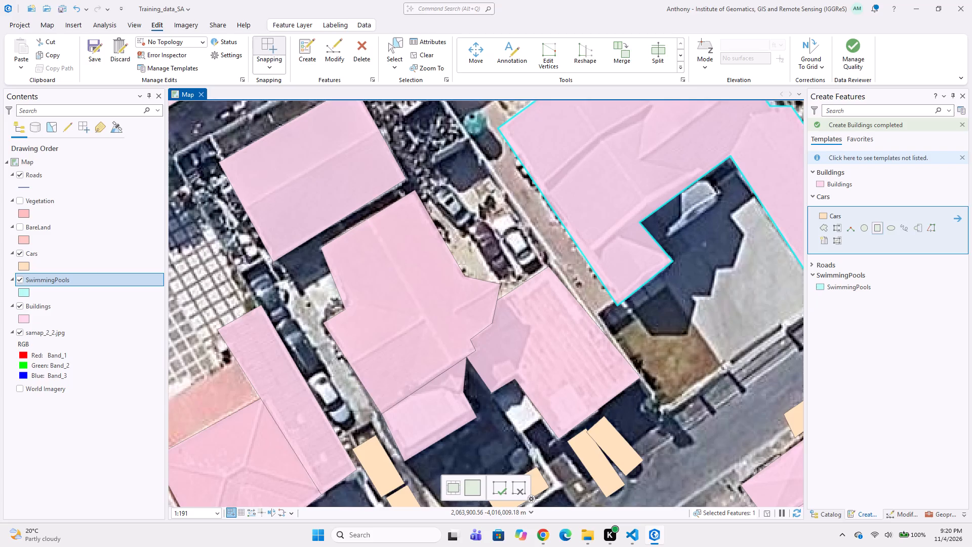
pyautogui.scroll(1, 293, 383)
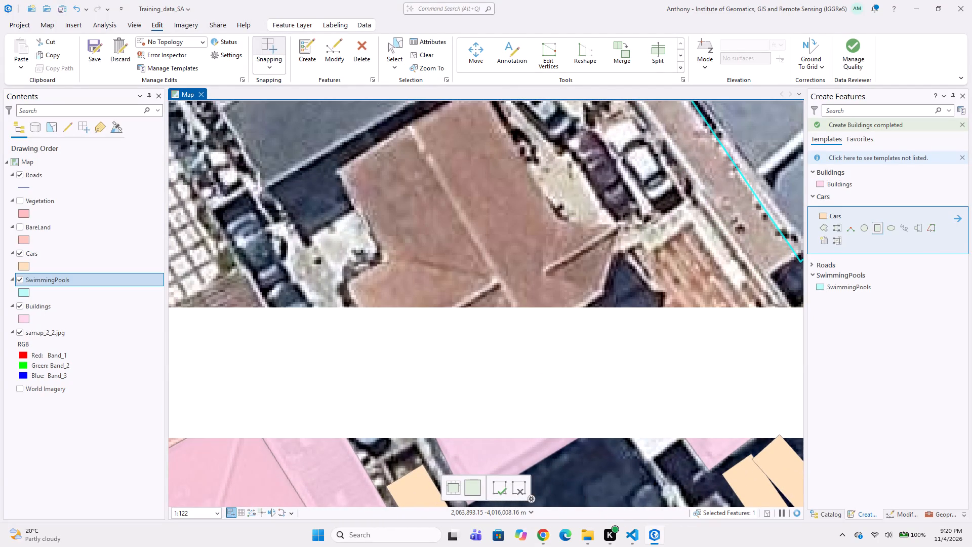
pyautogui.click(344, 357)
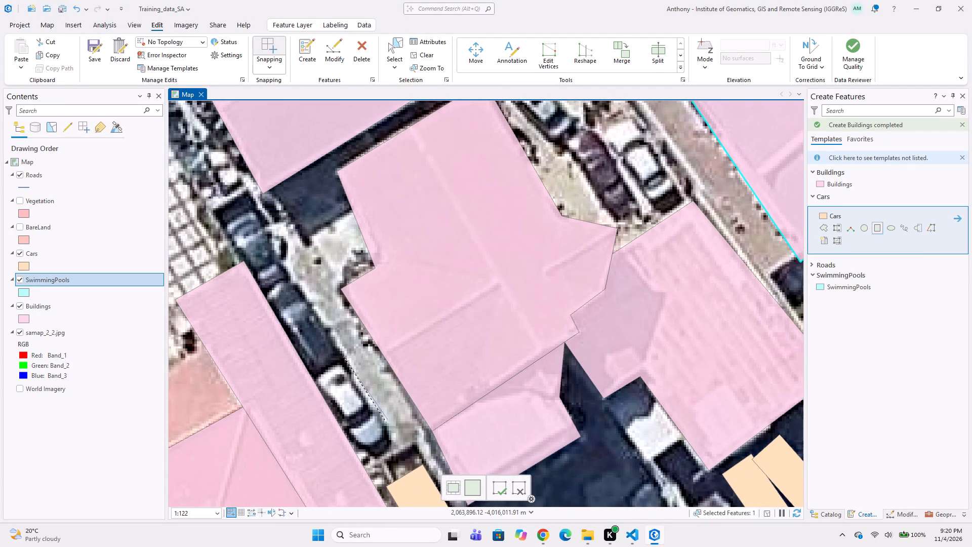
pyautogui.click(391, 429)
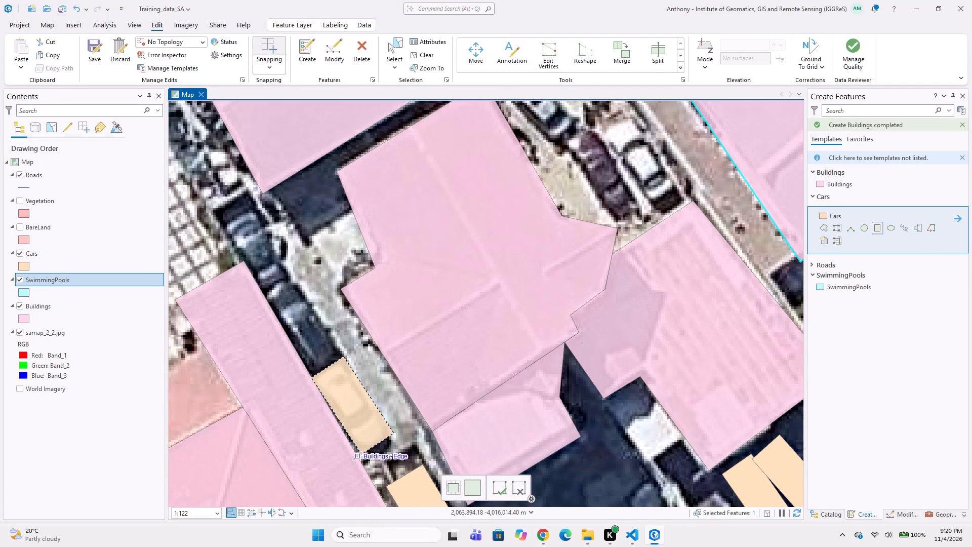
pyautogui.click(363, 459)
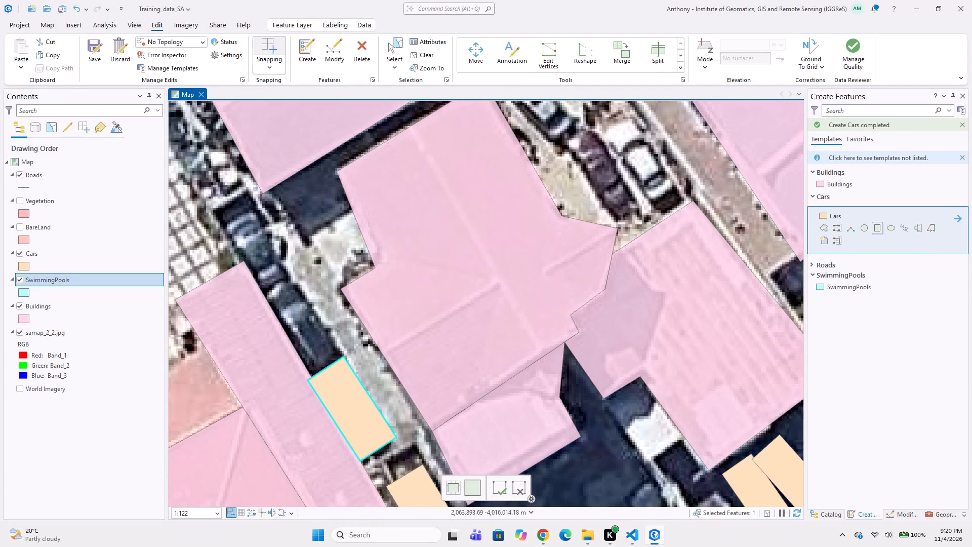
# Digitize the two dark cars parked in line behind that white car beside the corrugated roof as rectangular Cars polygons.
pyautogui.click(296, 273)
pyautogui.click(344, 355)
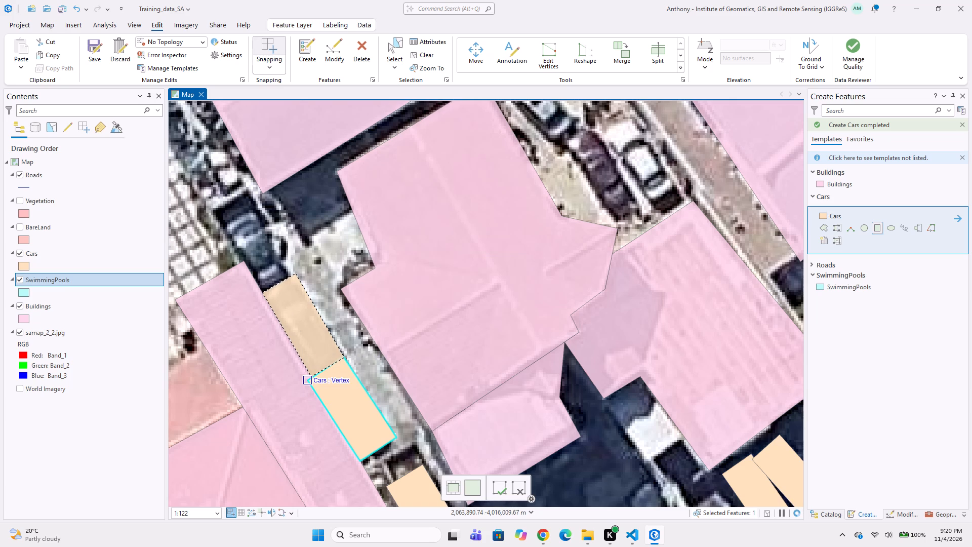
pyautogui.doubleClick(310, 376)
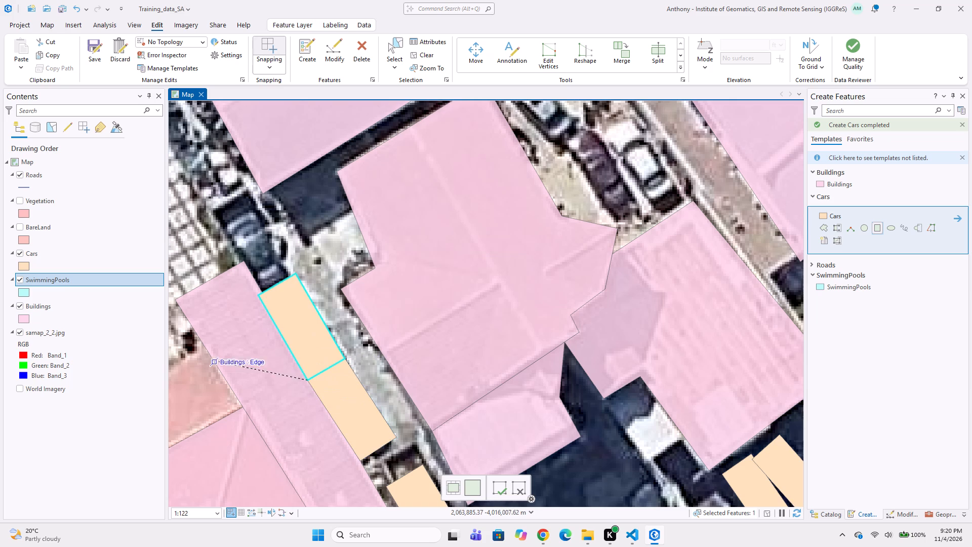
pyautogui.press('Escape')
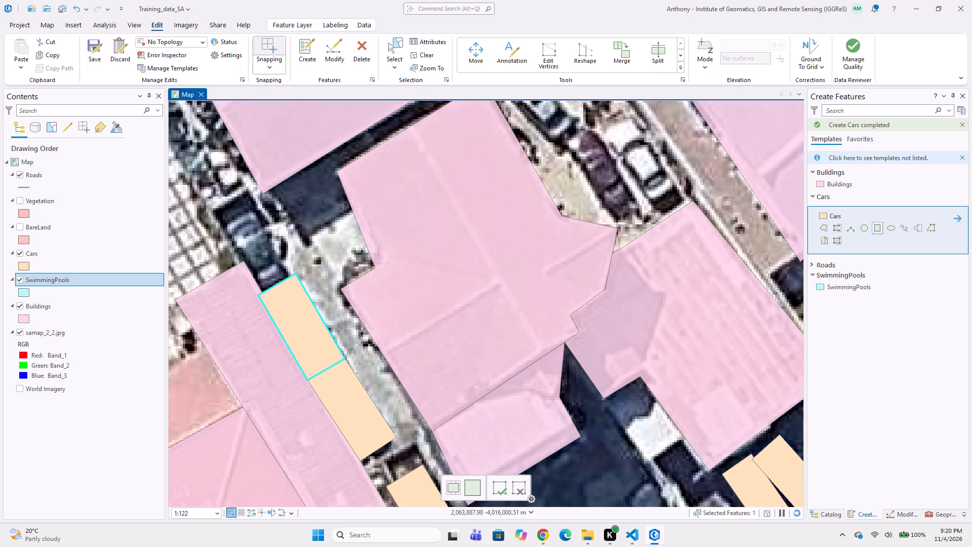
pyautogui.click(247, 196)
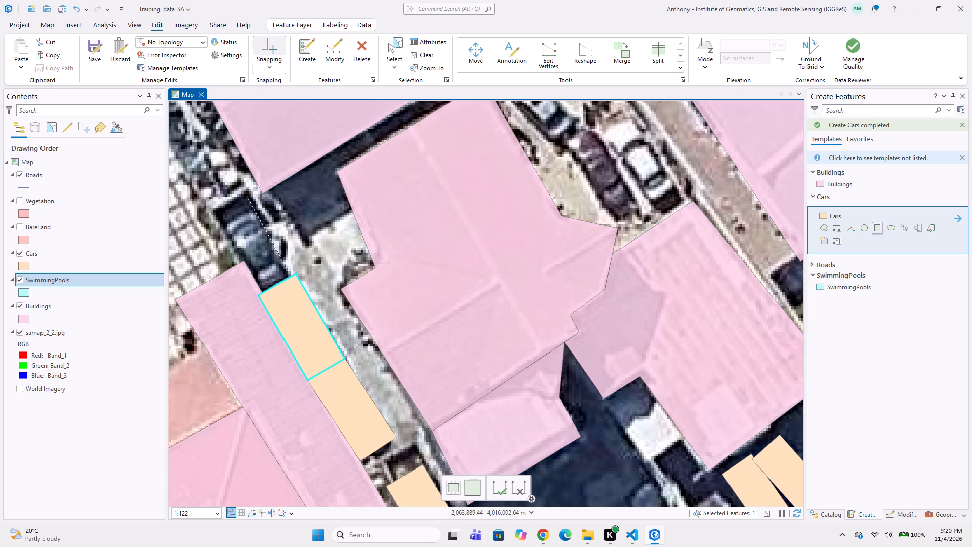
pyautogui.click(291, 277)
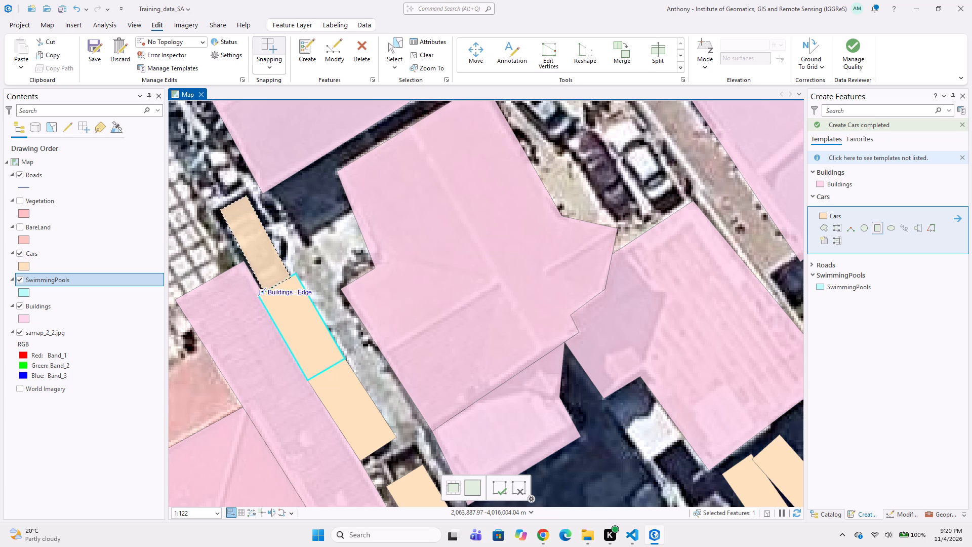
pyautogui.doubleClick(261, 291)
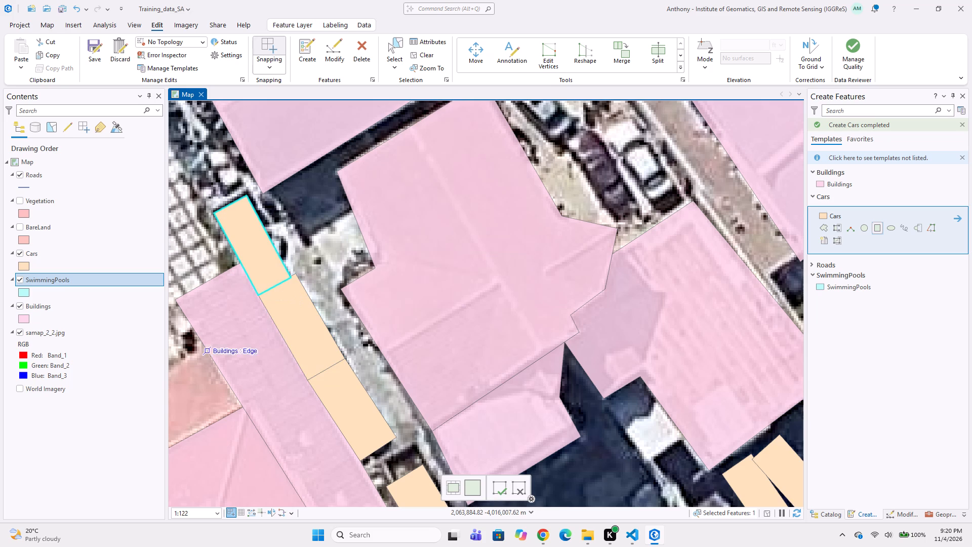
# Digitize the maroon car and the adjacent white car parked behind the orange-roofed house as rectangular Cars polygons.
pyautogui.scroll(-1, 230, 305)
pyautogui.moveTo(230, 325); pyautogui.dragTo(345, 346, button='middle')
pyautogui.moveTo(537, 276); pyautogui.dragTo(376, 325, button='middle')
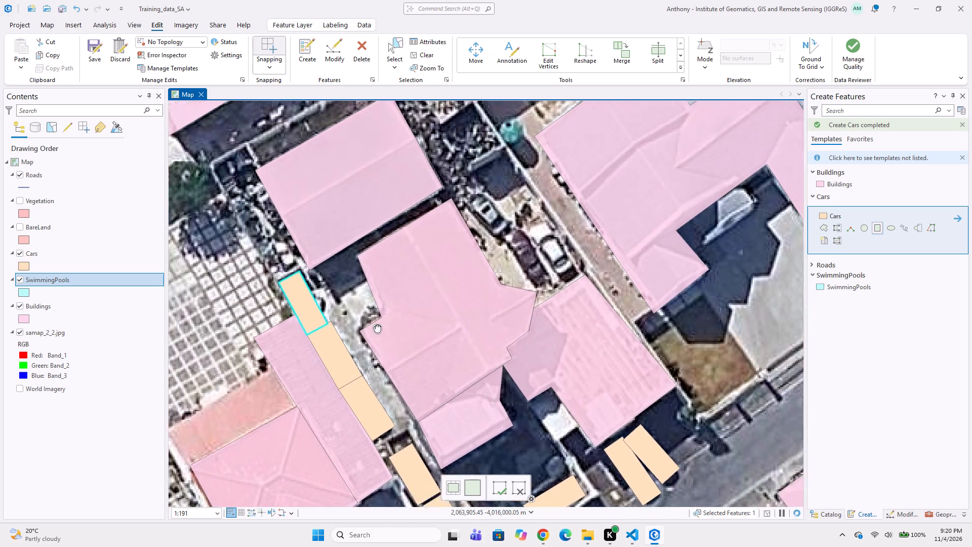
pyautogui.moveTo(376, 325); pyautogui.dragTo(365, 327, button='middle')
pyautogui.scroll(1, 383, 295)
pyautogui.click(416, 238)
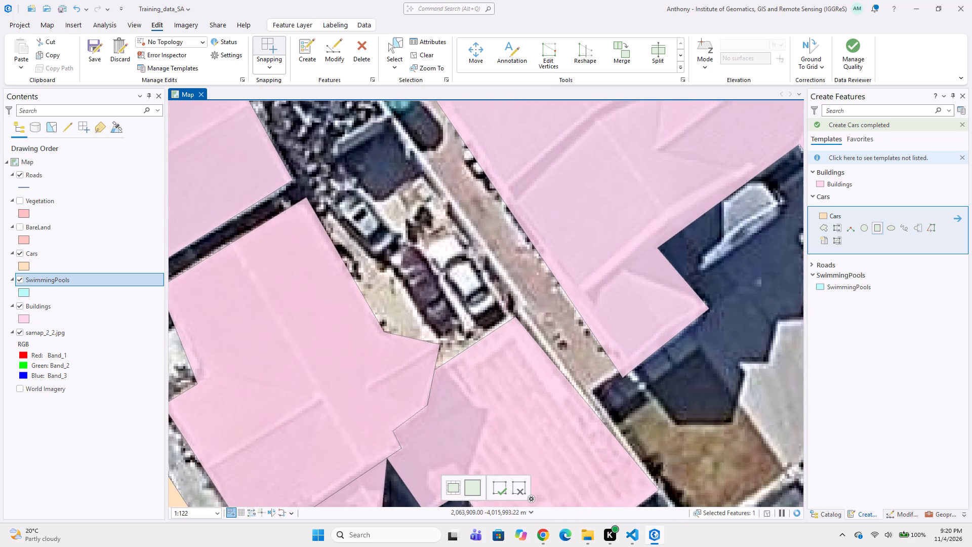
pyautogui.click(462, 320)
pyautogui.doubleClick(441, 342)
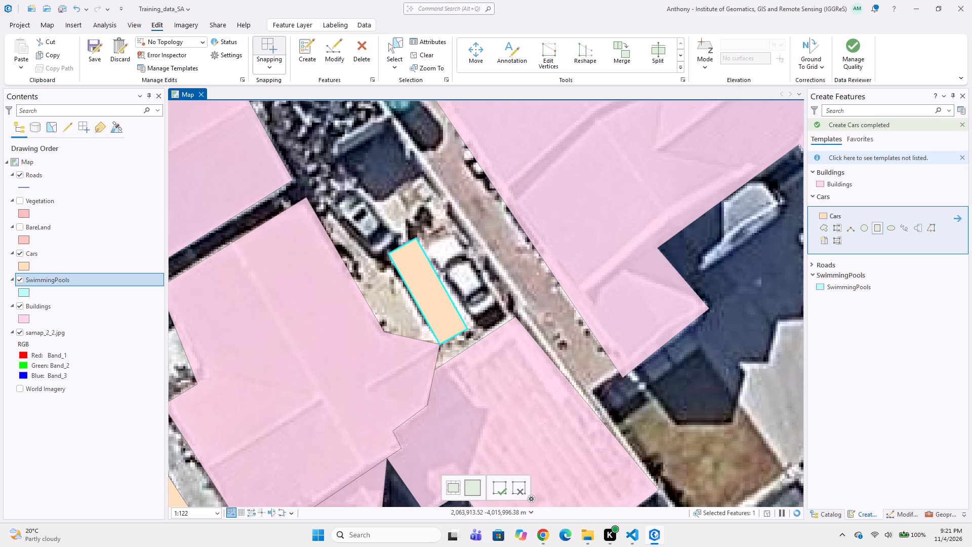
pyautogui.click(450, 231)
pyautogui.click(500, 303)
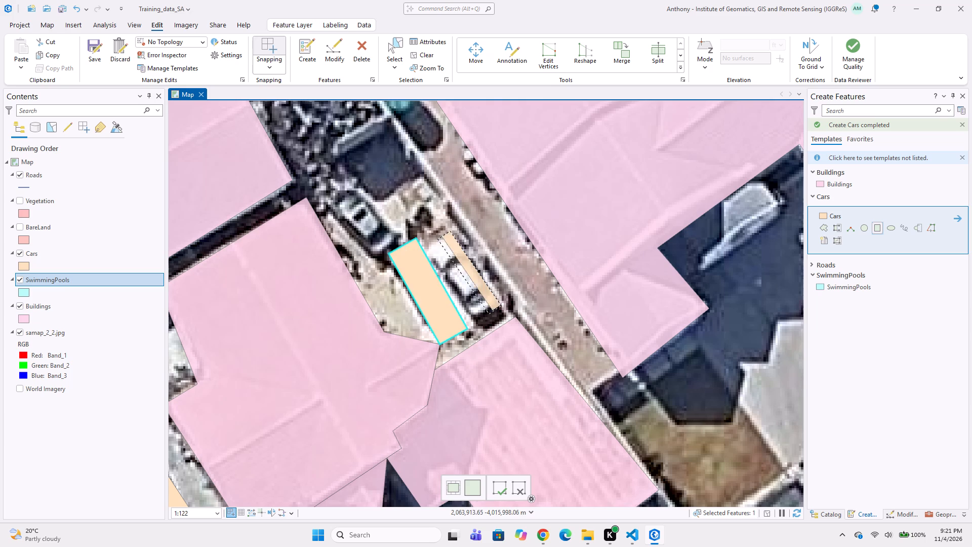
pyautogui.click(476, 325)
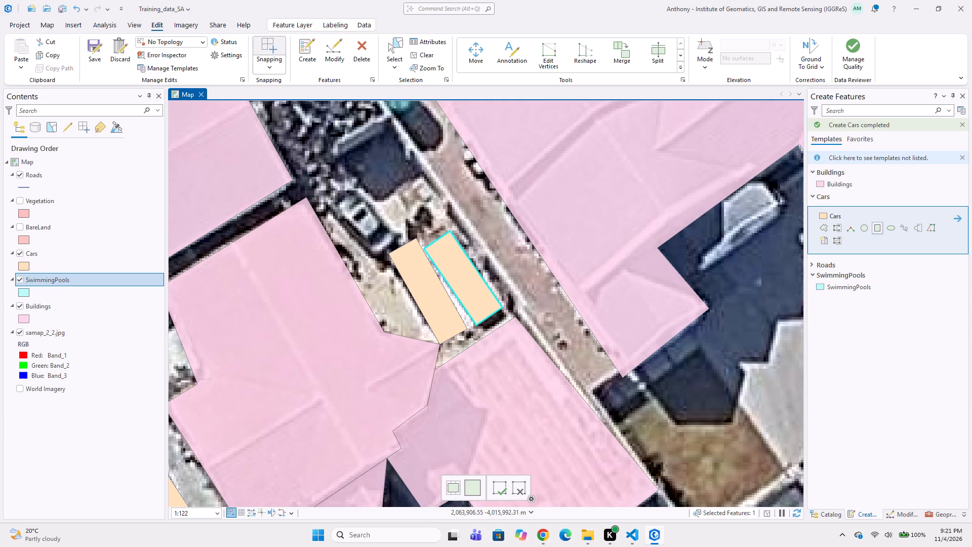
# Digitize the silver car parked at an angle behind the maroon and white cars as a rectangular Cars polygon.
pyautogui.click(337, 176)
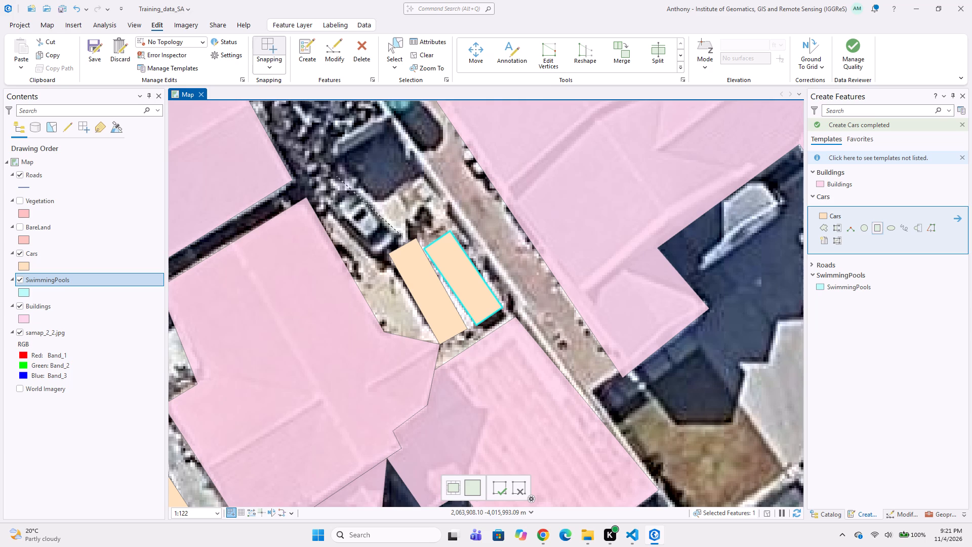
pyautogui.click(402, 236)
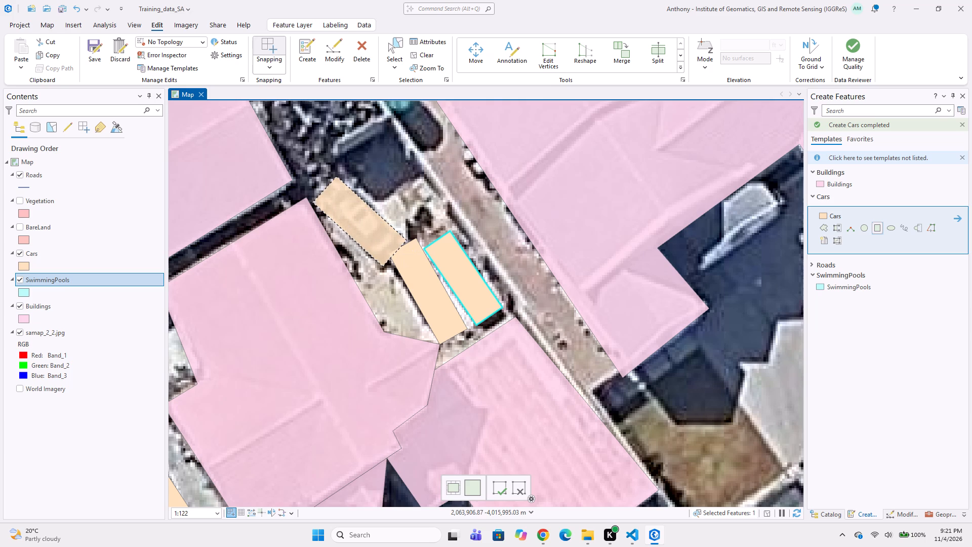
pyautogui.click(383, 266)
# Digitize the large grey-roofed building beside the sandy lot on Shelduck Cres as a four-corner Buildings polygon.
pyautogui.scroll(-3, 328, 277)
pyautogui.scroll(1, 333, 284)
pyautogui.moveTo(345, 309); pyautogui.dragTo(415, 302, button='middle')
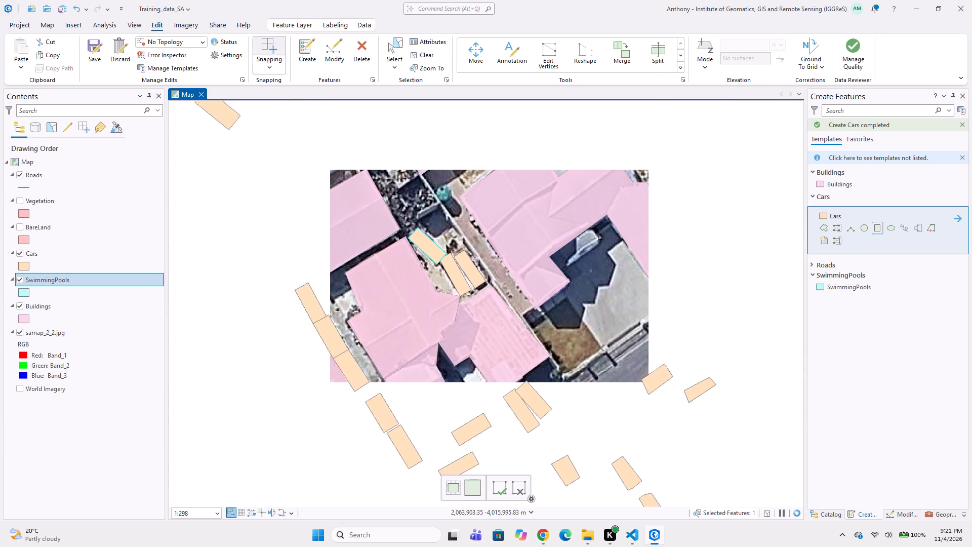
pyautogui.scroll(-1, 312, 392)
pyautogui.moveTo(303, 433); pyautogui.dragTo(377, 378, button='middle')
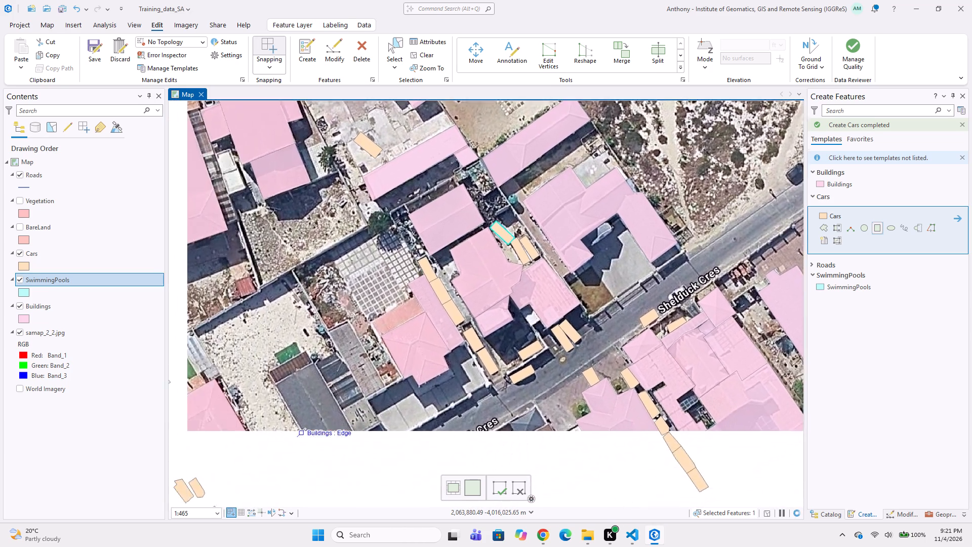
pyautogui.scroll(1, 379, 307)
pyautogui.scroll(1, 475, 344)
pyautogui.moveTo(367, 374); pyautogui.dragTo(411, 307, button='middle')
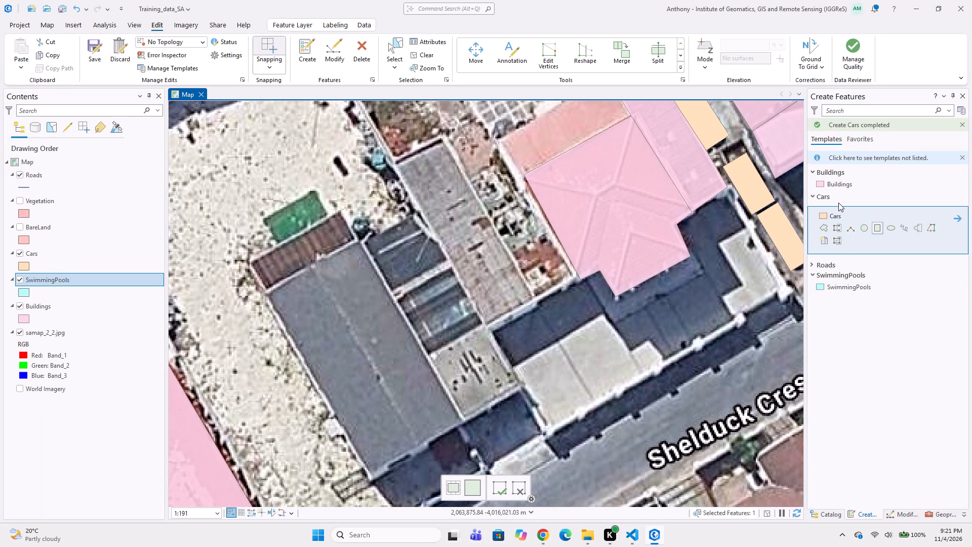
pyautogui.click(838, 188)
pyautogui.click(833, 183)
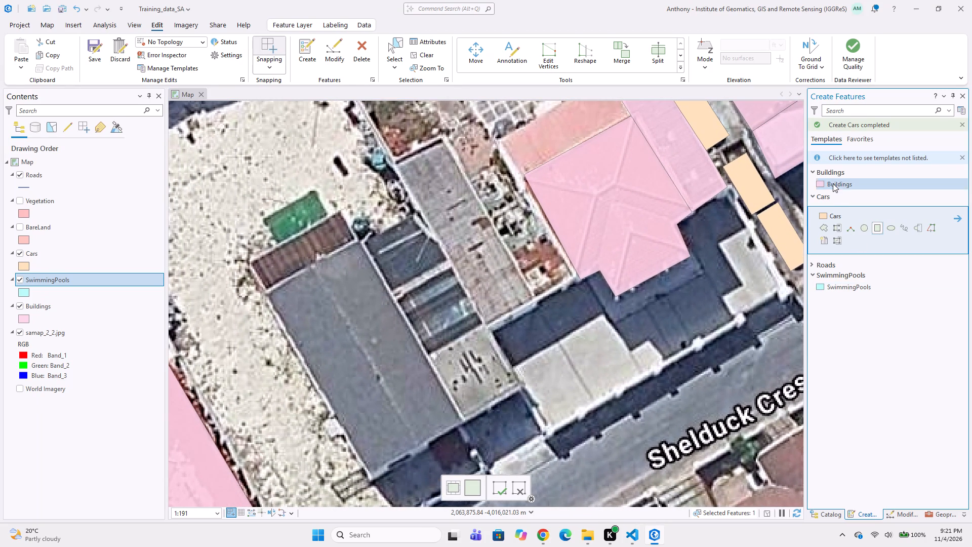
pyautogui.click(360, 238)
pyautogui.click(468, 422)
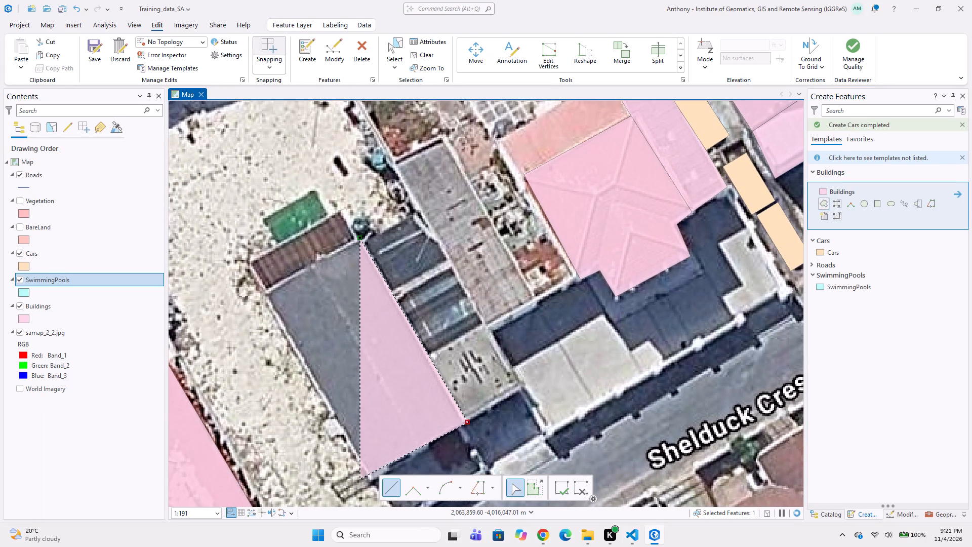
pyautogui.click(369, 483)
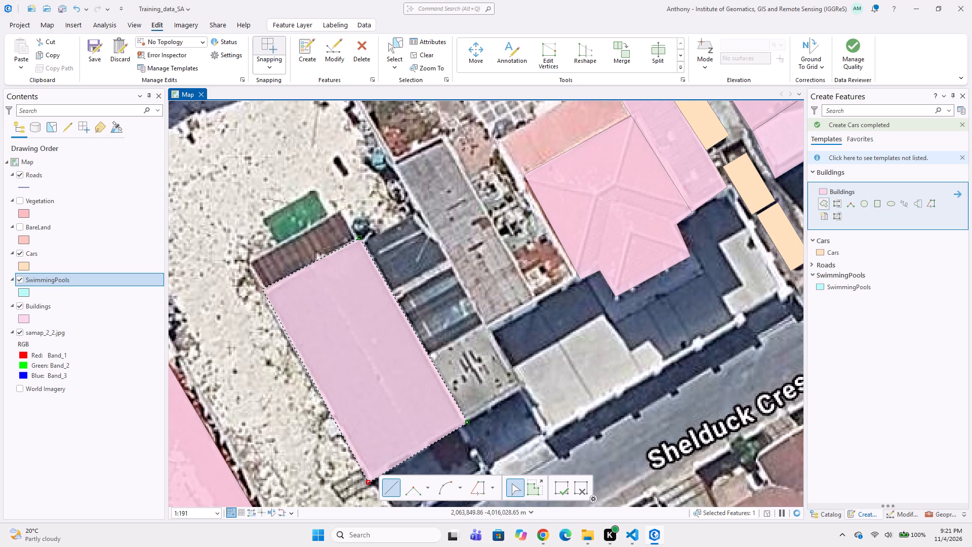
pyautogui.doubleClick(262, 291)
# Digitize the strip of small roofs adjoining that grey-roofed building as a four-corner Buildings polygon along its long side.
pyautogui.scroll(-2, 330, 362)
pyautogui.moveTo(402, 359); pyautogui.dragTo(367, 316, button='middle')
pyautogui.scroll(1, 337, 272)
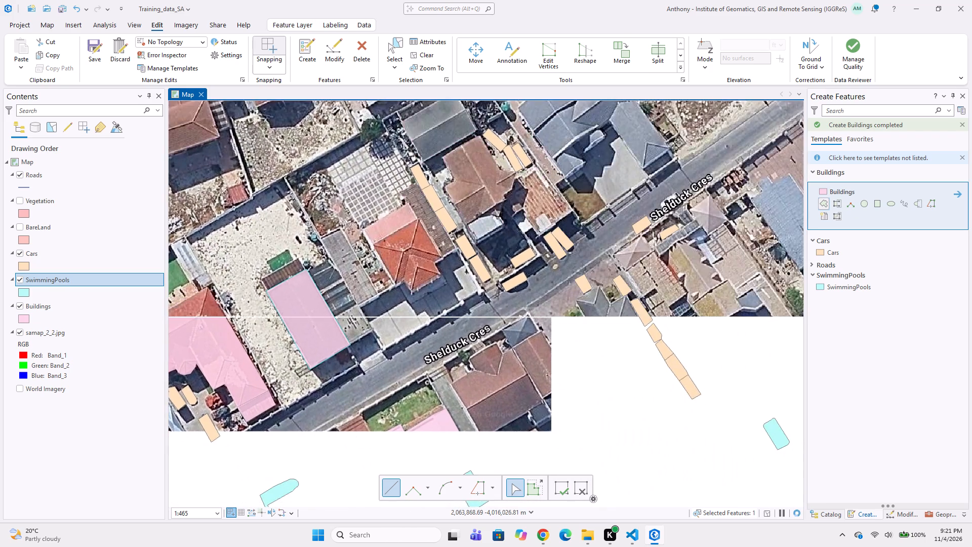
pyautogui.click(326, 250)
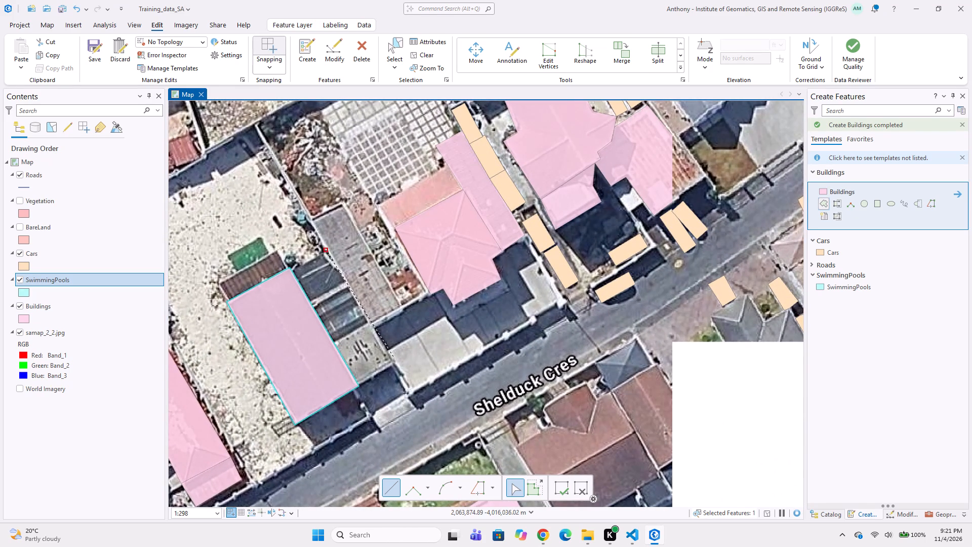
pyautogui.click(397, 362)
pyautogui.click(361, 385)
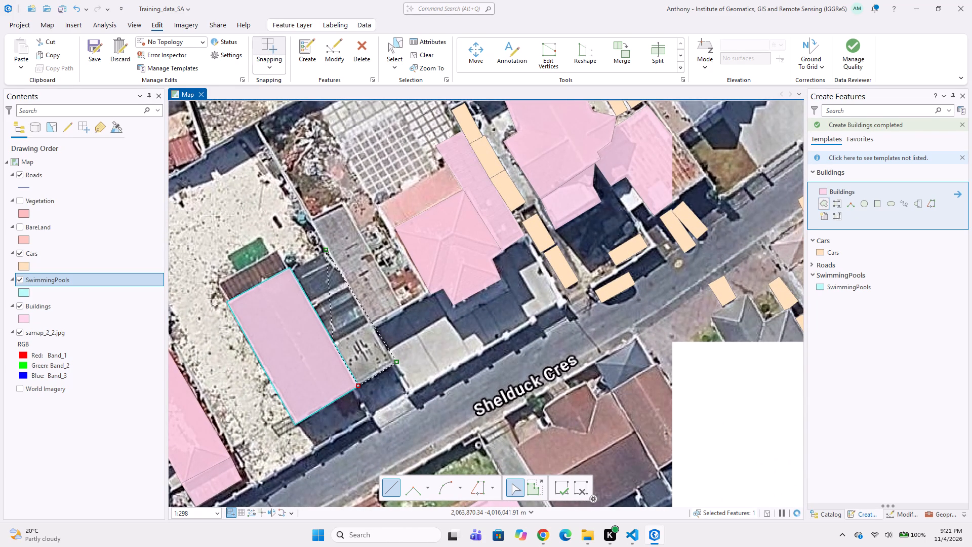
pyautogui.doubleClick(294, 272)
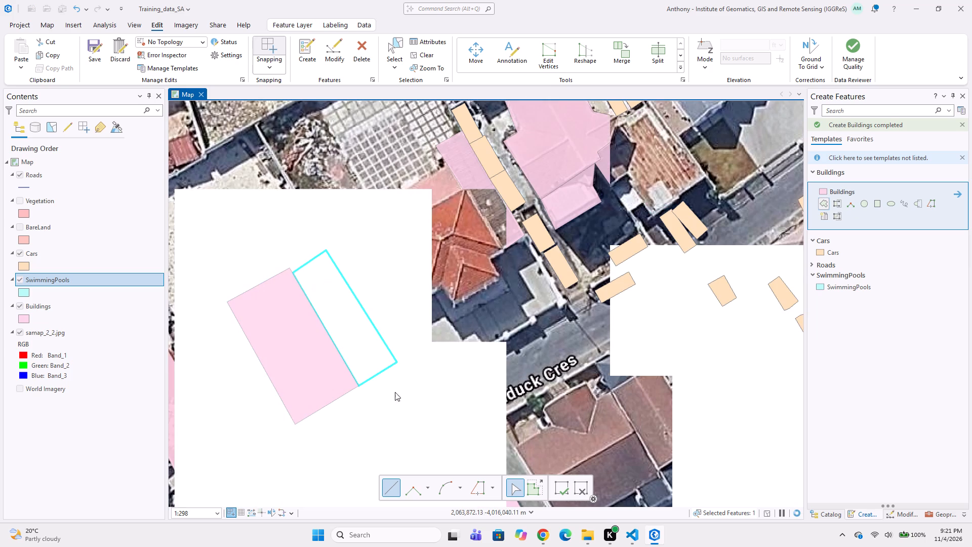
# Digitize the long narrow grey roof adjoining the strip of small roofs as a five-corner Buildings polygon.
pyautogui.moveTo(461, 398); pyautogui.dragTo(445, 382, button='middle')
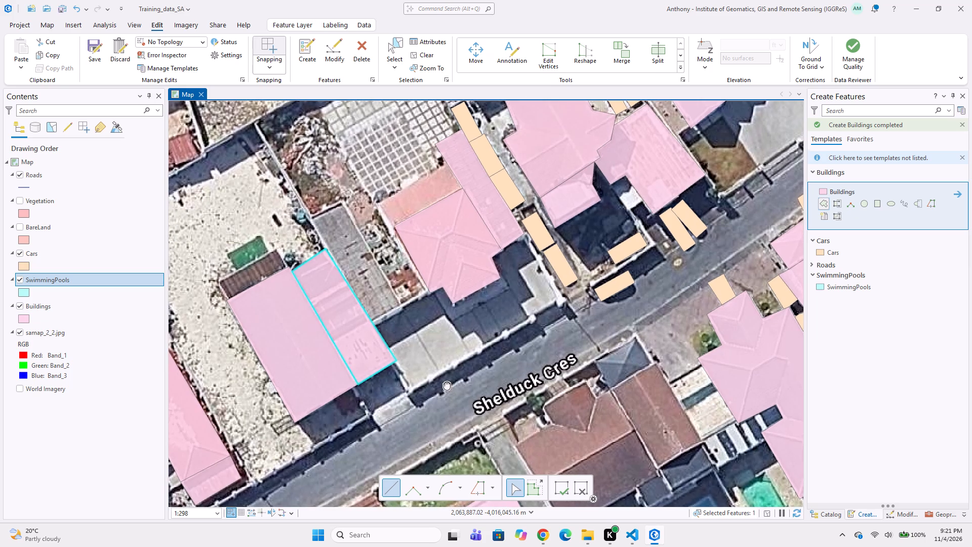
pyautogui.moveTo(445, 382); pyautogui.dragTo(480, 424, button='middle')
pyautogui.click(360, 227)
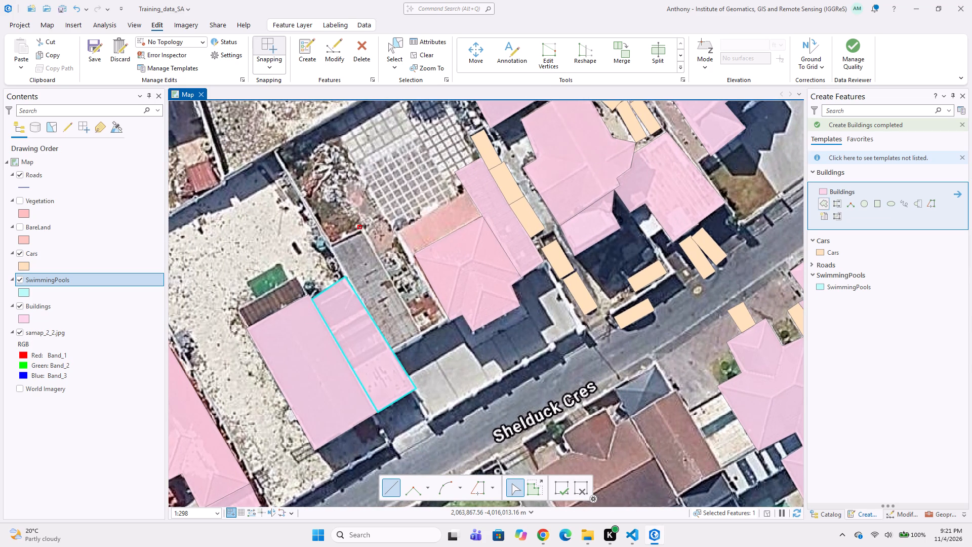
pyautogui.click(424, 332)
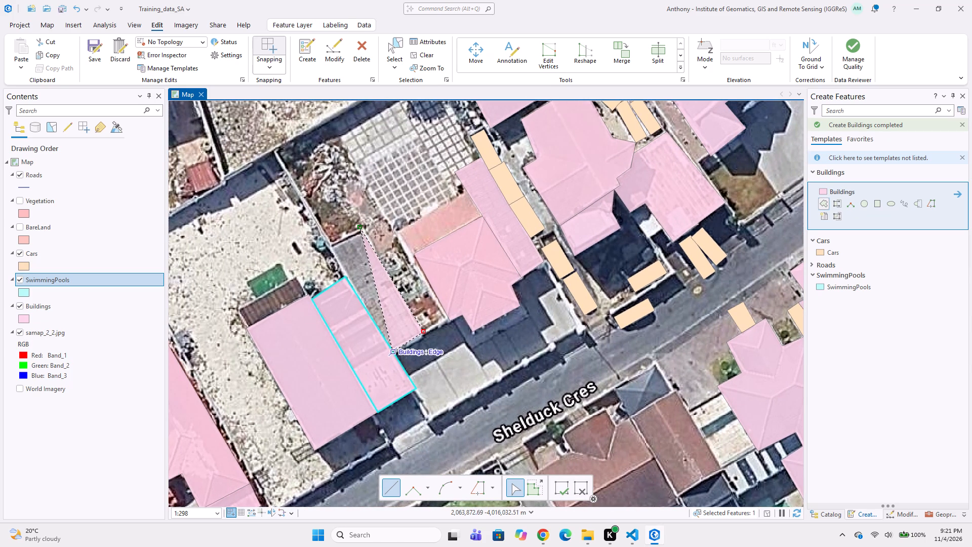
pyautogui.click(393, 351)
pyautogui.click(349, 276)
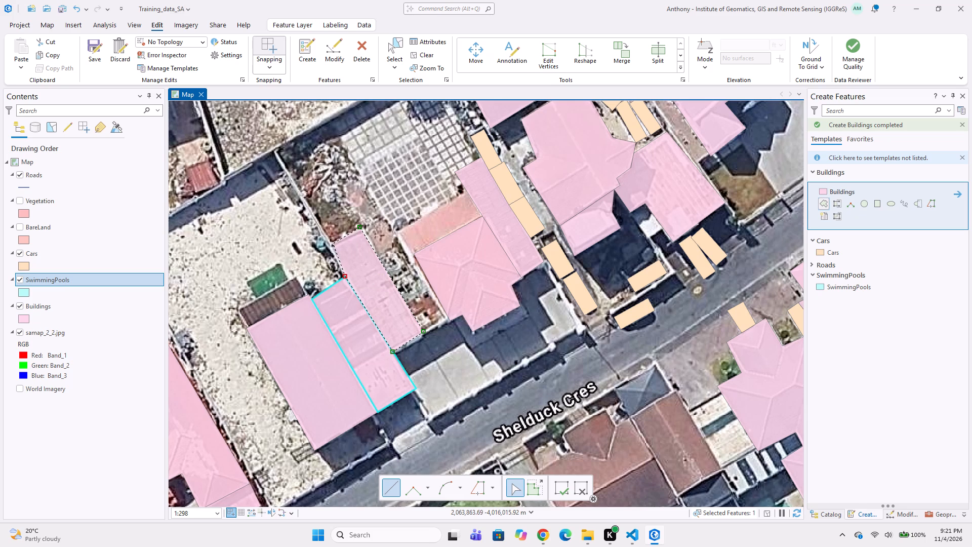
pyautogui.doubleClick(330, 245)
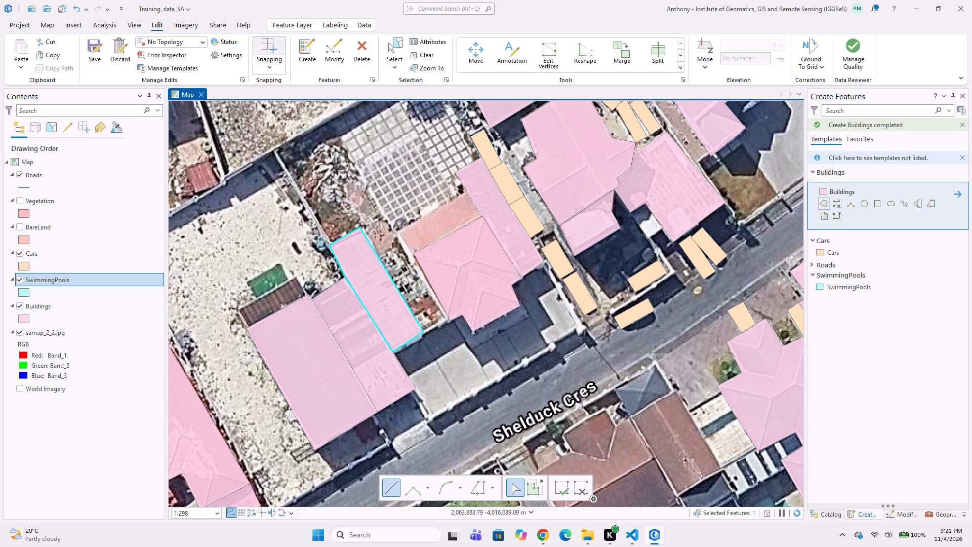
# Digitize the small brown corrugated roof behind the large grey-roofed building as a four-corner Buildings polygon.
pyautogui.scroll(-1, 469, 392)
pyautogui.moveTo(381, 364); pyautogui.dragTo(448, 351, button='middle')
pyautogui.scroll(1, 463, 288)
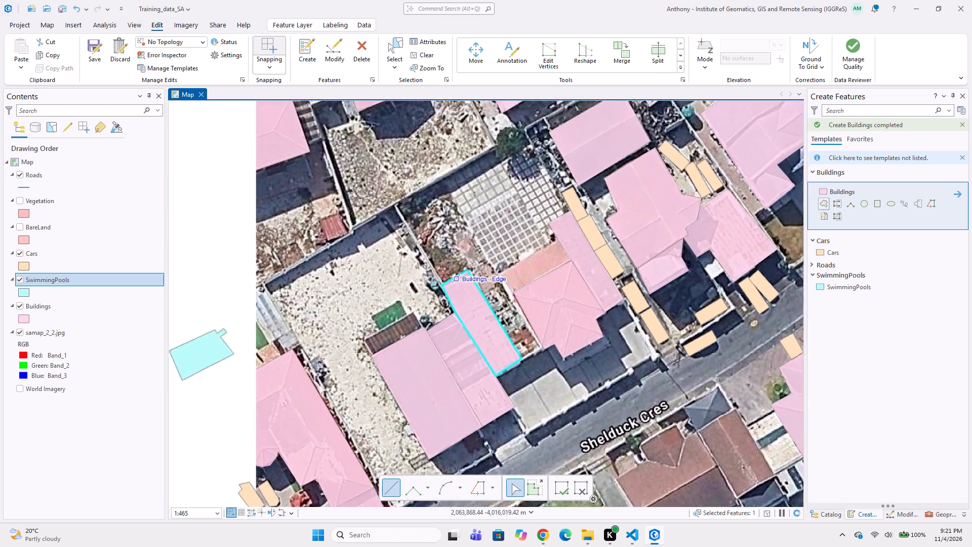
pyautogui.scroll(1, 422, 335)
pyautogui.moveTo(415, 334); pyautogui.dragTo(411, 327)
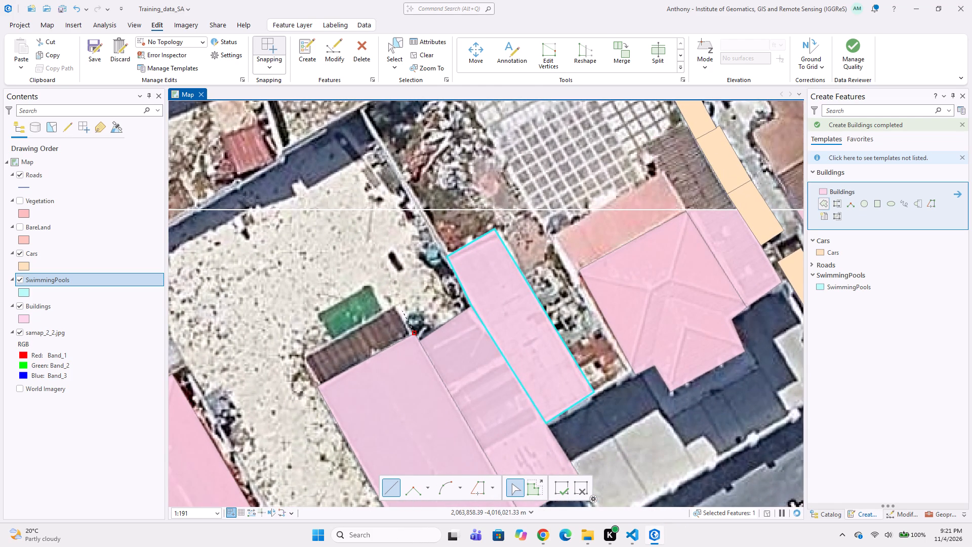
pyautogui.click(392, 304)
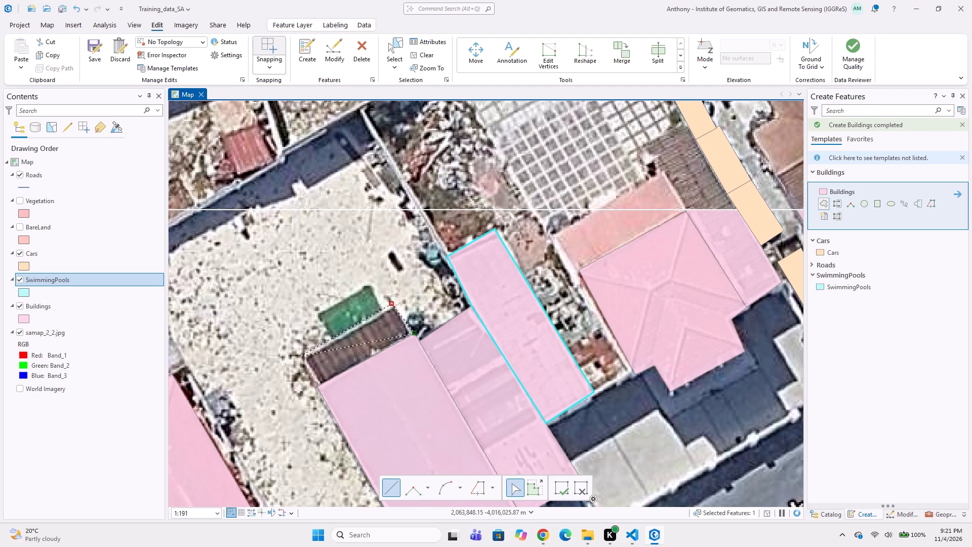
pyautogui.click(301, 357)
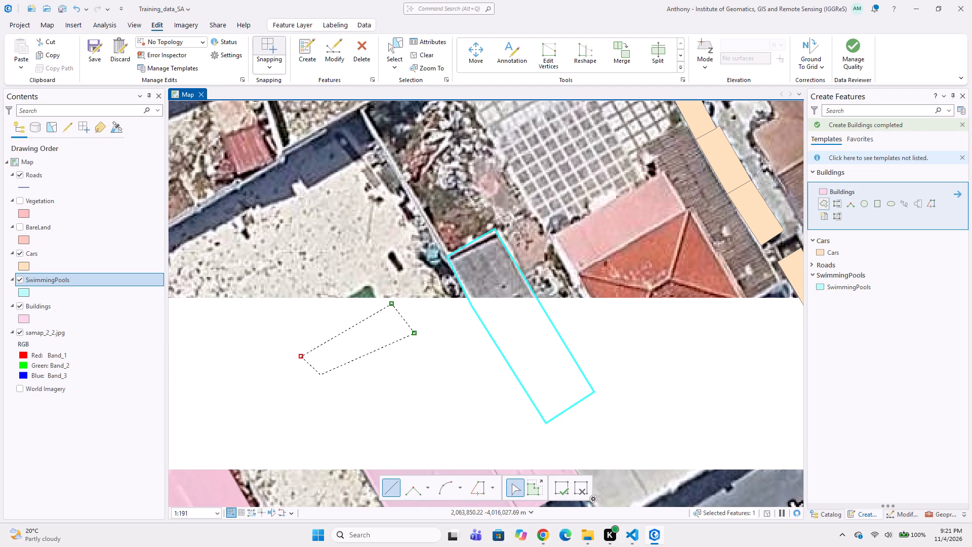
pyautogui.doubleClick(320, 383)
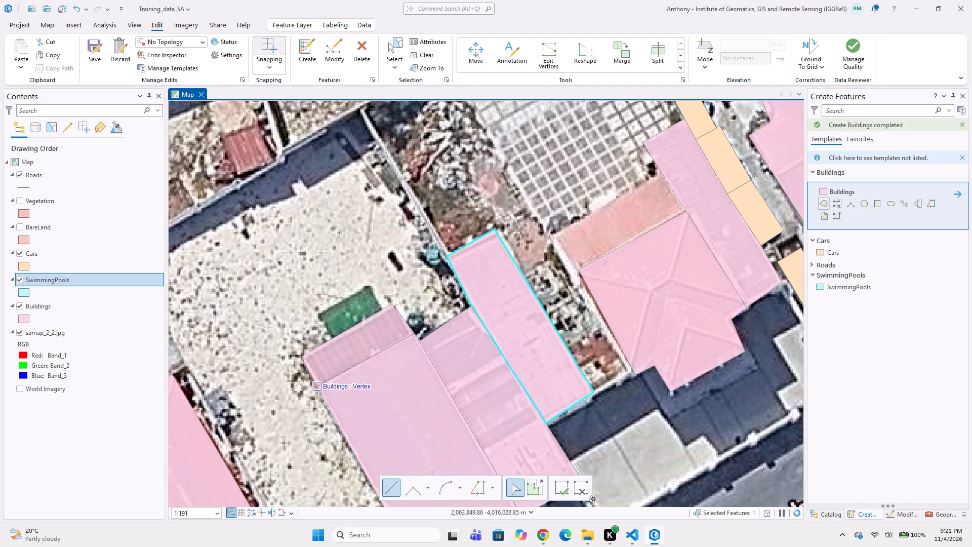
# Survey the lots between Albatross St and Shelduck Cres for buildings not yet digitized.
pyautogui.scroll(-1, 321, 390)
pyautogui.moveTo(299, 376); pyautogui.dragTo(381, 405, button='middle')
pyautogui.moveTo(399, 330); pyautogui.dragTo(367, 408, button='middle')
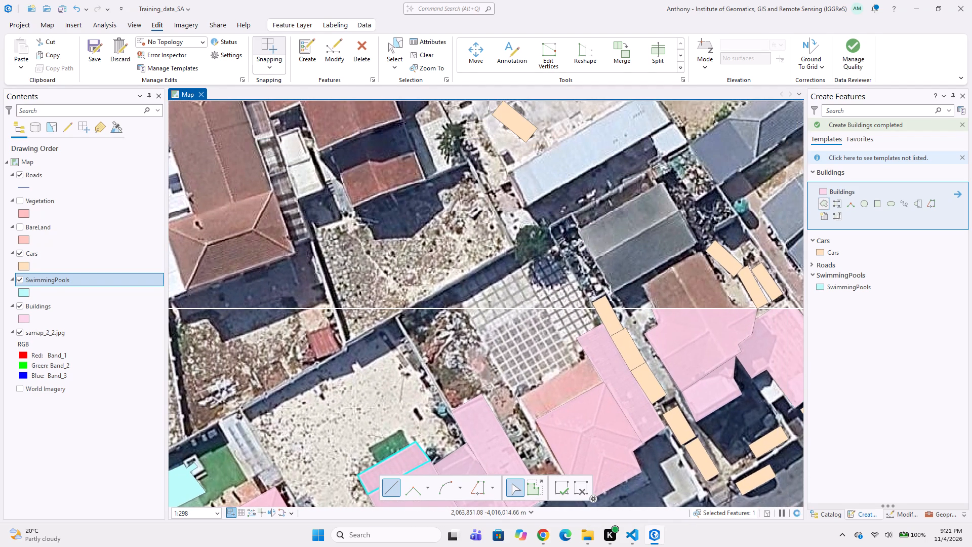
pyautogui.moveTo(390, 380); pyautogui.dragTo(454, 371, button='middle')
pyautogui.moveTo(537, 311); pyautogui.dragTo(397, 369, button='middle')
pyautogui.moveTo(473, 351); pyautogui.dragTo(374, 360, button='middle')
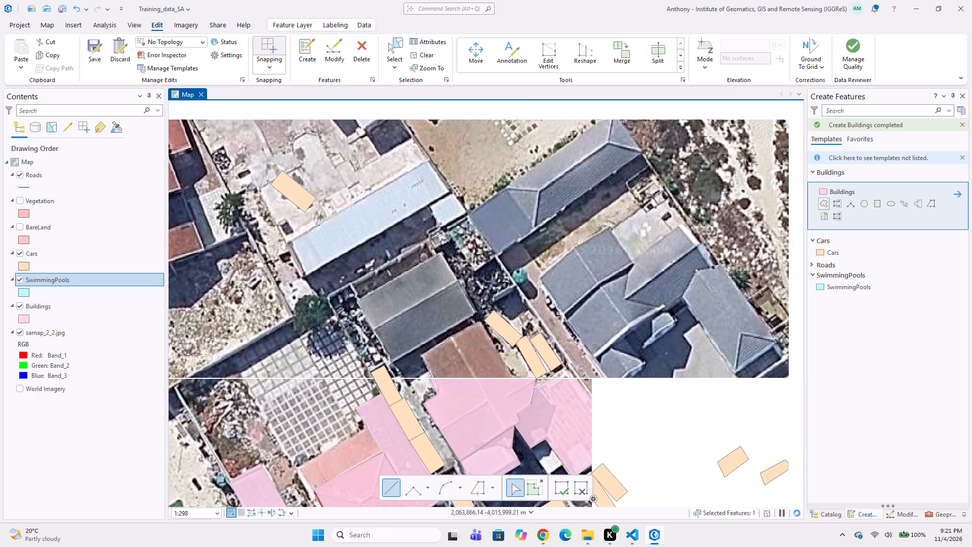
pyautogui.scroll(-3, 340, 341)
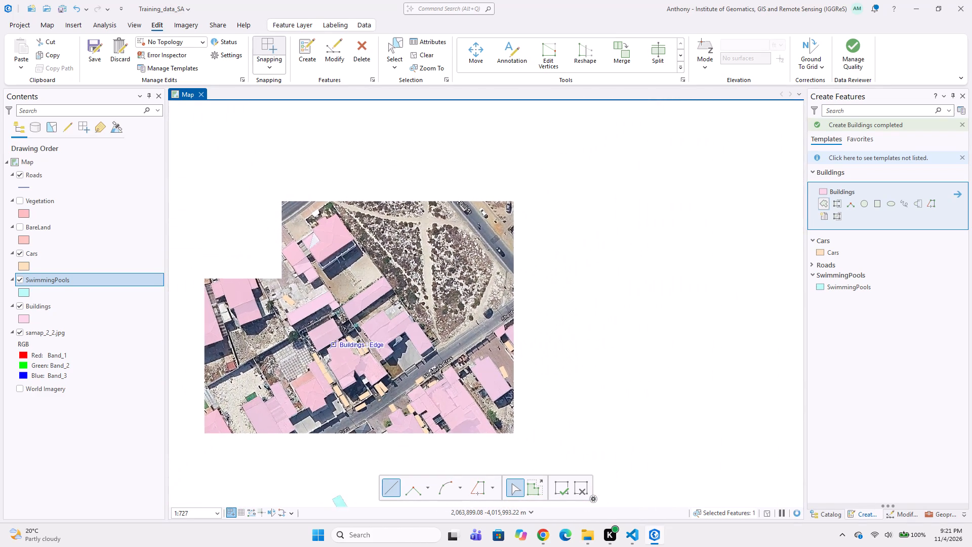
pyautogui.middleClick(349, 330)
pyautogui.moveTo(358, 378); pyautogui.dragTo(393, 337, button='middle')
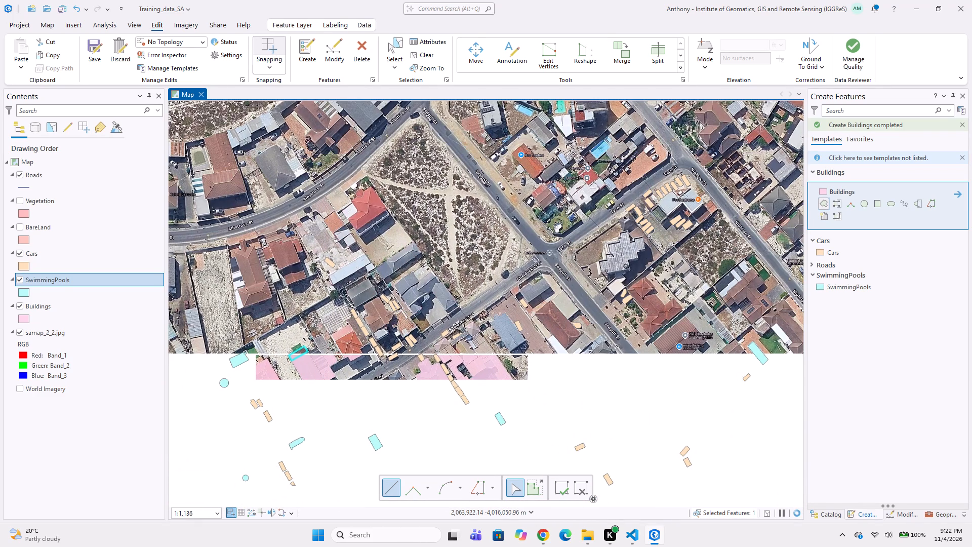
# Digitize the striped roof joining the grey-roofed house near the green pool as a nine-corner Buildings polygon, filling the house's recess.
pyautogui.scroll(1, 410, 405)
pyautogui.moveTo(408, 419); pyautogui.dragTo(425, 330, button='middle')
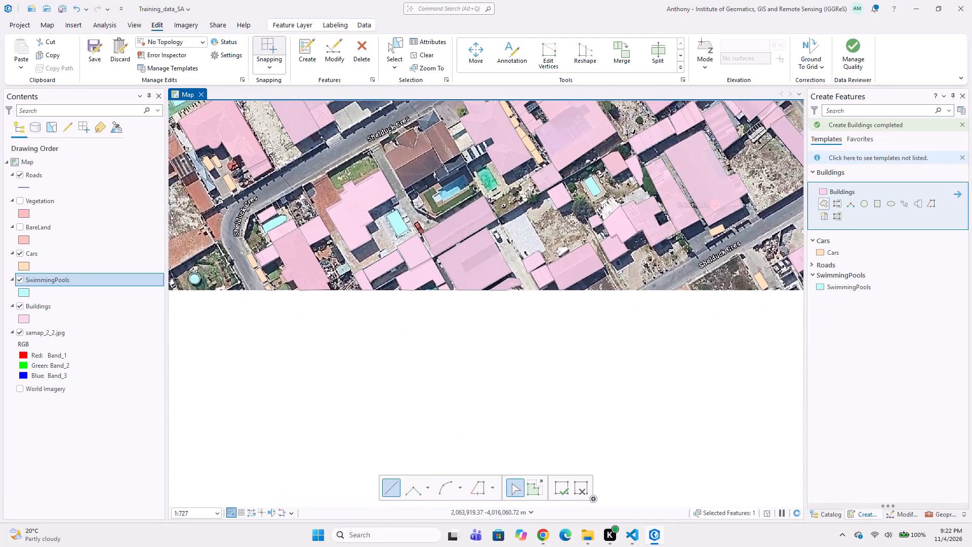
pyautogui.moveTo(468, 259); pyautogui.dragTo(457, 307, button='middle')
pyautogui.scroll(1, 429, 266)
pyautogui.scroll(1, 476, 316)
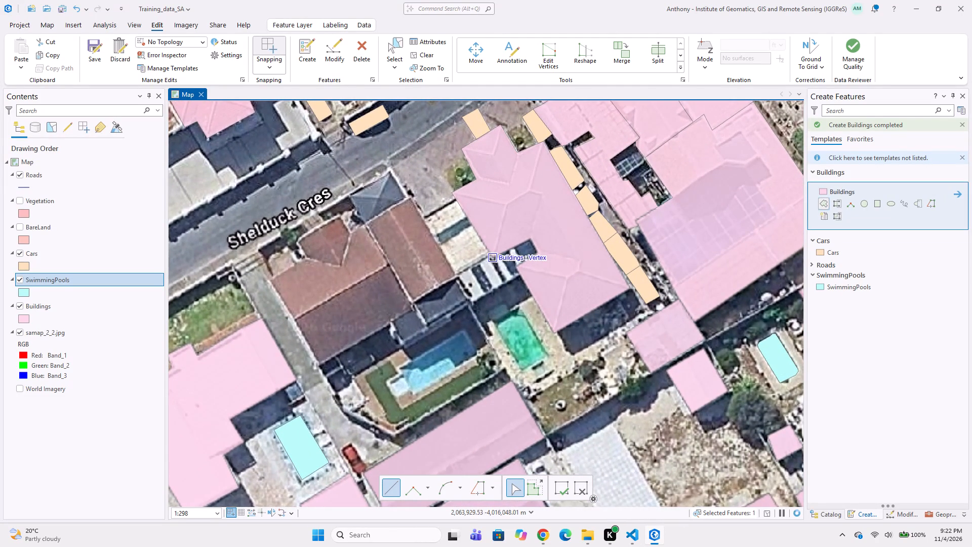
pyautogui.scroll(2, 500, 273)
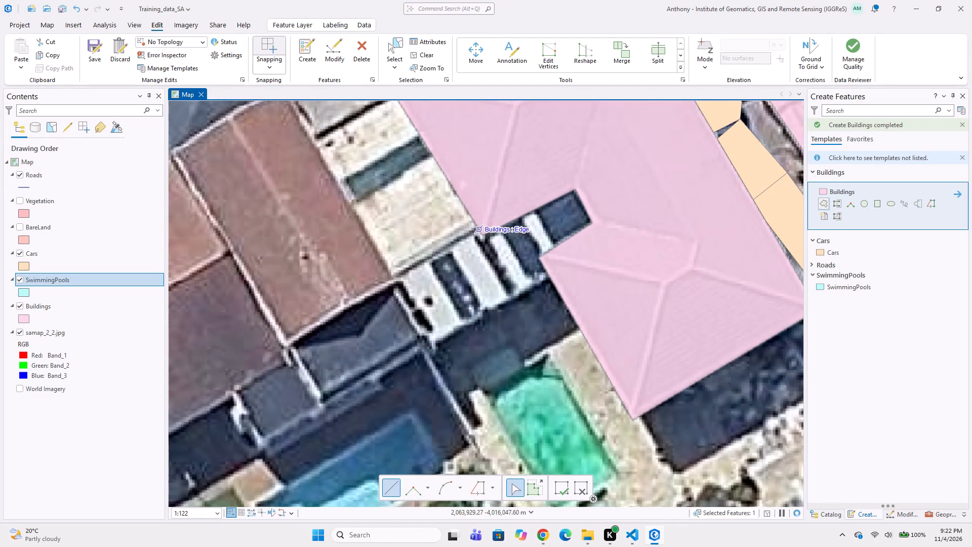
pyautogui.moveTo(478, 229); pyautogui.dragTo(464, 232)
pyautogui.click(397, 276)
pyautogui.click(404, 282)
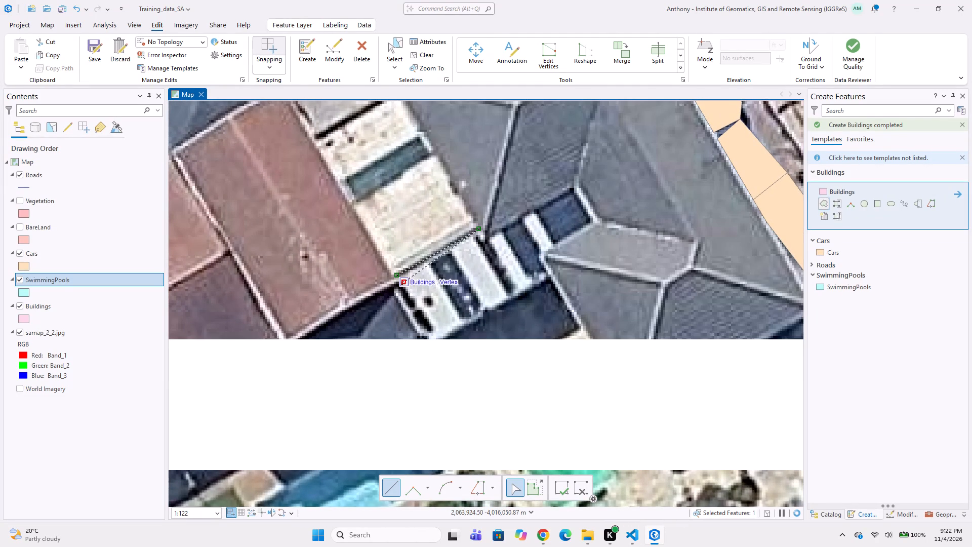
pyautogui.click(393, 288)
pyautogui.moveTo(416, 321); pyautogui.dragTo(342, 284, button='middle')
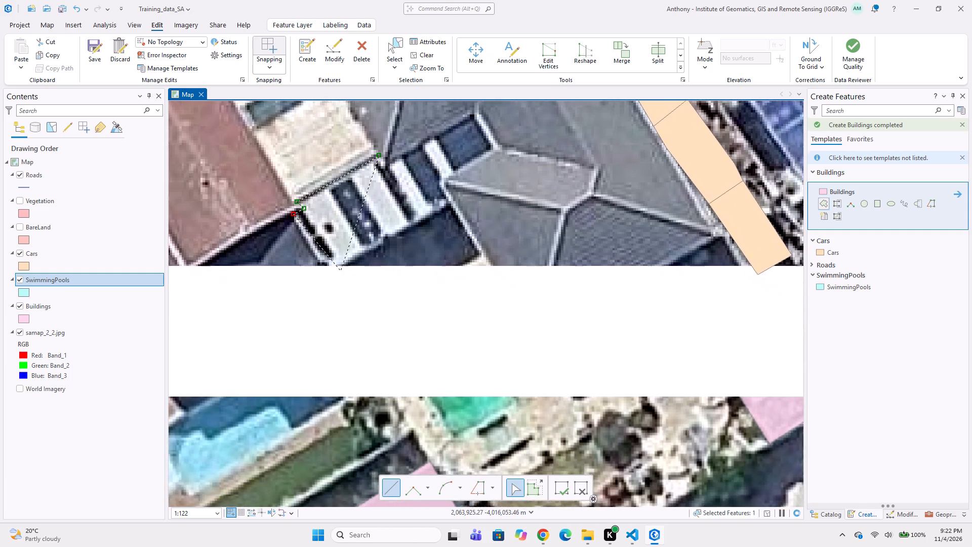
pyautogui.click(319, 259)
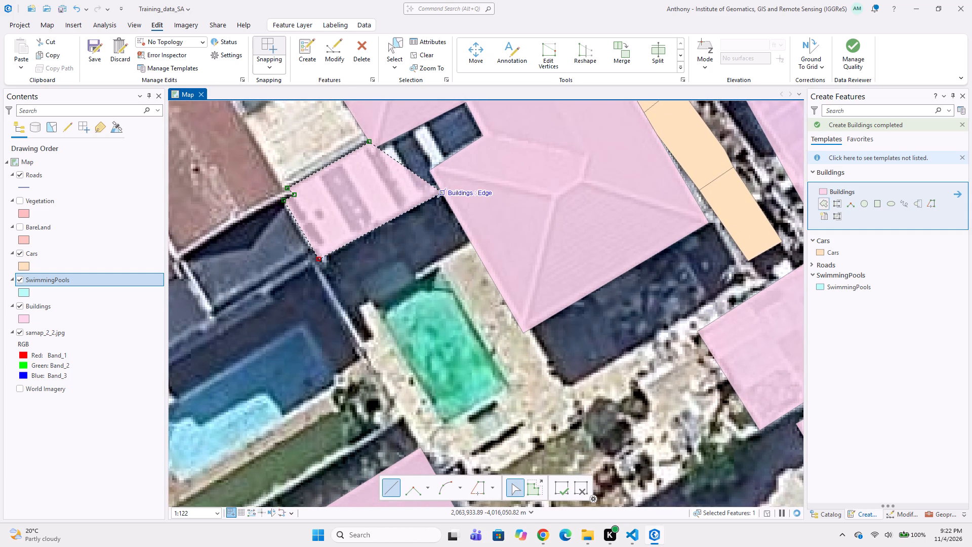
pyautogui.click(439, 194)
pyautogui.click(427, 174)
pyautogui.moveTo(420, 185); pyautogui.dragTo(360, 249, button='middle')
pyautogui.click(425, 199)
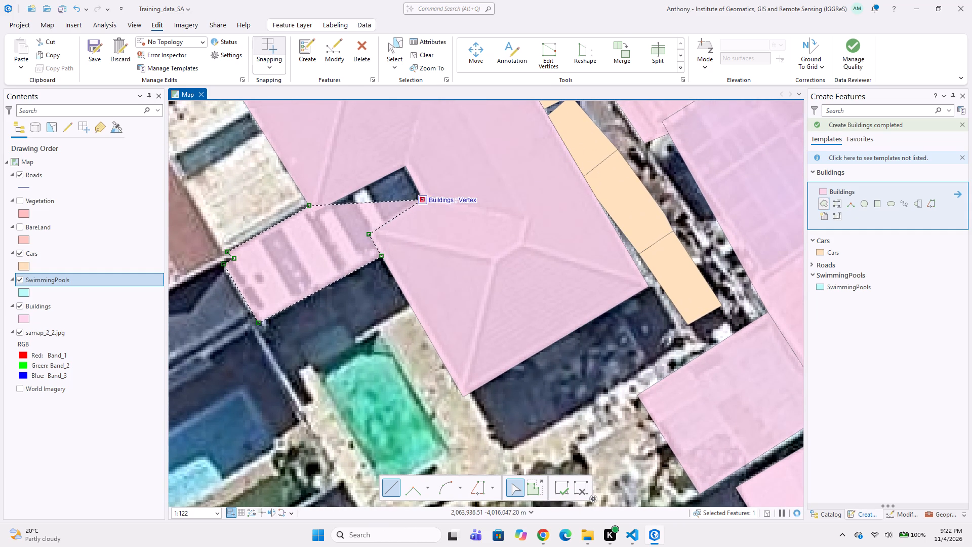
pyautogui.doubleClick(404, 165)
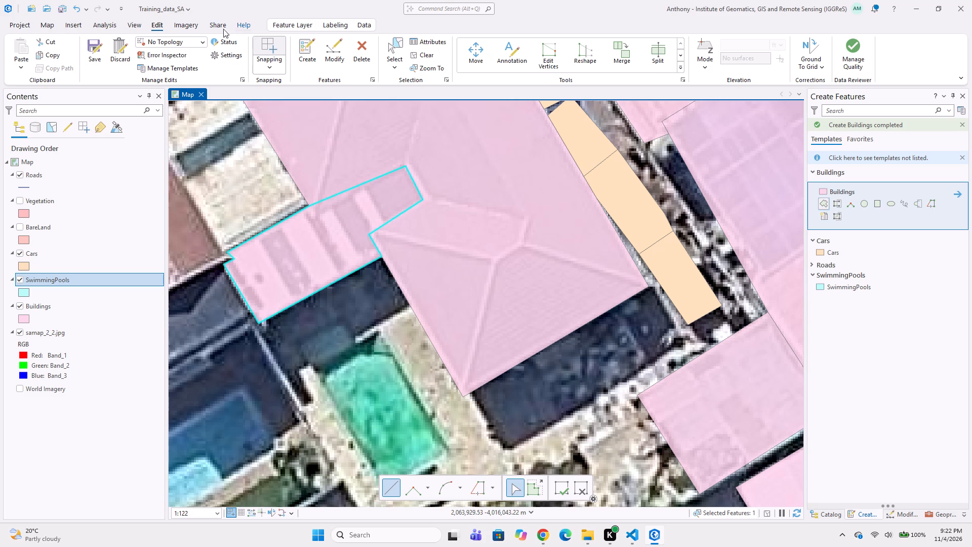
# Add a vertex to the striped roof polygon's edge along the large house and pull it slightly inward, near where the two roofs meet.
pyautogui.click(533, 54)
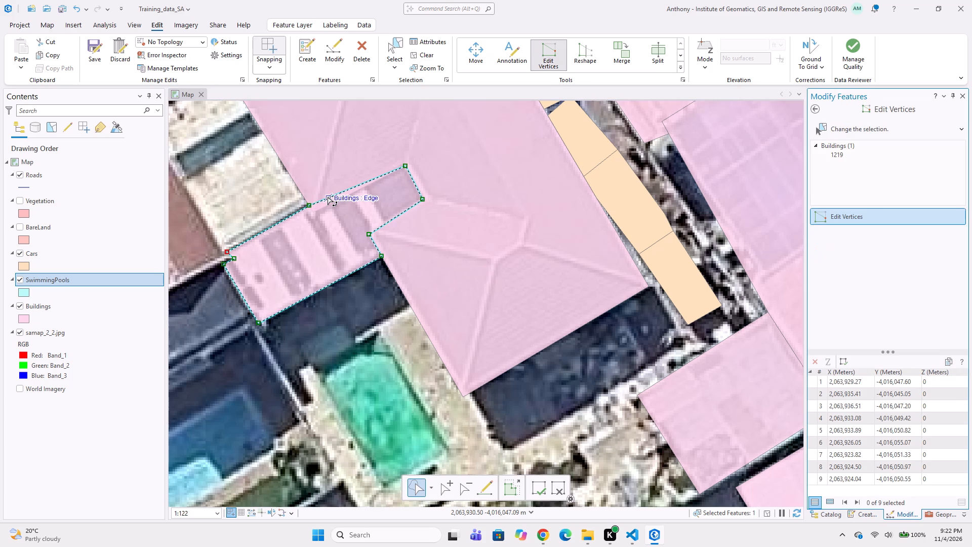
pyautogui.moveTo(328, 197); pyautogui.dragTo(321, 211)
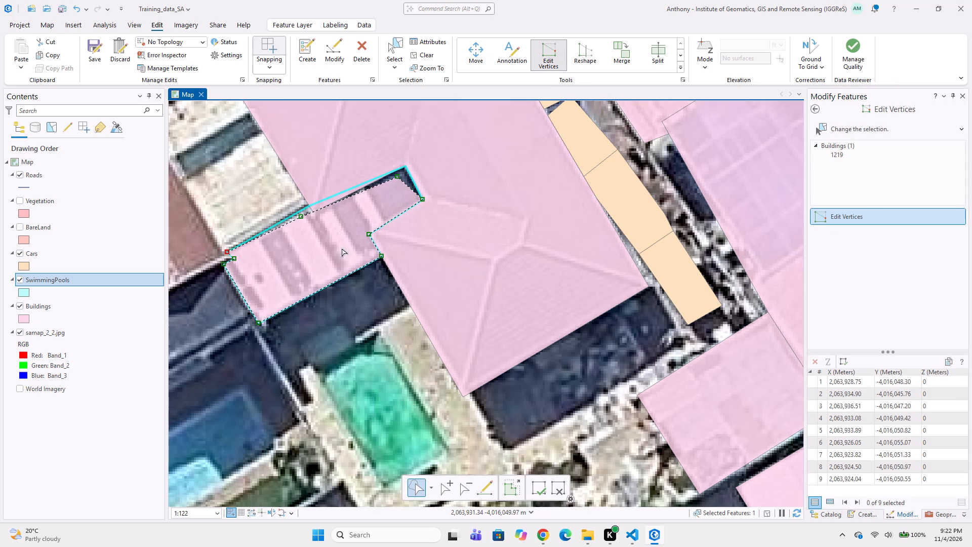
pyautogui.hotkey('ctrl', 'z')
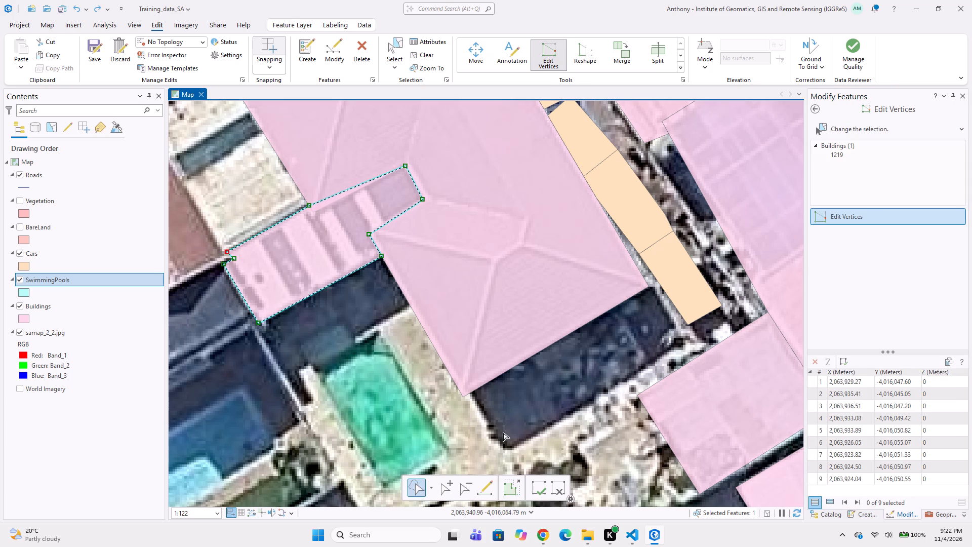
pyautogui.click(445, 488)
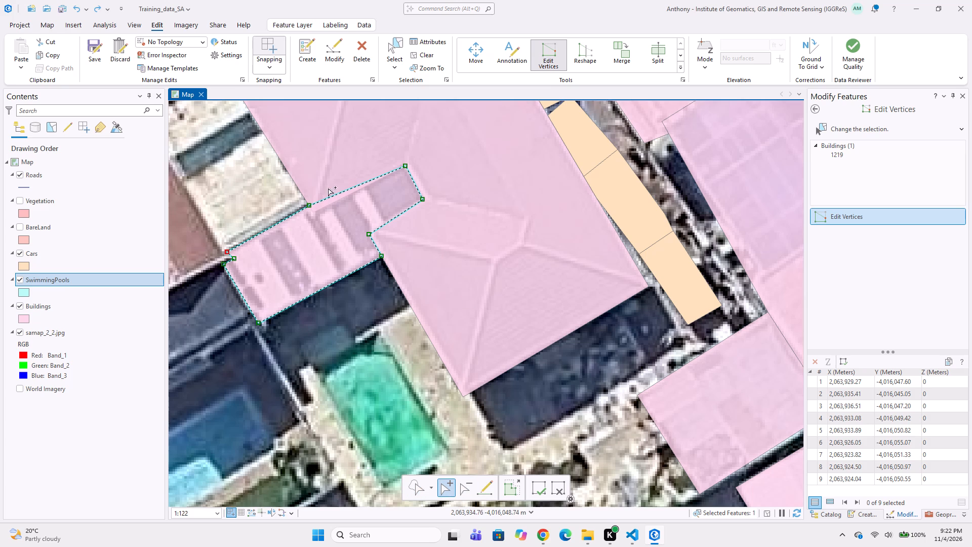
pyautogui.moveTo(328, 197); pyautogui.dragTo(312, 217)
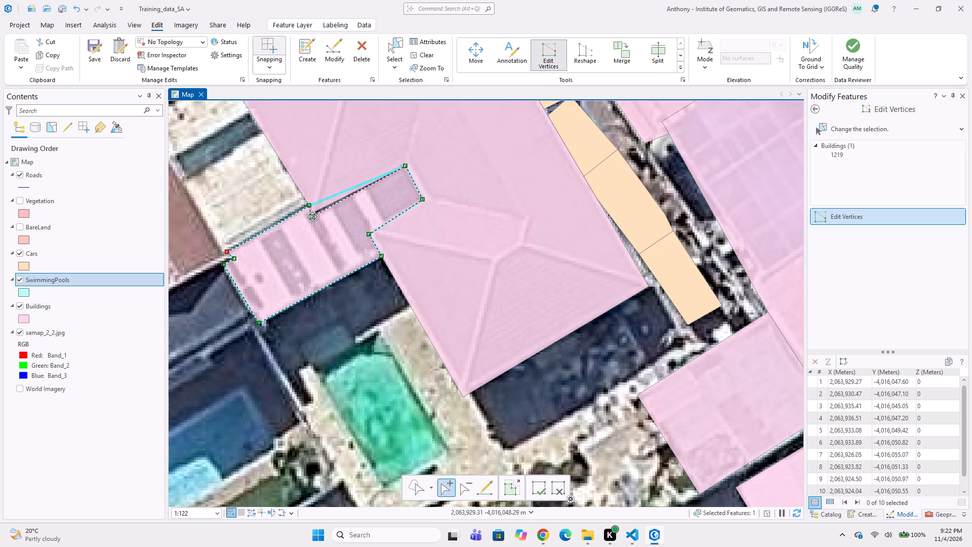
pyautogui.moveTo(312, 217); pyautogui.dragTo(312, 213)
pyautogui.click(286, 245)
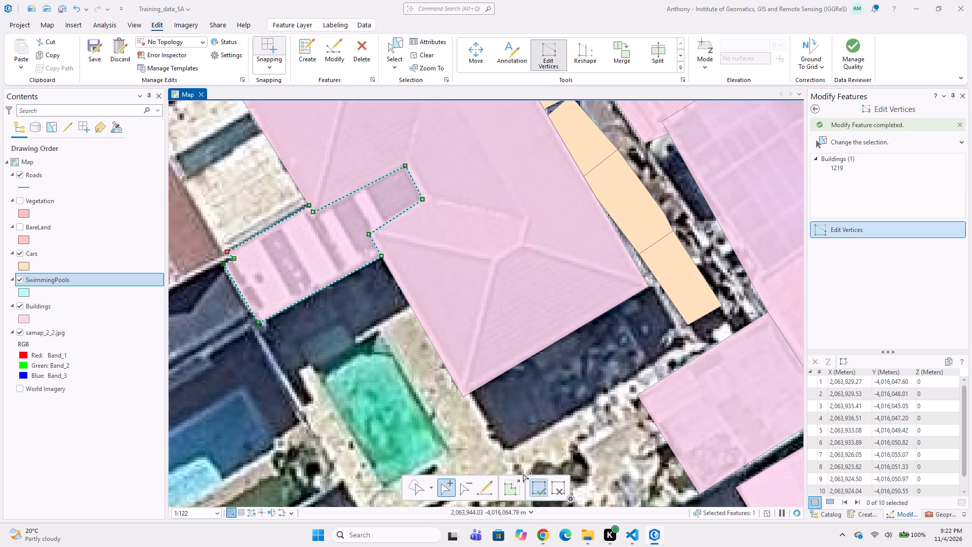
pyautogui.click(537, 488)
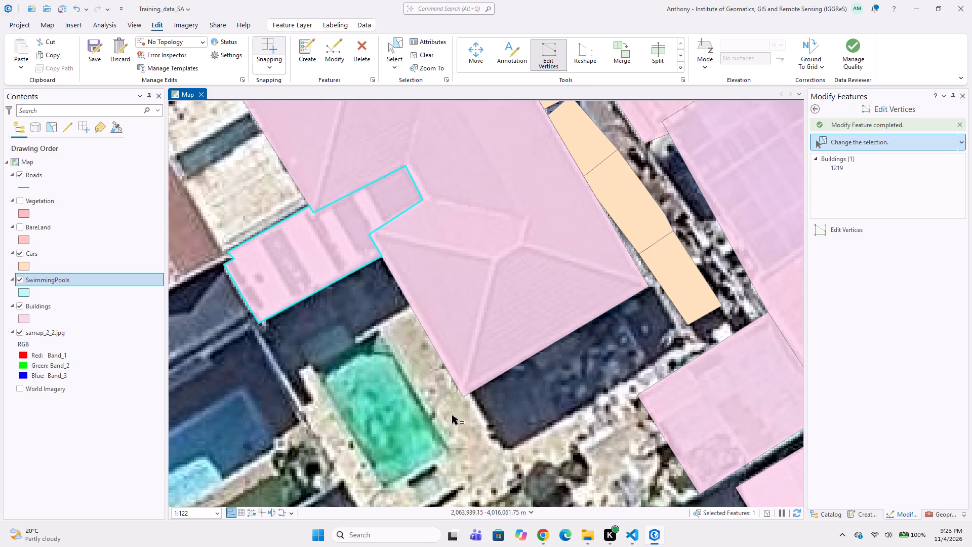
# Digitize the green pool beside the hip-roofed house as a four-corner SwimmingPools polygon.
pyautogui.scroll(-1, 406, 375)
pyautogui.moveTo(392, 394); pyautogui.dragTo(349, 300, button='middle')
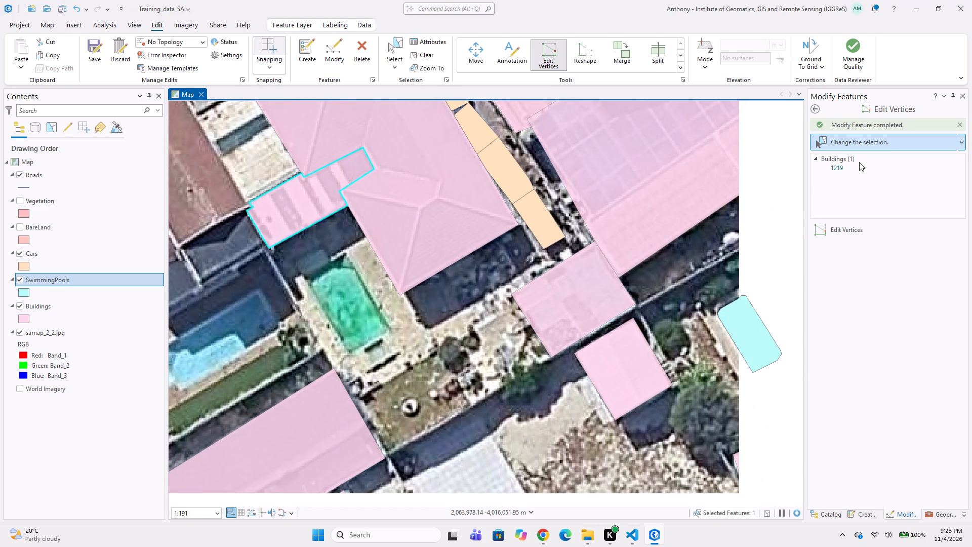
pyautogui.click(865, 518)
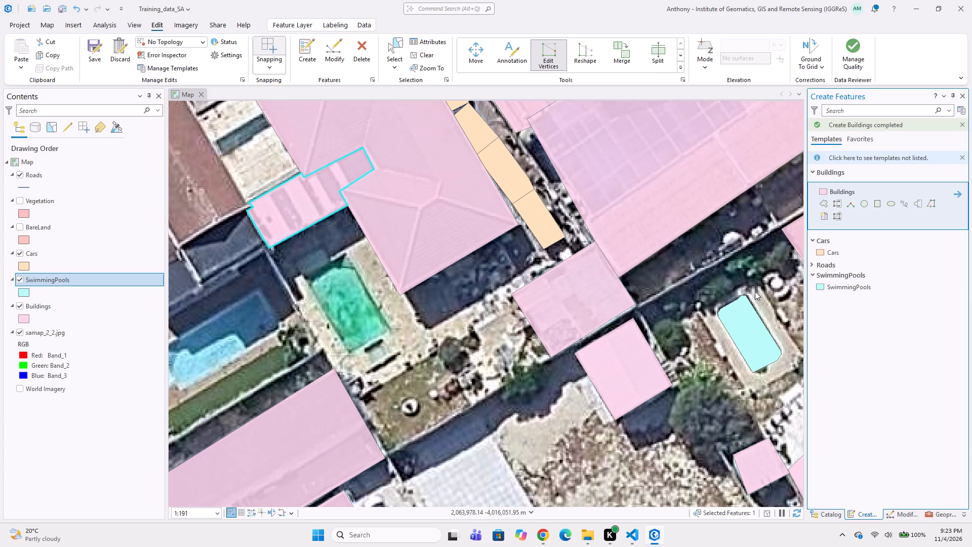
pyautogui.click(820, 286)
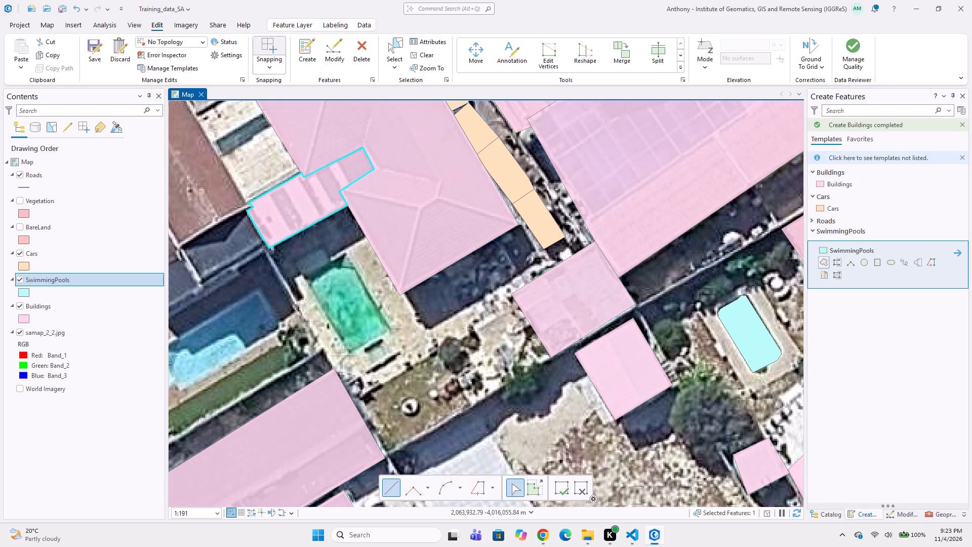
pyautogui.click(345, 252)
pyautogui.click(390, 329)
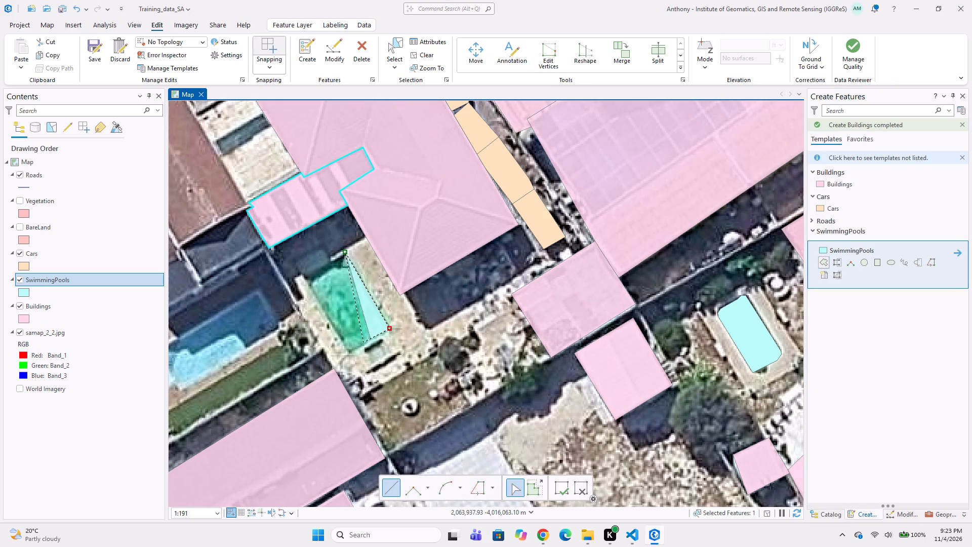
pyautogui.moveTo(349, 355); pyautogui.dragTo(346, 350)
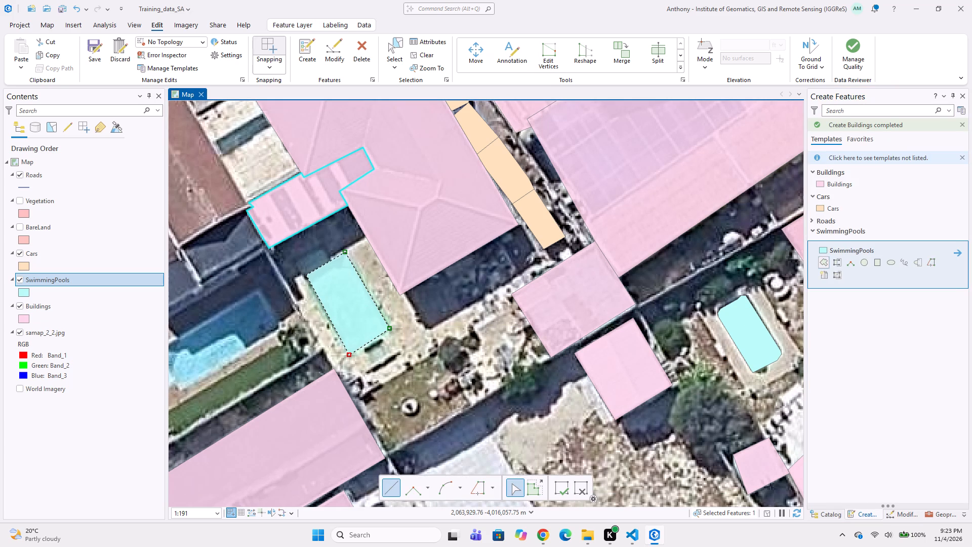
pyautogui.doubleClick(306, 275)
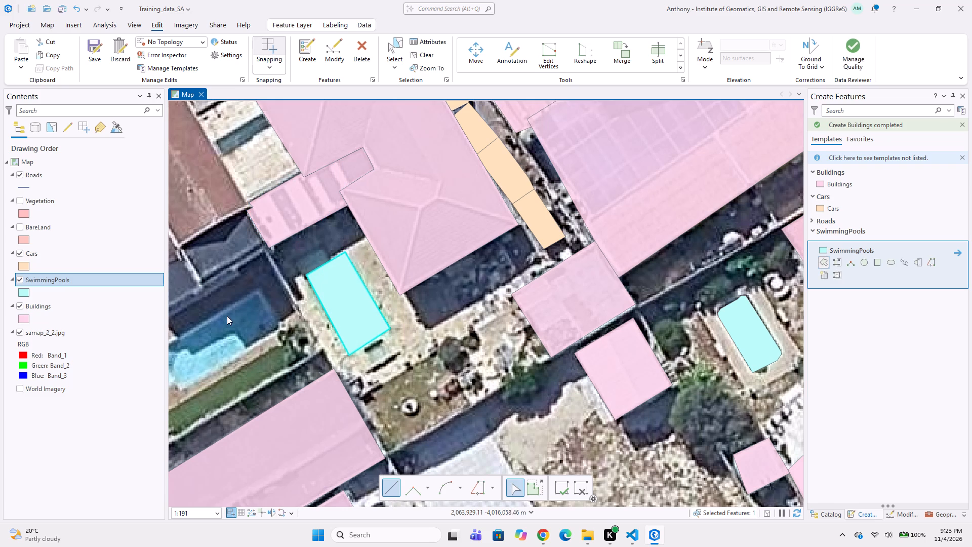
# Digitize the blue pool on the neighbouring lot as a nine-corner SwimmingPools polygon, including its narrower stepped end.
pyautogui.moveTo(227, 328); pyautogui.dragTo(280, 305, button='middle')
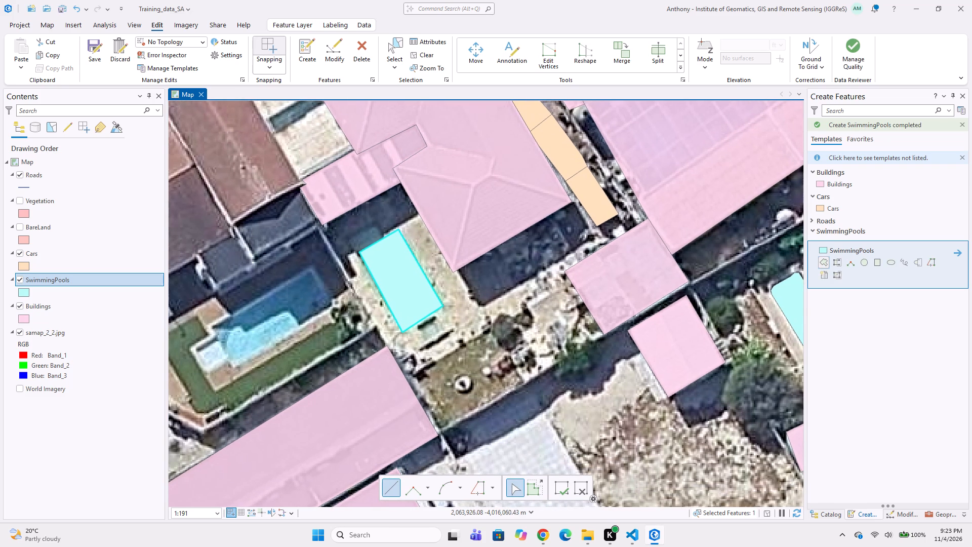
pyautogui.moveTo(317, 282); pyautogui.dragTo(340, 276, button='middle')
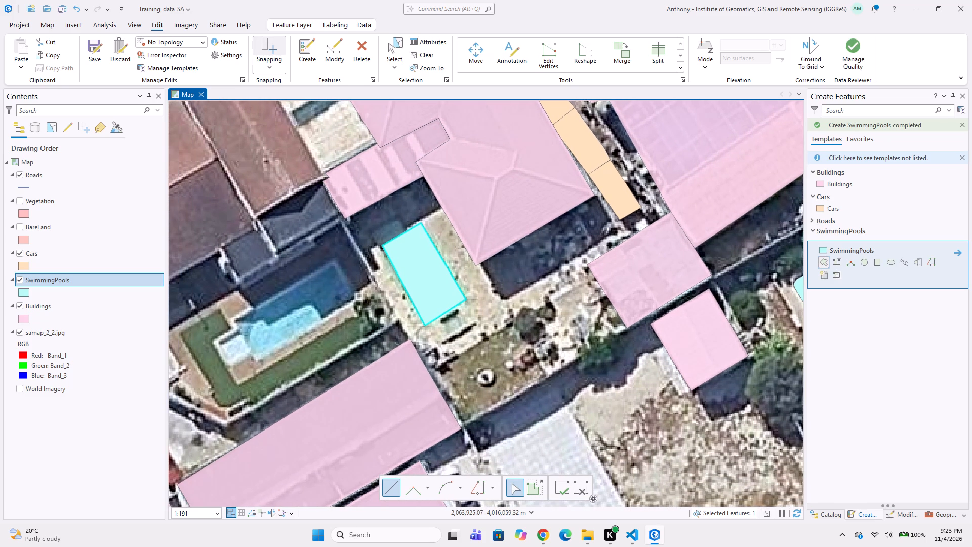
pyautogui.click(335, 259)
pyautogui.click(236, 318)
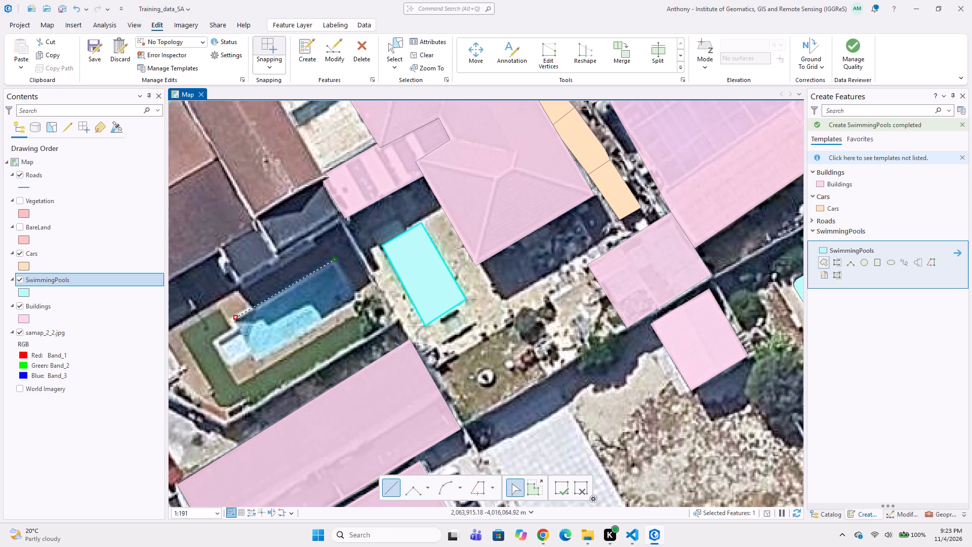
pyautogui.click(242, 327)
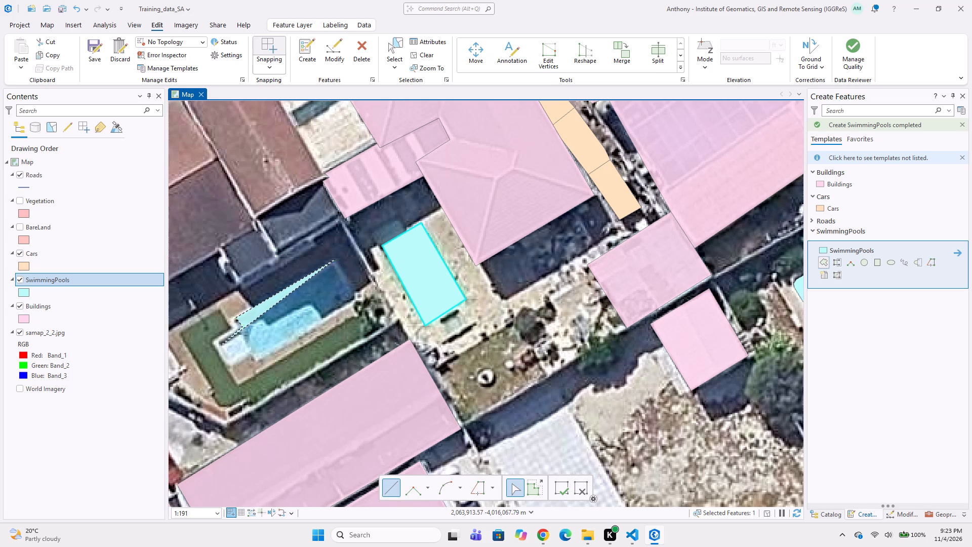
pyautogui.click(220, 346)
pyautogui.click(230, 366)
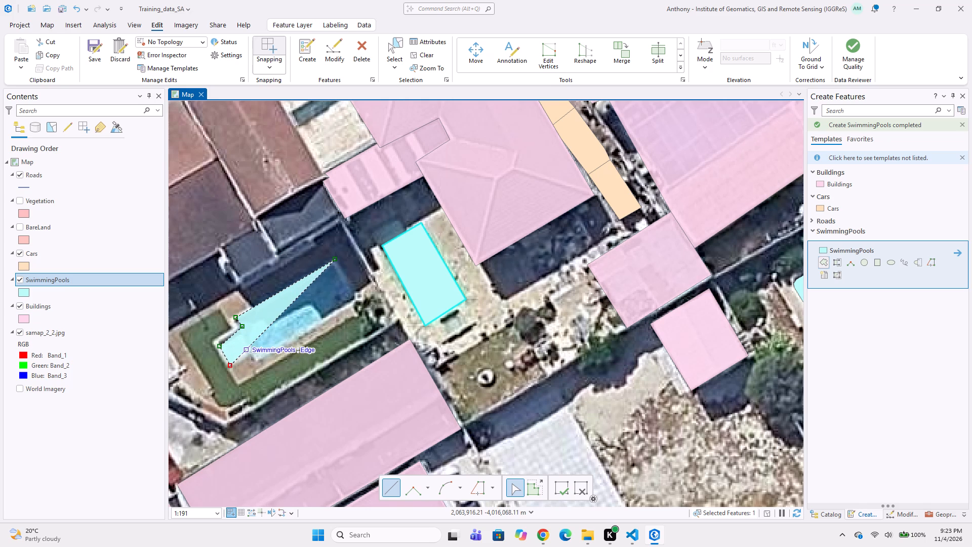
pyautogui.click(250, 355)
pyautogui.click(255, 361)
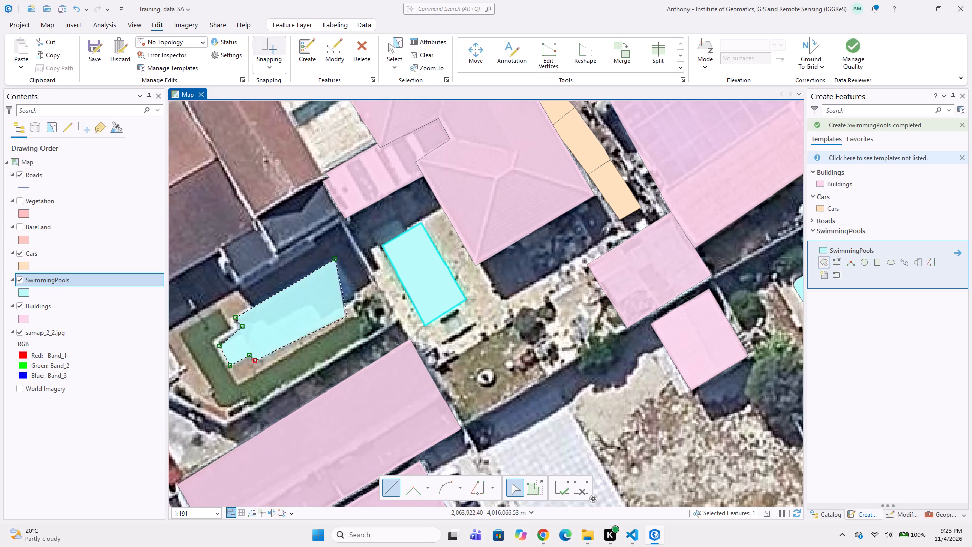
pyautogui.click(354, 302)
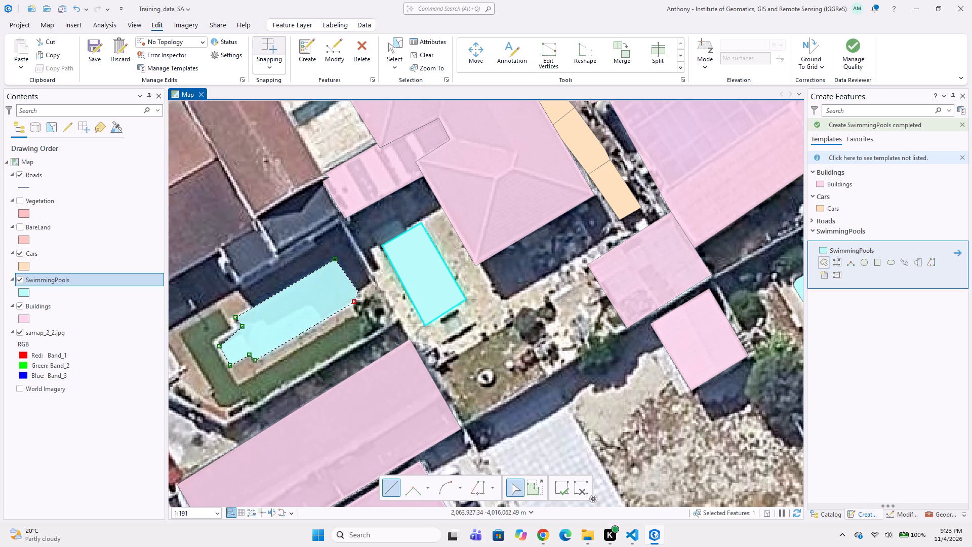
pyautogui.doubleClick(356, 291)
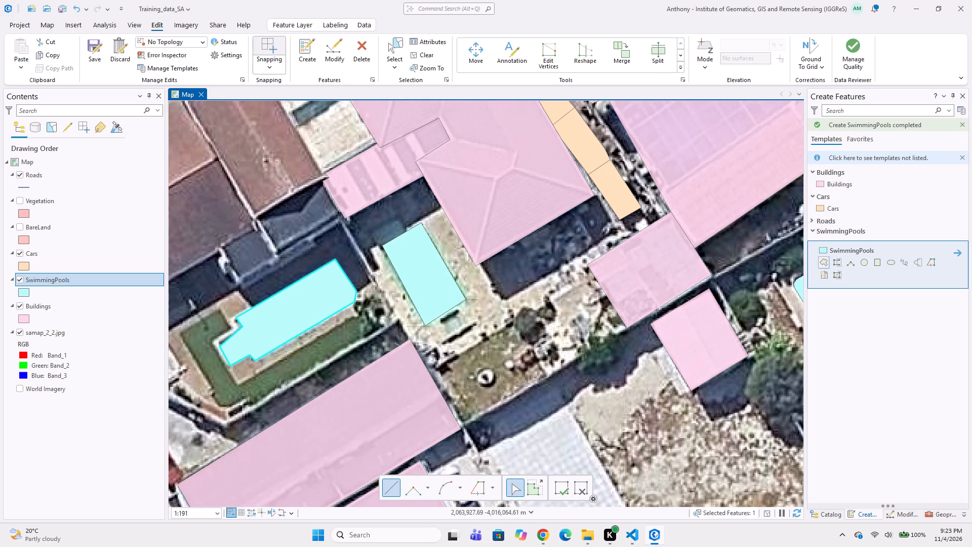
# Digitize the large brown-roofed house along Shelduck Cres as an eight-corner Buildings polygon, including its projecting street-side wing.
pyautogui.moveTo(261, 235); pyautogui.dragTo(410, 276, button='middle')
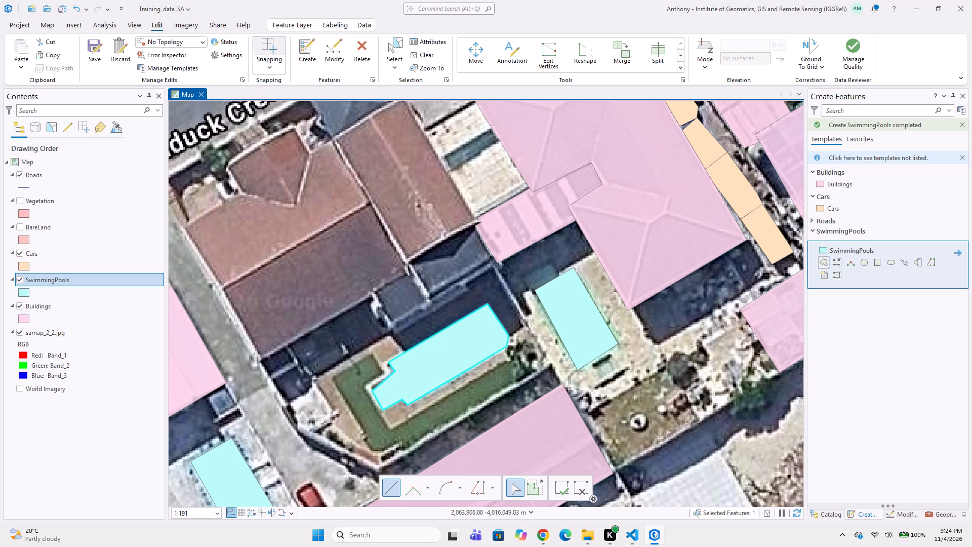
pyautogui.moveTo(285, 210); pyautogui.dragTo(358, 270, button='middle')
pyautogui.scroll(1, 415, 290)
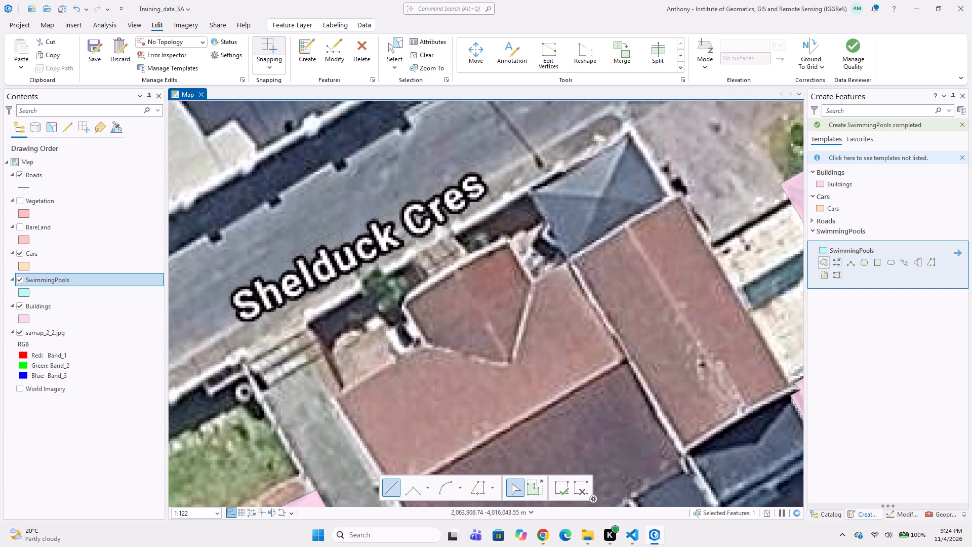
pyautogui.click(507, 233)
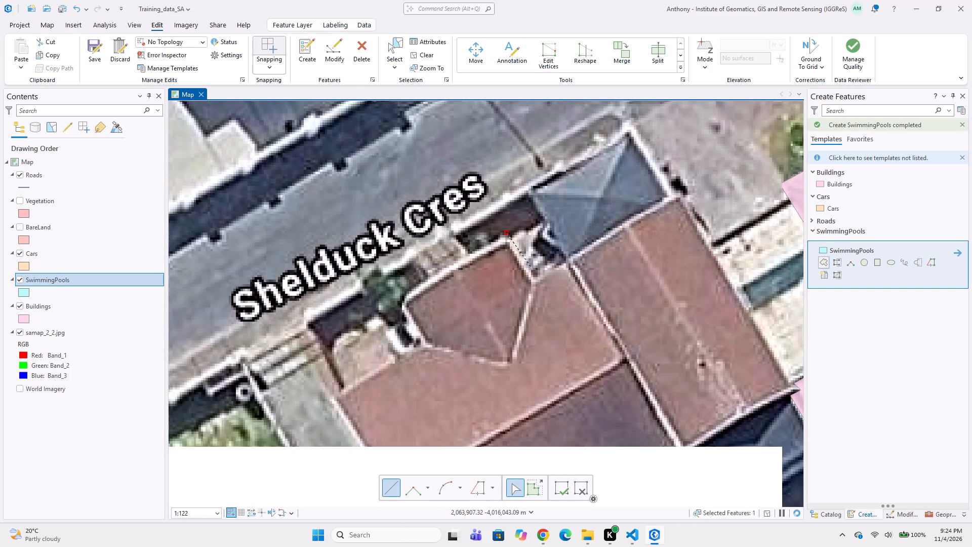
pyautogui.click(530, 277)
pyautogui.click(563, 263)
pyautogui.moveTo(556, 270); pyautogui.dragTo(480, 166, button='middle')
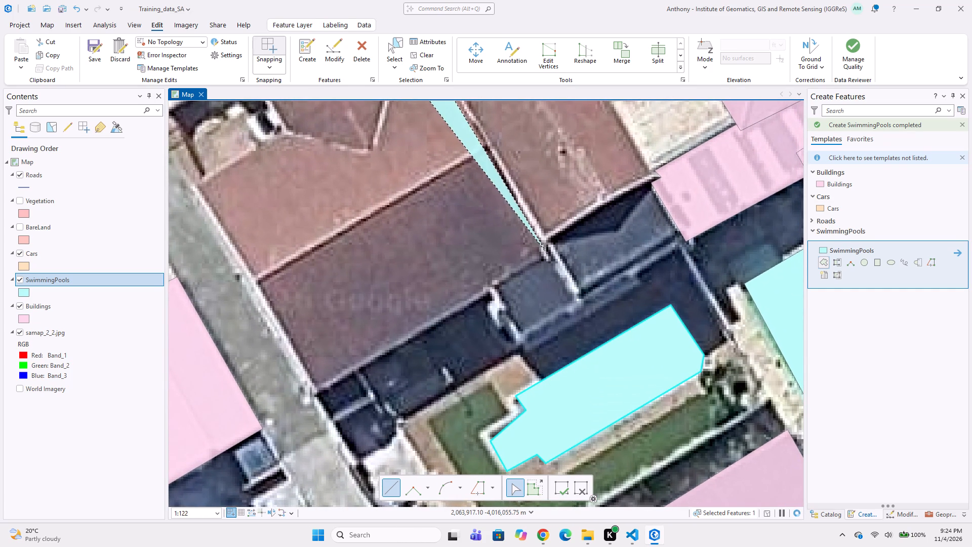
pyautogui.click(836, 185)
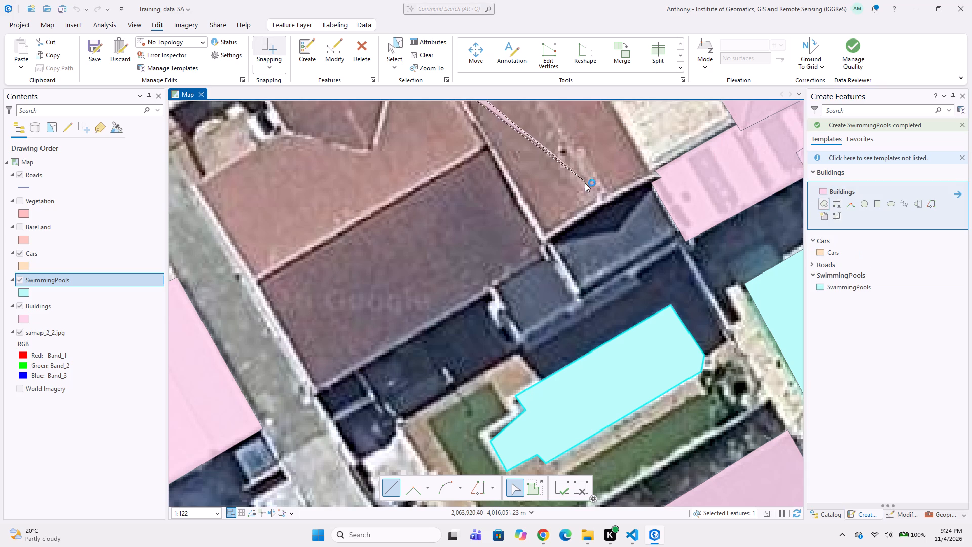
pyautogui.click(547, 254)
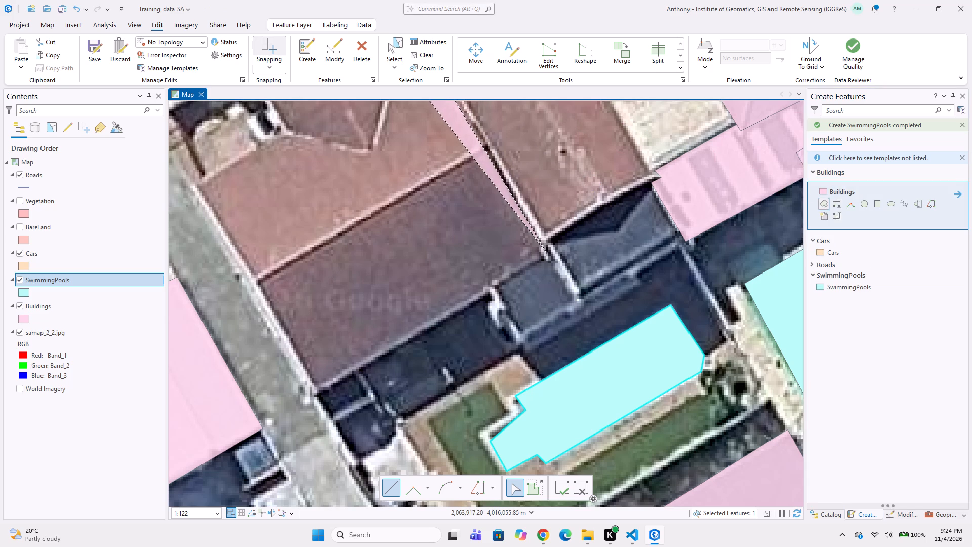
pyautogui.moveTo(319, 394); pyautogui.dragTo(319, 389)
pyautogui.moveTo(275, 314); pyautogui.dragTo(312, 364, button='middle')
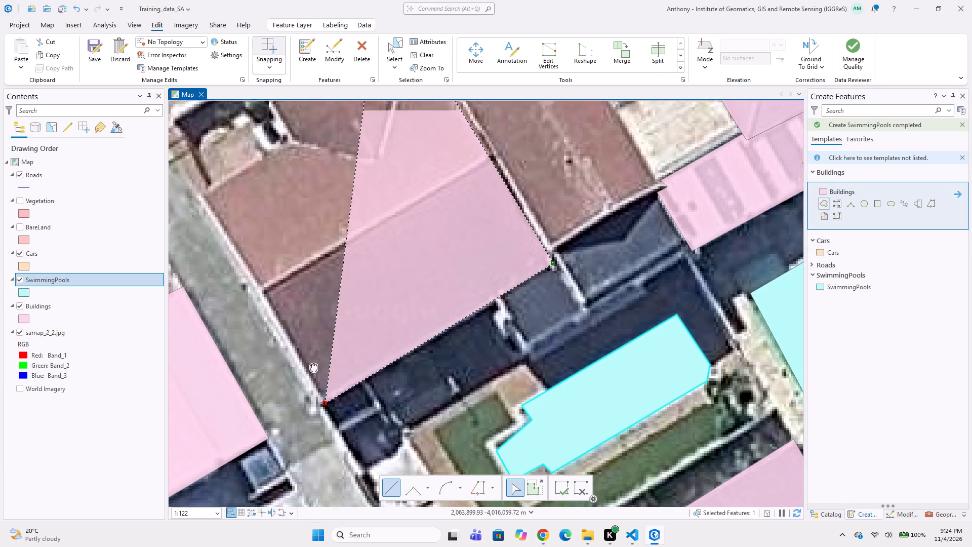
pyautogui.moveTo(312, 364); pyautogui.dragTo(376, 403, button='middle')
pyautogui.click(296, 275)
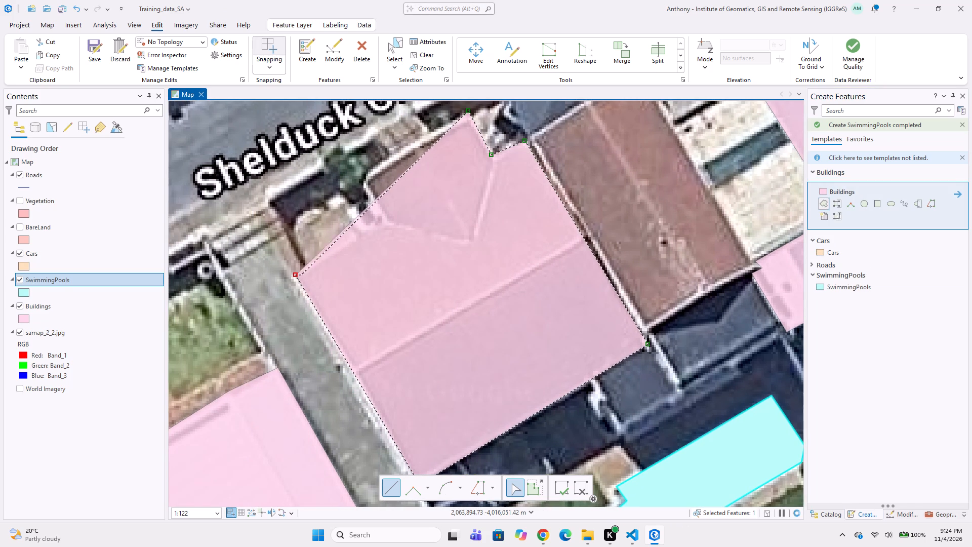
pyautogui.click(386, 219)
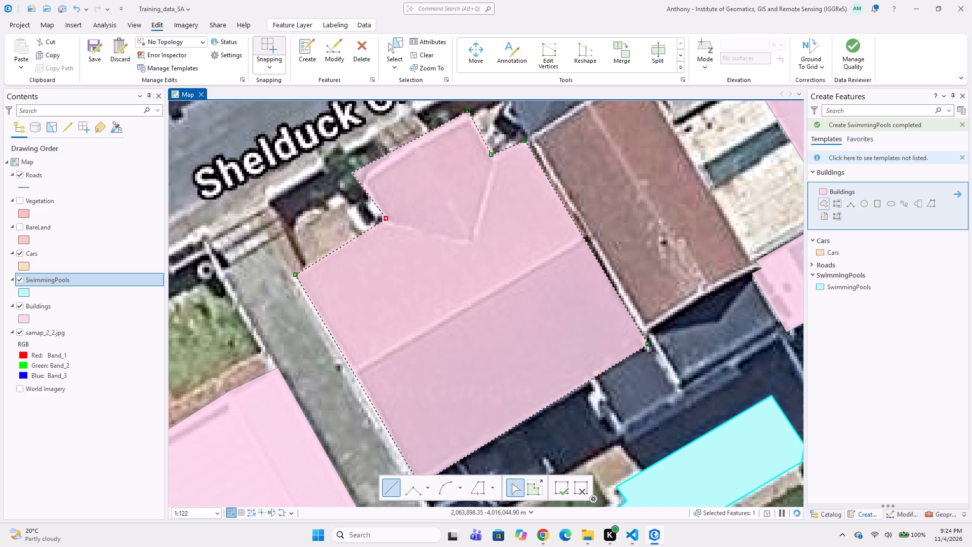
pyautogui.doubleClick(359, 174)
# Digitize the long brown gable-roofed building beside the large Shelduck Cres house as a five-corner Buildings polygon.
pyautogui.moveTo(402, 164); pyautogui.dragTo(275, 213, button='middle')
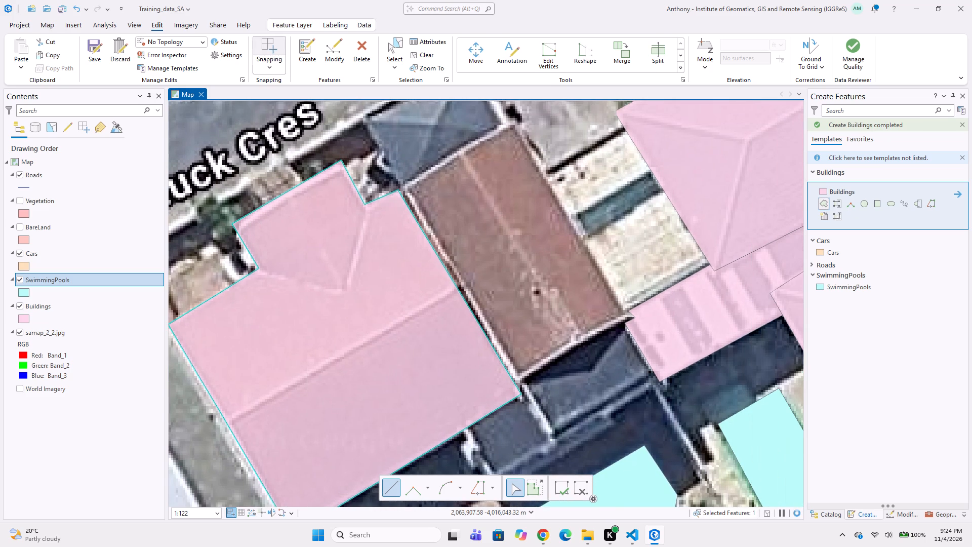
pyautogui.click(399, 190)
pyautogui.click(514, 120)
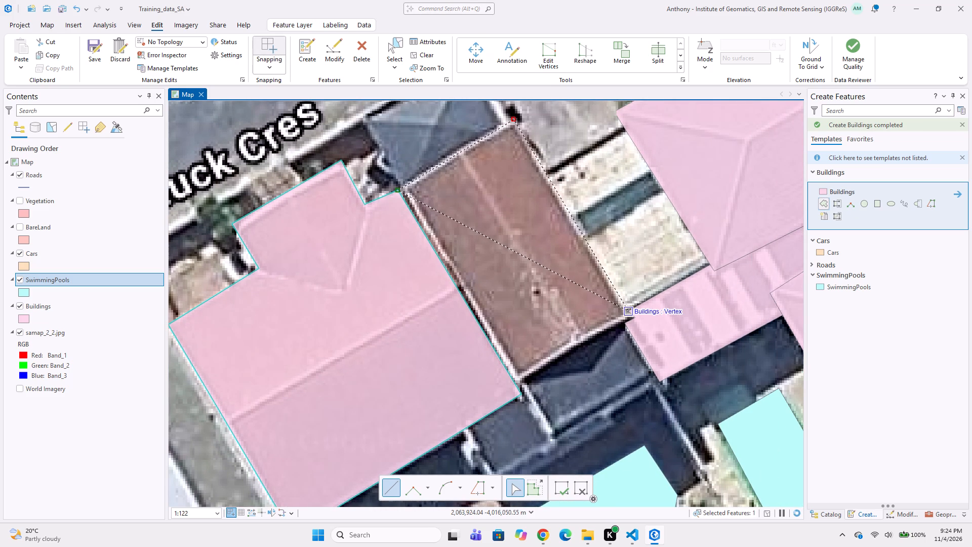
pyautogui.click(631, 314)
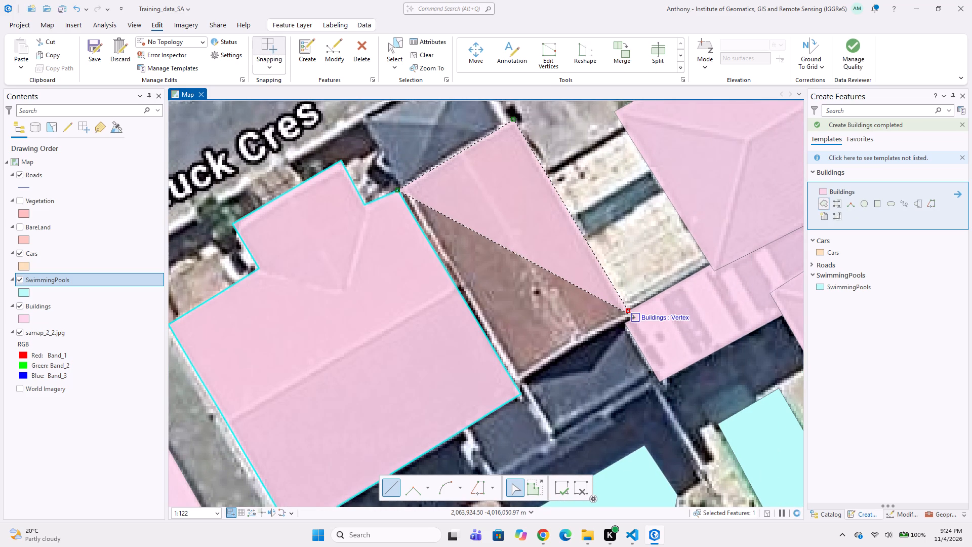
pyautogui.click(634, 316)
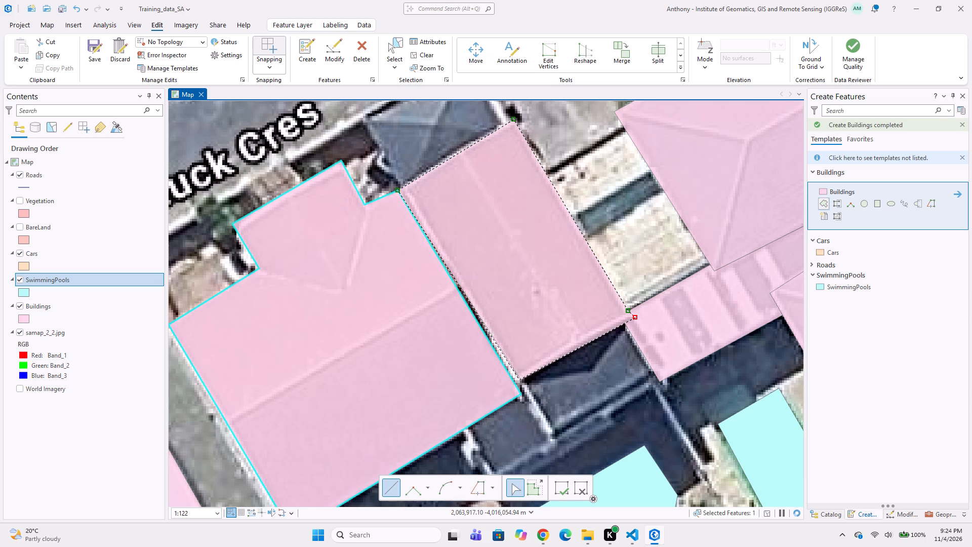
pyautogui.doubleClick(517, 380)
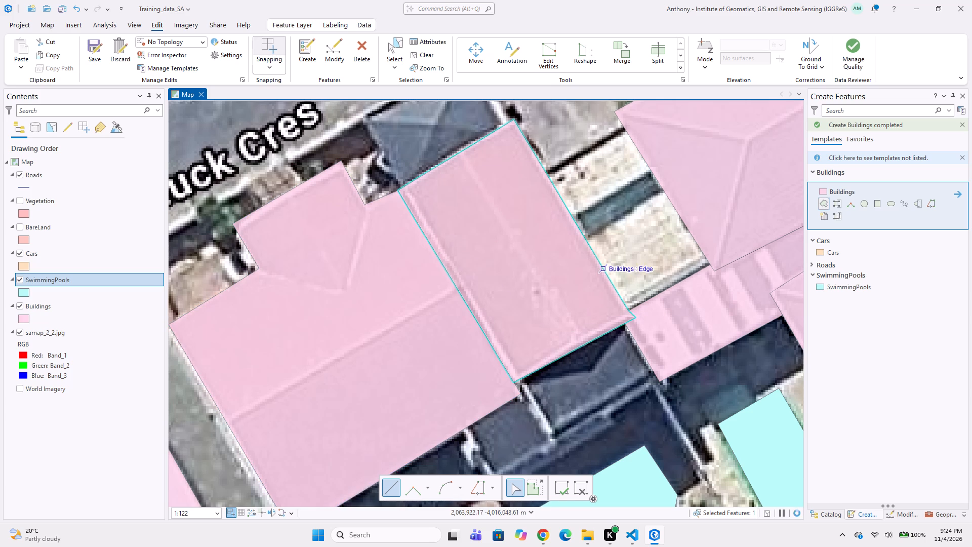
# Digitize the pale roof with a dark band, between the brown gable-roofed building and the neighbouring hip-roofed house, as a four-corner Buildings polygon.
pyautogui.moveTo(599, 256); pyautogui.dragTo(523, 341, button='middle')
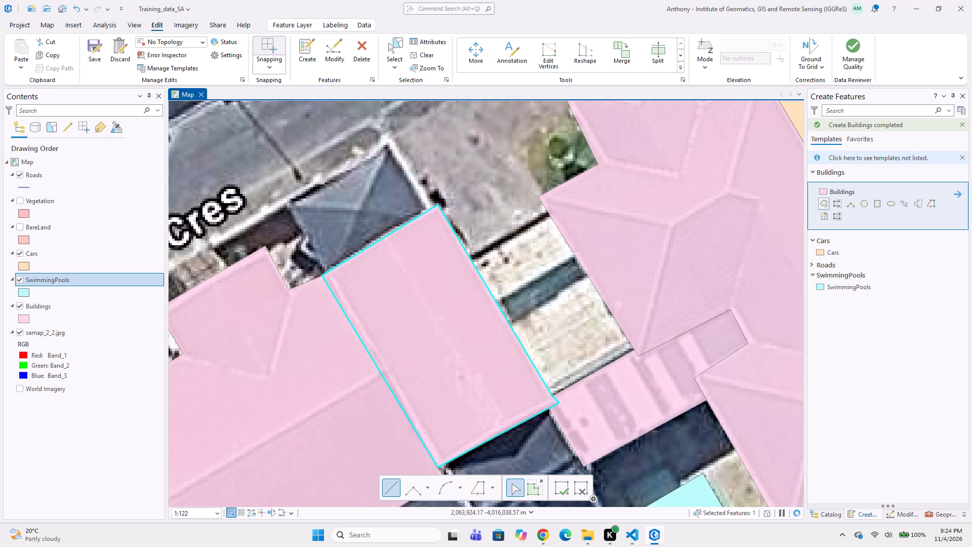
pyautogui.click(551, 211)
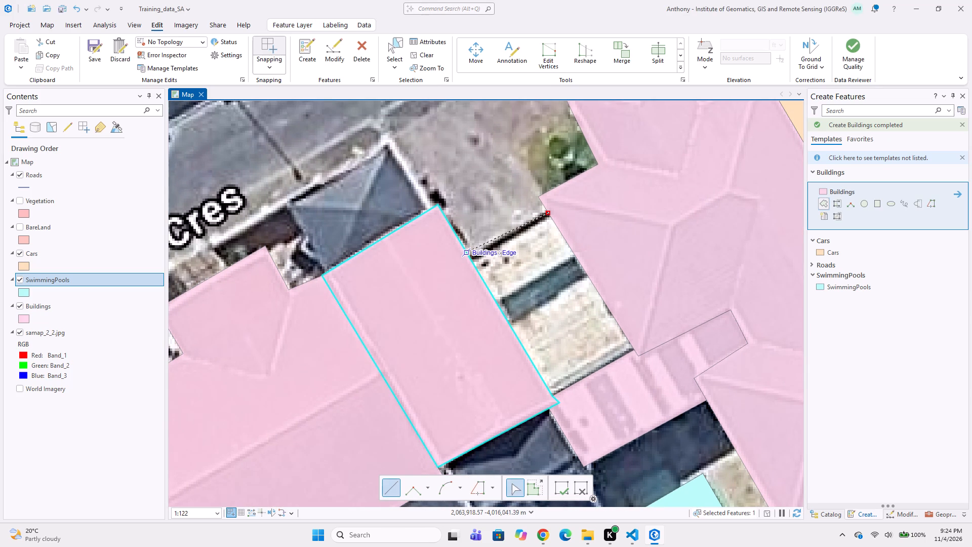
pyautogui.click(468, 257)
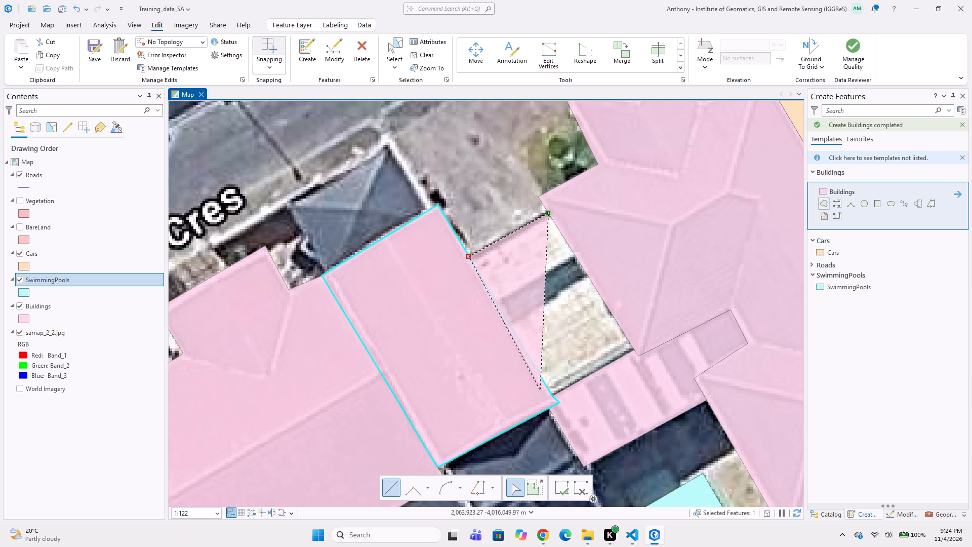
pyautogui.click(556, 398)
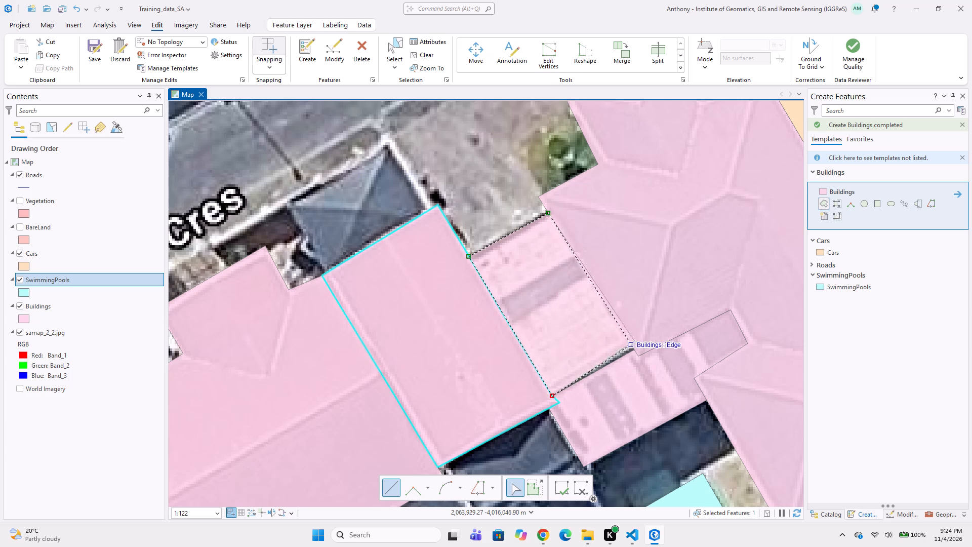
pyautogui.doubleClick(638, 348)
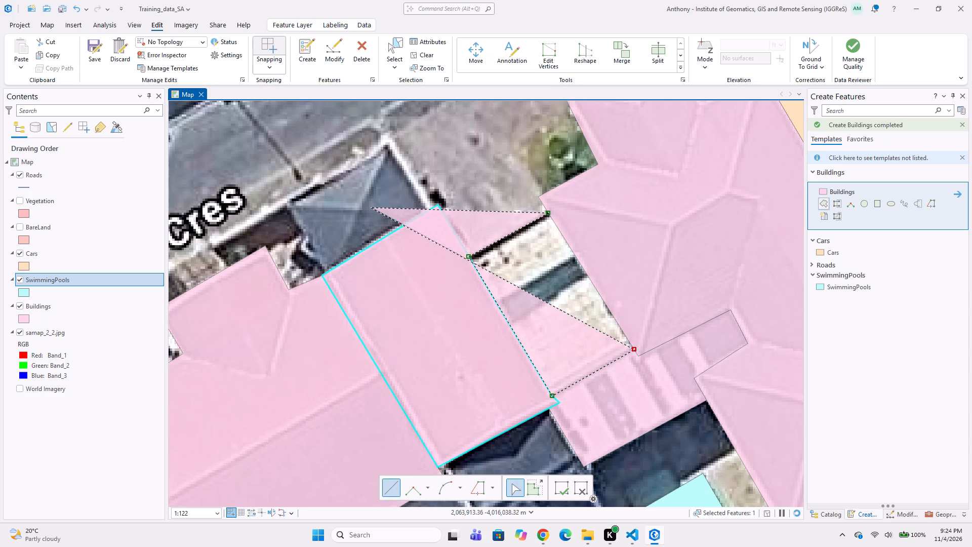
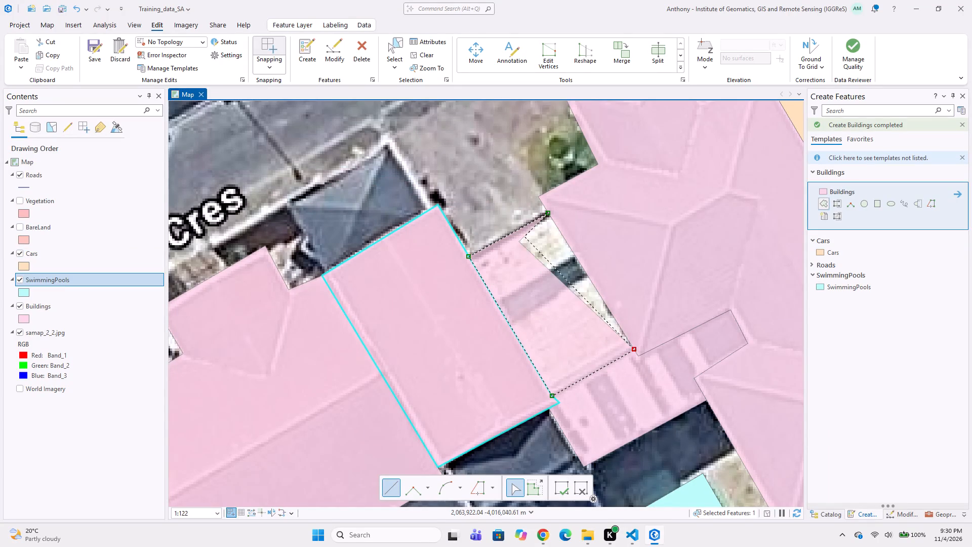
# Finish the Buildings polygon over the pale roof with a dark band, closing it along the neighbouring hip-roofed house's edge.
pyautogui.doubleClick(565, 245)
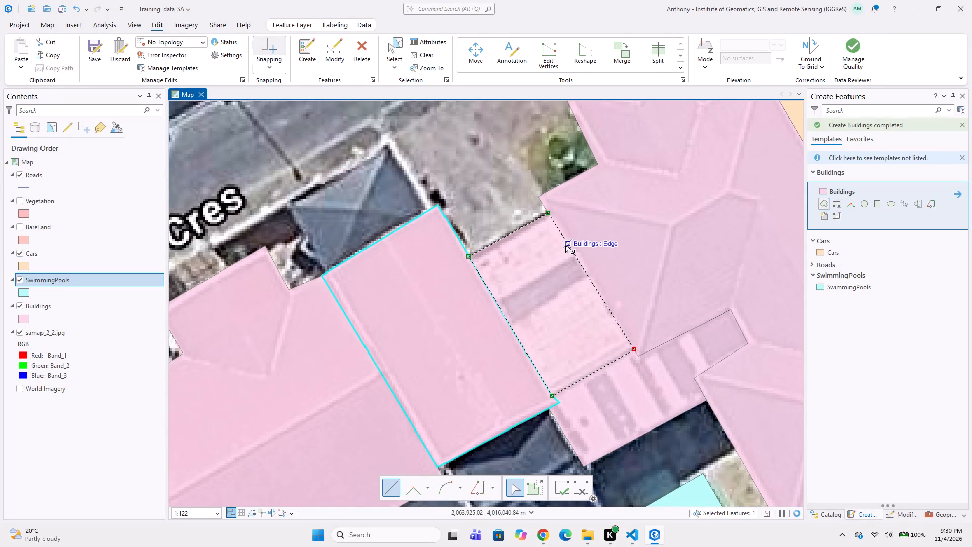
# Digitize the small dark hip roof between the long brown gable-roofed building and Shelduck Cres as a four-corner Buildings polygon.
pyautogui.click(388, 142)
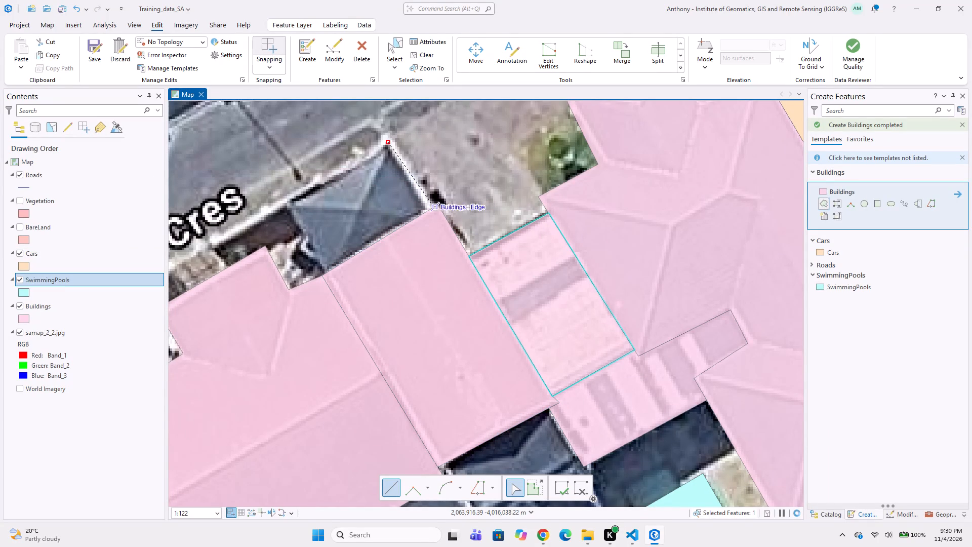
pyautogui.click(427, 210)
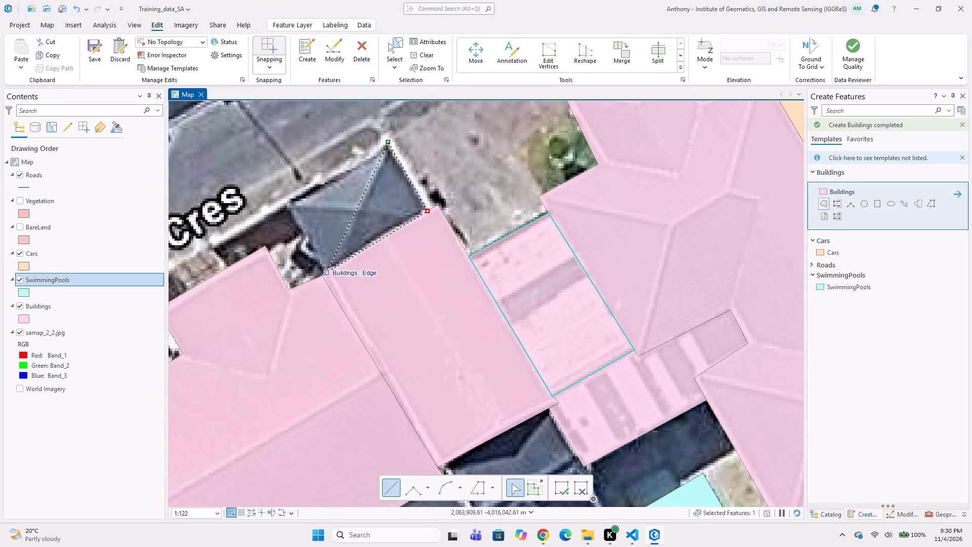
pyautogui.click(328, 273)
pyautogui.doubleClick(287, 206)
# Digitize the dark stepped roof behind the brown gable-roofed building, beside the long stepped pool, as an eight-corner Buildings polygon.
pyautogui.scroll(-1, 291, 231)
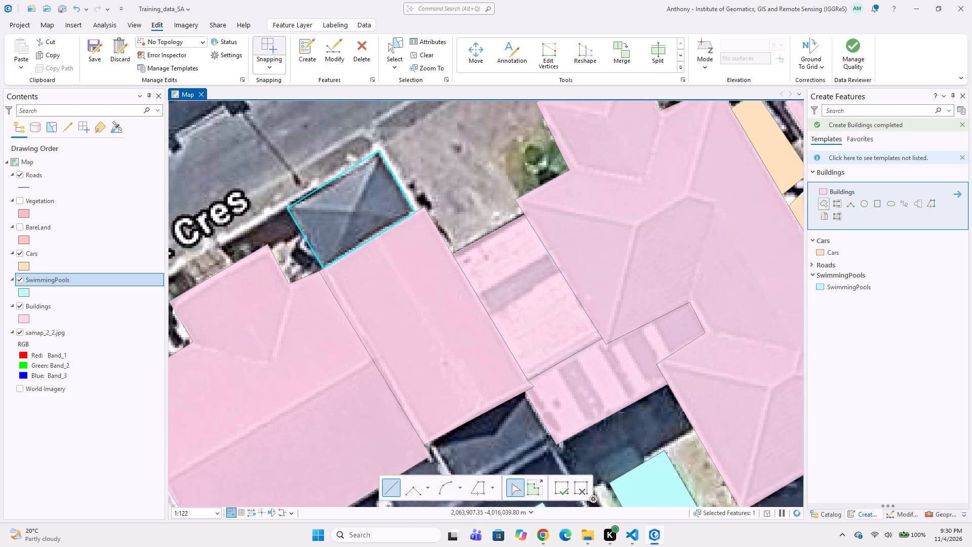
pyautogui.scroll(-2, 291, 231)
pyautogui.moveTo(319, 252); pyautogui.dragTo(352, 249, button='middle')
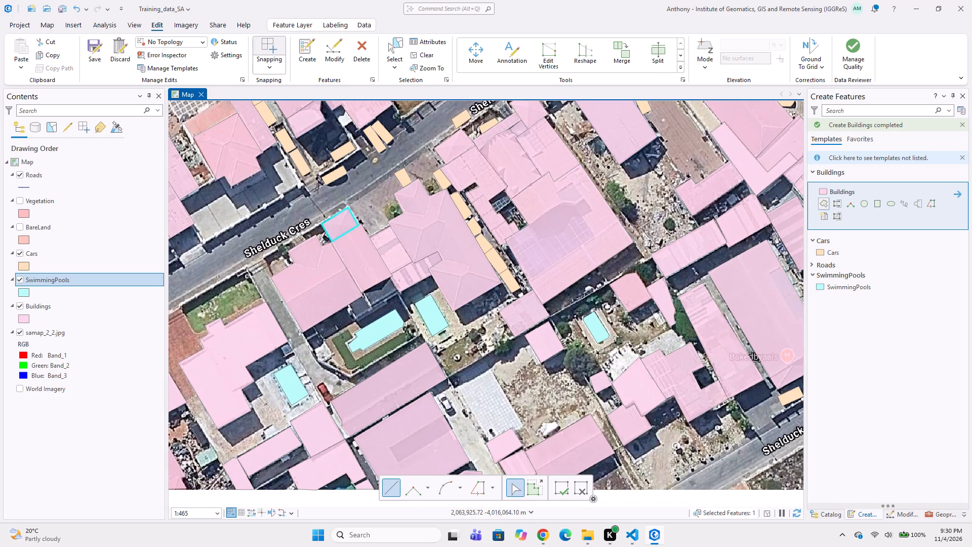
pyautogui.moveTo(438, 332); pyautogui.dragTo(515, 351, button='middle')
pyautogui.scroll(2, 461, 336)
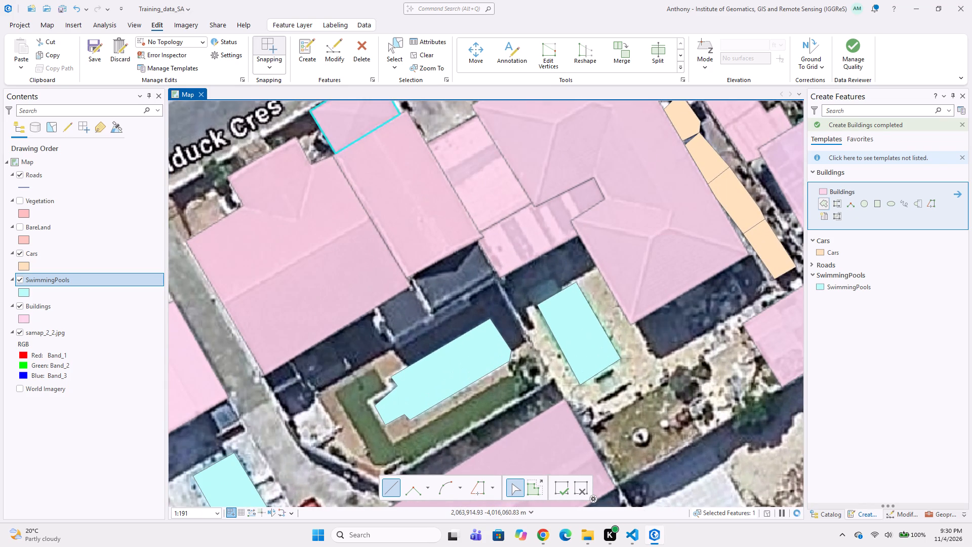
pyautogui.click(376, 304)
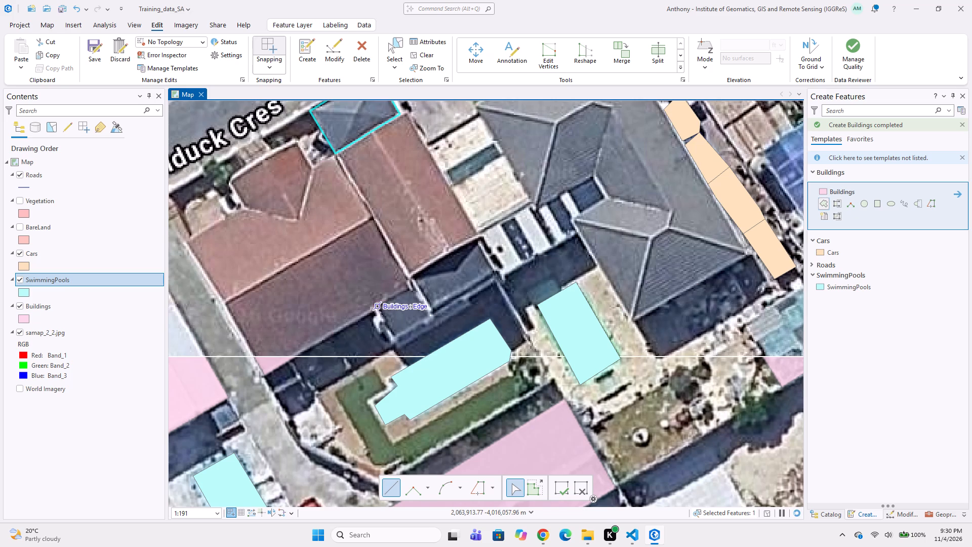
pyautogui.click(400, 348)
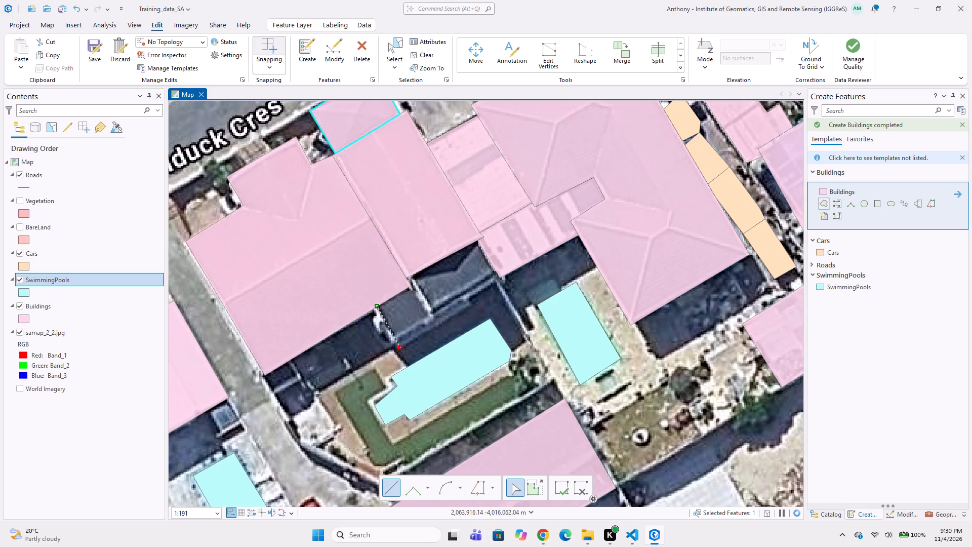
pyautogui.click(471, 305)
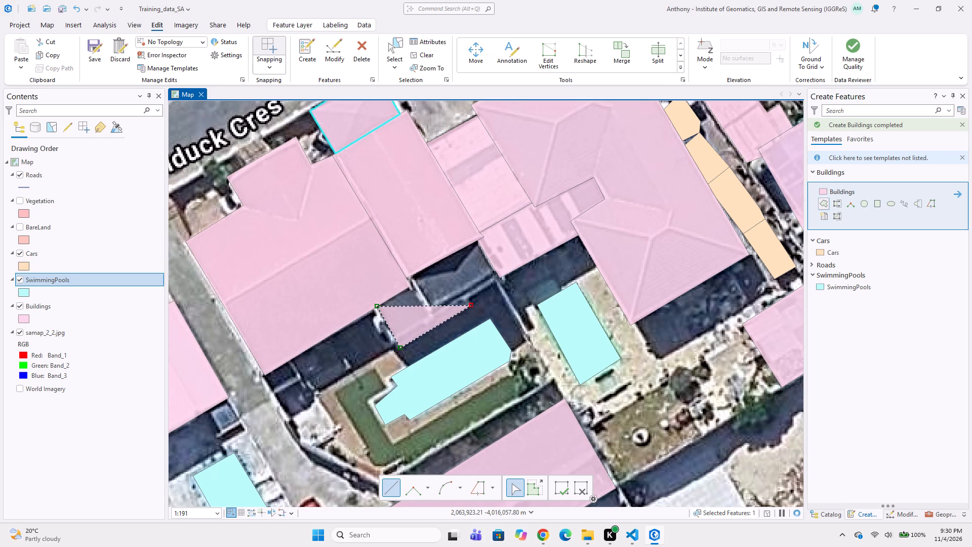
pyautogui.click(466, 293)
pyautogui.click(498, 277)
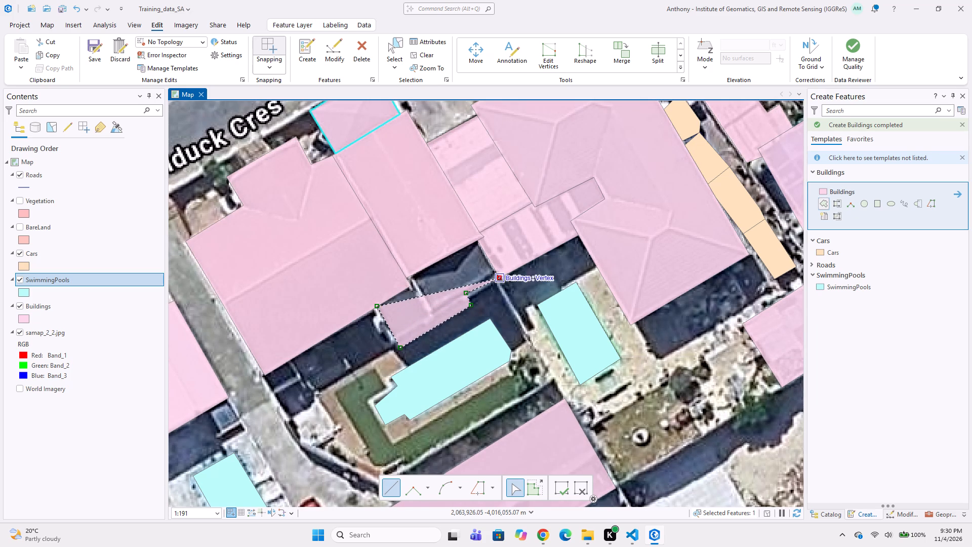
pyautogui.moveTo(480, 240); pyautogui.dragTo(457, 242)
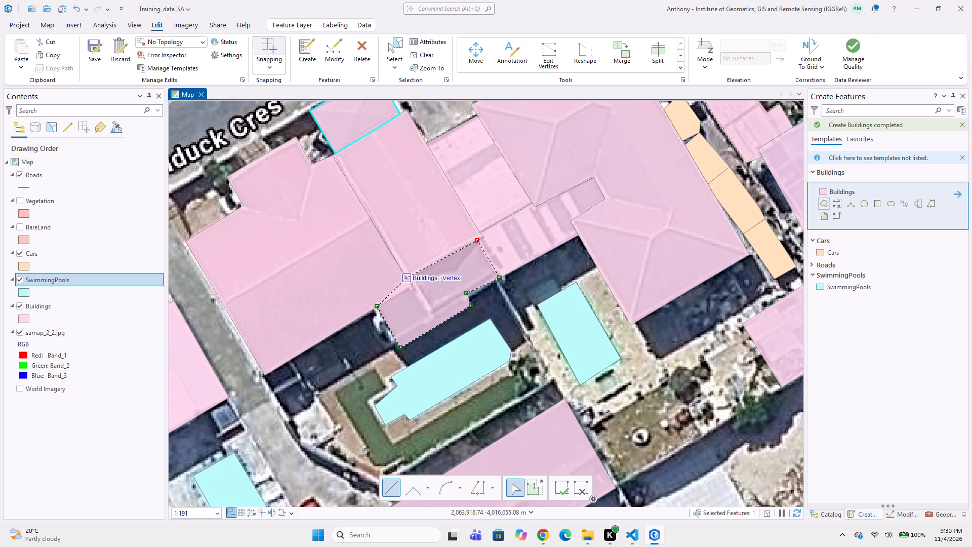
pyautogui.click(406, 277)
pyautogui.doubleClick(411, 284)
# Examine the lots around the Shelduck Cres bend for features that still need digitizing.
pyautogui.scroll(-1, 328, 334)
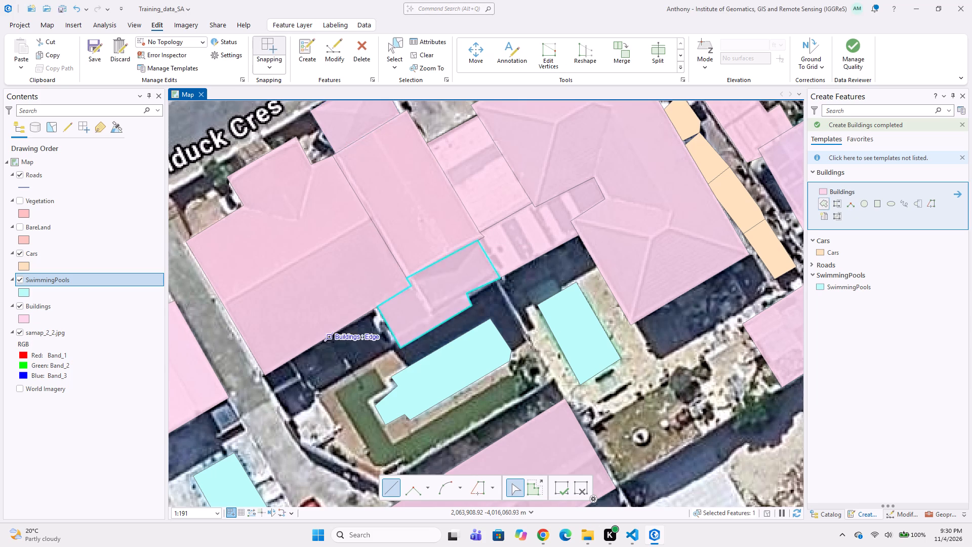
pyautogui.scroll(-1, 328, 334)
pyautogui.moveTo(351, 336); pyautogui.dragTo(512, 286, button='middle')
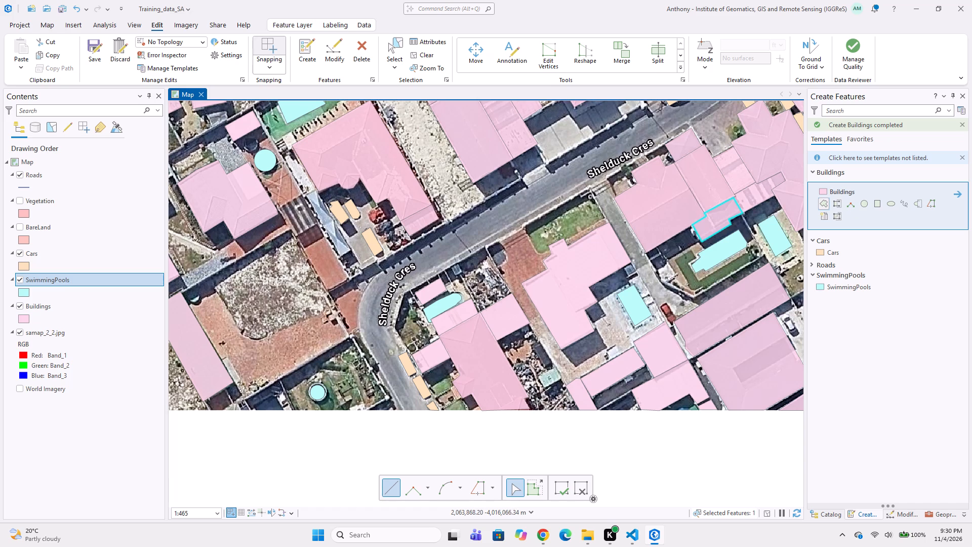
pyautogui.scroll(-1, 510, 257)
pyautogui.moveTo(500, 250); pyautogui.dragTo(488, 188, button='middle')
pyautogui.scroll(2, 522, 229)
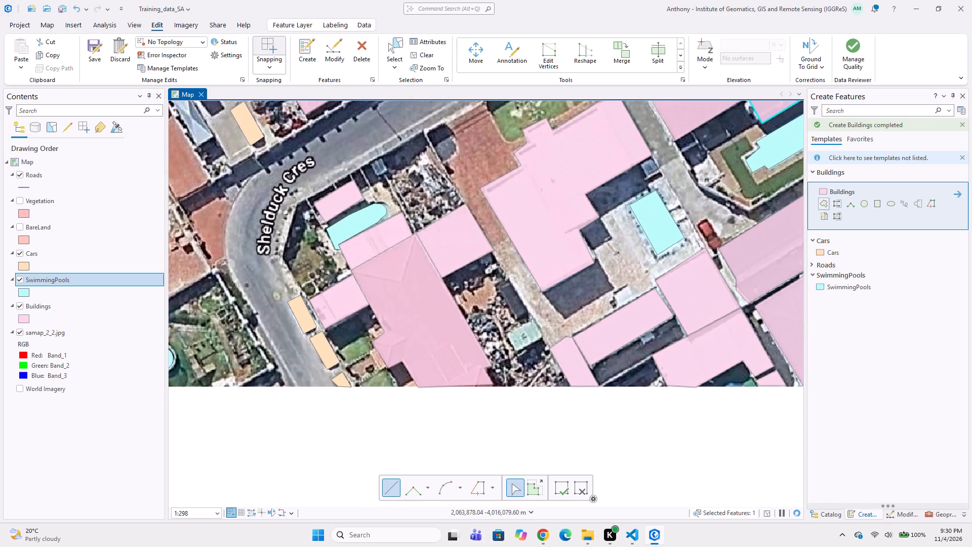
pyautogui.scroll(-1, 517, 236)
pyautogui.moveTo(517, 279); pyautogui.dragTo(646, 279, button='middle')
pyautogui.moveTo(548, 225); pyautogui.dragTo(565, 310, button='middle')
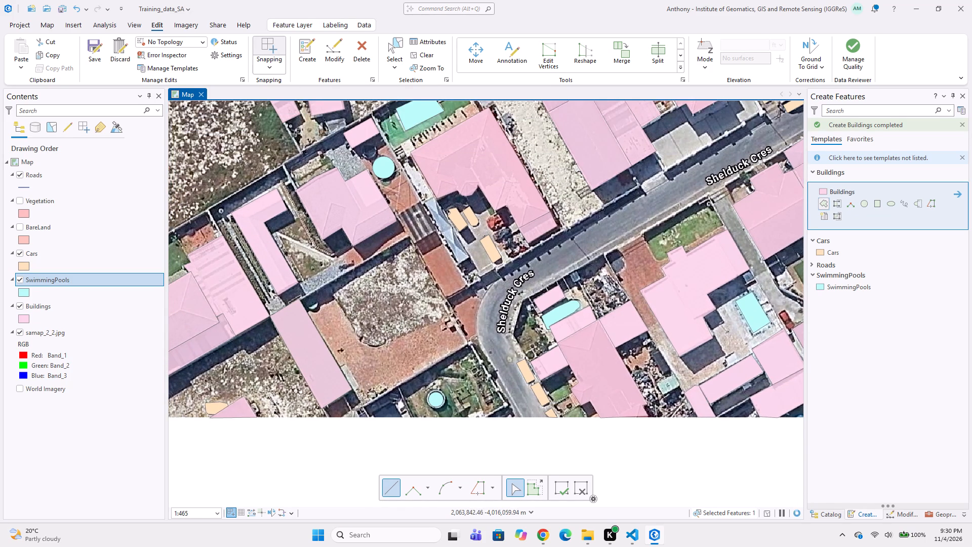
pyautogui.scroll(3, 484, 233)
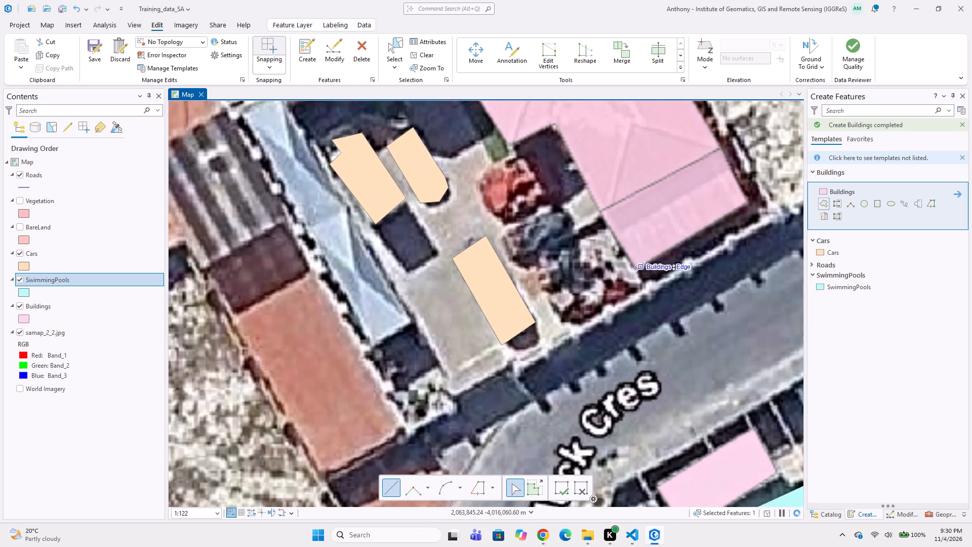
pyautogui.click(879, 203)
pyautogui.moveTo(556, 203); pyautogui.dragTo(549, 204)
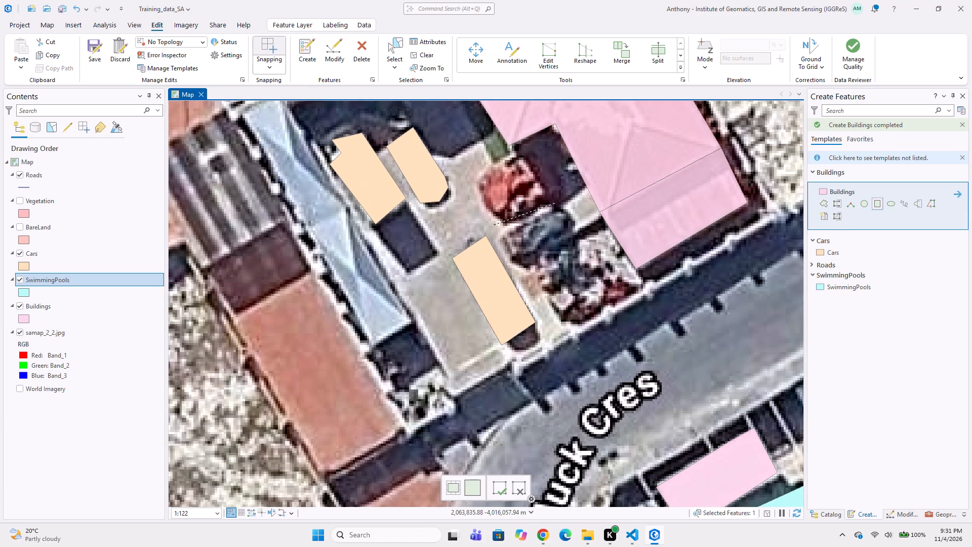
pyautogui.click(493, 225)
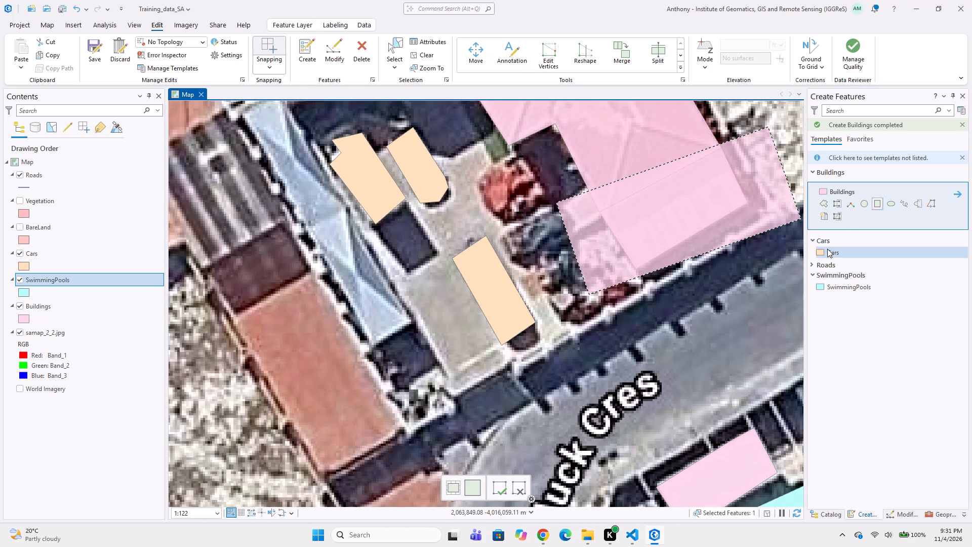
# Digitize the dark car beside the red shrubs on the lot near the Shelduck Cres bend as a four-corner Cars polygon.
pyautogui.click(827, 250)
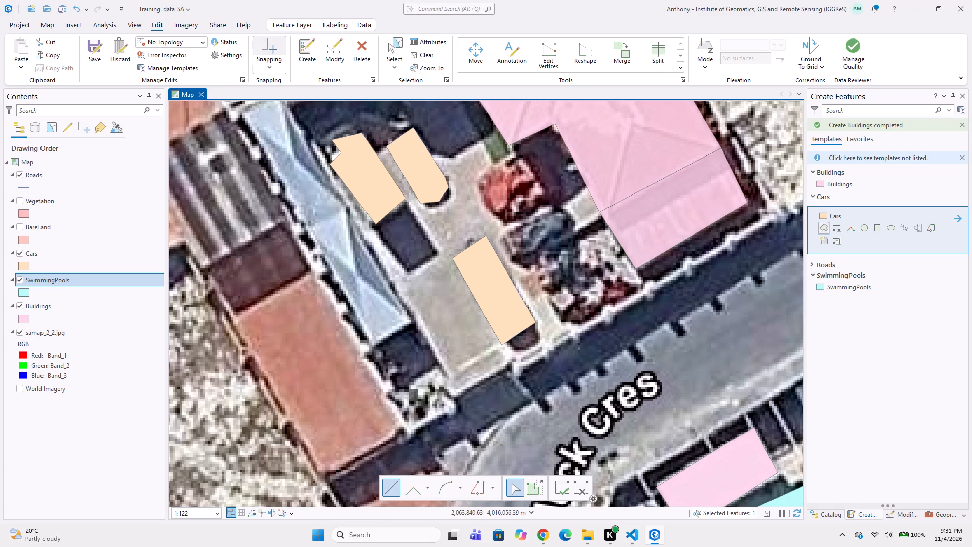
pyautogui.click(569, 201)
pyautogui.click(498, 231)
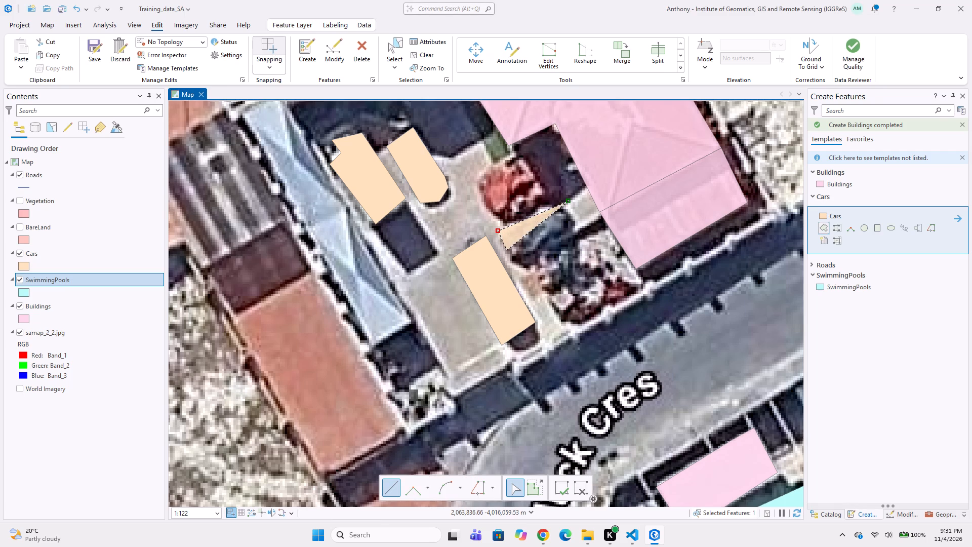
pyautogui.click(507, 263)
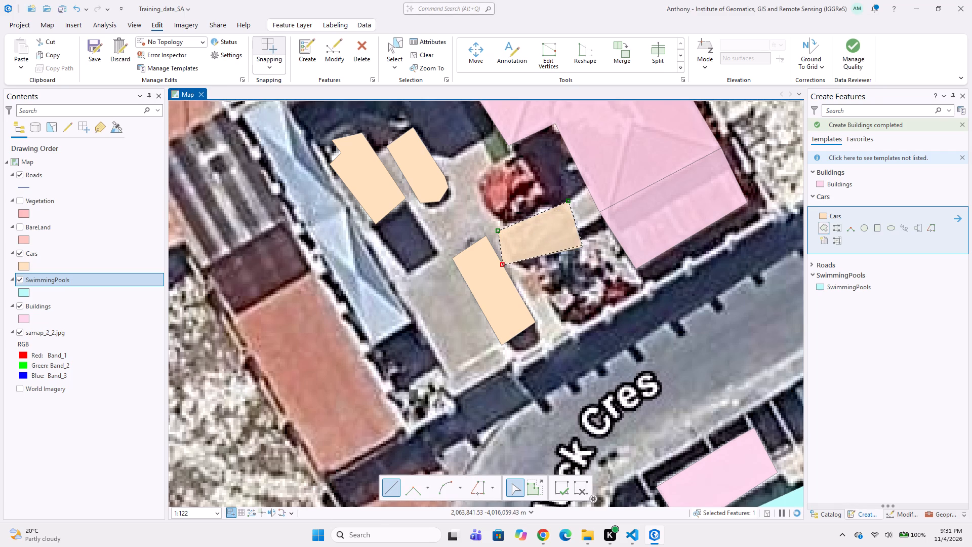
pyautogui.doubleClick(581, 244)
# Digitize the small pale roof between the two large houses south of Albatross St as a four-corner Buildings polygon.
pyautogui.scroll(-3, 503, 296)
pyautogui.moveTo(462, 302); pyautogui.dragTo(547, 273, button='middle')
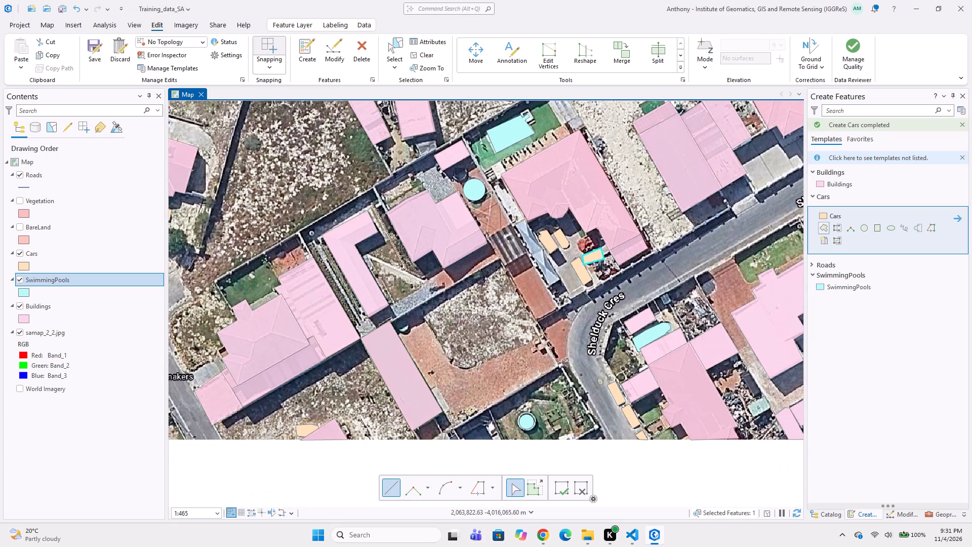
pyautogui.scroll(-1, 519, 276)
pyautogui.moveTo(485, 273); pyautogui.dragTo(434, 240, button='middle')
pyautogui.moveTo(452, 245); pyautogui.dragTo(424, 305, button='middle')
pyautogui.moveTo(450, 265); pyautogui.dragTo(438, 279, button='middle')
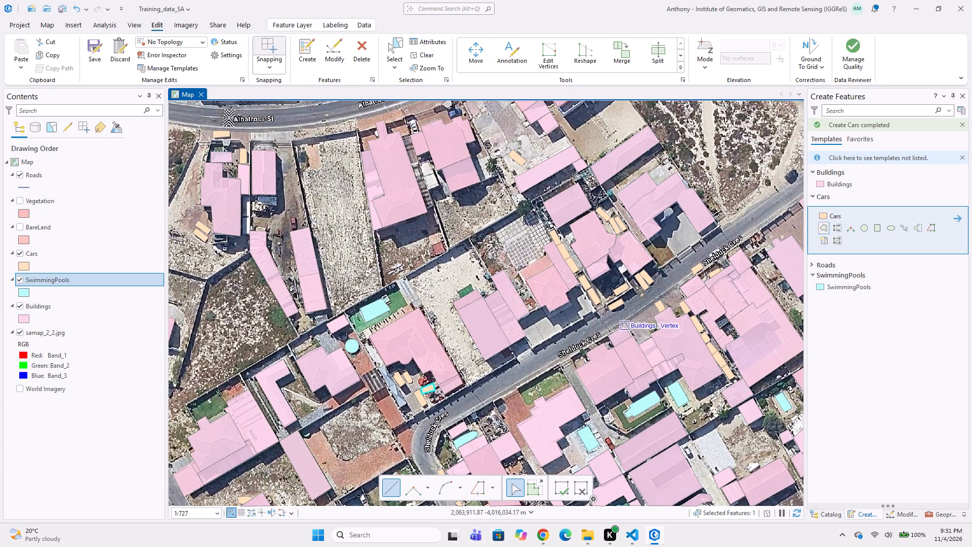
pyautogui.moveTo(580, 307); pyautogui.dragTo(607, 323, button='middle')
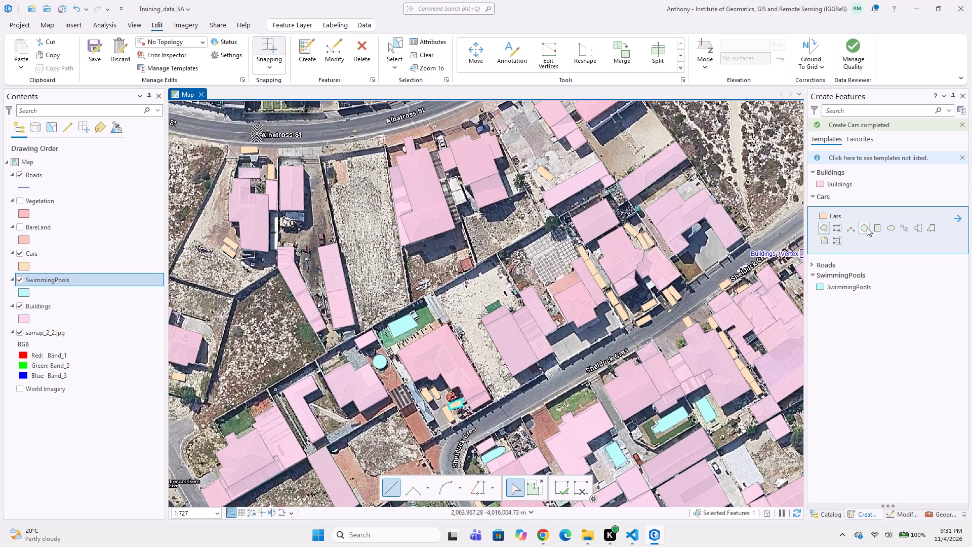
pyautogui.click(826, 190)
pyautogui.click(821, 187)
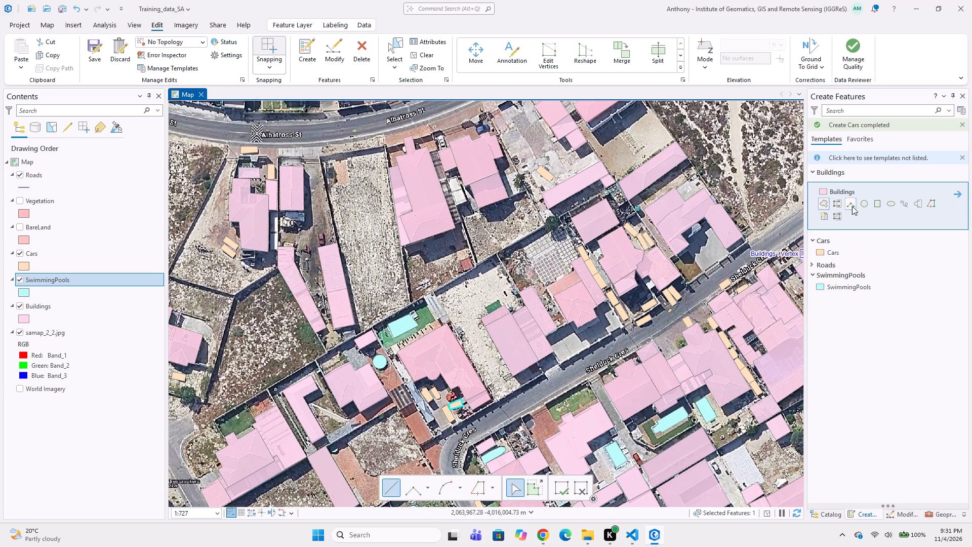
pyautogui.click(826, 203)
pyautogui.scroll(2, 471, 212)
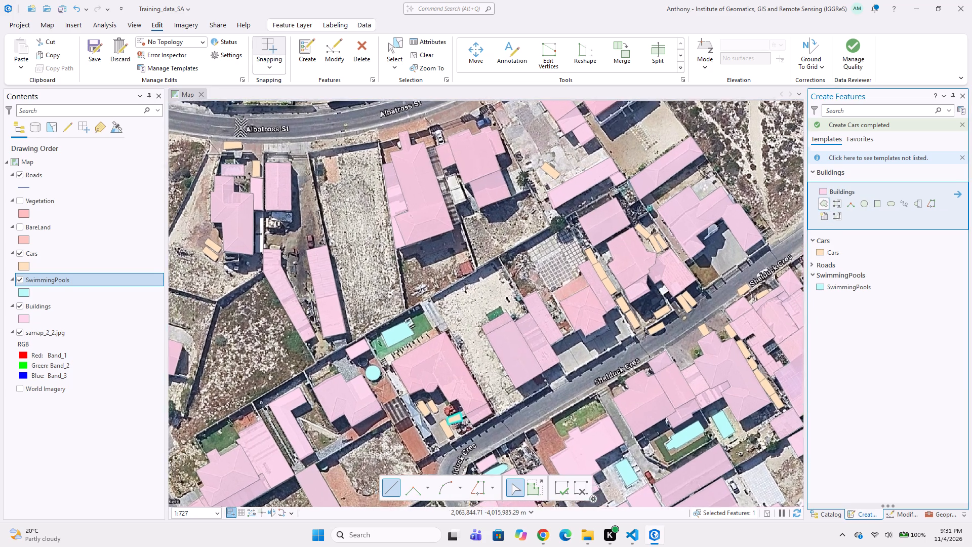
pyautogui.moveTo(402, 151); pyautogui.dragTo(439, 235, button='middle')
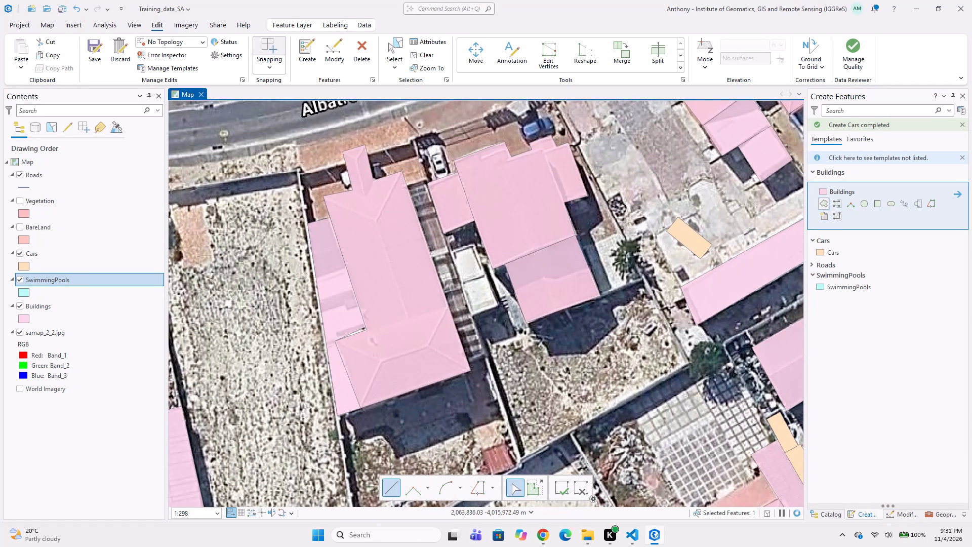
pyautogui.click(449, 249)
pyautogui.click(473, 318)
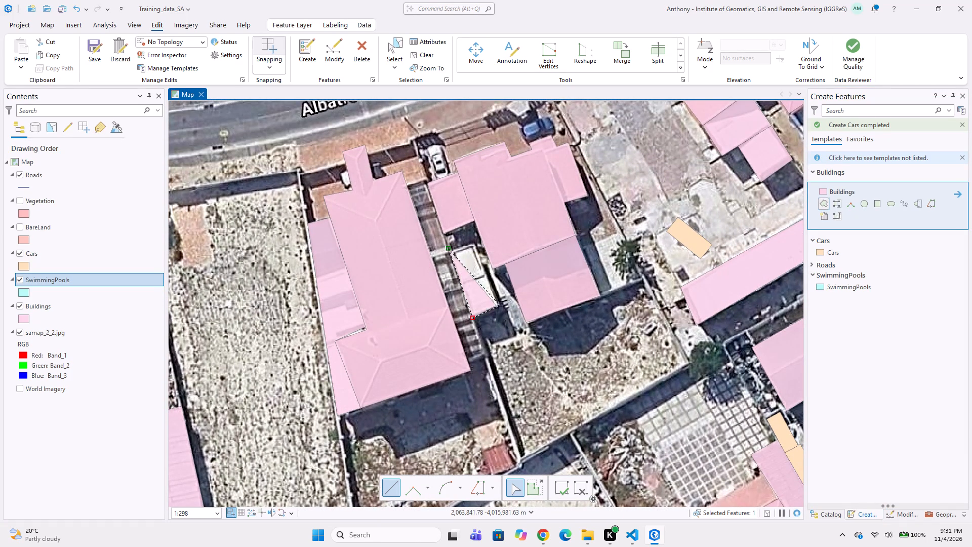
pyautogui.click(500, 305)
pyautogui.doubleClick(473, 244)
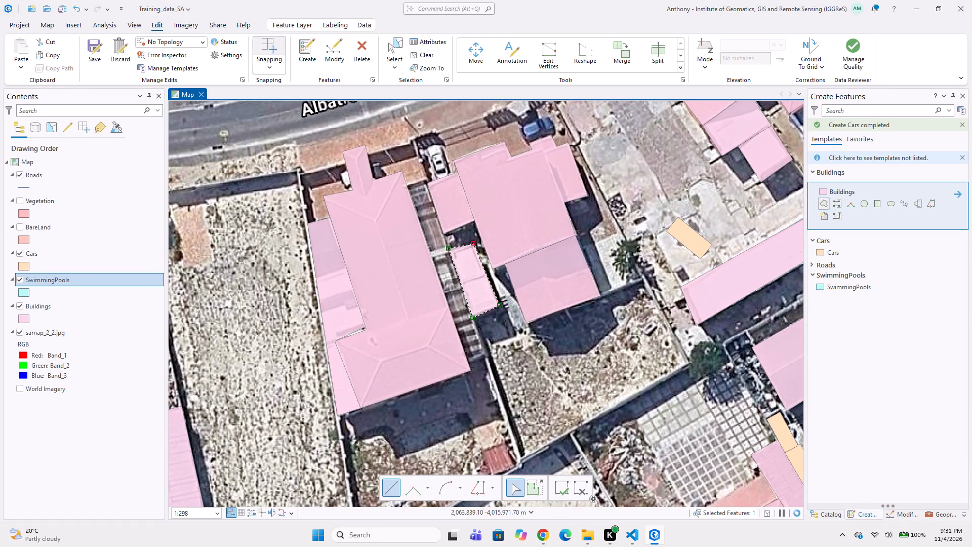
# Digitize the narrow striped roof between the long house and the small pale-roofed structure off Albatross St as a six-corner Buildings polygon.
pyautogui.click(434, 201)
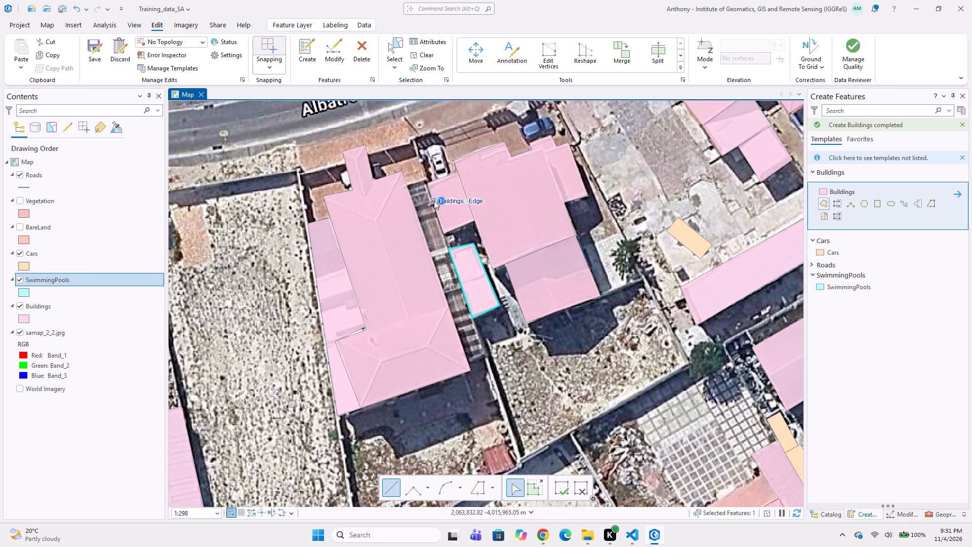
pyautogui.click(415, 208)
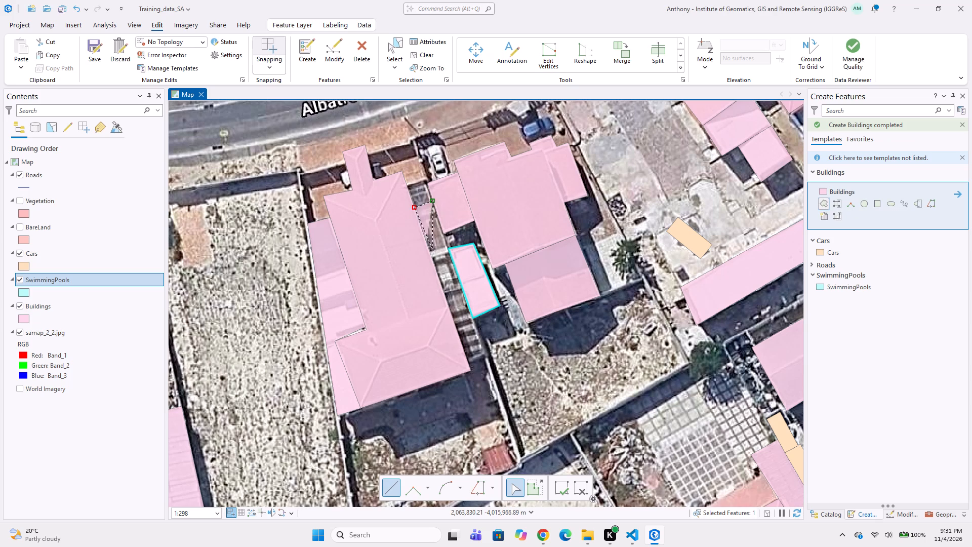
pyautogui.click(473, 362)
pyautogui.click(488, 355)
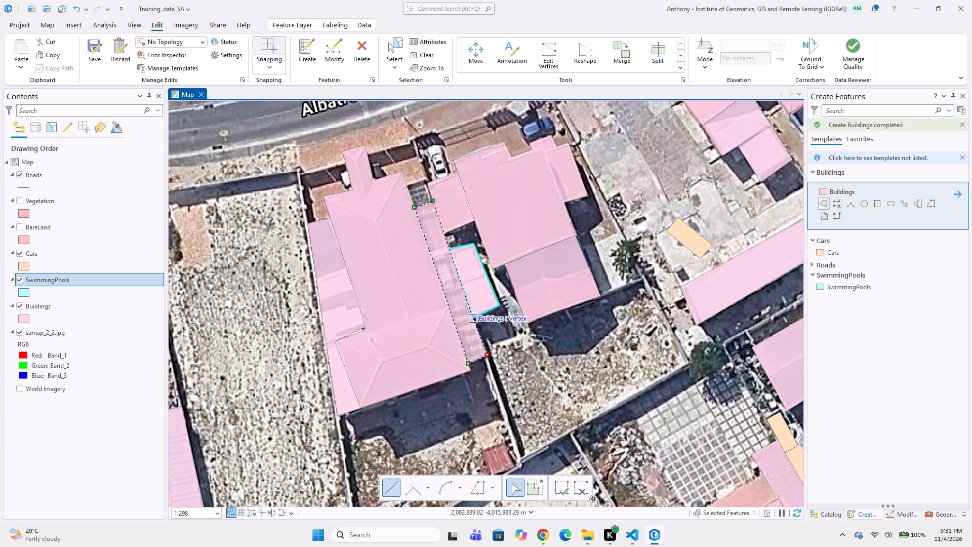
pyautogui.click(470, 322)
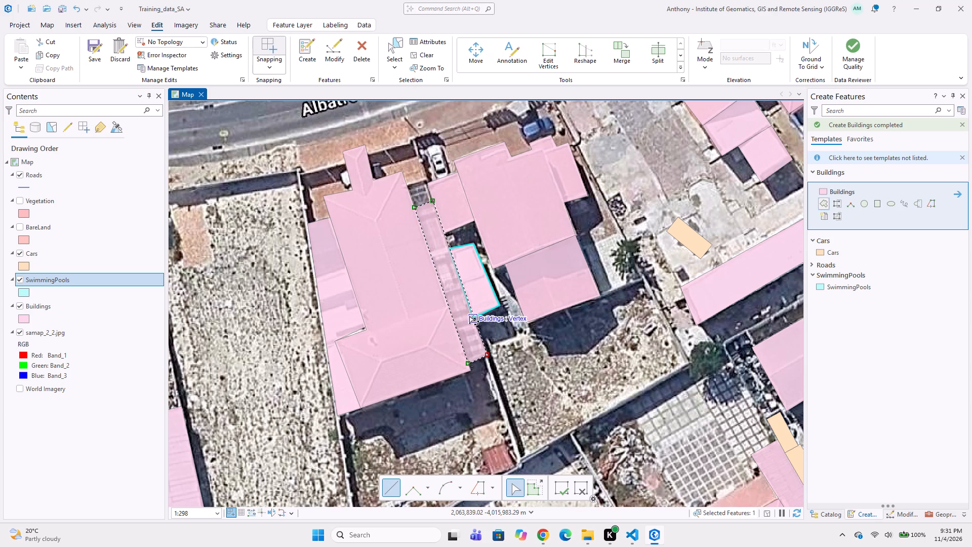
pyautogui.click(473, 320)
pyautogui.doubleClick(449, 249)
pyautogui.moveTo(430, 270); pyautogui.dragTo(432, 349, button='middle')
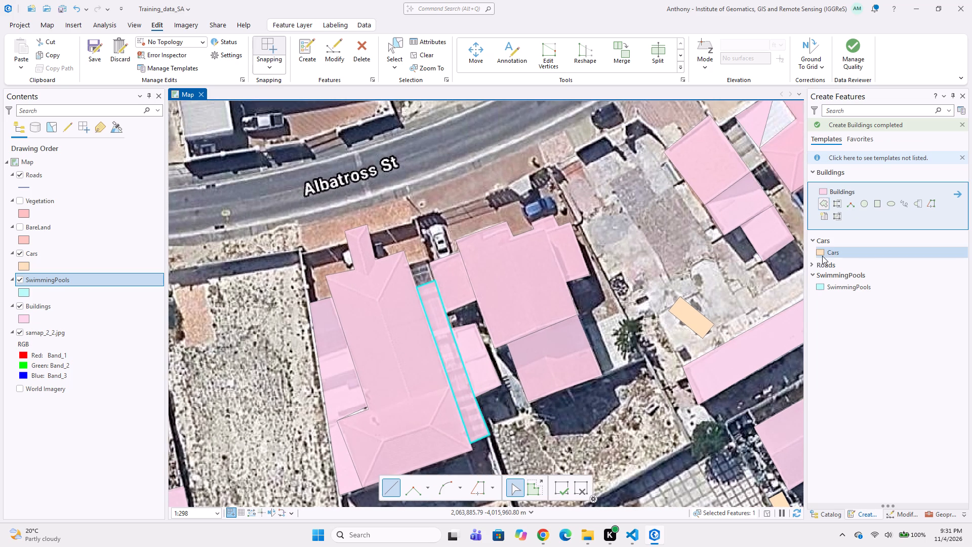
# Digitize the white car parked between the two large houses south of Albatross St as a four-corner Cars polygon.
pyautogui.click(822, 254)
pyautogui.scroll(1, 445, 242)
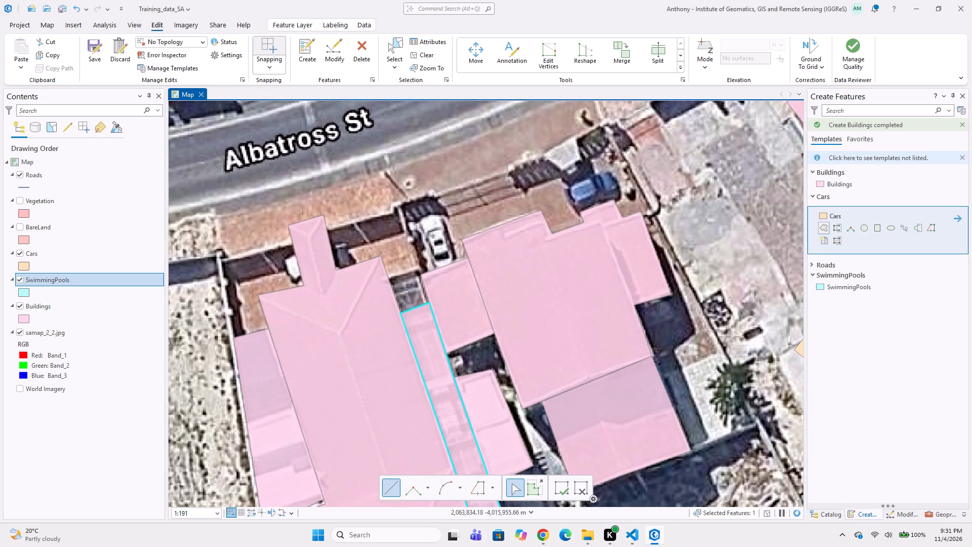
pyautogui.click(443, 208)
pyautogui.click(415, 215)
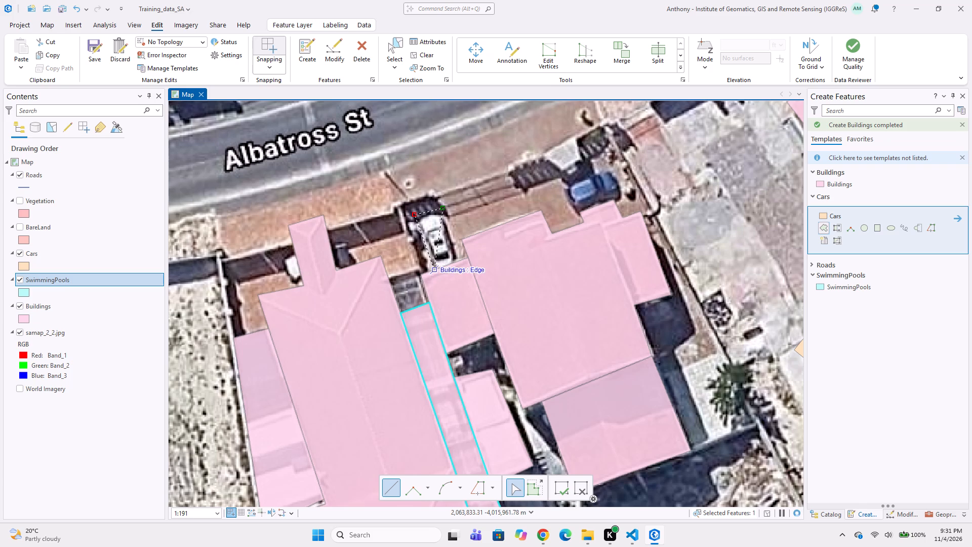
pyautogui.click(434, 270)
pyautogui.doubleClick(457, 263)
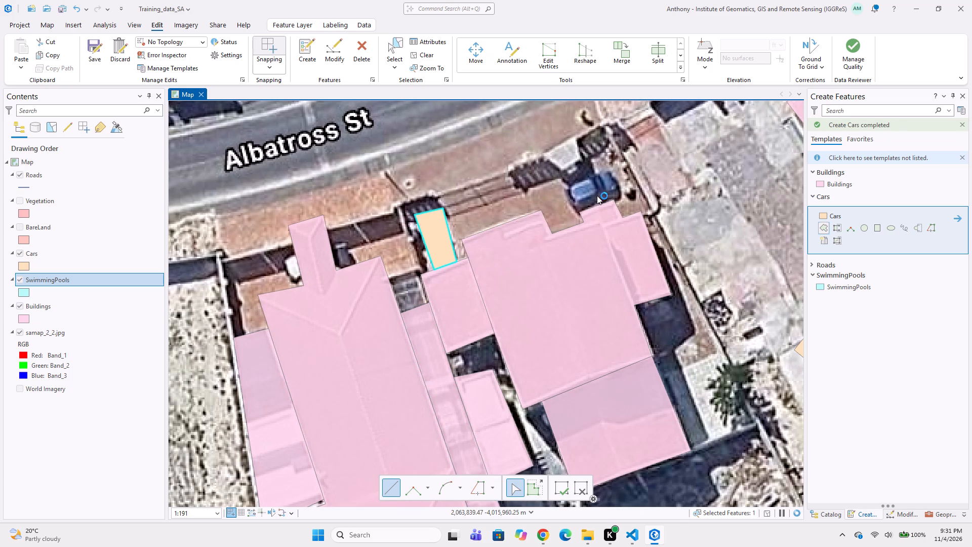
# Digitize the blue car in front of the large house south of Albatross St as a seven-corner Cars polygon.
pyautogui.click(610, 167)
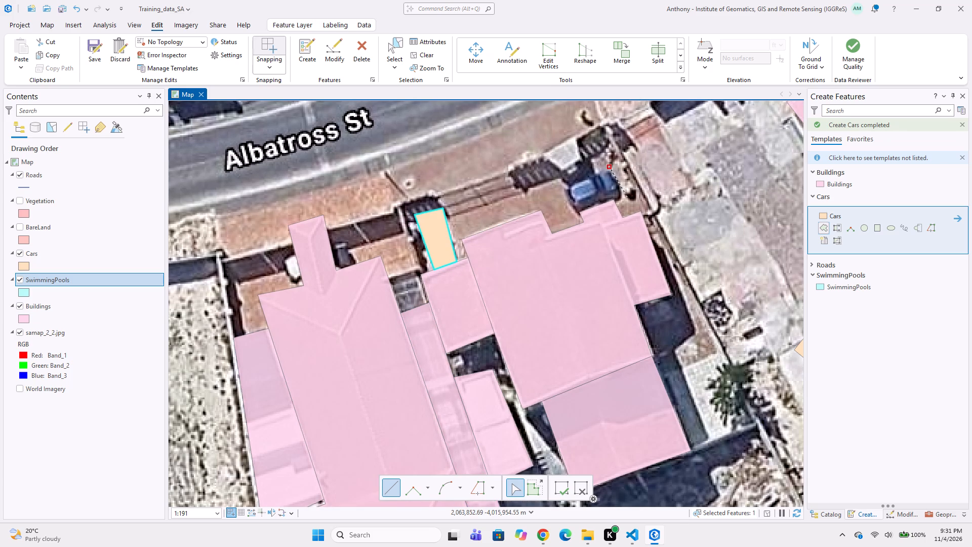
pyautogui.click(624, 197)
pyautogui.click(612, 203)
pyautogui.click(578, 213)
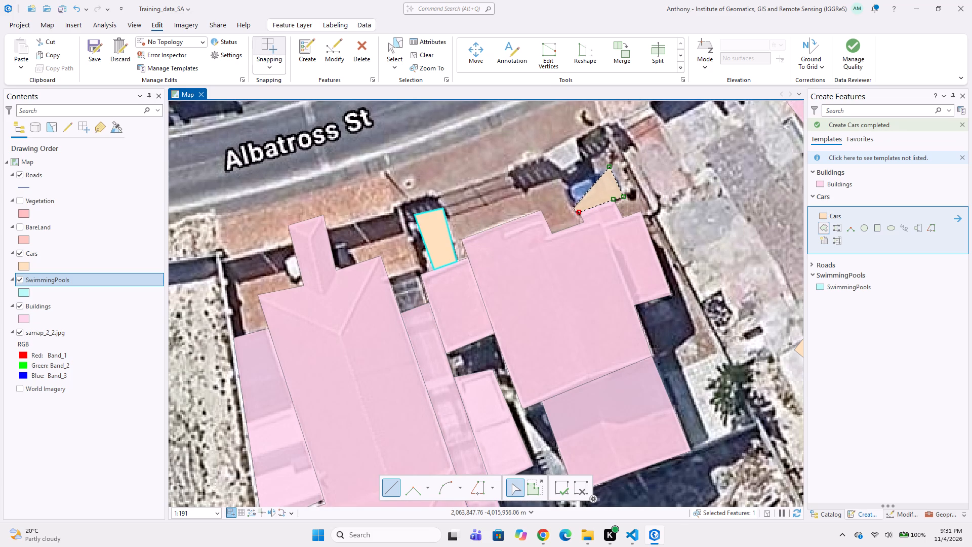
pyautogui.click(571, 206)
pyautogui.click(556, 196)
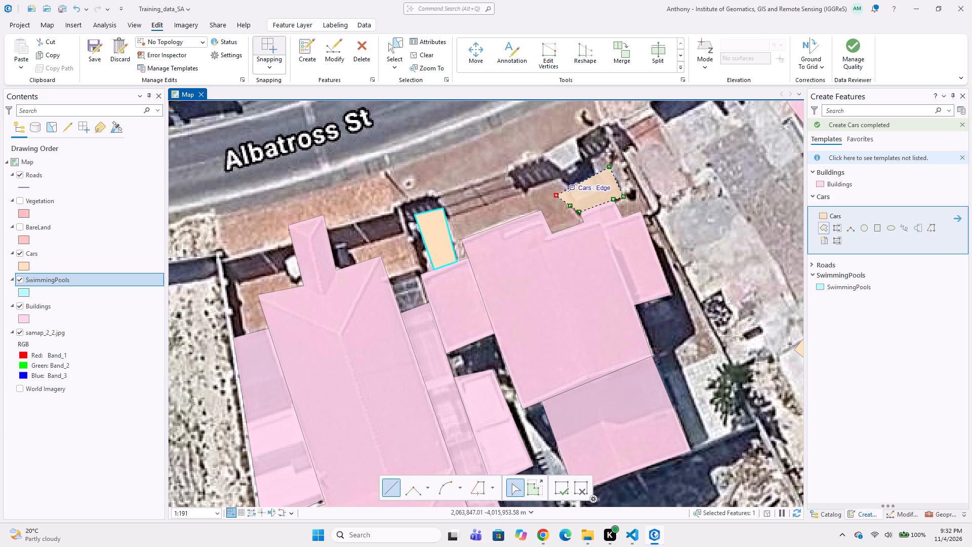
pyautogui.doubleClick(571, 181)
# Save all edits made to the training data layers.
pyautogui.scroll(-2, 485, 211)
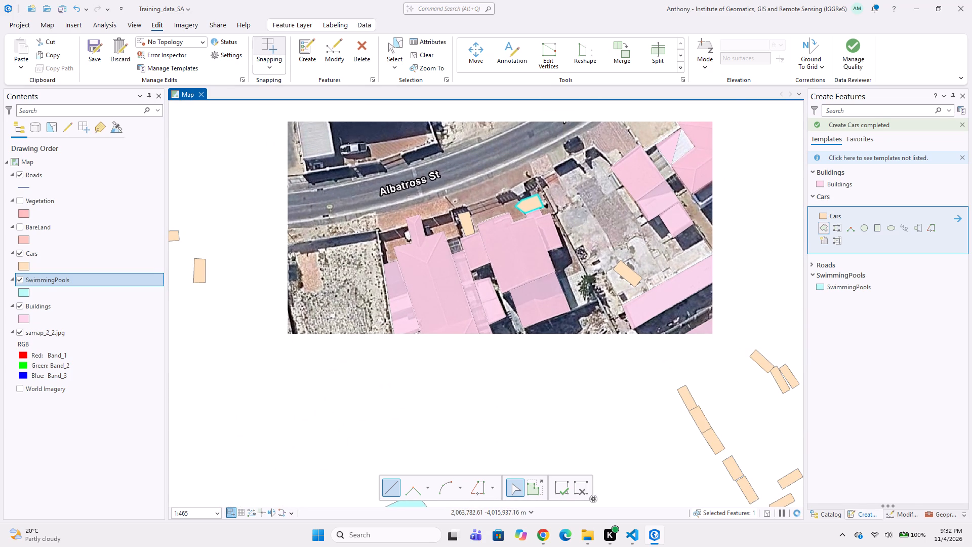
pyautogui.click(103, 52)
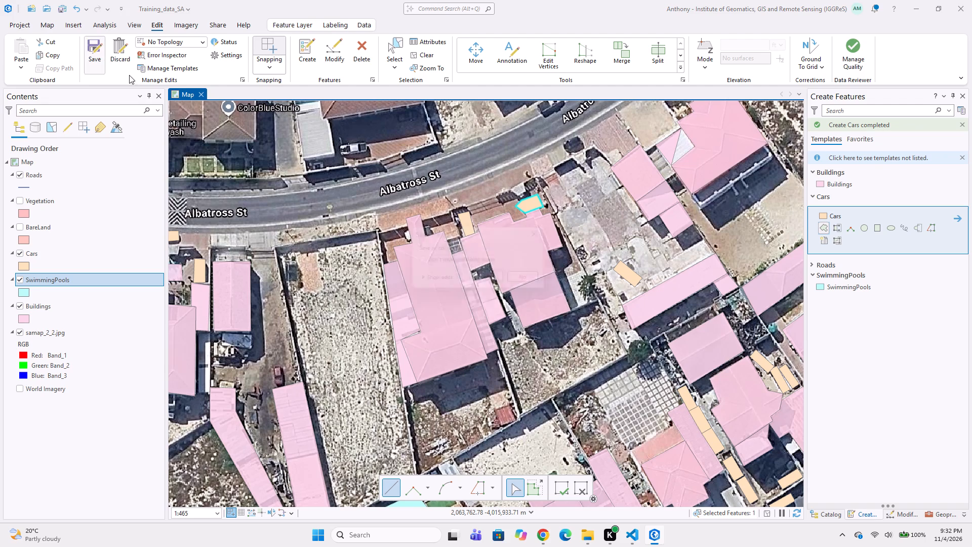
pyautogui.click(493, 282)
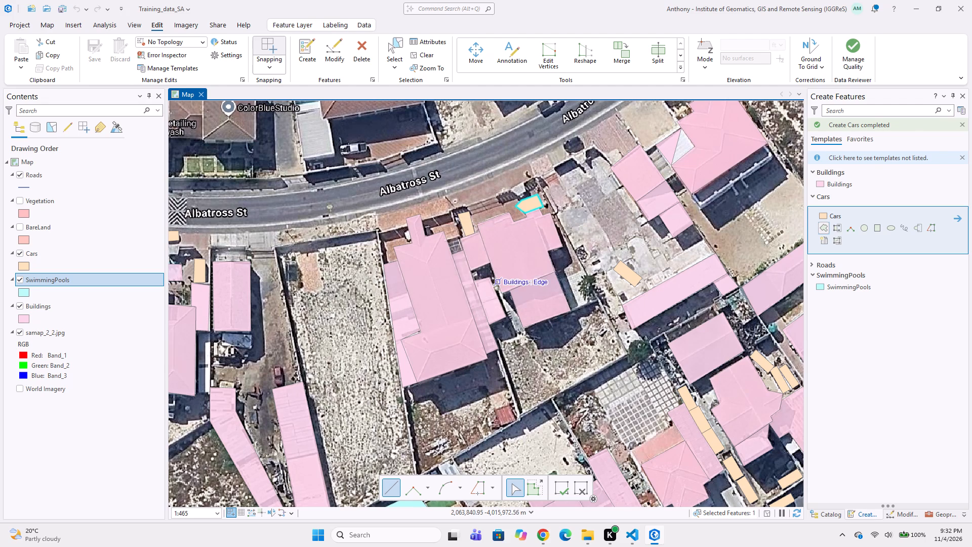
# Examine the lots along the western end of Albatross St for features that still need digitizing.
pyautogui.moveTo(459, 276); pyautogui.dragTo(365, 259, button='right')
pyautogui.scroll(-1, 420, 268)
pyautogui.moveTo(430, 275); pyautogui.dragTo(519, 323, button='middle')
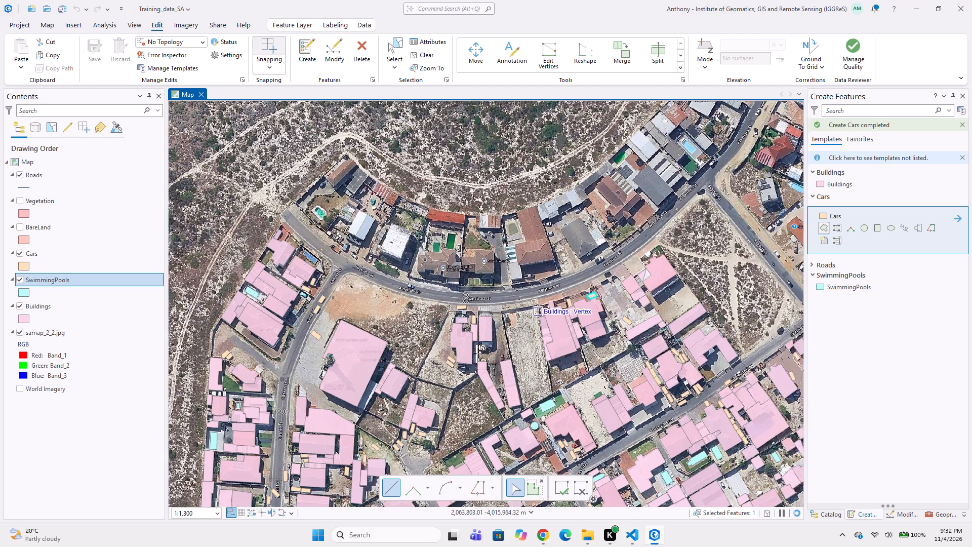
pyautogui.scroll(1, 544, 310)
pyautogui.moveTo(377, 302); pyautogui.dragTo(480, 344, button='middle')
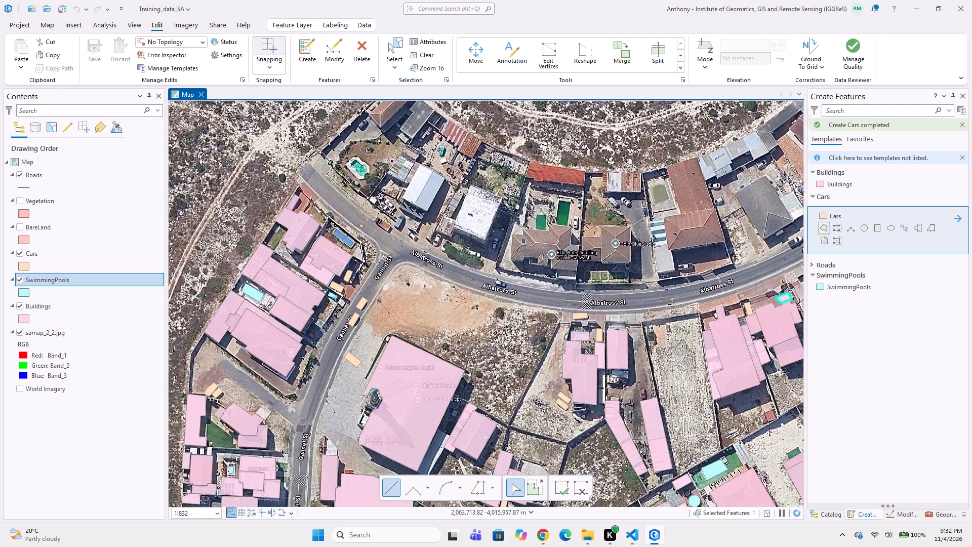
pyautogui.moveTo(393, 327); pyautogui.dragTo(455, 383, button='middle')
pyautogui.scroll(1, 422, 265)
pyautogui.moveTo(402, 222); pyautogui.dragTo(416, 302, button='middle')
pyautogui.scroll(2, 423, 374)
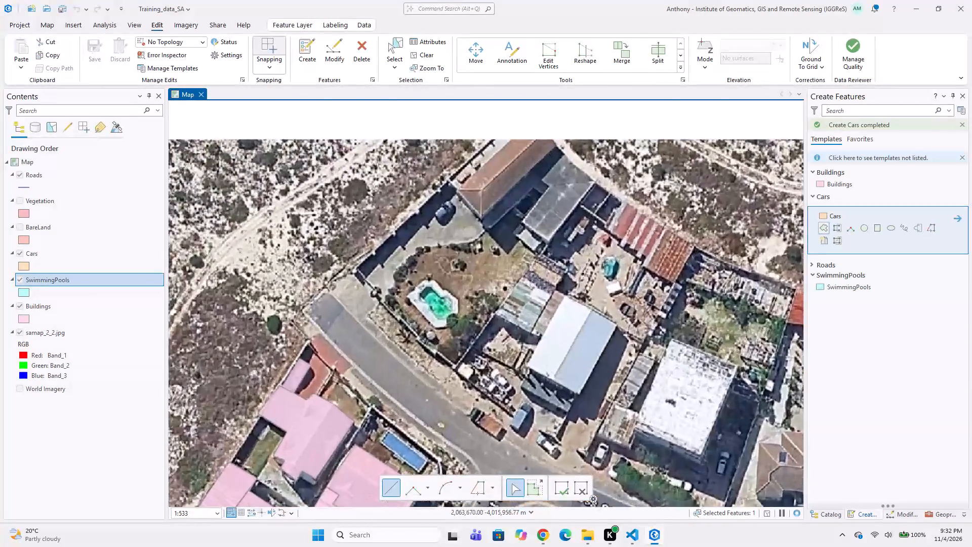
pyautogui.moveTo(415, 398); pyautogui.dragTo(420, 300, button='middle')
pyautogui.moveTo(411, 371); pyautogui.dragTo(454, 433, button='middle')
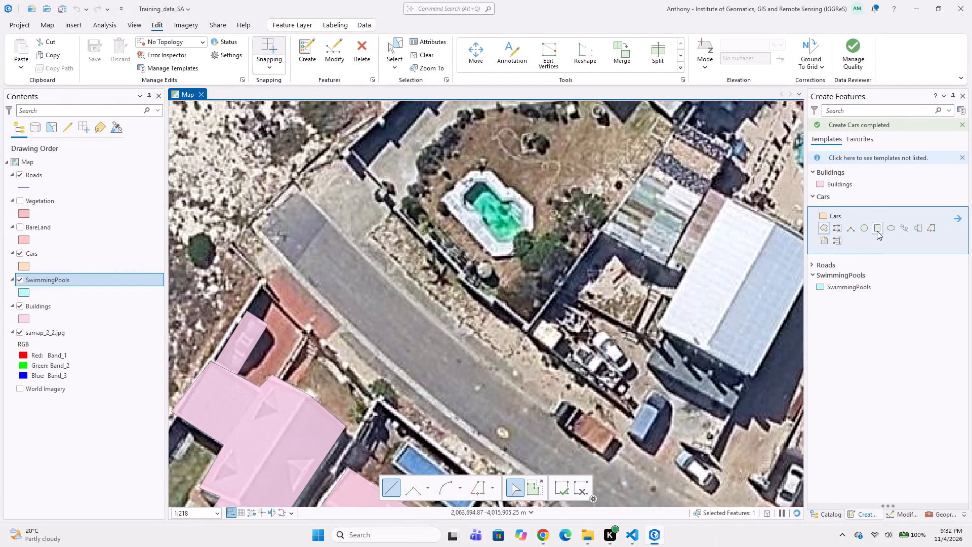
# Digitize the white car at the roadside below the large white-roofed building as a rectangular Cars feature.
pyautogui.click(877, 231)
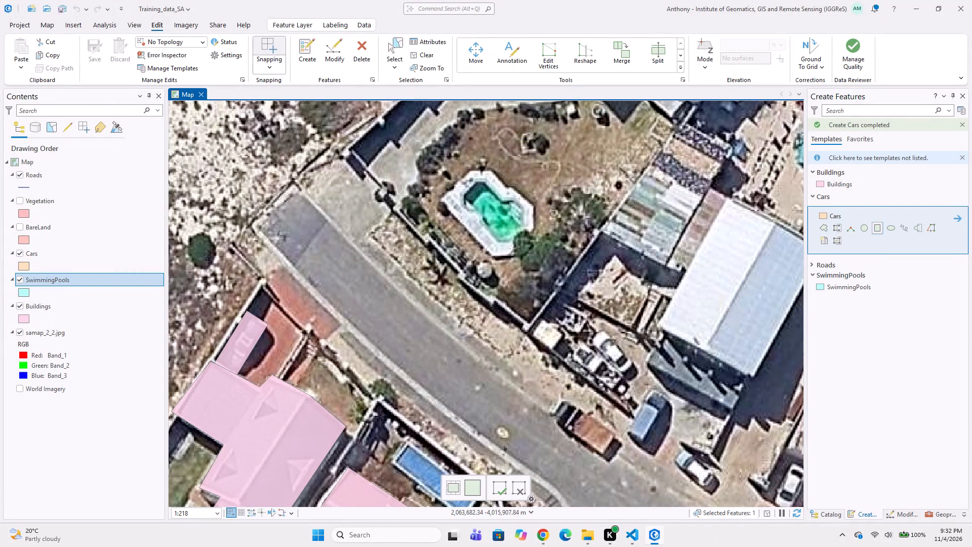
pyautogui.moveTo(631, 320); pyautogui.dragTo(652, 249, button='middle')
pyautogui.scroll(1, 659, 327)
pyautogui.moveTo(631, 339); pyautogui.dragTo(602, 330, button='middle')
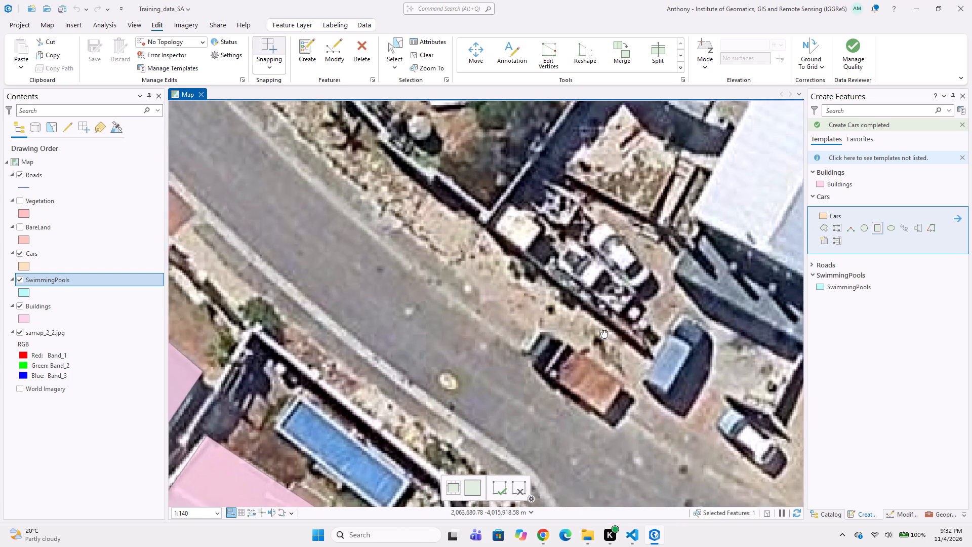
pyautogui.moveTo(602, 330); pyautogui.dragTo(553, 300, button='middle')
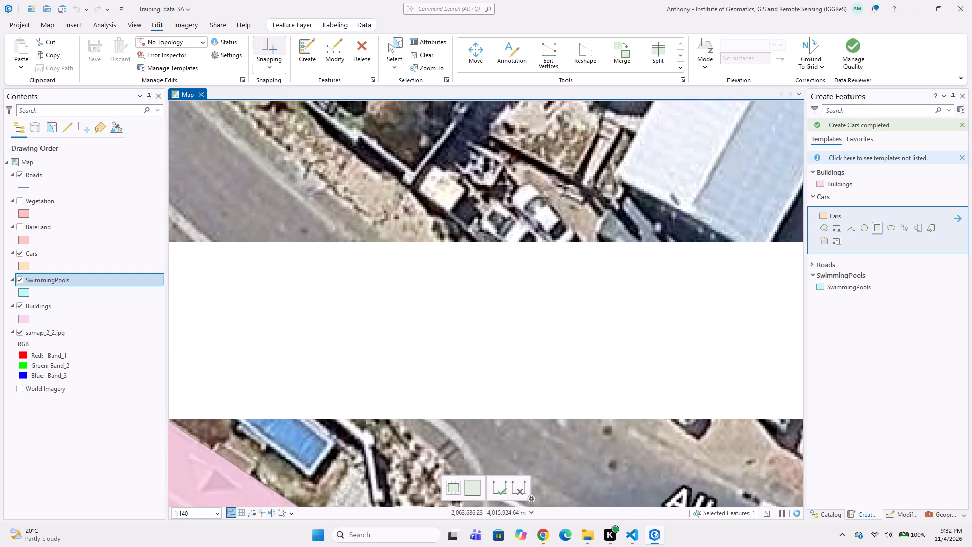
pyautogui.click(634, 385)
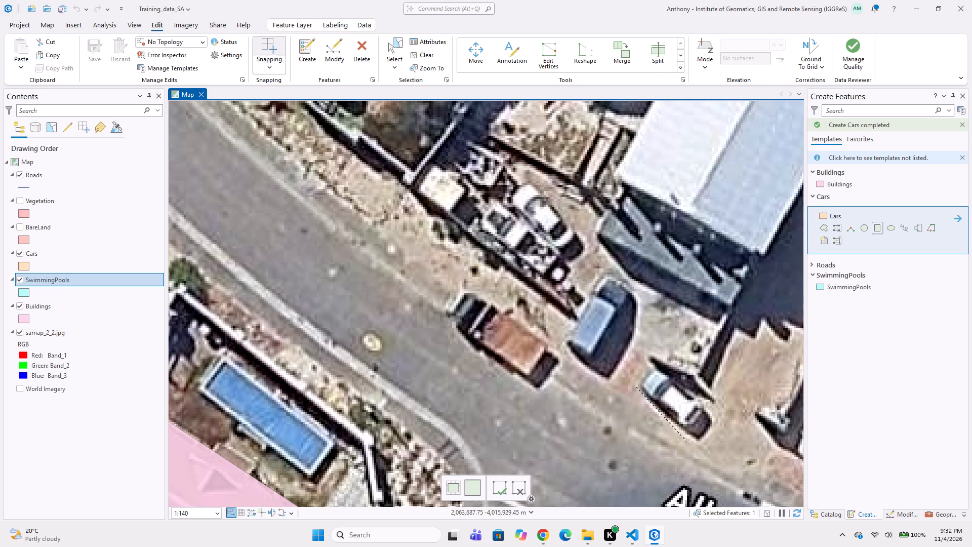
pyautogui.click(687, 437)
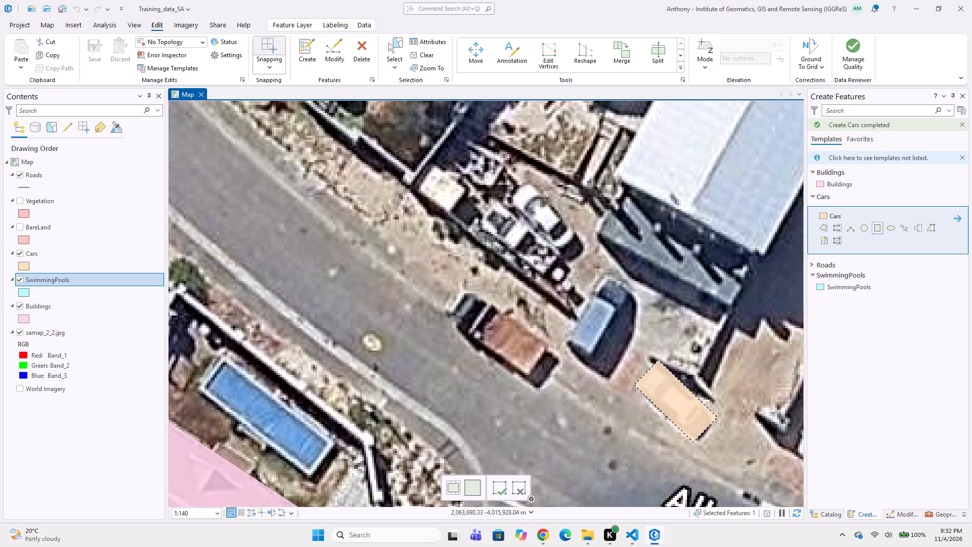
pyautogui.click(714, 417)
# Digitize the blue vehicle between the brown-bed truck and the newly outlined car as a rectangular Cars feature.
pyautogui.moveTo(619, 343); pyautogui.dragTo(663, 410, button='middle')
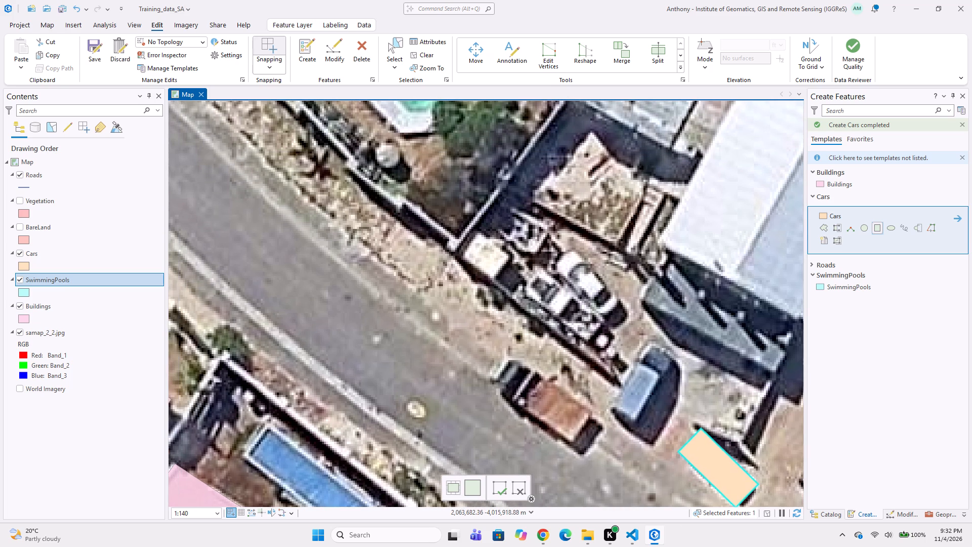
pyautogui.click(647, 332)
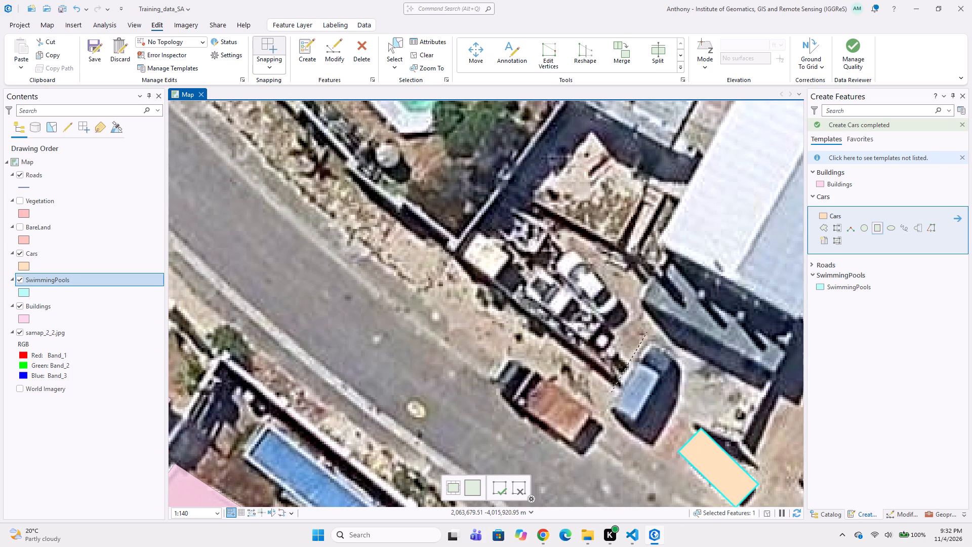
pyautogui.click(606, 401)
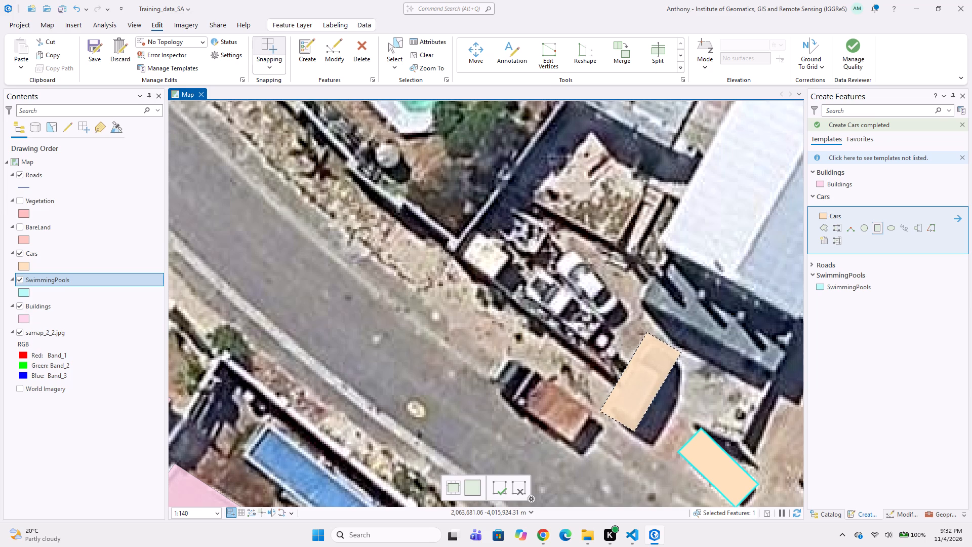
pyautogui.click(634, 433)
# Digitize the truck with the brown load bed at the road edge as a rectangular Cars feature.
pyautogui.click(507, 348)
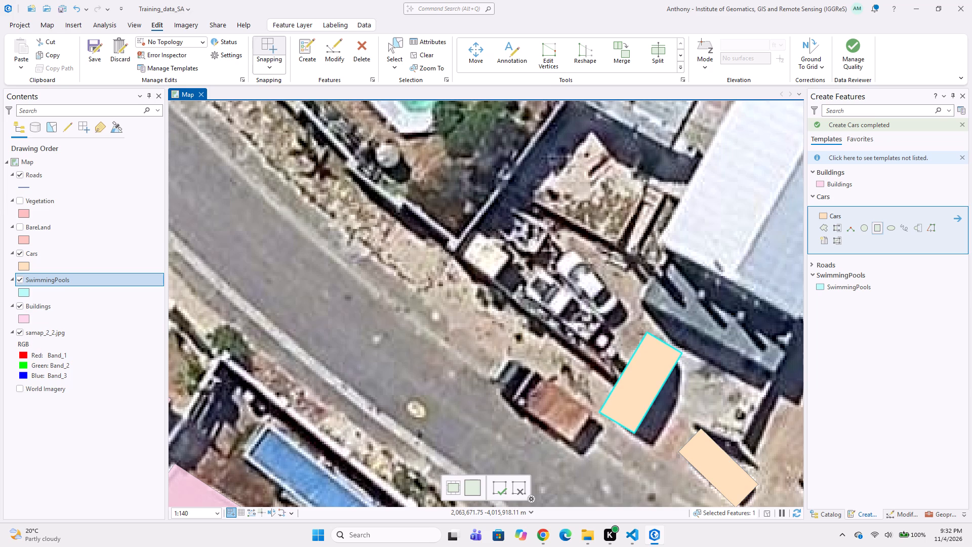
pyautogui.click(595, 412)
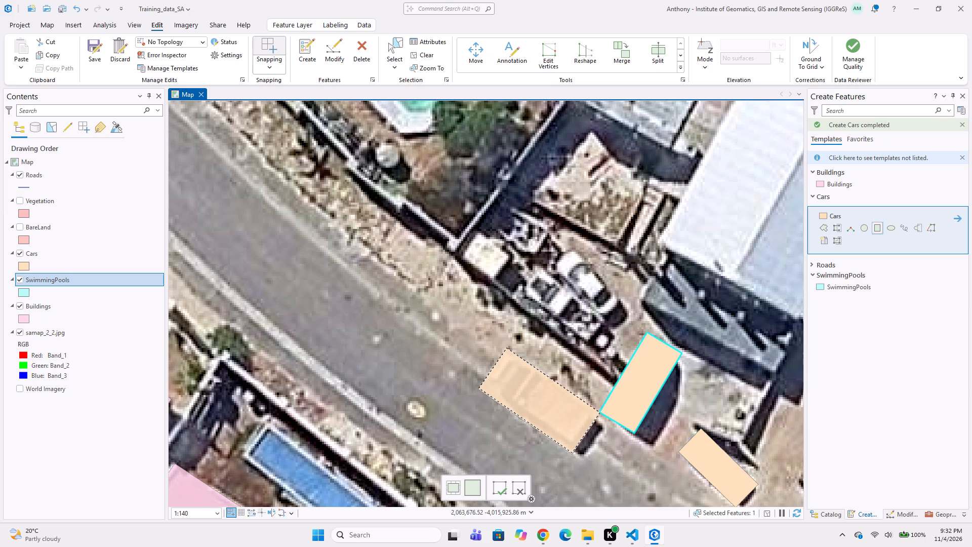
pyautogui.click(572, 453)
# Digitize the white car inside the walled yard beside the white-roofed building as a rectangular Cars feature.
pyautogui.moveTo(571, 354); pyautogui.dragTo(535, 422, button='middle')
pyautogui.scroll(1, 553, 330)
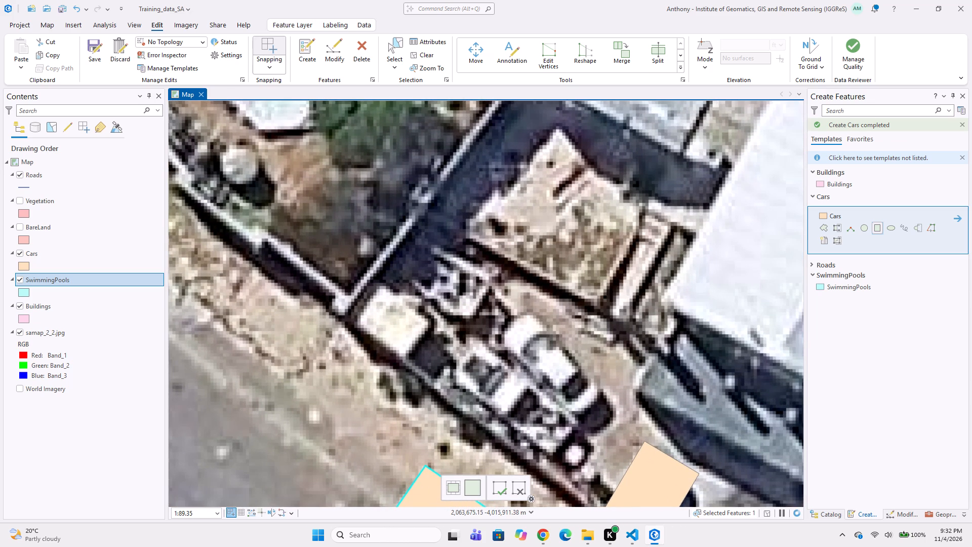
pyautogui.click(489, 325)
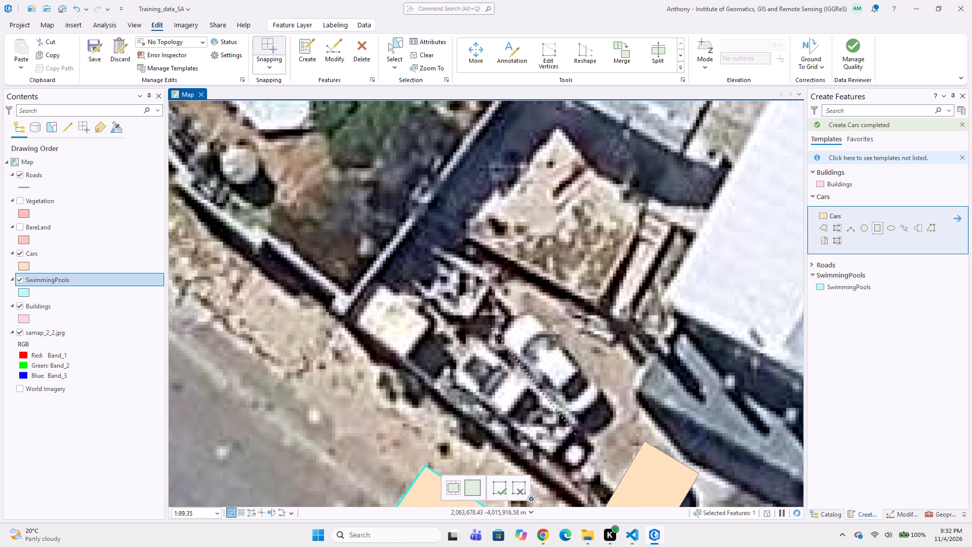
pyautogui.click(578, 428)
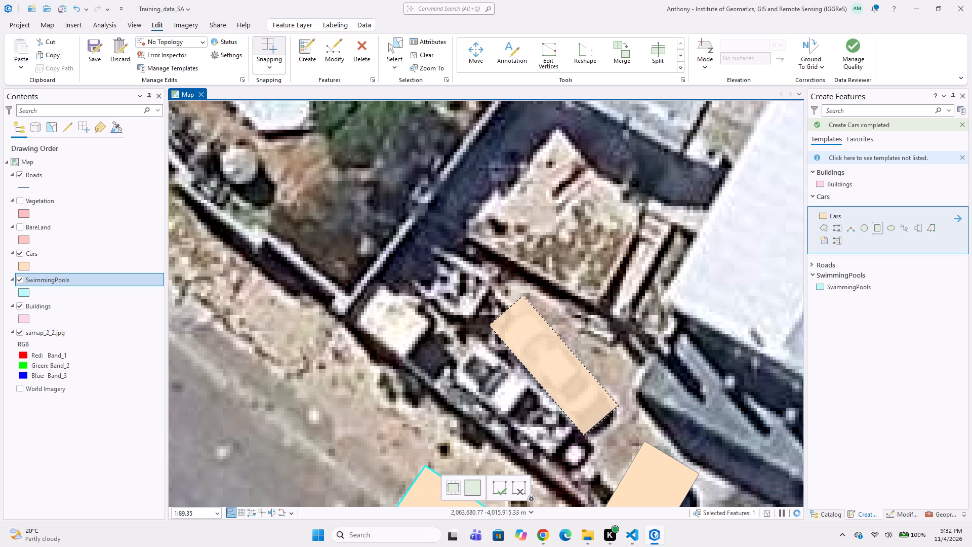
pyautogui.click(618, 403)
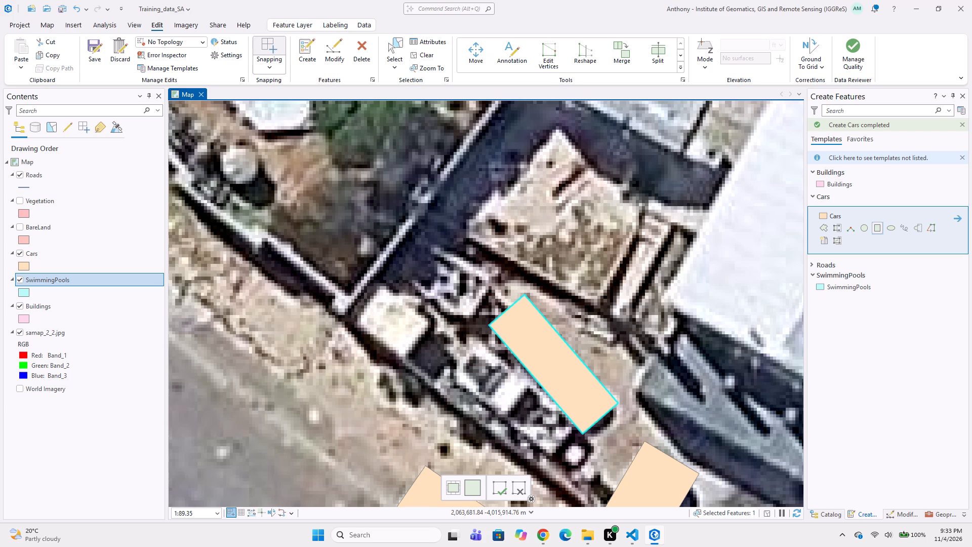
# Digitize the white vehicle between the yard's boundary wall and the rectangular car outline as a five-corner freeform Cars polygon.
pyautogui.click(821, 226)
pyautogui.click(478, 336)
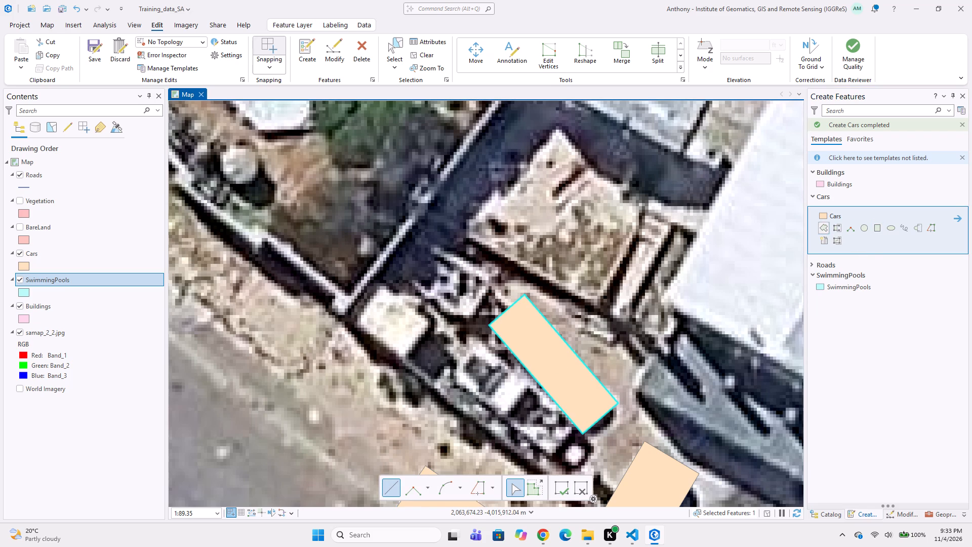
pyautogui.click(581, 426)
pyautogui.click(551, 458)
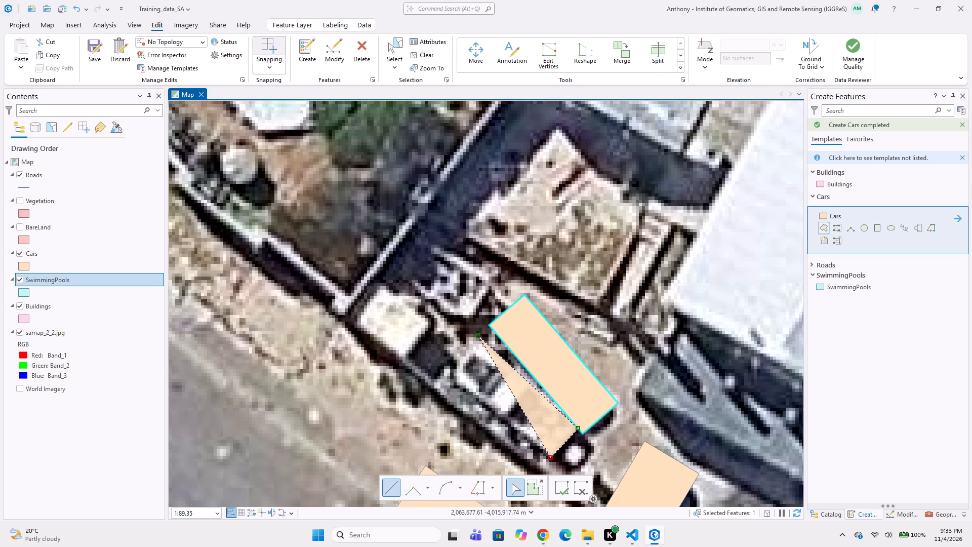
pyautogui.click(454, 380)
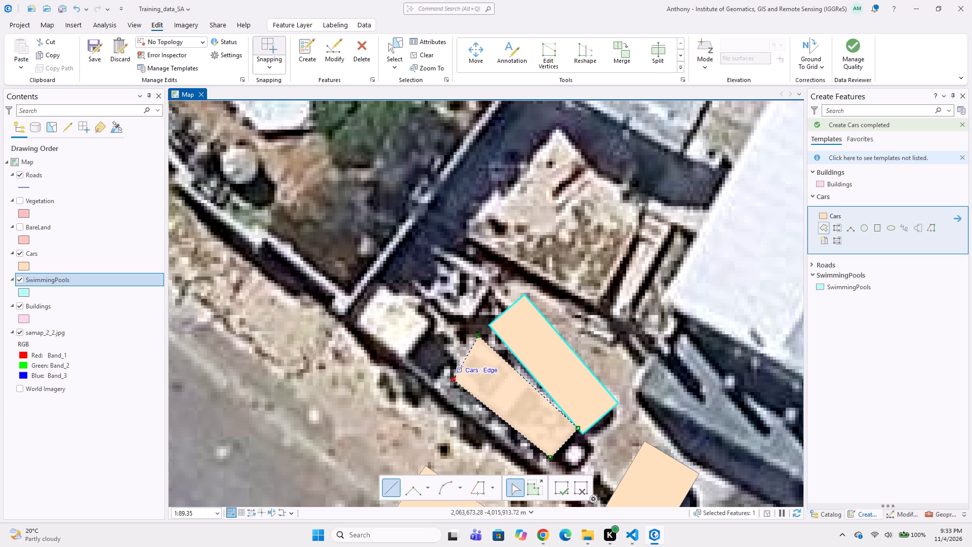
pyautogui.doubleClick(459, 354)
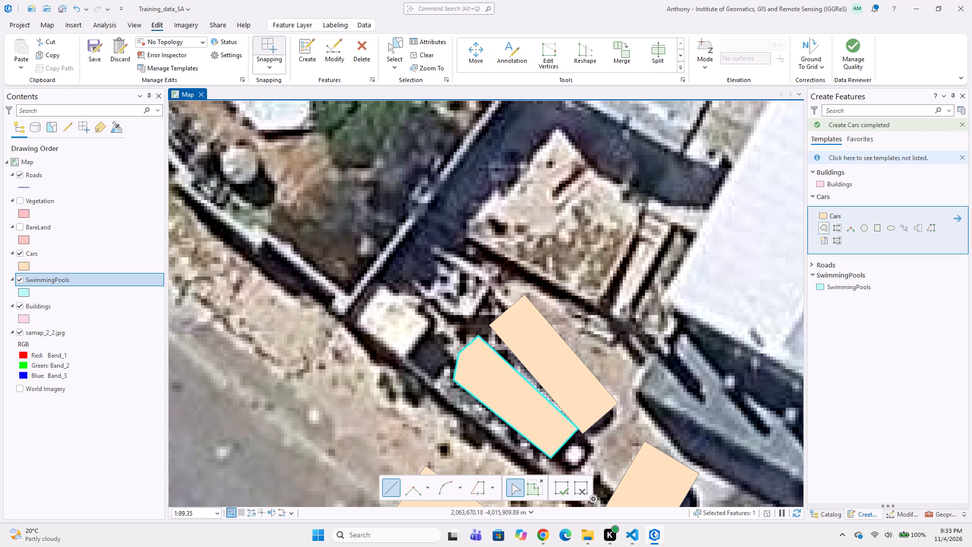
# Digitize the small pale roof in the corner of the walled yard as a four-corner Buildings polygon.
pyautogui.click(820, 185)
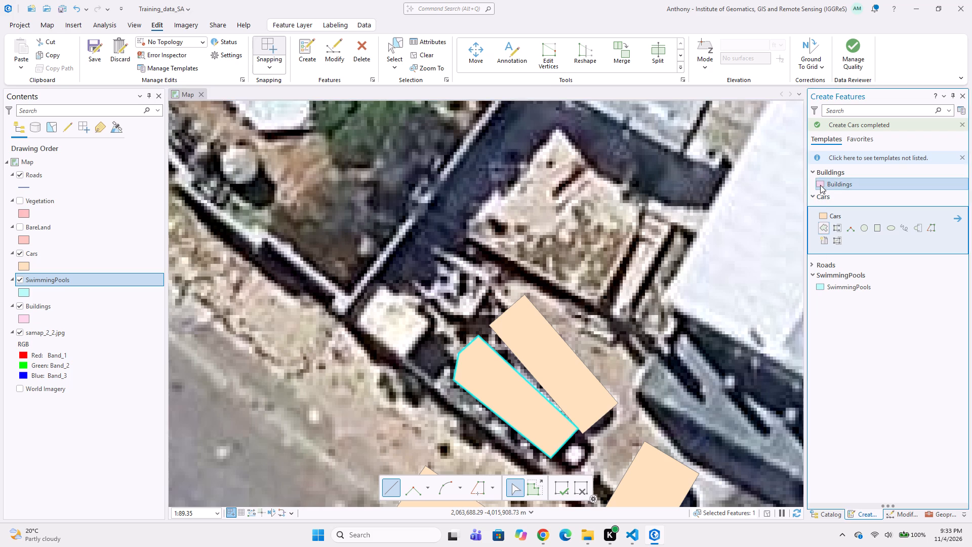
pyautogui.click(378, 276)
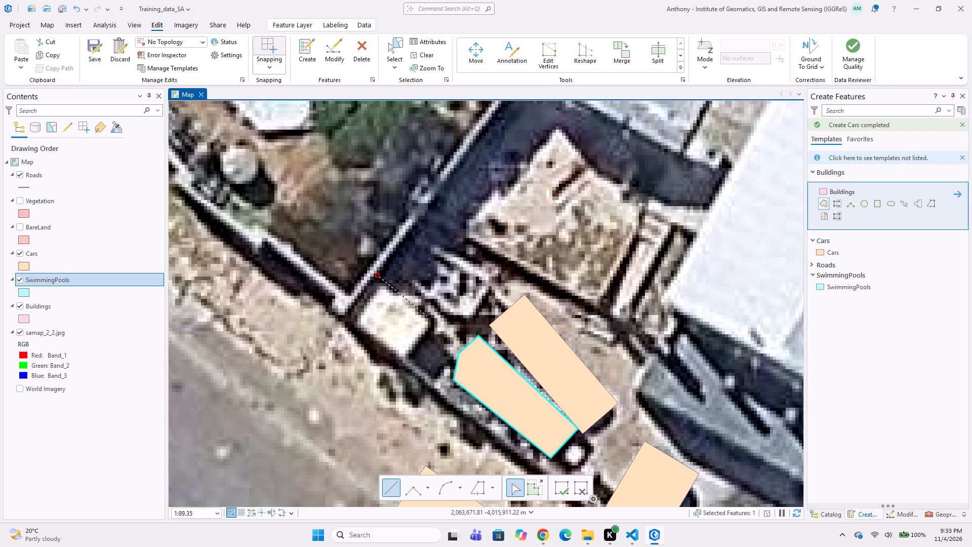
pyautogui.click(430, 320)
pyautogui.click(408, 359)
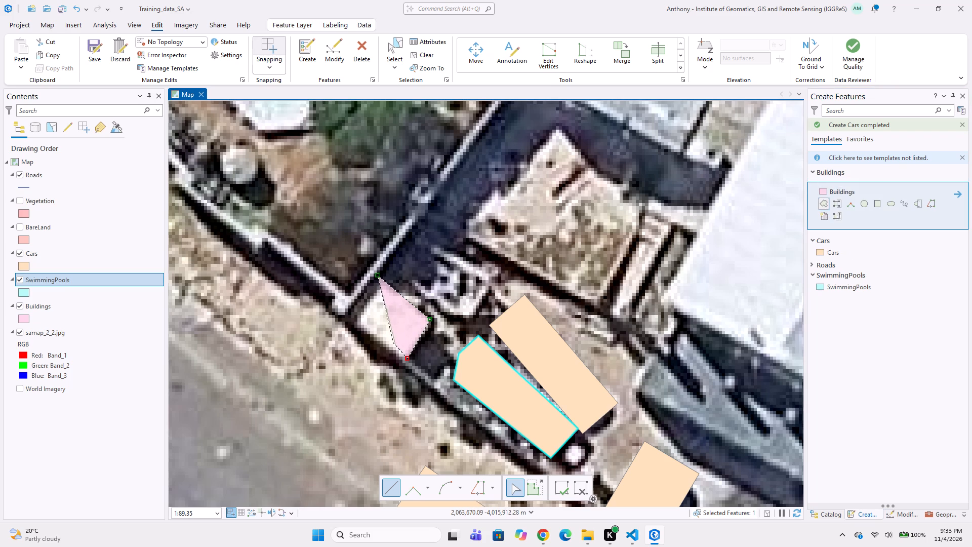
pyautogui.doubleClick(349, 315)
pyautogui.scroll(-2, 408, 343)
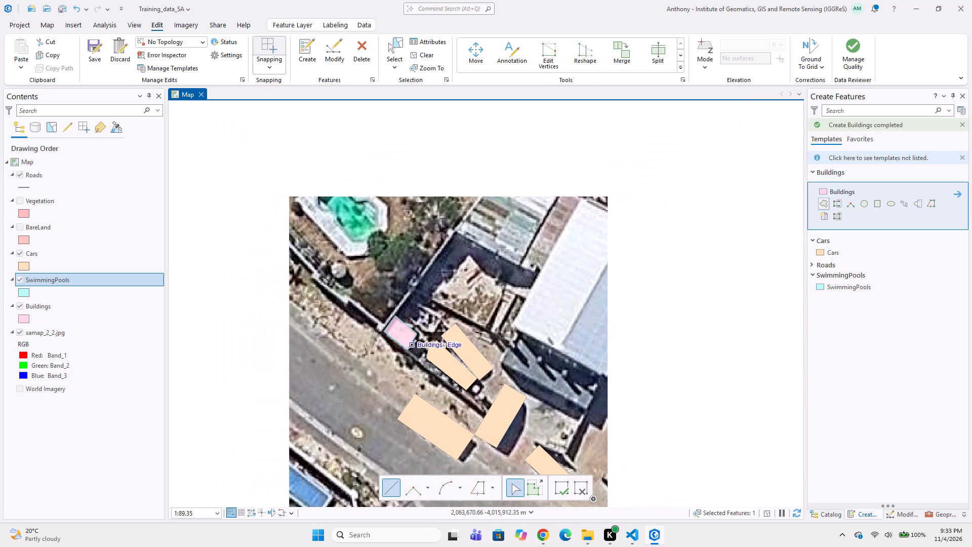
# Digitize the large white-roofed building beside the walled yard as a four-corner Buildings polygon.
pyautogui.moveTo(439, 305); pyautogui.dragTo(379, 342, button='middle')
pyautogui.moveTo(429, 293); pyautogui.dragTo(386, 359, button='middle')
pyautogui.moveTo(415, 351); pyautogui.dragTo(390, 281, button='middle')
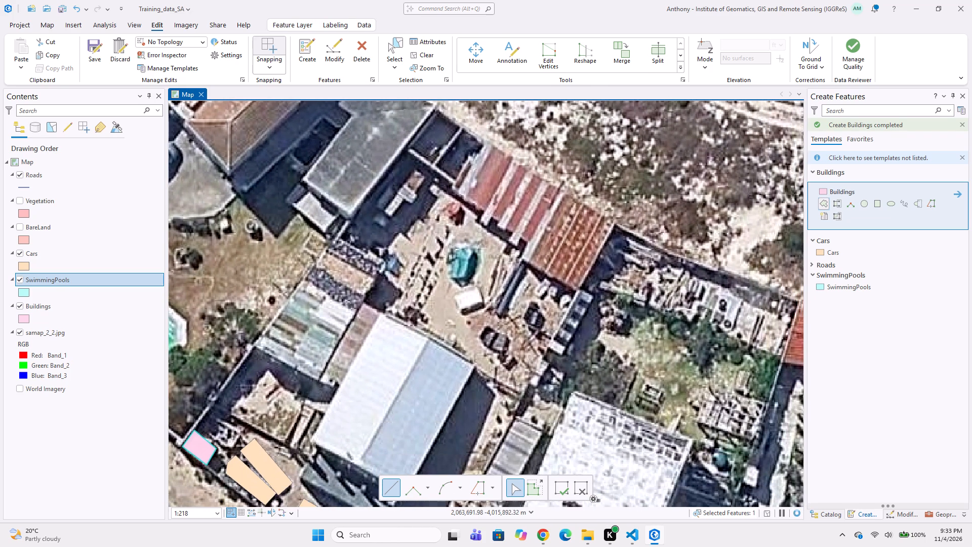
pyautogui.click(383, 312)
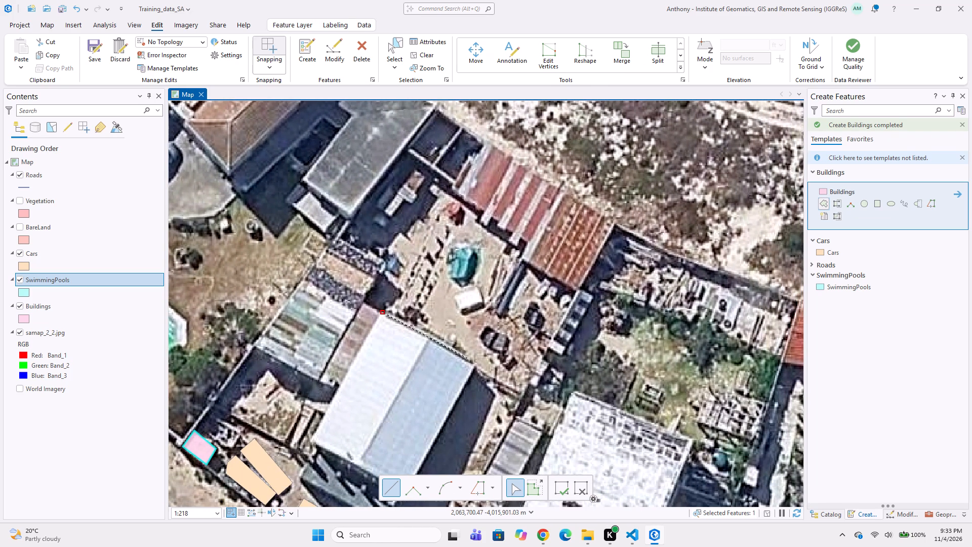
pyautogui.click(473, 362)
pyautogui.moveTo(441, 390); pyautogui.dragTo(454, 332, button='middle')
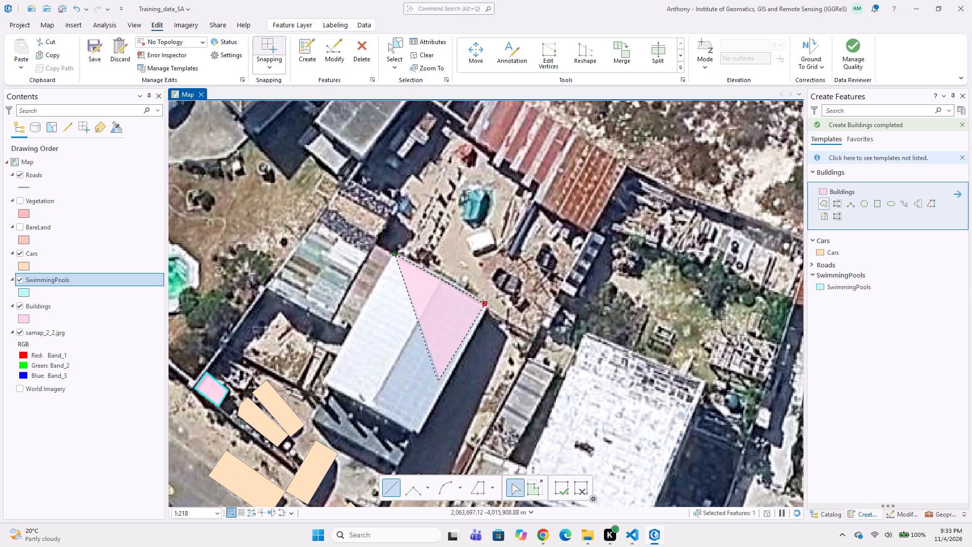
pyautogui.click(420, 437)
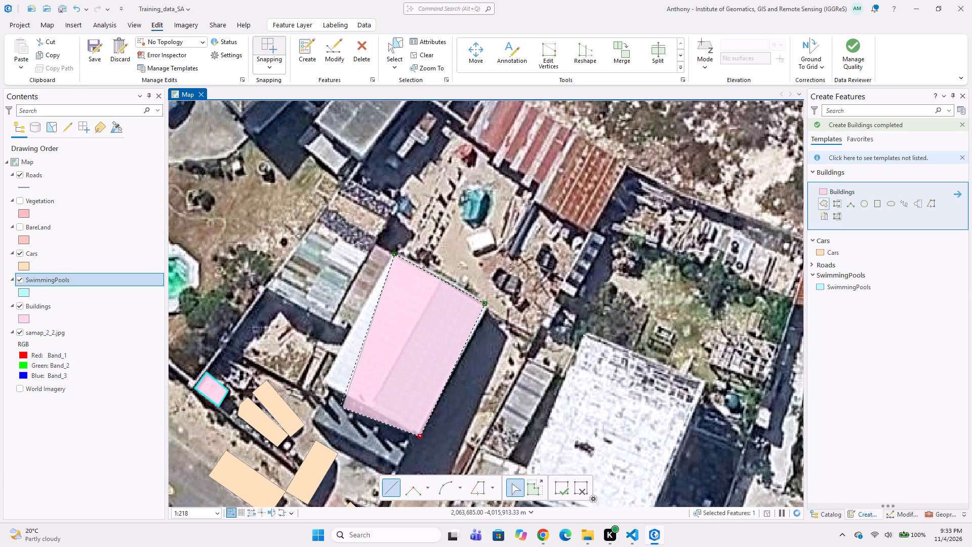
pyautogui.doubleClick(321, 385)
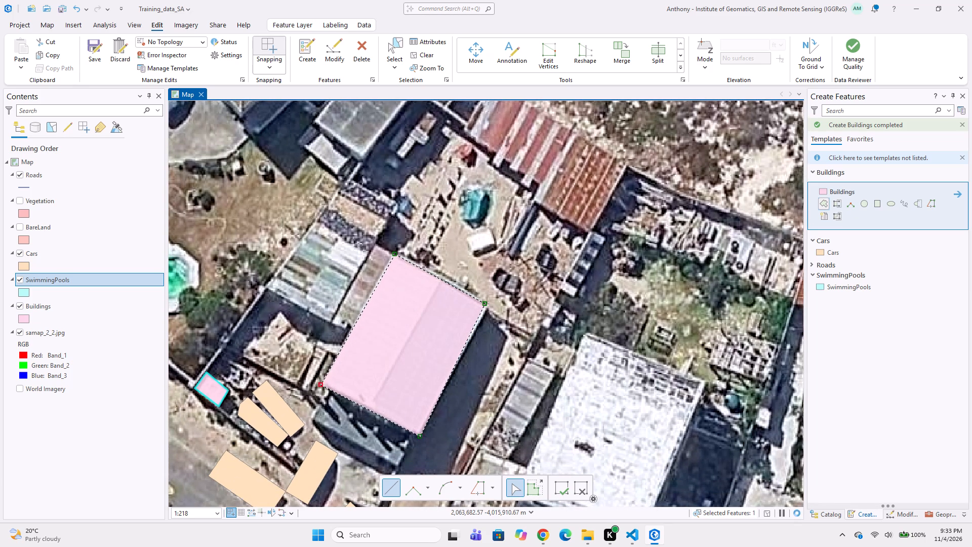
# Digitize the narrow reddish-grey roof strip adjoining the long side of the white-roofed building as a four-corner Buildings polygon snapped to its edge.
pyautogui.moveTo(356, 327); pyautogui.dragTo(381, 399, button='middle')
pyautogui.scroll(1, 406, 359)
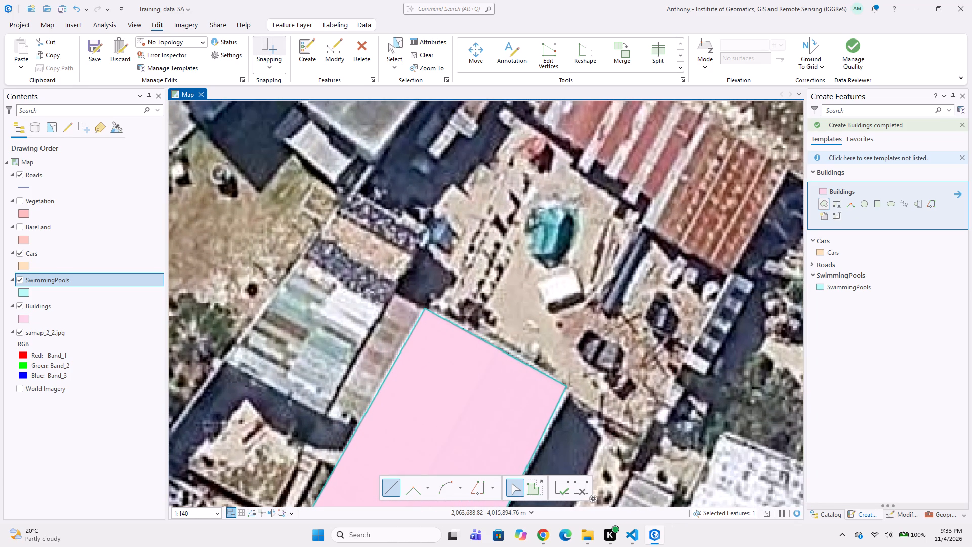
pyautogui.click(397, 293)
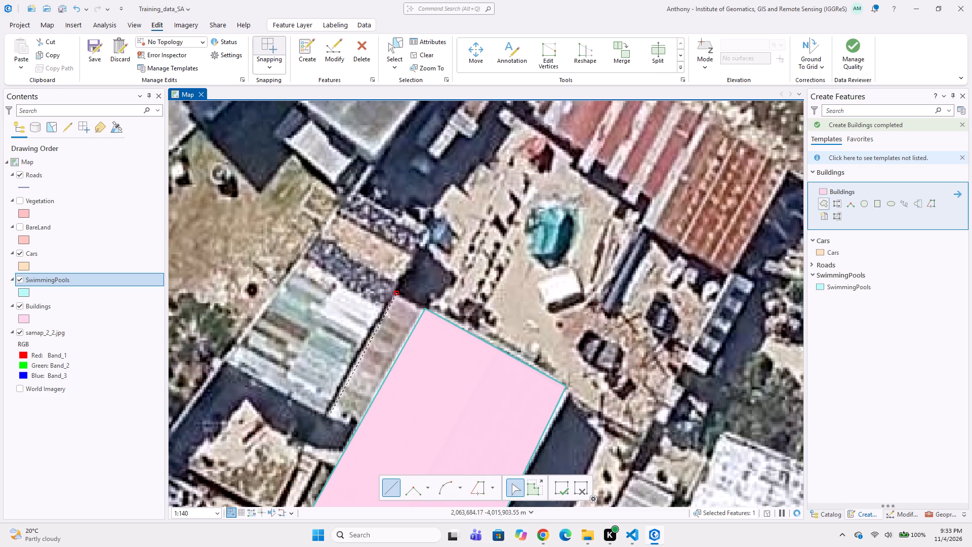
pyautogui.click(326, 415)
pyautogui.click(353, 433)
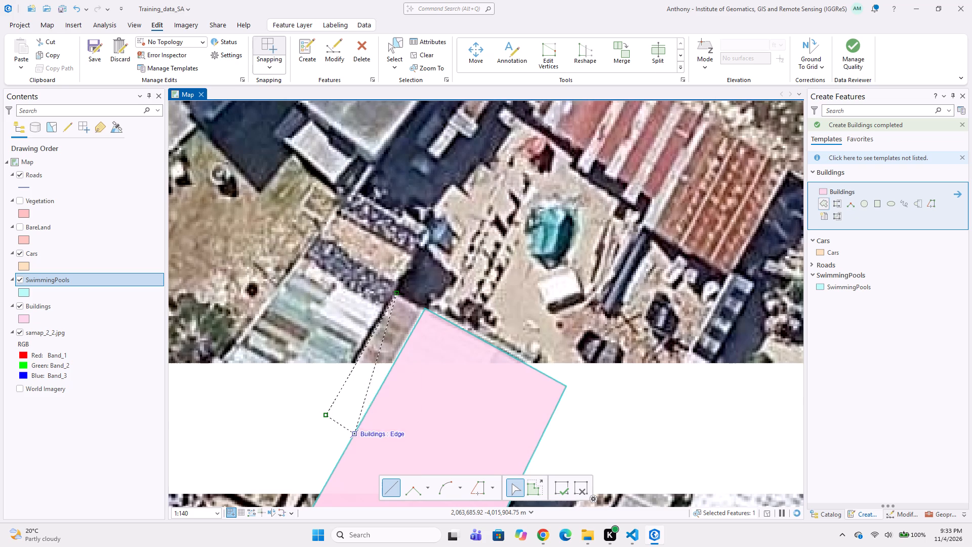
pyautogui.doubleClick(429, 309)
# Digitize the patchwork-roofed building adjoining the narrow strip as a five-corner Buildings polygon, sharing the strip's long edge.
pyautogui.moveTo(361, 344); pyautogui.dragTo(386, 357, button='middle')
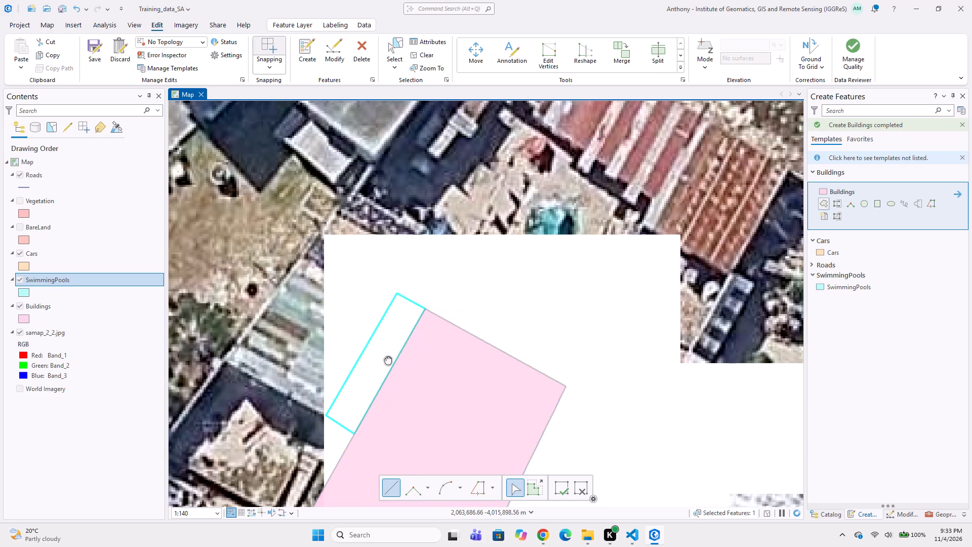
pyautogui.moveTo(386, 357); pyautogui.dragTo(452, 376, button='middle')
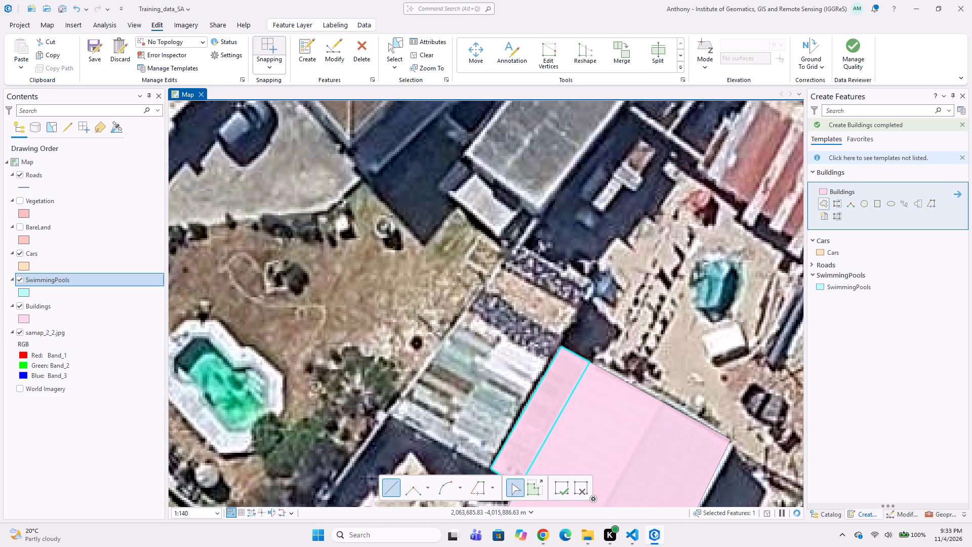
pyautogui.click(517, 242)
pyautogui.click(592, 281)
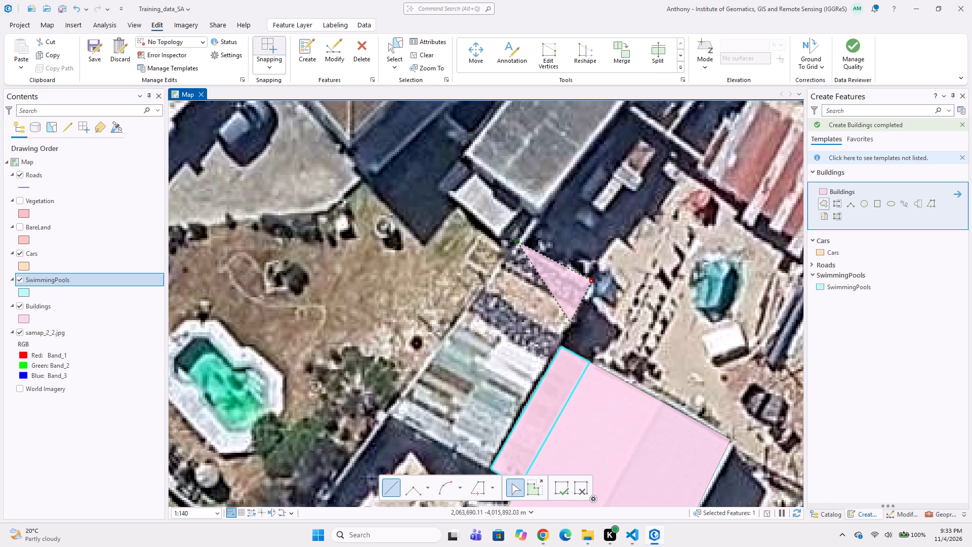
pyautogui.click(563, 344)
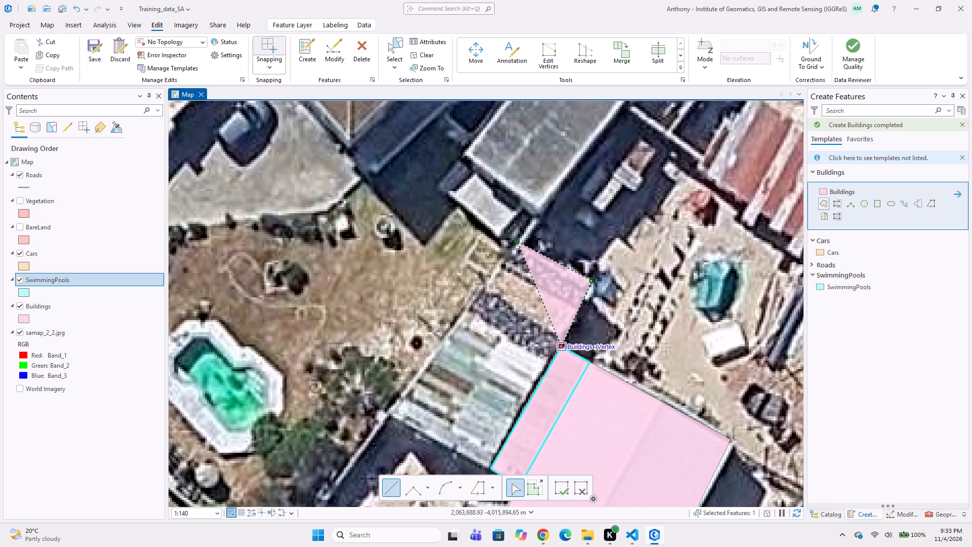
pyautogui.moveTo(470, 406); pyautogui.dragTo(491, 361, button='middle')
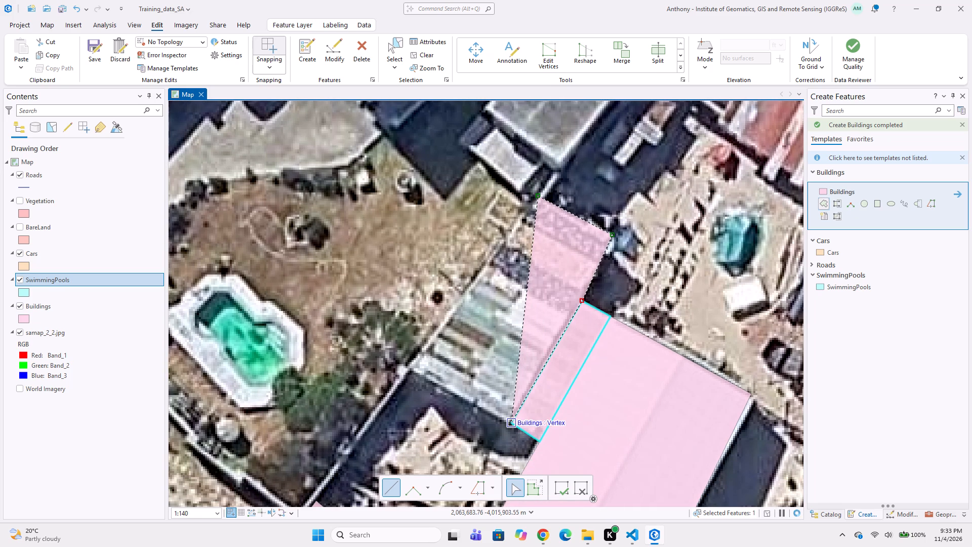
pyautogui.click(512, 420)
pyautogui.doubleClick(410, 371)
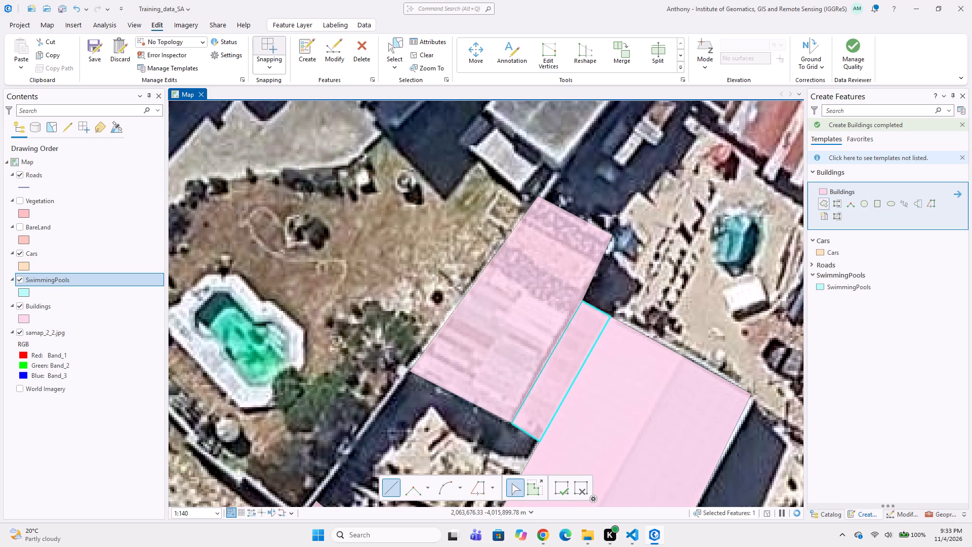
# Digitize the green swimming pool in the neighbouring garden as a twelve-vertex SwimmingPools polygon along the water's edge, excluding the white paving.
pyautogui.click(838, 290)
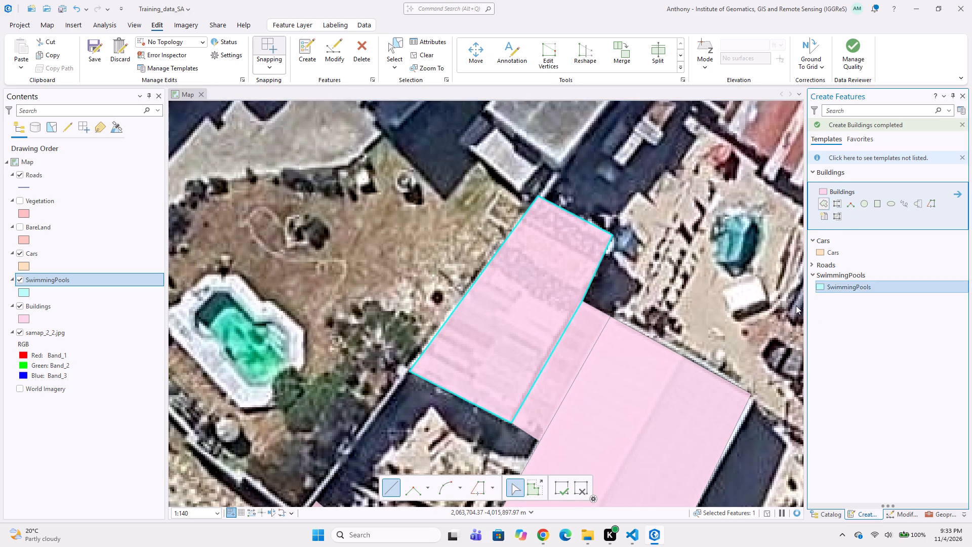
pyautogui.moveTo(363, 380); pyautogui.dragTo(501, 343, button='middle')
pyautogui.scroll(1, 431, 302)
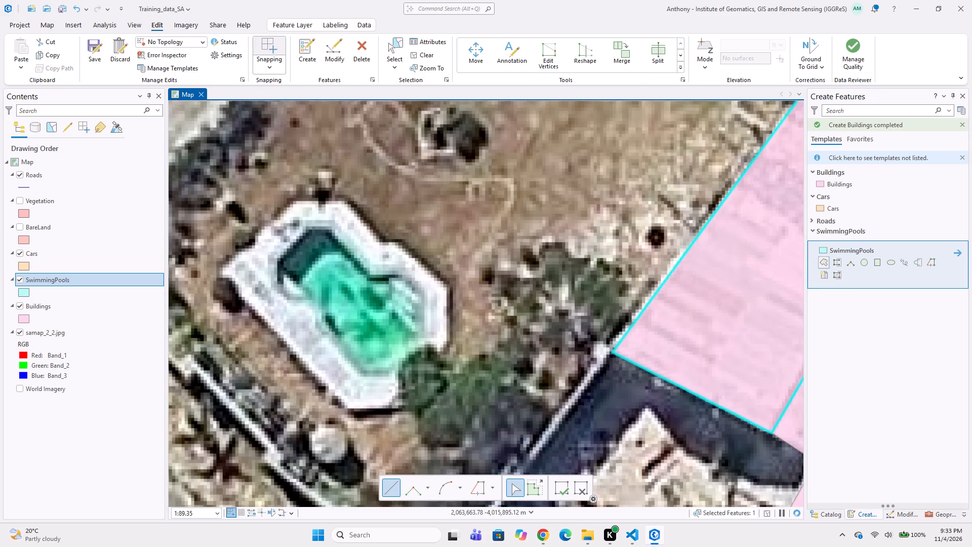
pyautogui.click(332, 231)
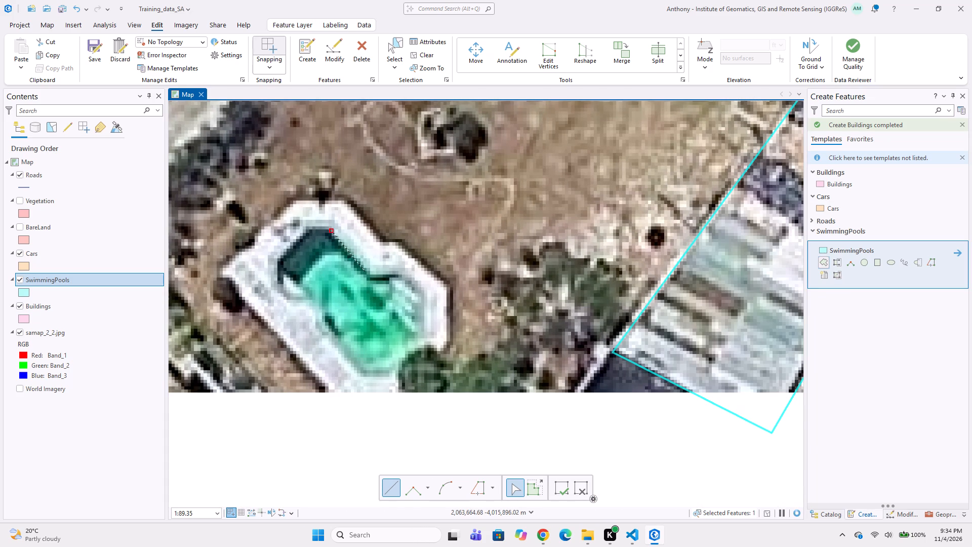
pyautogui.click(369, 275)
pyautogui.click(397, 275)
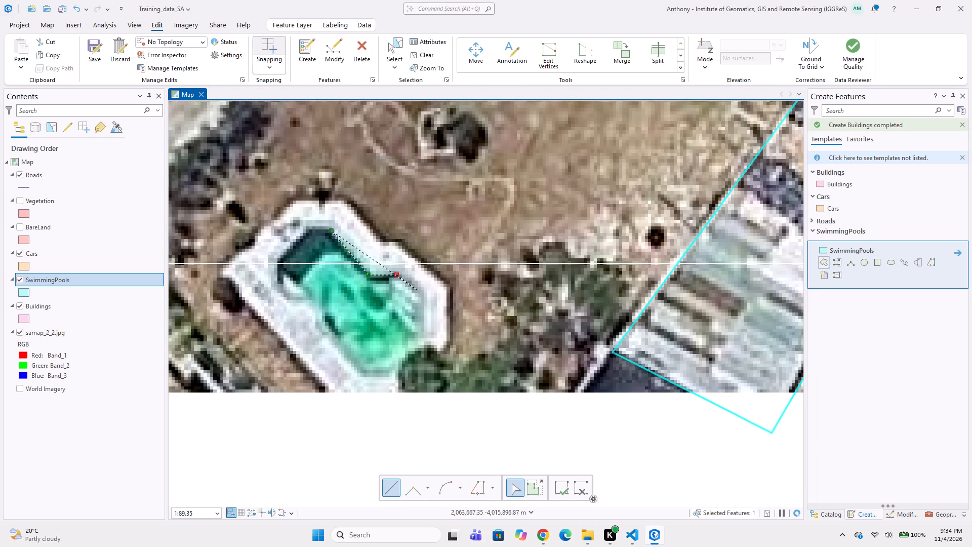
pyautogui.click(417, 290)
pyautogui.click(420, 344)
pyautogui.click(402, 357)
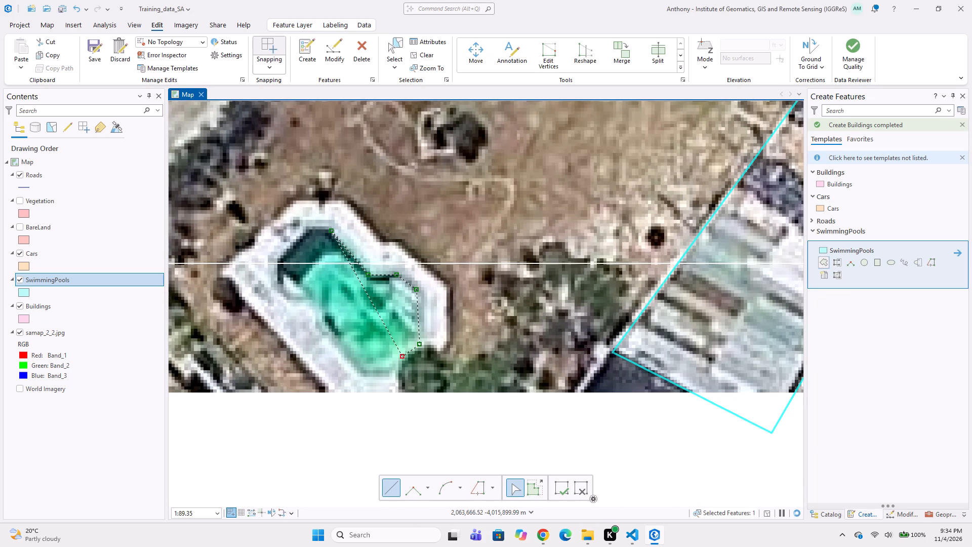
pyautogui.click(390, 375)
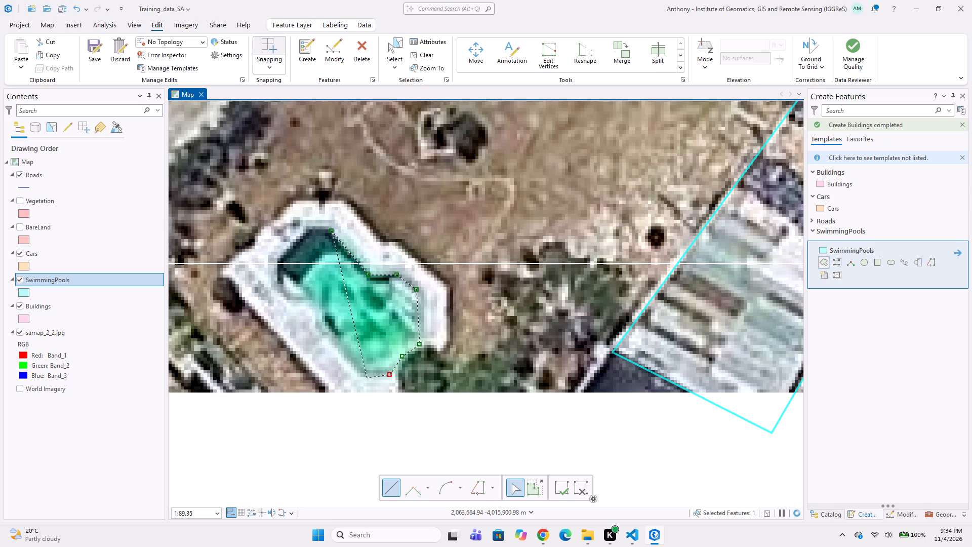
pyautogui.click(365, 378)
pyautogui.click(322, 323)
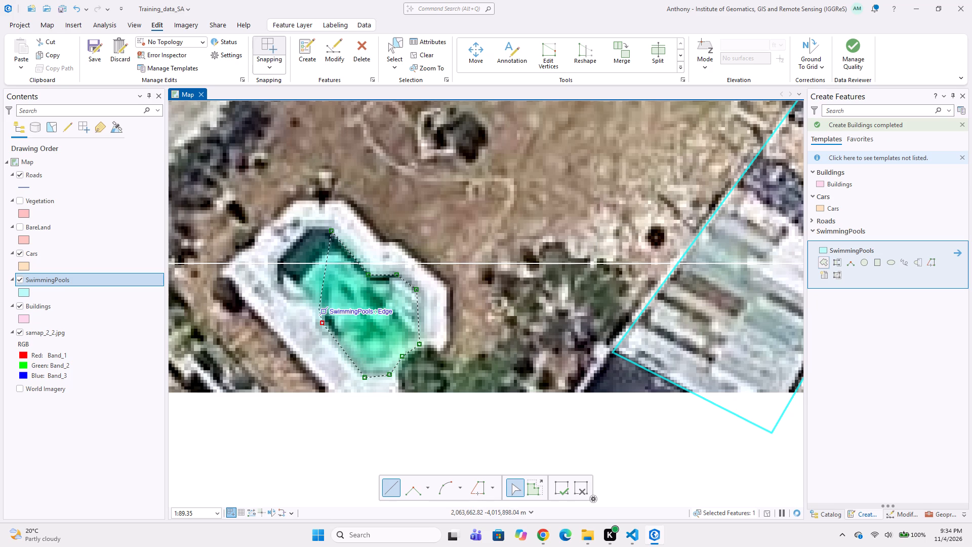
pyautogui.click(319, 309)
pyautogui.click(280, 268)
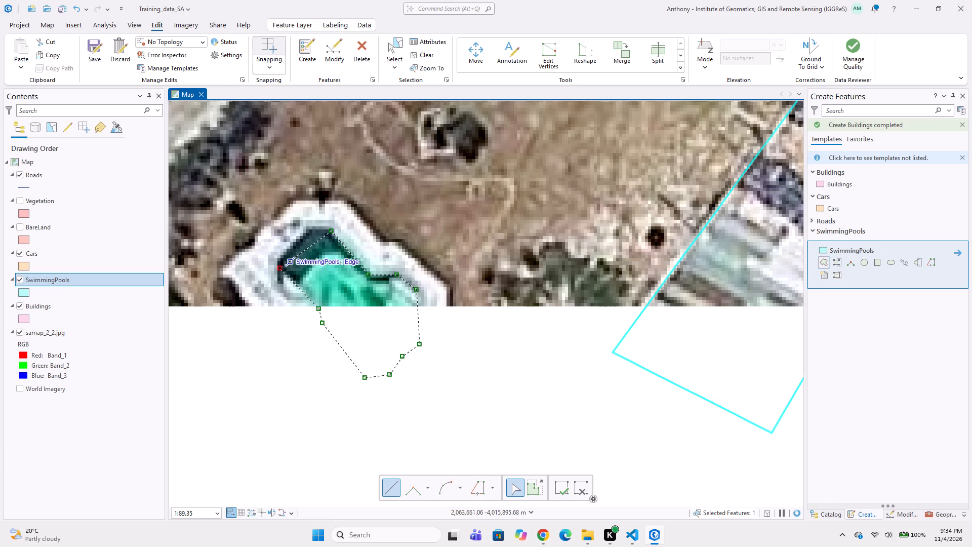
pyautogui.doubleClick(310, 235)
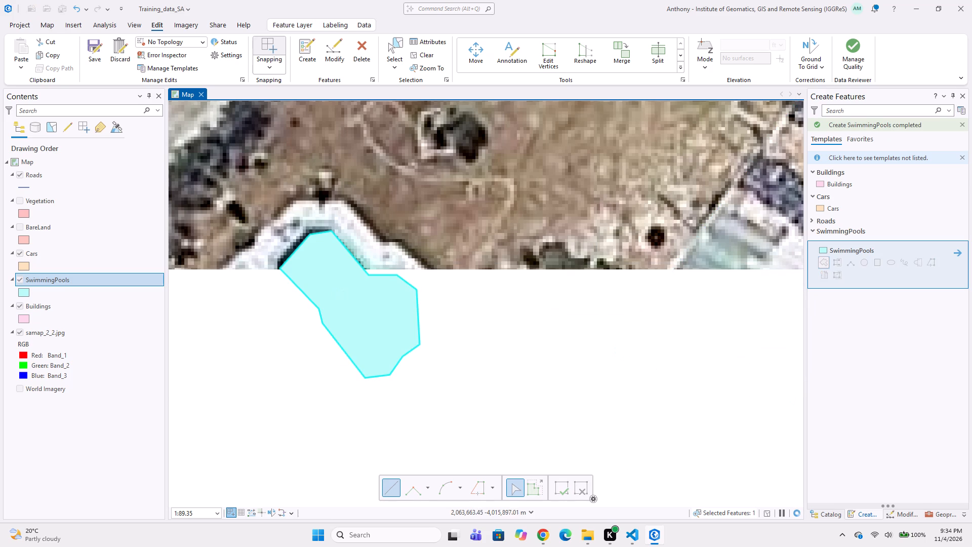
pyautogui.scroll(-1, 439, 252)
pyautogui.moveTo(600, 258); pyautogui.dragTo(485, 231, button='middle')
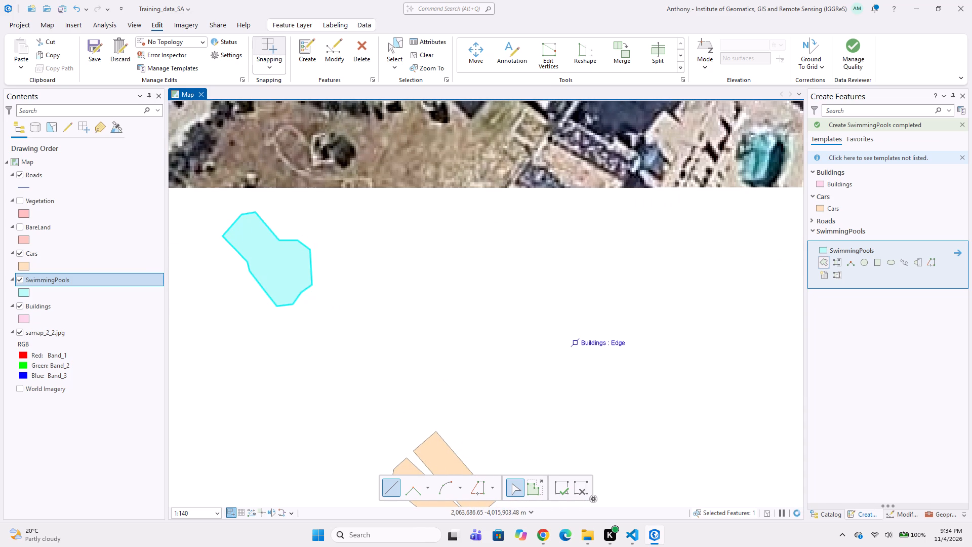
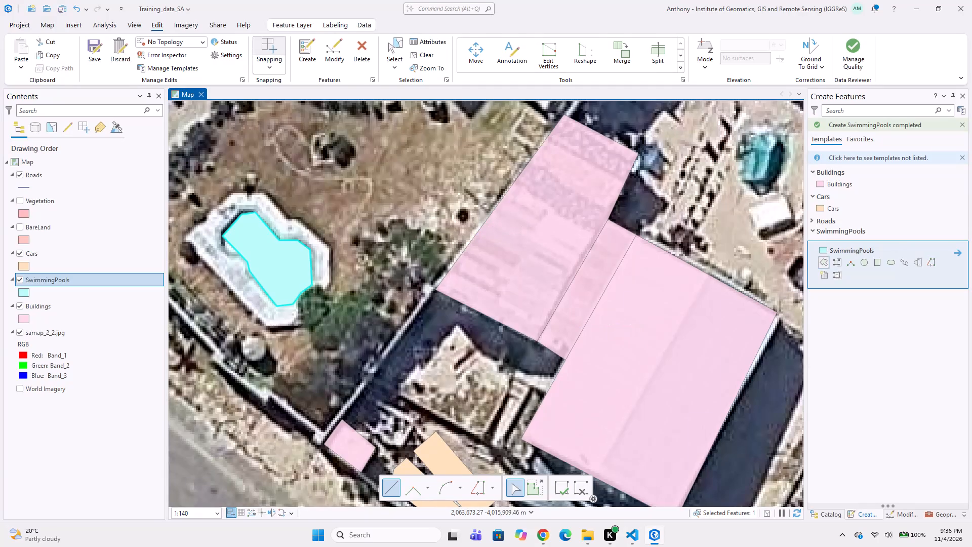
# Digitize the L-shaped grey flat-roofed building north of the patchwork-roofed building as a six-corner Buildings polygon.
pyautogui.scroll(-1, 478, 305)
pyautogui.moveTo(510, 335); pyautogui.dragTo(471, 396, button='middle')
pyautogui.moveTo(578, 245); pyautogui.dragTo(507, 349, button='middle')
pyautogui.moveTo(489, 237); pyautogui.dragTo(434, 342, button='middle')
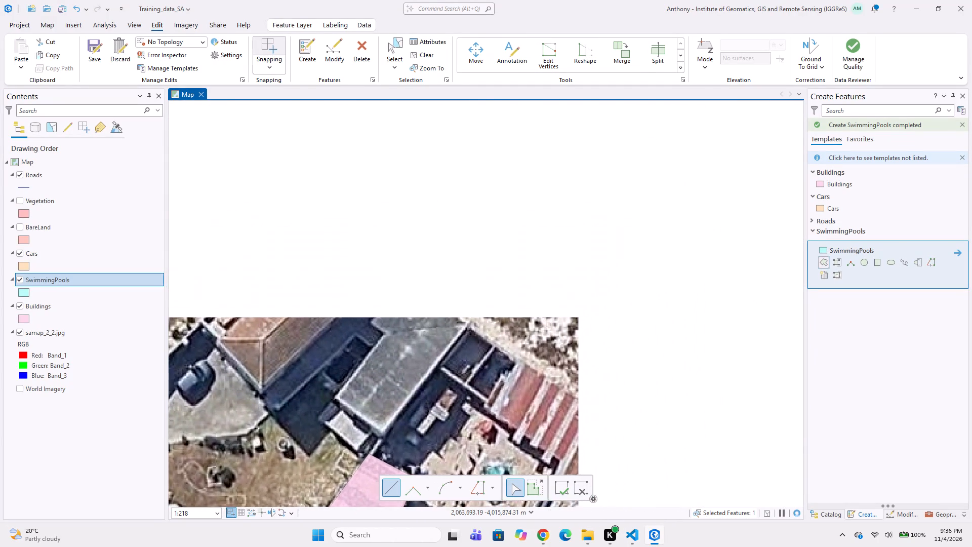
pyautogui.scroll(1, 372, 305)
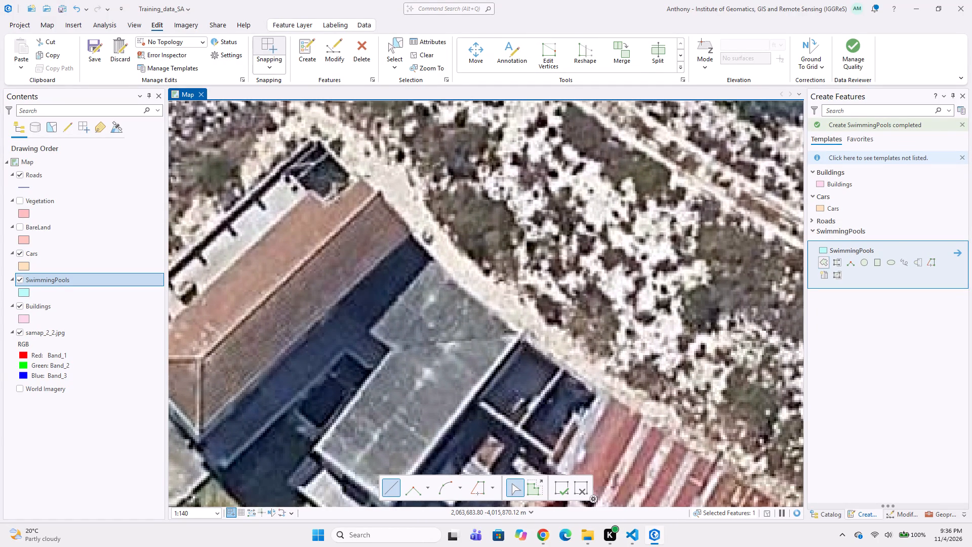
pyautogui.click(337, 304)
pyautogui.click(390, 346)
pyautogui.click(310, 451)
pyautogui.moveTo(347, 461); pyautogui.dragTo(315, 387, button='middle')
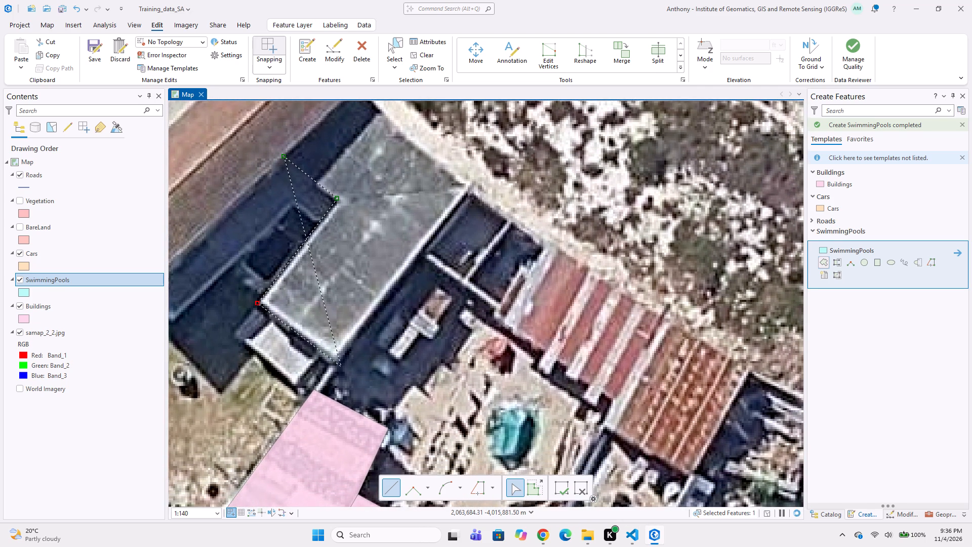
pyautogui.click(335, 366)
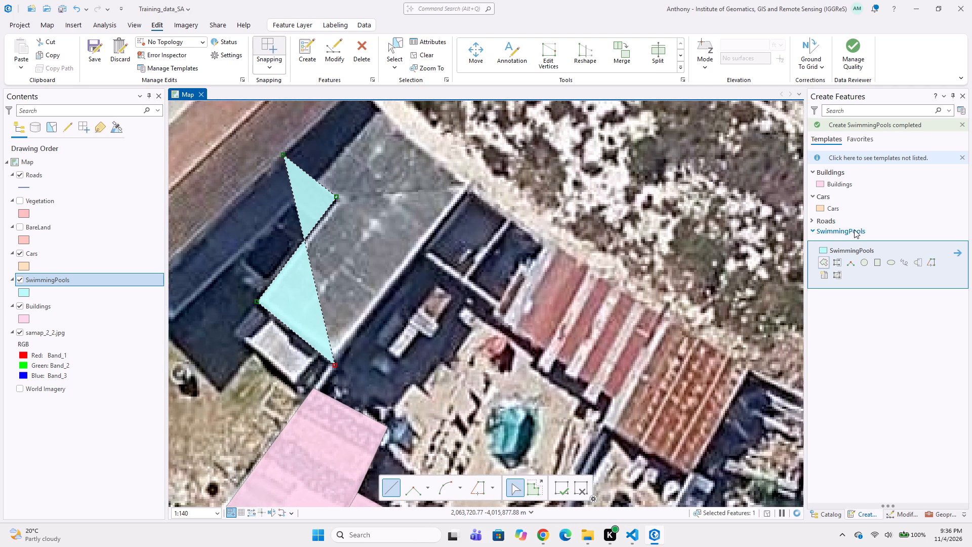
pyautogui.click(845, 183)
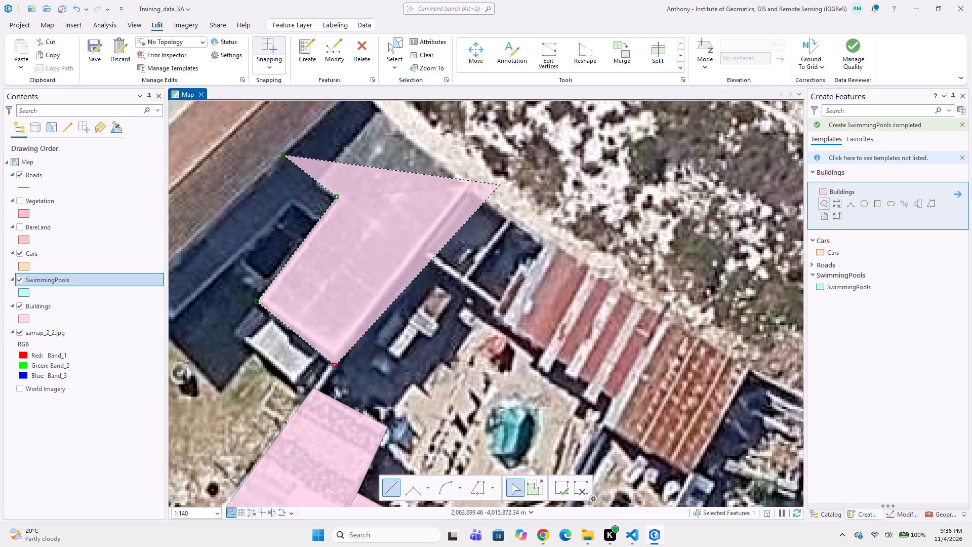
pyautogui.click(475, 181)
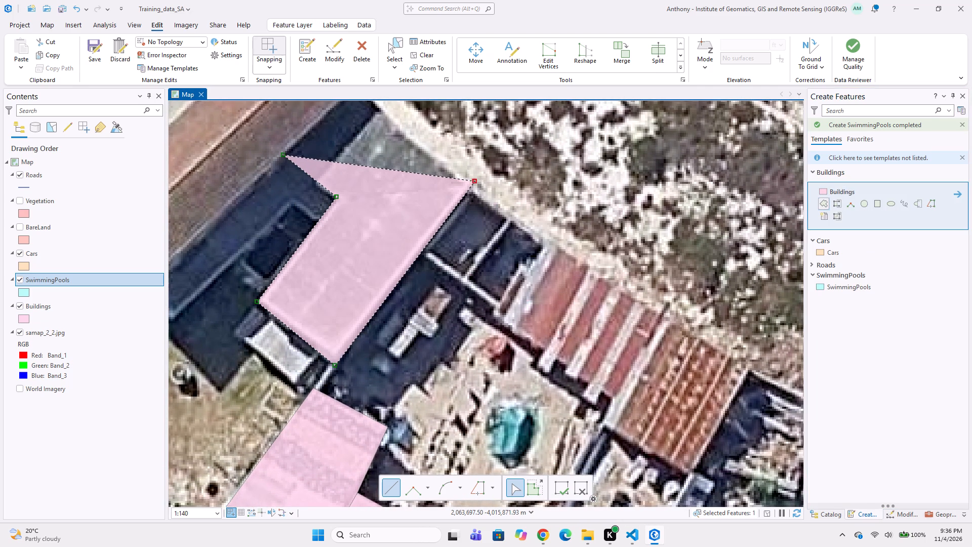
pyautogui.moveTo(456, 199); pyautogui.dragTo(473, 288, button='middle')
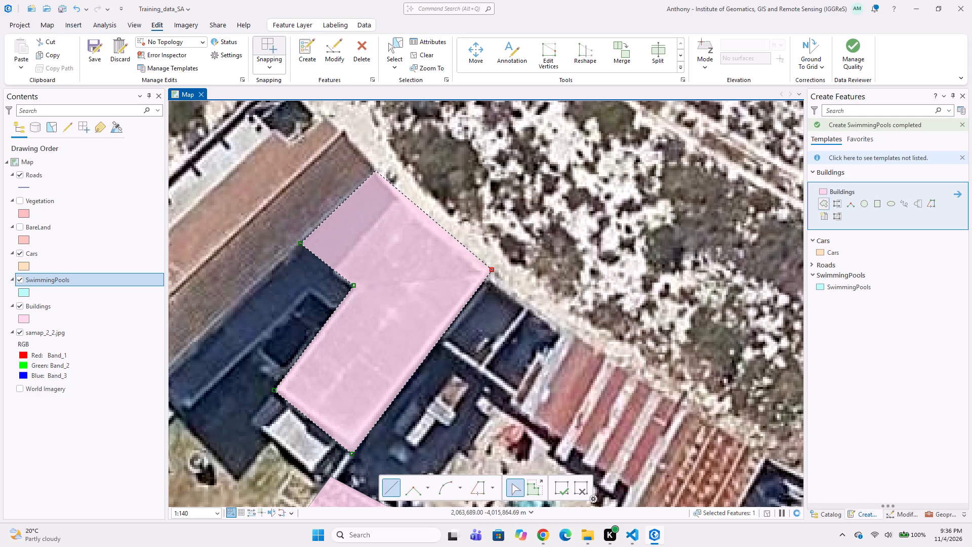
pyautogui.doubleClick(376, 171)
# Digitize the long brown hipped-roof building as a seven-corner Buildings polygon, snapped to the adjoining edge of the grey-roofed building.
pyautogui.click(374, 171)
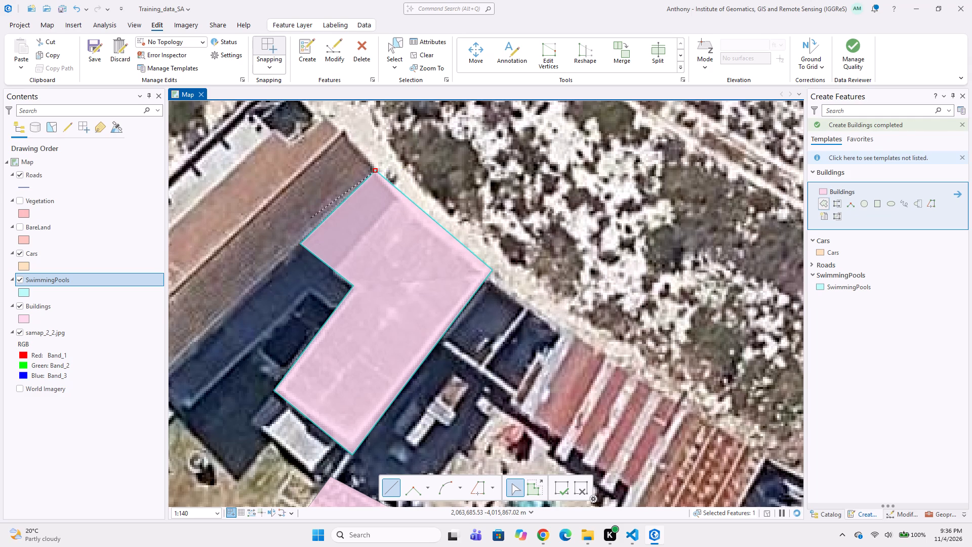
pyautogui.click(298, 242)
pyautogui.moveTo(269, 282); pyautogui.dragTo(381, 213, button='middle')
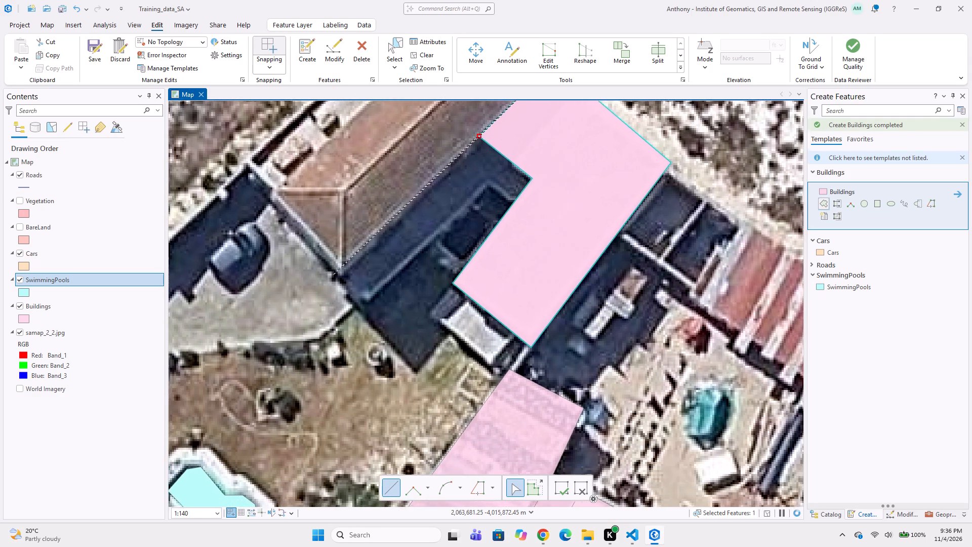
pyautogui.click(347, 272)
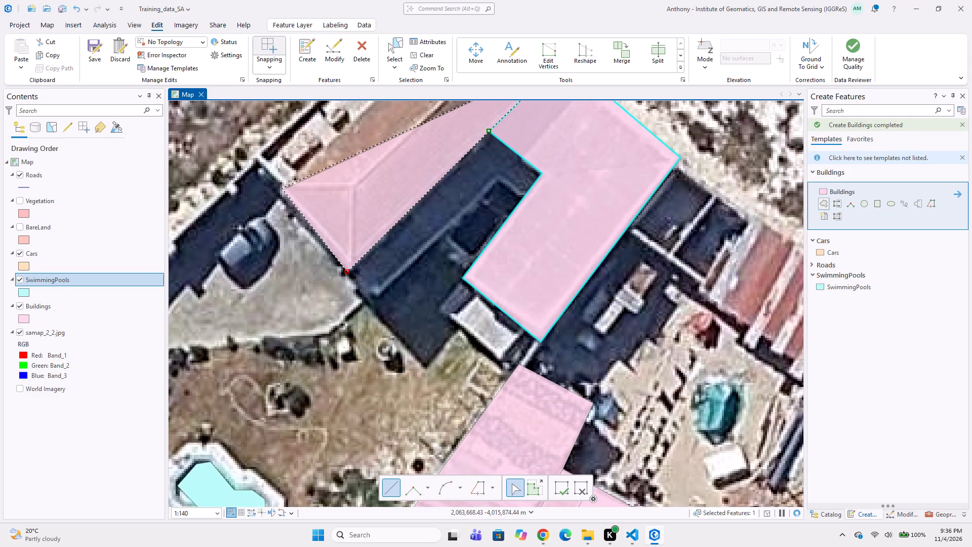
pyautogui.click(280, 188)
pyautogui.moveTo(289, 204); pyautogui.dragTo(269, 318, button='middle')
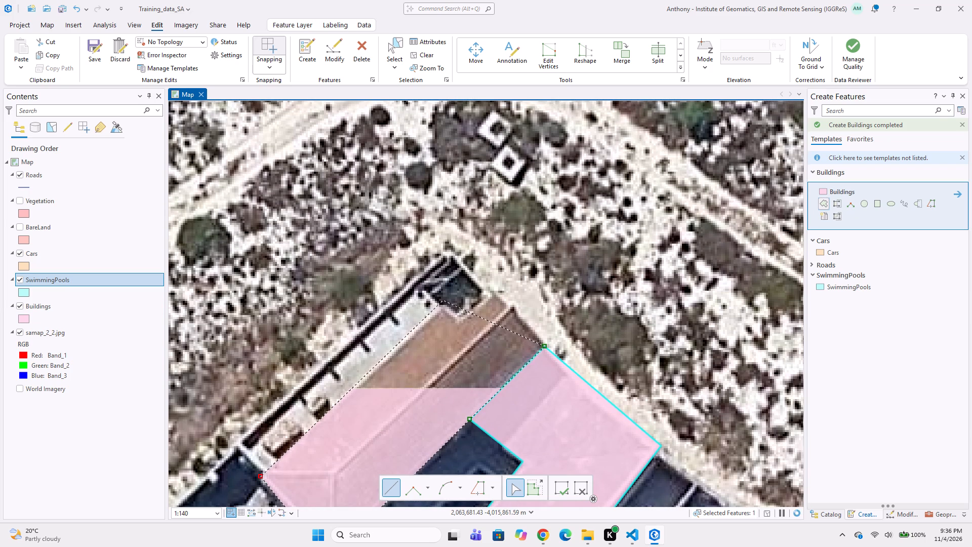
pyautogui.click(441, 303)
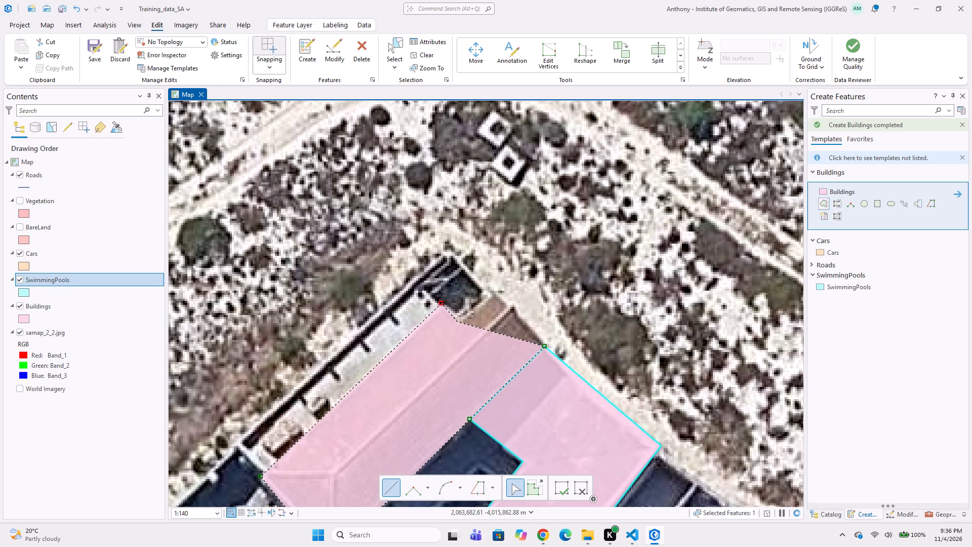
pyautogui.click(457, 322)
pyautogui.doubleClick(496, 290)
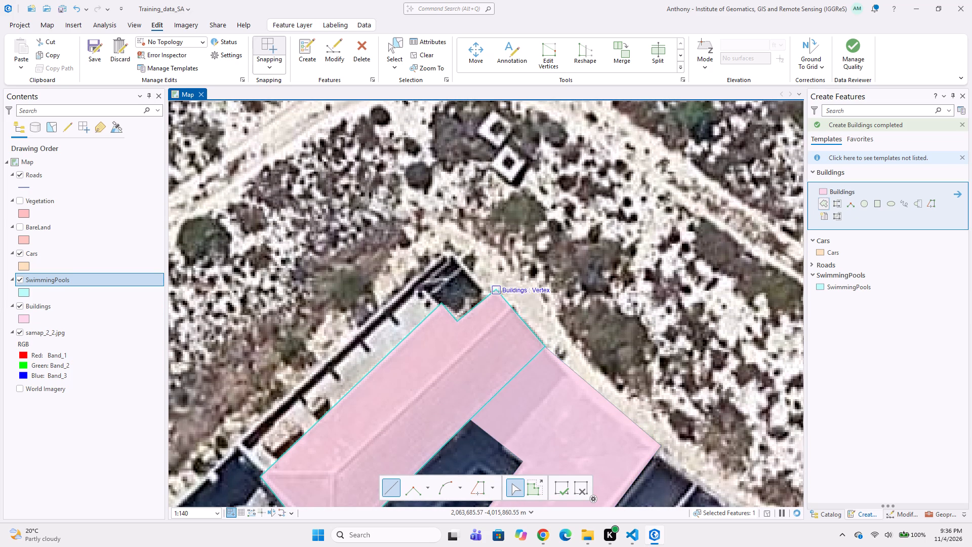
# Digitize the dark walled section between the grey-roofed building and the red-striped roof as a four-corner Buildings polygon.
pyautogui.moveTo(528, 332); pyautogui.dragTo(478, 251, button='middle')
pyautogui.moveTo(533, 349); pyautogui.dragTo(484, 279, button='middle')
pyautogui.moveTo(516, 284); pyautogui.dragTo(524, 374, button='middle')
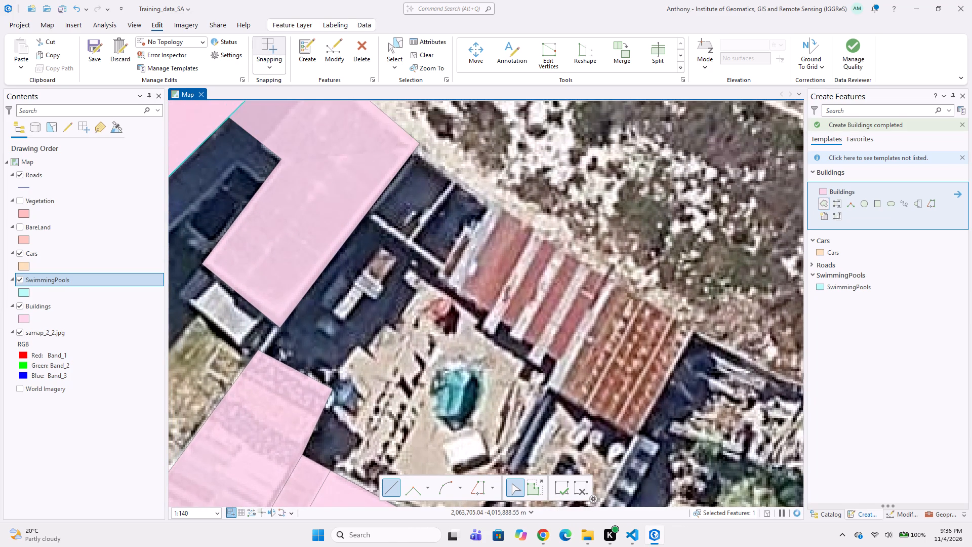
pyautogui.click(417, 151)
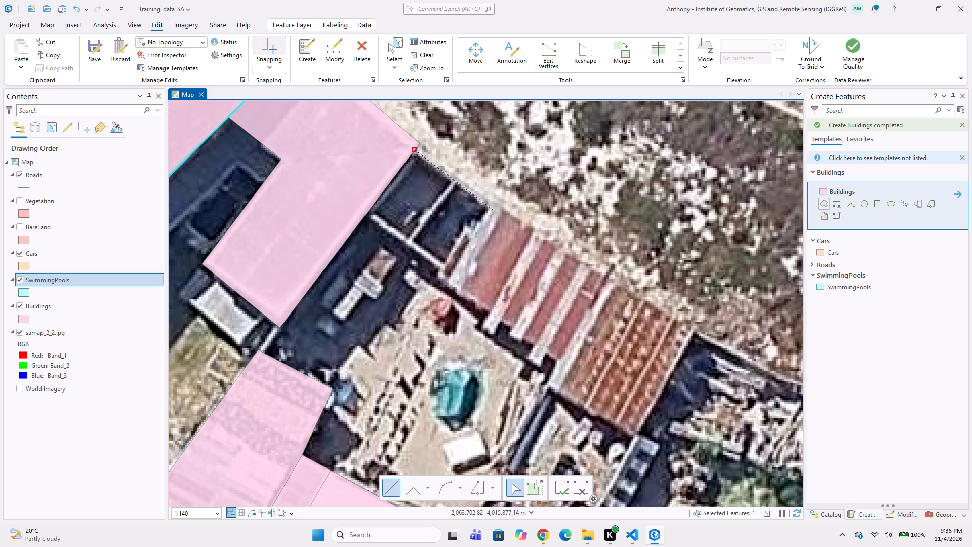
pyautogui.click(491, 205)
pyautogui.click(447, 268)
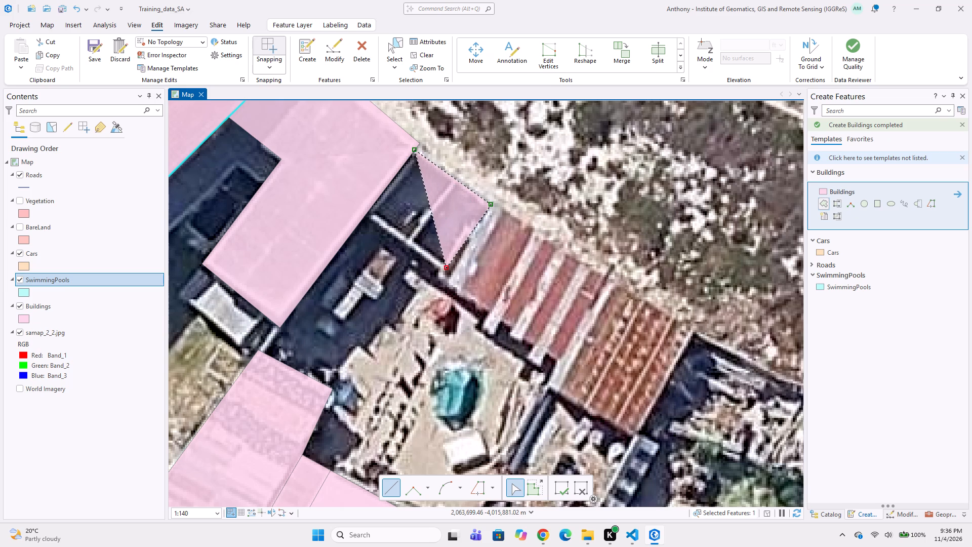
pyautogui.doubleClick(369, 215)
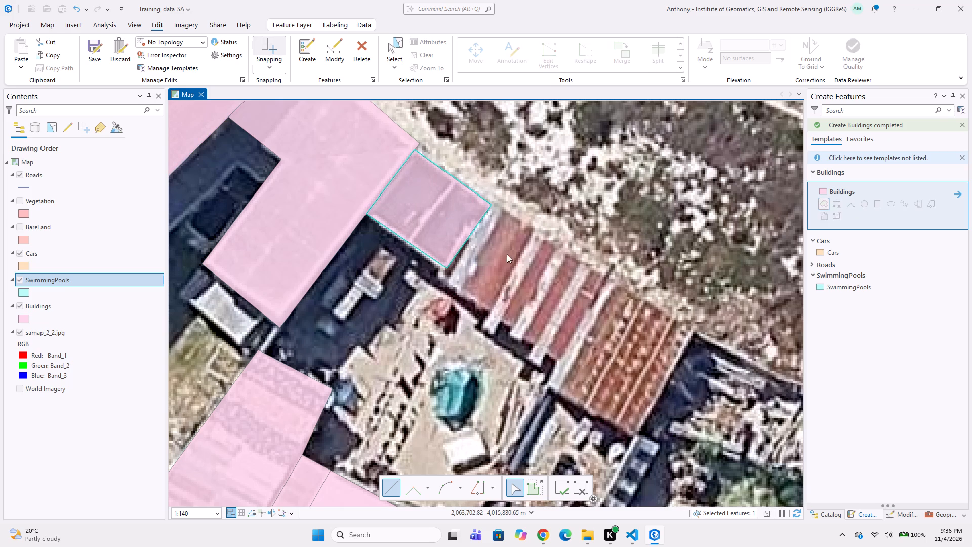
# Digitize the long red-and-white striped roof along the dirt track as a seven-corner Buildings polygon, sharing the walled section's end edge.
pyautogui.click(491, 206)
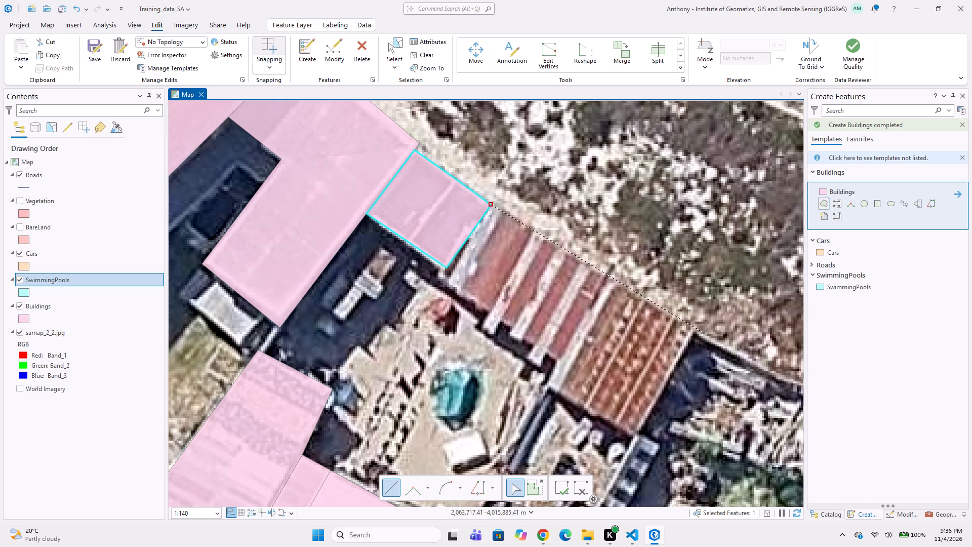
pyautogui.click(697, 327)
pyautogui.click(636, 437)
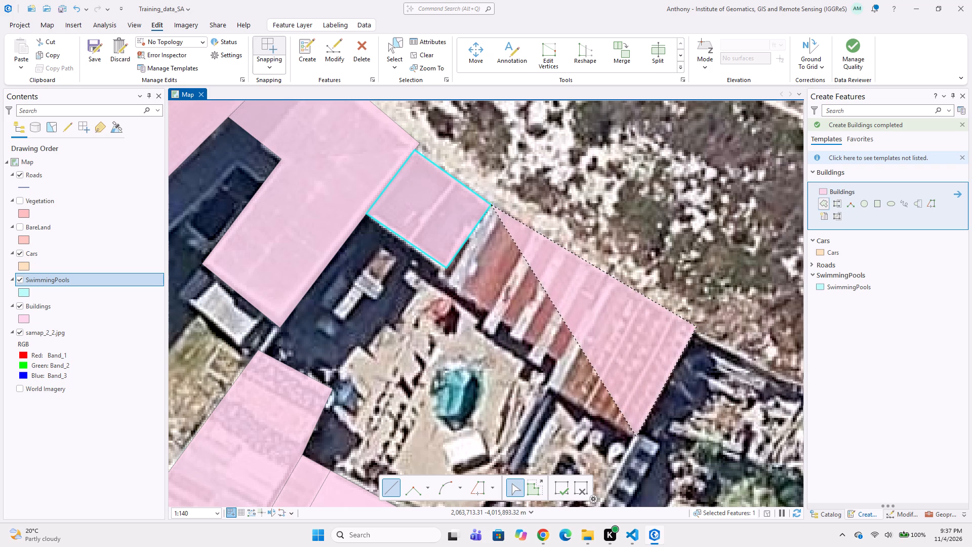
pyautogui.click(546, 389)
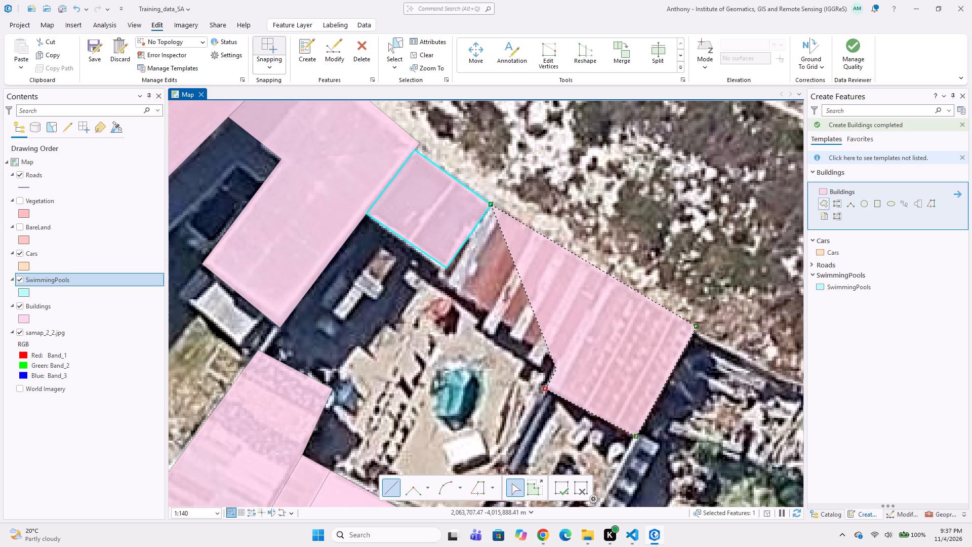
pyautogui.click(555, 366)
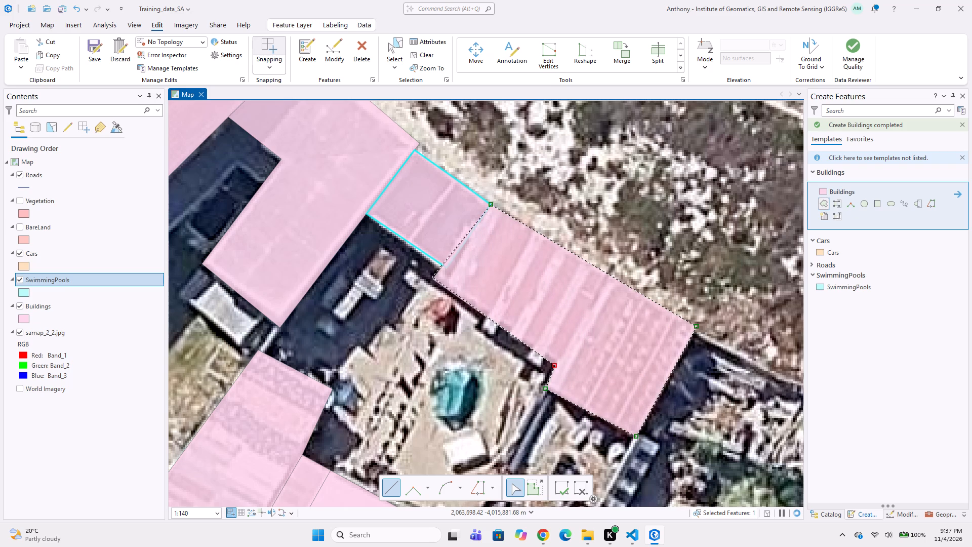
pyautogui.click(432, 277)
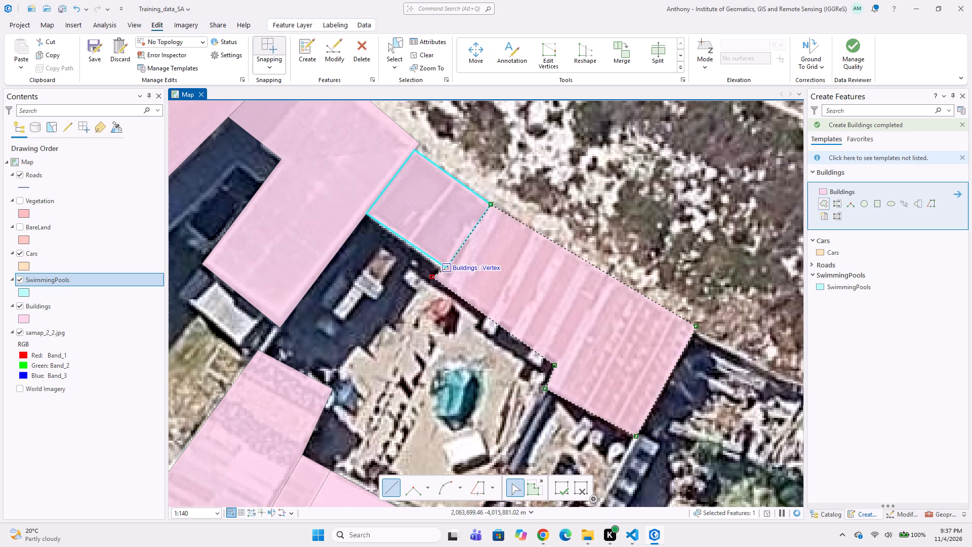
pyautogui.doubleClick(443, 268)
# Digitize the shaded grey-blue roof strip along the street-side end of the large white-roofed building as a four-corner Buildings polygon.
pyautogui.moveTo(553, 351); pyautogui.dragTo(459, 284, button='middle')
pyautogui.moveTo(459, 342); pyautogui.dragTo(505, 309, button='middle')
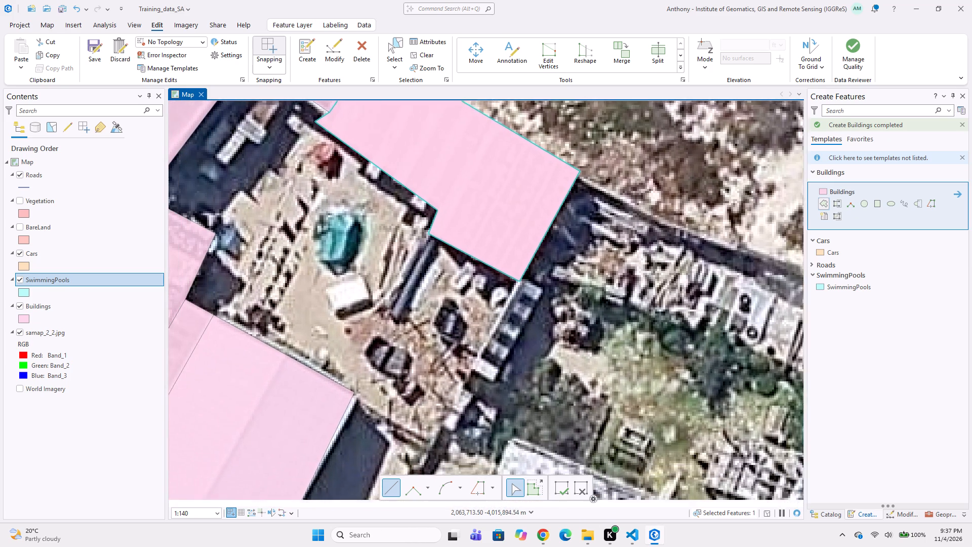
pyautogui.moveTo(361, 328); pyautogui.dragTo(487, 390, button='middle')
pyautogui.moveTo(468, 368); pyautogui.dragTo(413, 293, button='middle')
pyautogui.moveTo(346, 288); pyautogui.dragTo(452, 348, button='middle')
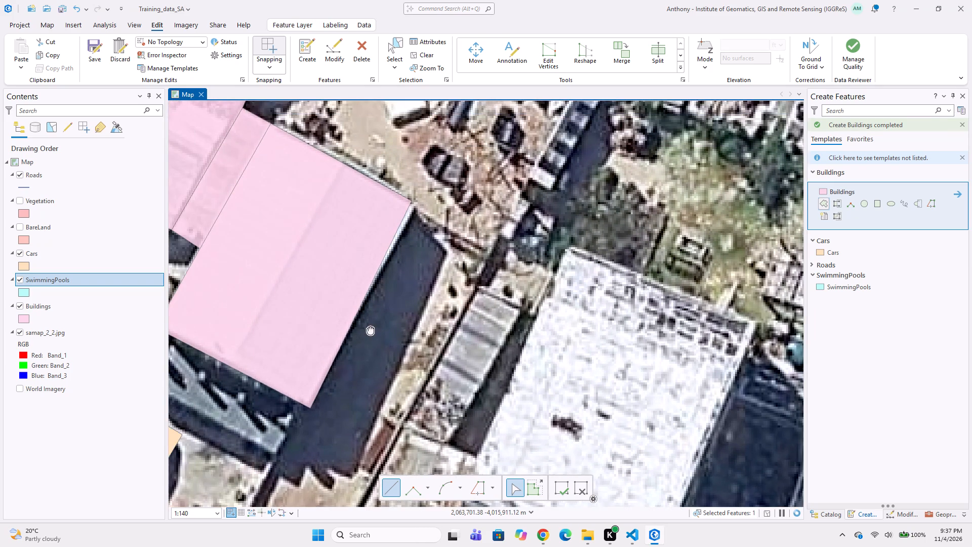
pyautogui.moveTo(409, 332); pyautogui.dragTo(363, 304, button='middle')
pyautogui.moveTo(388, 332); pyautogui.dragTo(489, 382, button='middle')
pyautogui.moveTo(349, 312); pyautogui.dragTo(491, 373, button='middle')
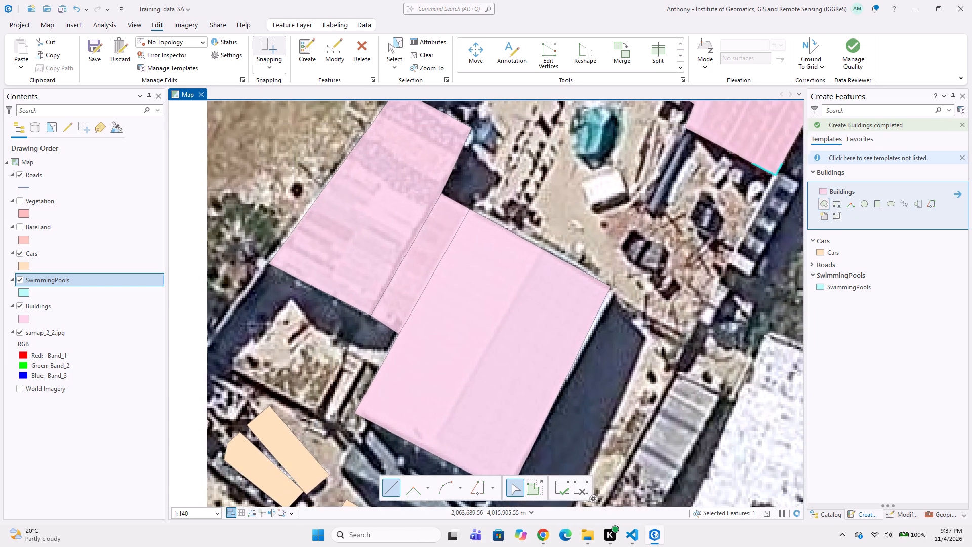
pyautogui.moveTo(379, 325); pyautogui.dragTo(413, 351, button='middle')
pyautogui.scroll(-1, 413, 351)
pyautogui.scroll(-1, 361, 330)
pyautogui.moveTo(349, 341); pyautogui.dragTo(381, 305, button='middle')
pyautogui.scroll(1, 418, 339)
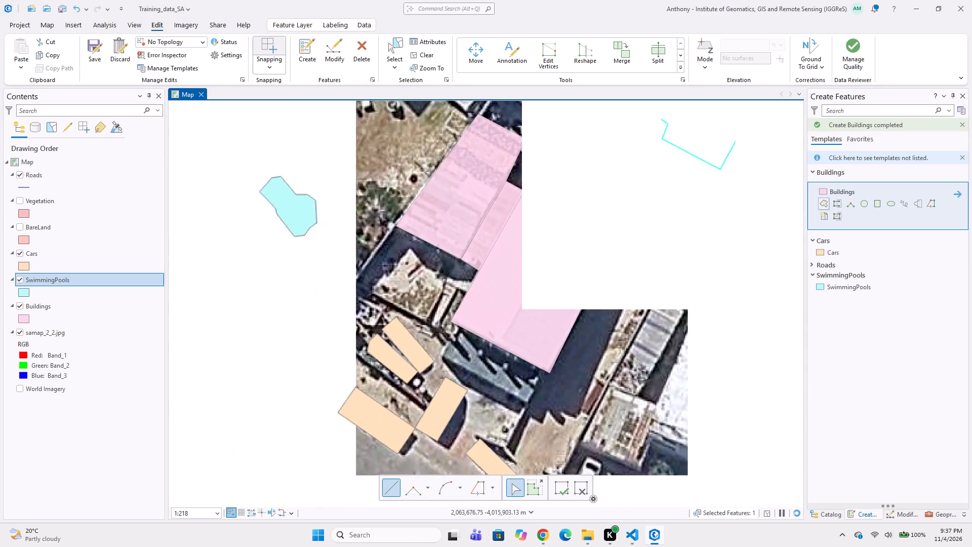
pyautogui.scroll(1, 444, 371)
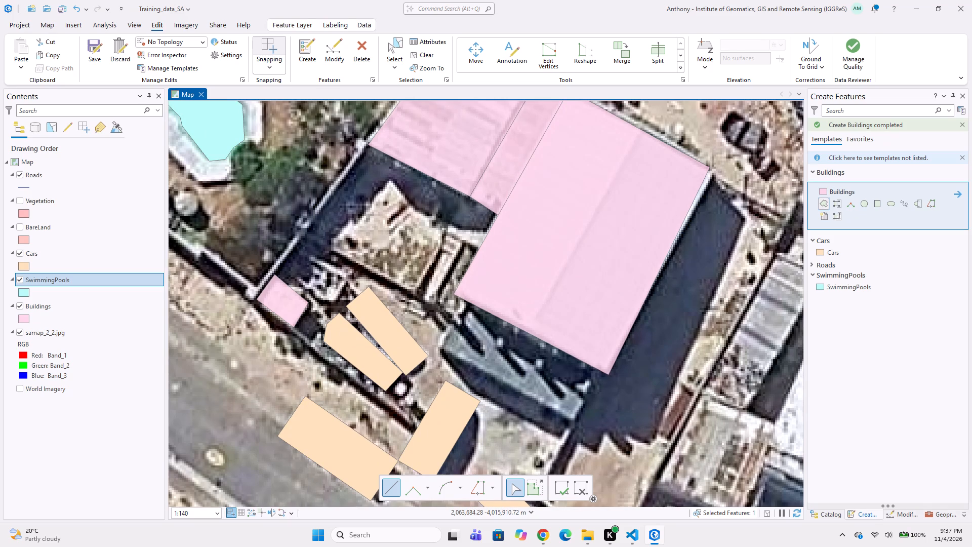
pyautogui.click(468, 300)
pyautogui.moveTo(436, 344); pyautogui.dragTo(437, 351)
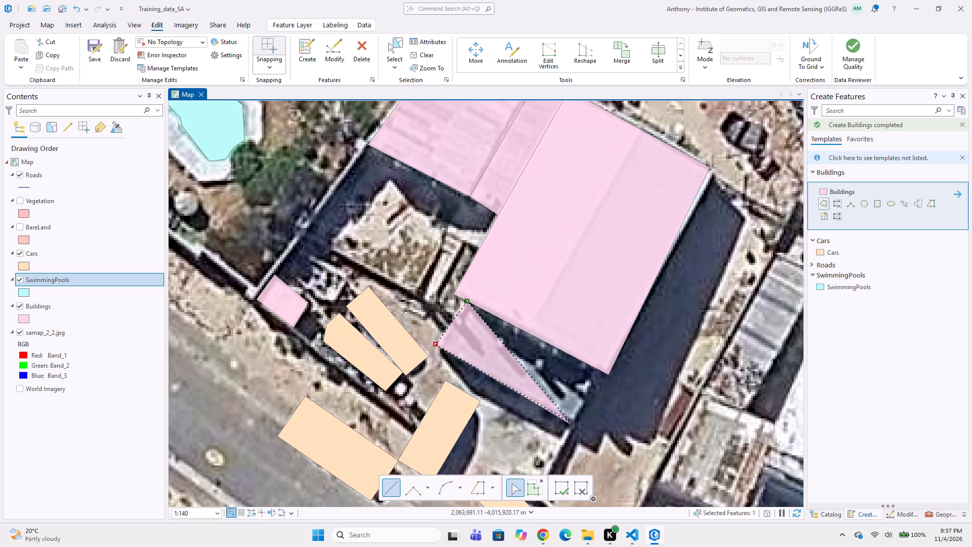
pyautogui.click(572, 421)
pyautogui.doubleClick(602, 373)
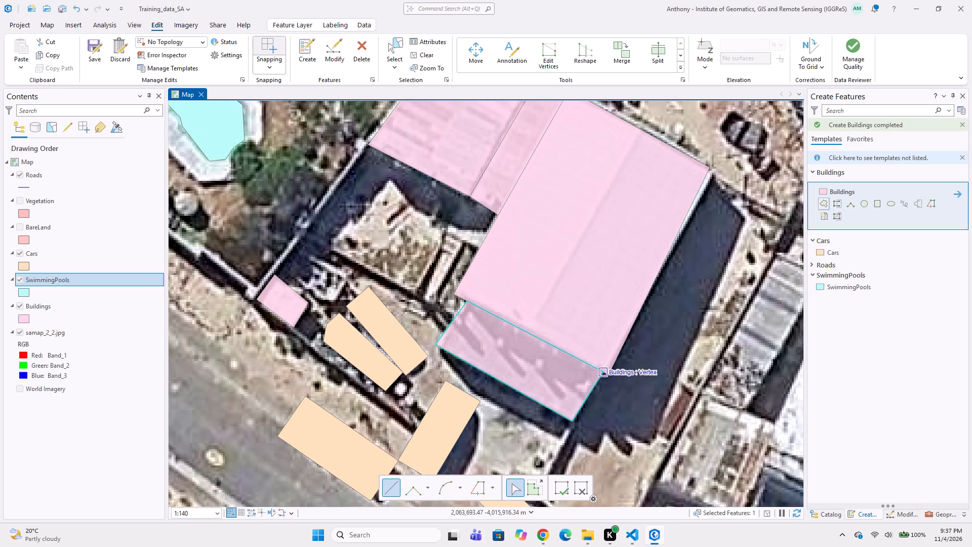
# Digitize the car parked in the shaded driveway beside the brown hipped-roof building as a rectangular Cars polygon aligned with the vehicle.
pyautogui.moveTo(539, 355); pyautogui.dragTo(523, 449, button='middle')
pyautogui.scroll(-3, 526, 381)
pyautogui.moveTo(542, 332); pyautogui.dragTo(521, 374, button='middle')
pyautogui.scroll(1, 556, 398)
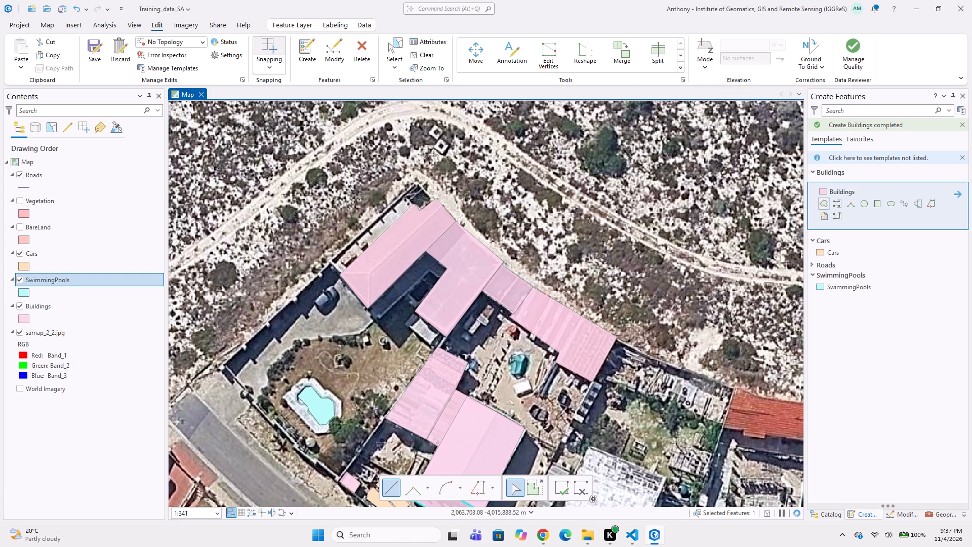
pyautogui.scroll(2, 340, 303)
pyautogui.moveTo(317, 300); pyautogui.dragTo(391, 360, button='middle')
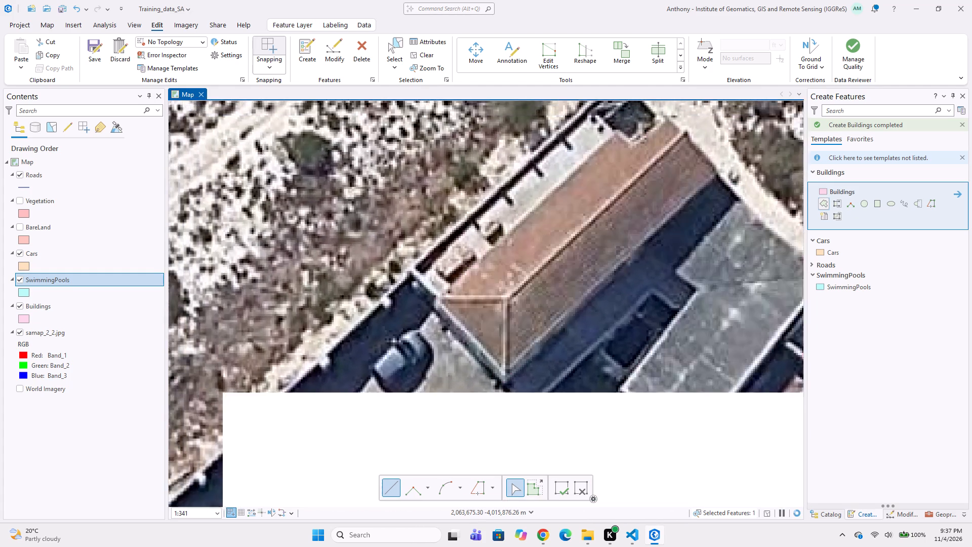
pyautogui.scroll(2, 393, 361)
pyautogui.scroll(-1, 498, 327)
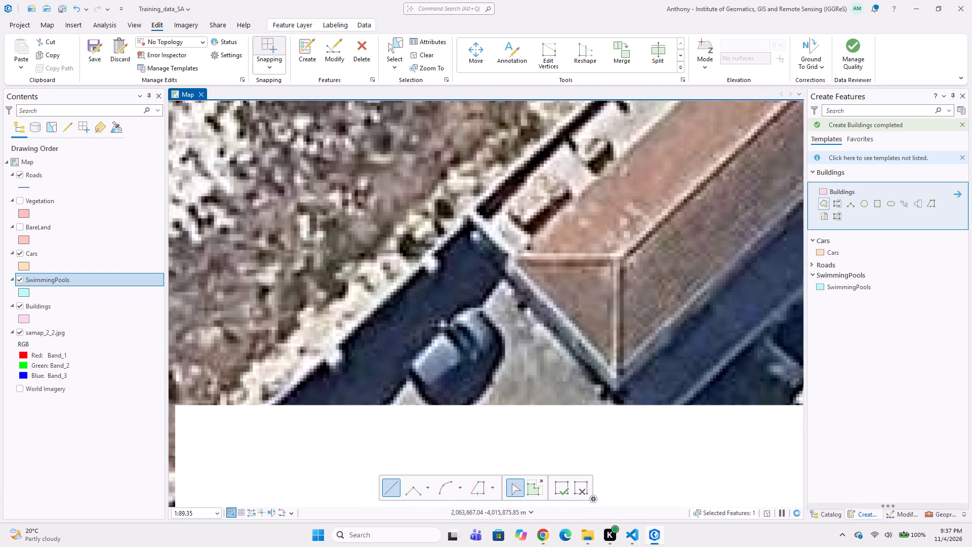
pyautogui.click(849, 249)
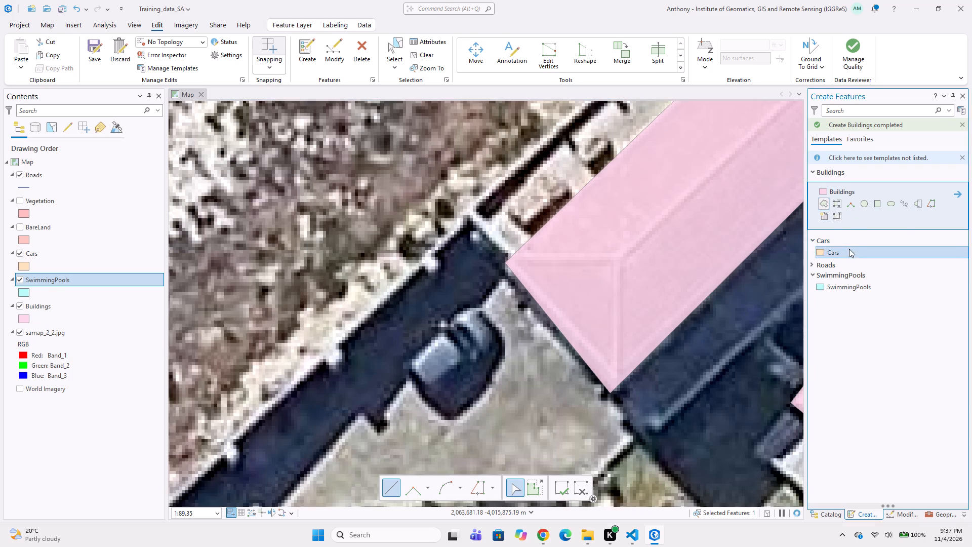
pyautogui.click(881, 233)
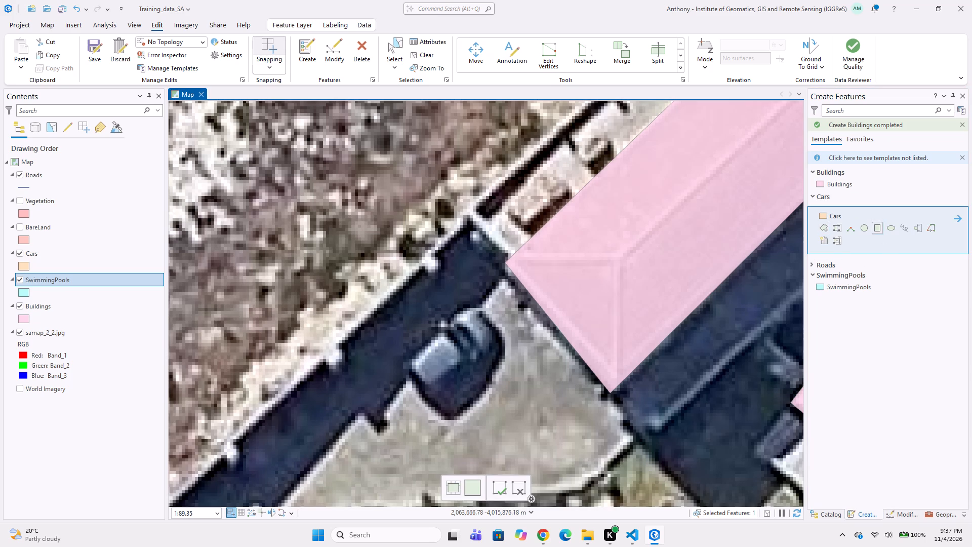
pyautogui.click(505, 339)
pyautogui.click(424, 401)
pyautogui.click(385, 361)
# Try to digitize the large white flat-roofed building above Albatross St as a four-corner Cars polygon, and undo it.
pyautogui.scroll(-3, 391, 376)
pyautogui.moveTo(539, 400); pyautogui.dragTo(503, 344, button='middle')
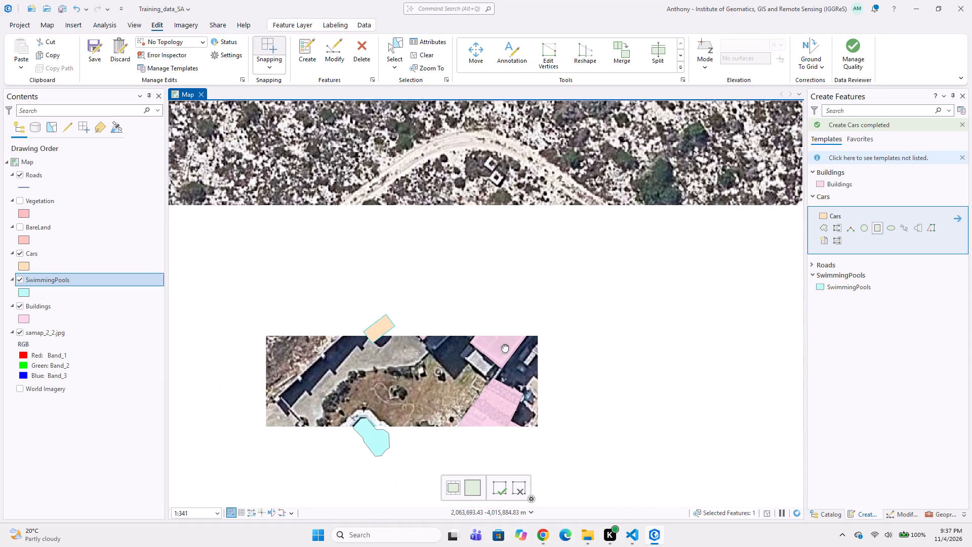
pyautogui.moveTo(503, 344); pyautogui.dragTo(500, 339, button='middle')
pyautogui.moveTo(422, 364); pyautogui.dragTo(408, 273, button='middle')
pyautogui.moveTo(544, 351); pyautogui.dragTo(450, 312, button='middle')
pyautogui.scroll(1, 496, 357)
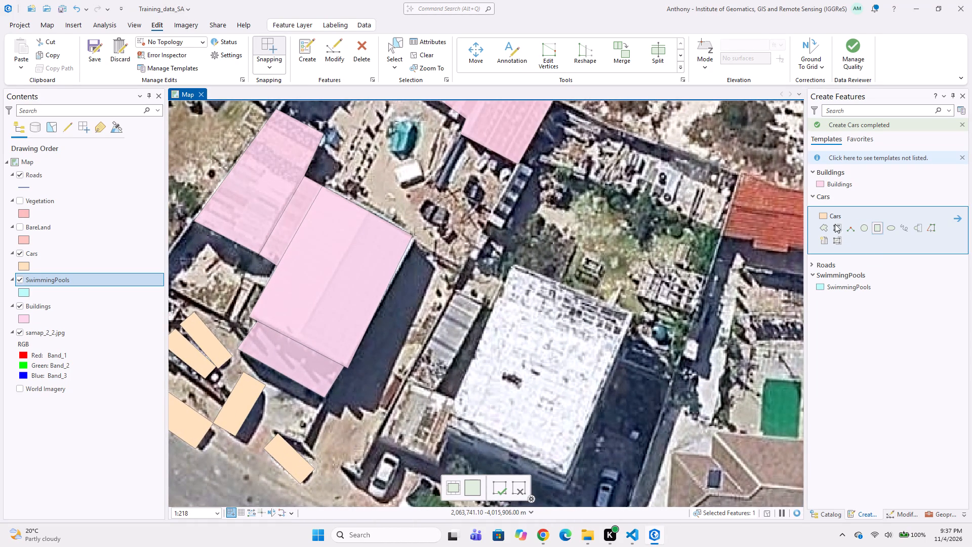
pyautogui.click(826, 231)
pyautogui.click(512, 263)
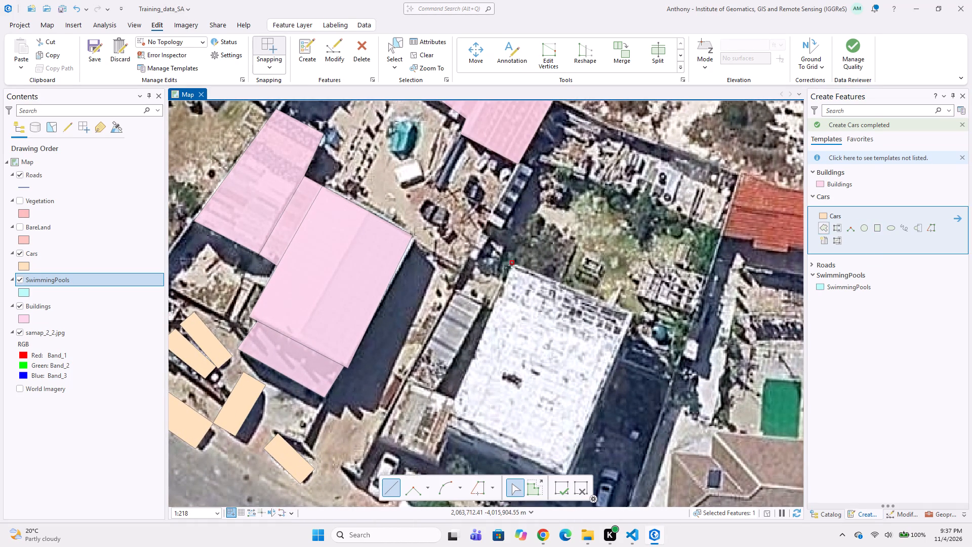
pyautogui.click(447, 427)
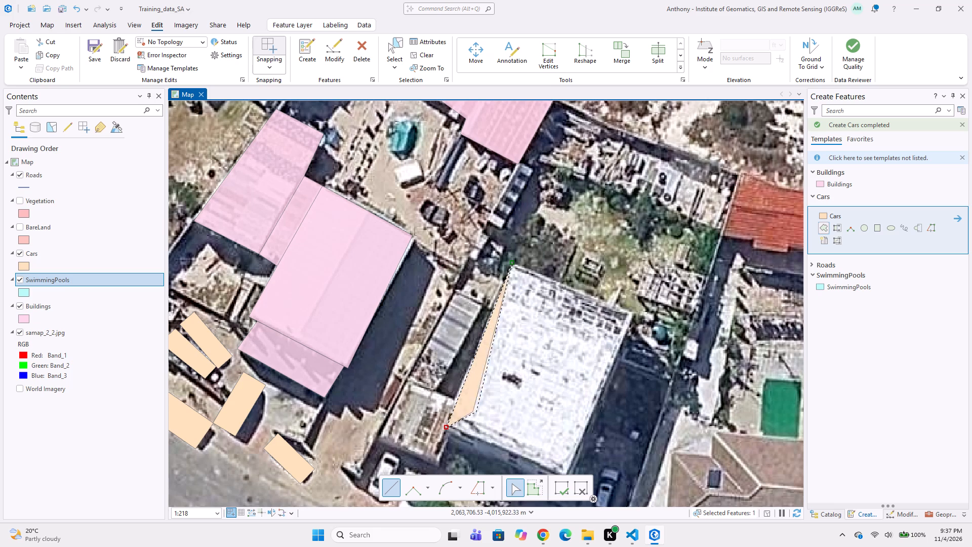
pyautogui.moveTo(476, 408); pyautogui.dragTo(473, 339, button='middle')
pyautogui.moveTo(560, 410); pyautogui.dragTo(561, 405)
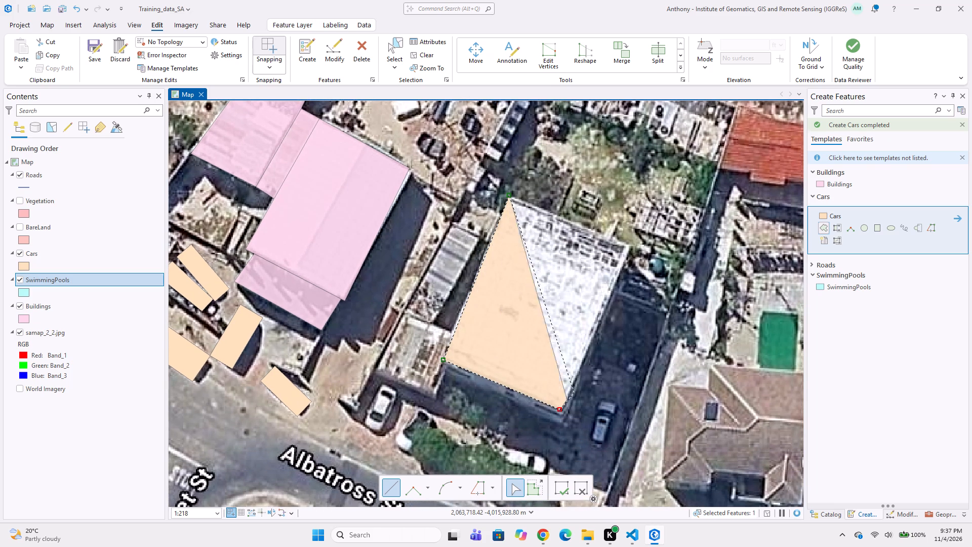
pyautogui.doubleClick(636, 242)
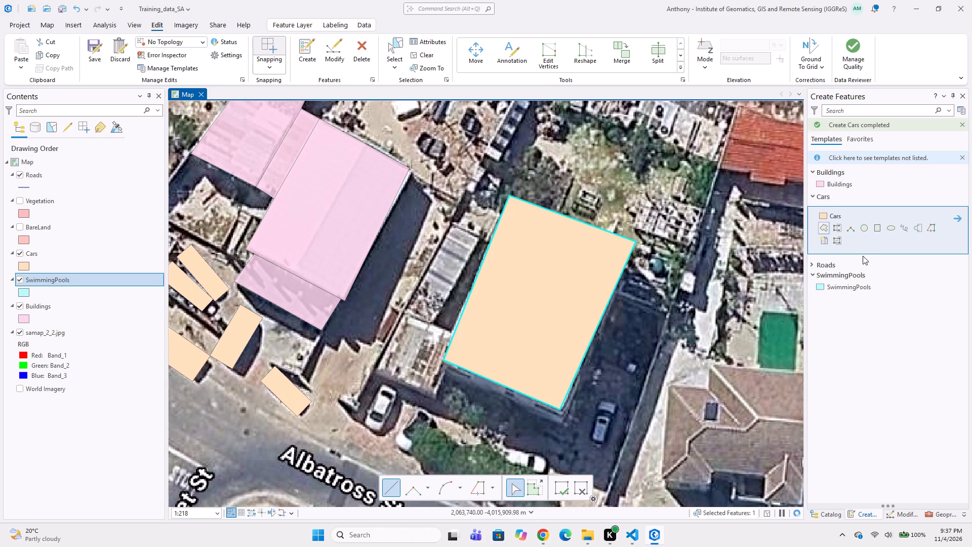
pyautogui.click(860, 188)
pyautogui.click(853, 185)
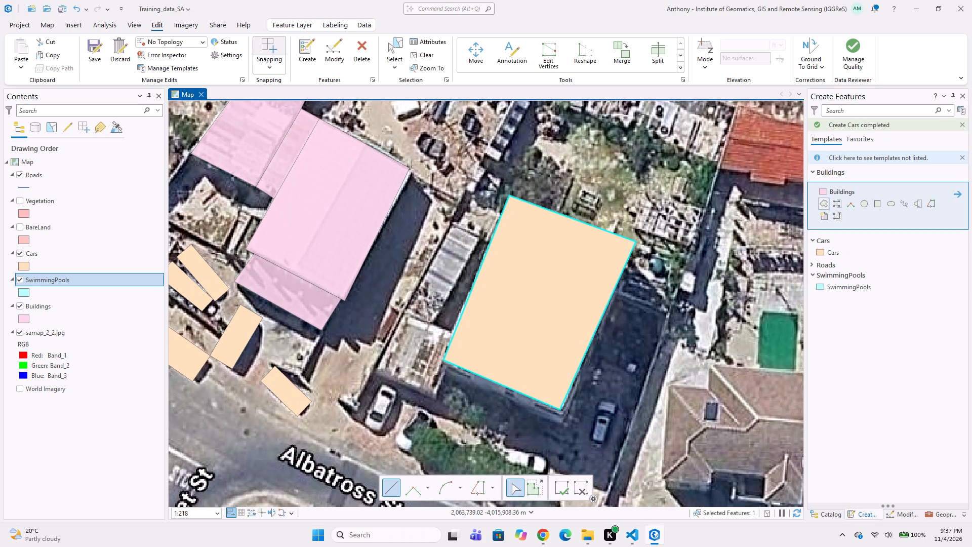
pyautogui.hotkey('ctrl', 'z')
# Digitize the large white flat-roofed building above Albatross St as a four-corner Buildings polygon.
pyautogui.click(512, 192)
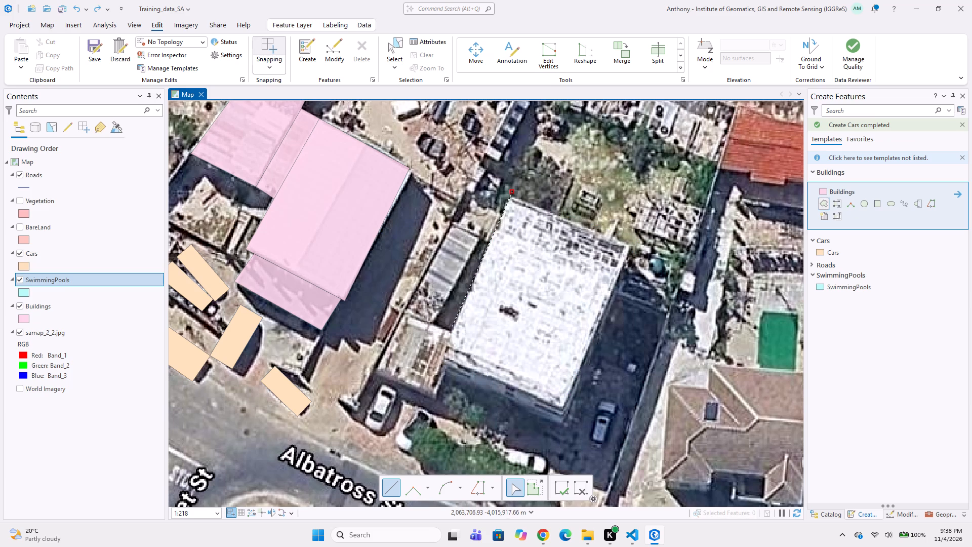
pyautogui.click(443, 351)
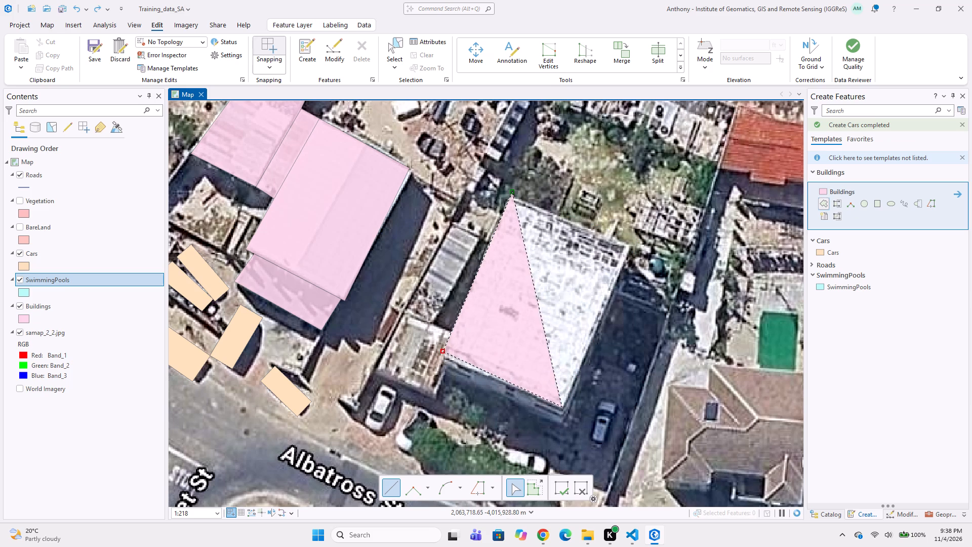
pyautogui.moveTo(562, 407); pyautogui.dragTo(565, 400)
pyautogui.doubleClick(634, 247)
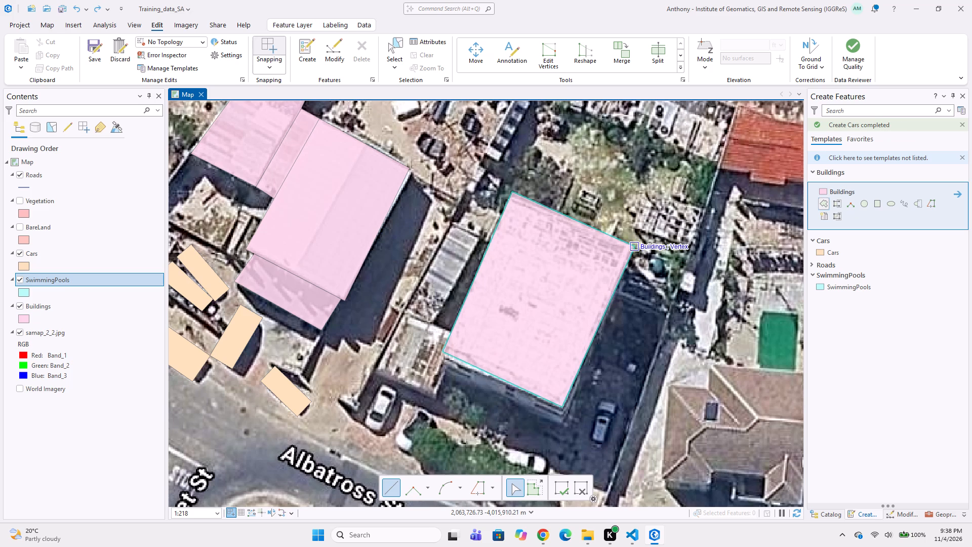
# Digitize the narrow grey roof strip and wider street-end section beside the white flat-roofed building as an eight-corner Buildings polygon snapped to its edge.
pyautogui.click(450, 220)
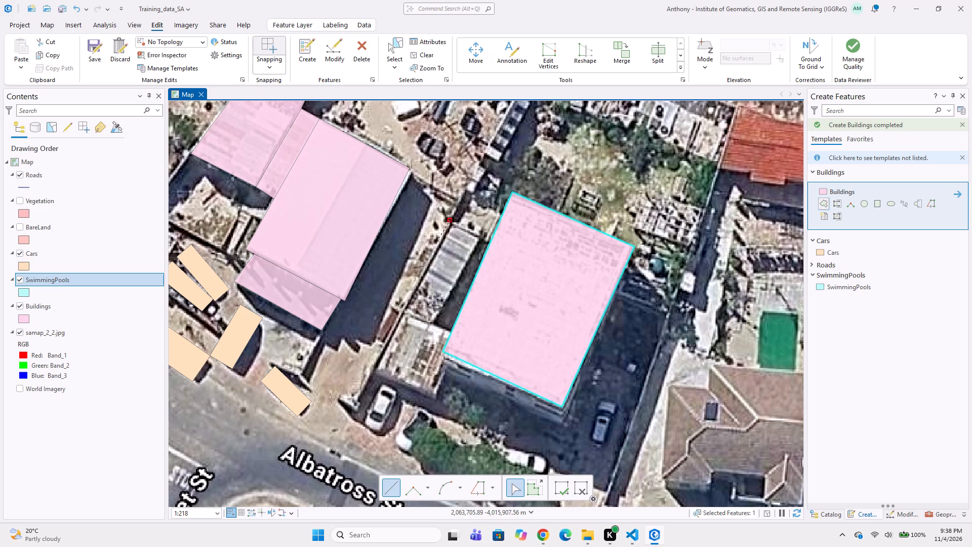
pyautogui.click(372, 369)
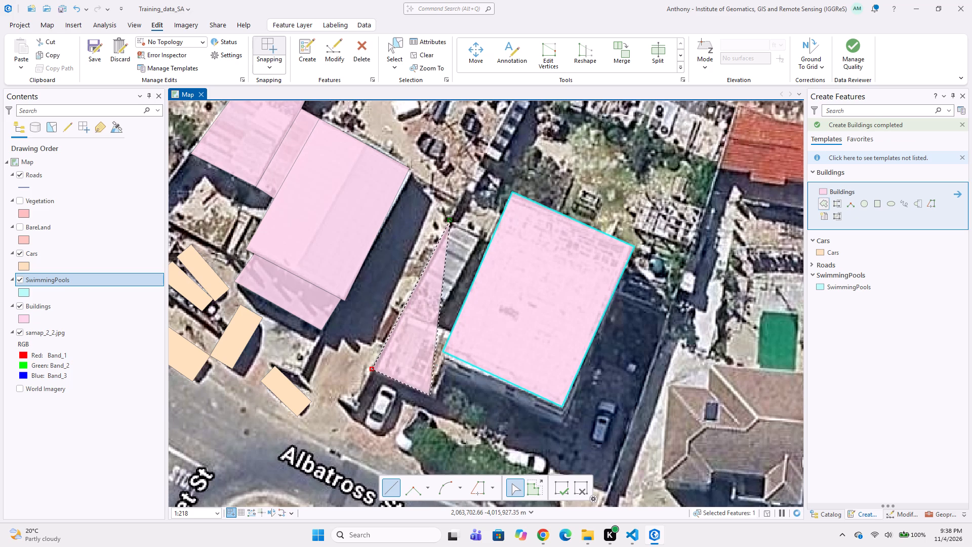
pyautogui.click(437, 394)
pyautogui.click(450, 359)
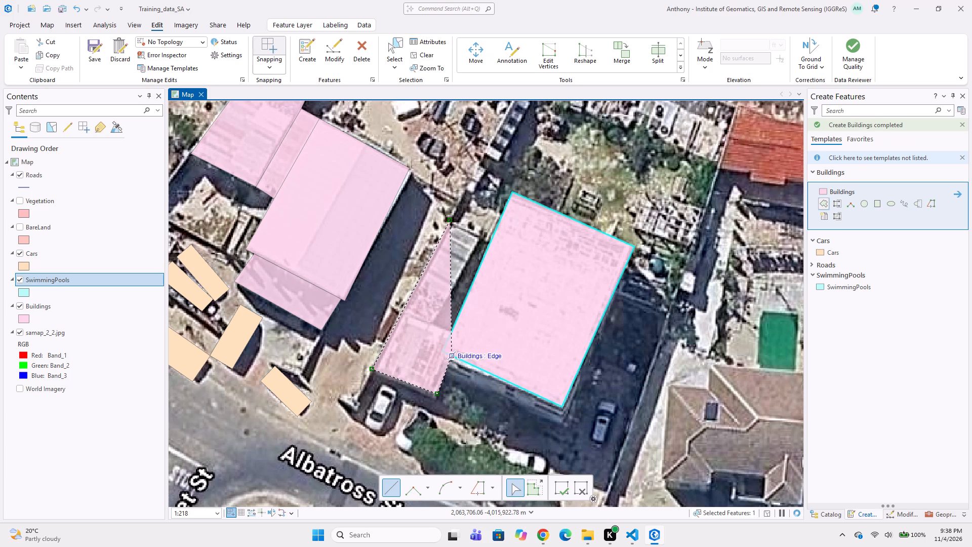
pyautogui.moveTo(444, 350); pyautogui.dragTo(444, 344)
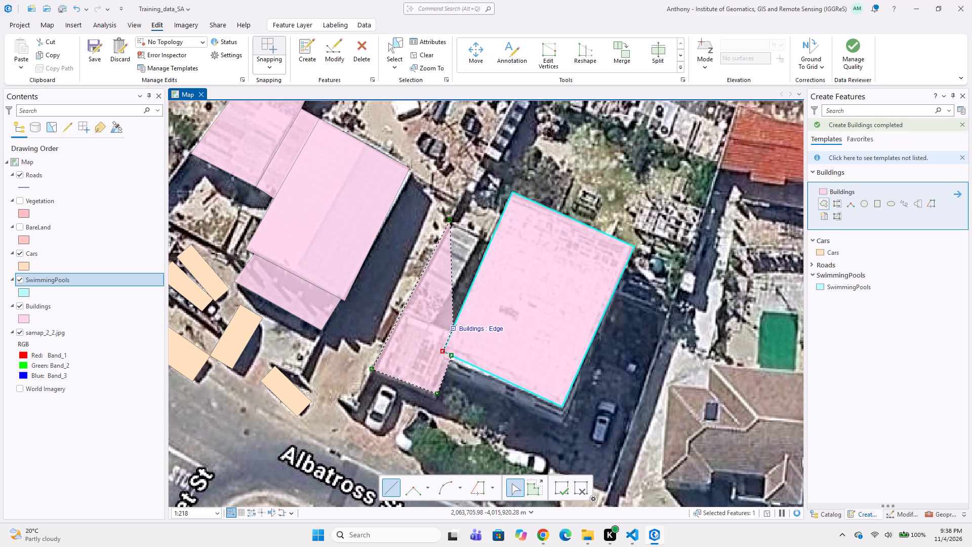
pyautogui.click(450, 330)
pyautogui.moveTo(434, 322); pyautogui.dragTo(436, 316)
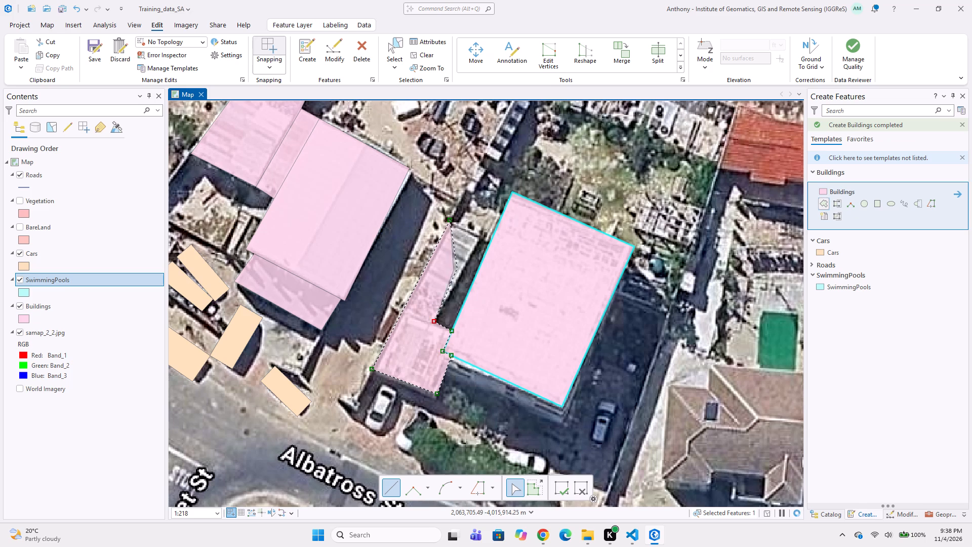
pyautogui.doubleClick(482, 236)
# Digitize the white car parked in front of the narrow building's street end as a five-corner Cars polygon.
pyautogui.moveTo(508, 424); pyautogui.dragTo(517, 348, button='middle')
pyautogui.scroll(1, 413, 367)
pyautogui.moveTo(408, 361); pyautogui.dragTo(532, 359, button='middle')
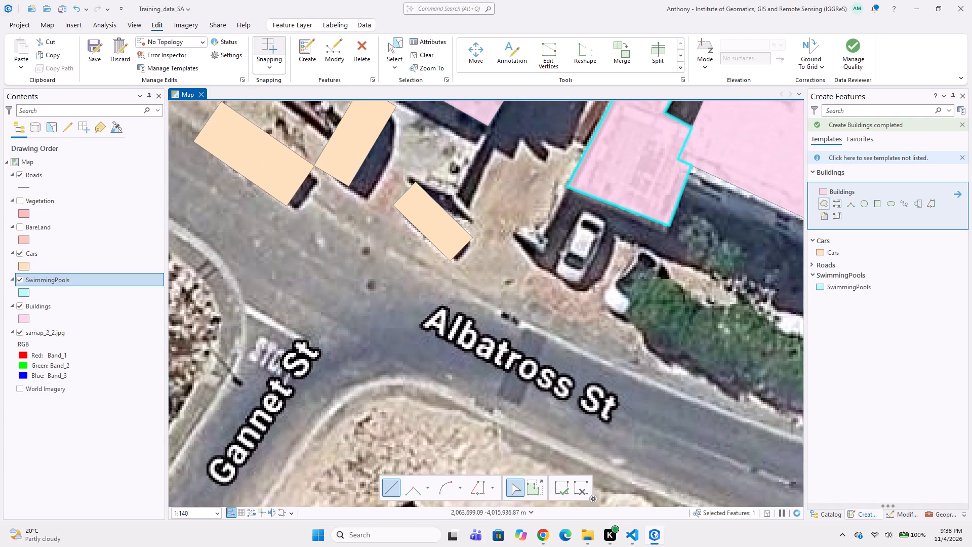
pyautogui.click(842, 252)
pyautogui.scroll(1, 619, 318)
pyautogui.moveTo(601, 279); pyautogui.dragTo(548, 396, button='middle')
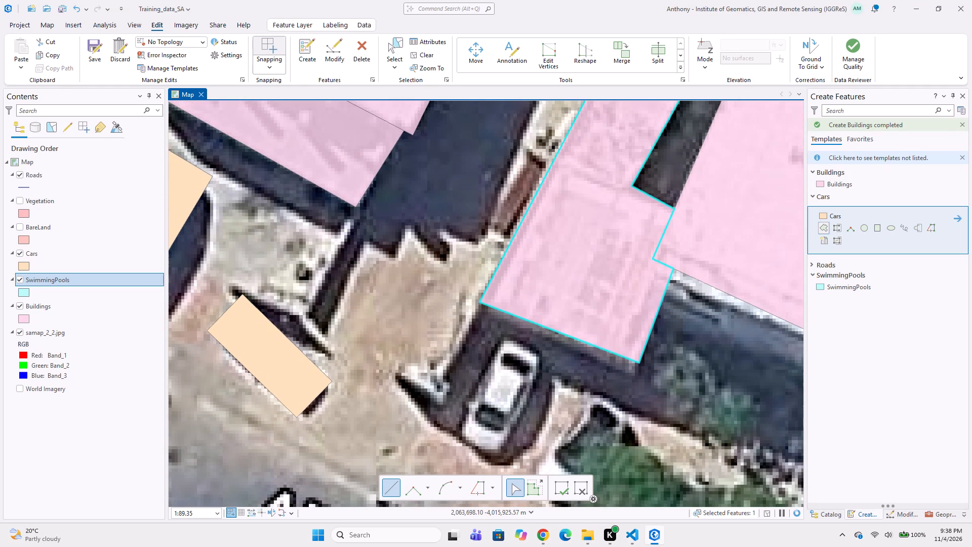
pyautogui.click(503, 332)
pyautogui.click(452, 435)
pyautogui.click(491, 458)
pyautogui.moveTo(505, 454); pyautogui.dragTo(508, 440)
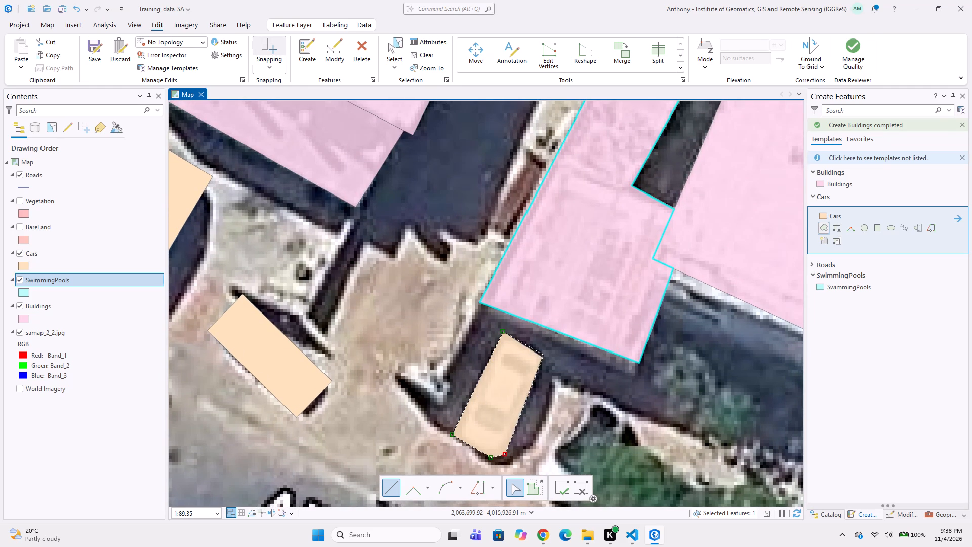
pyautogui.doubleClick(546, 357)
# Digitize the visible part of the white car partly hidden by the hedge as a Cars polygon curving around the foliage.
pyautogui.click(595, 389)
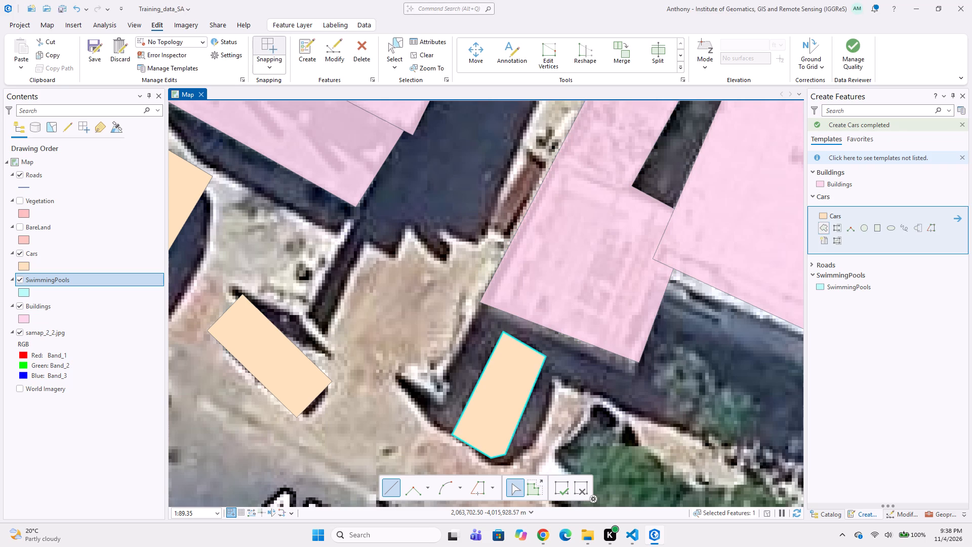
pyautogui.moveTo(535, 454); pyautogui.dragTo(546, 396, button='middle')
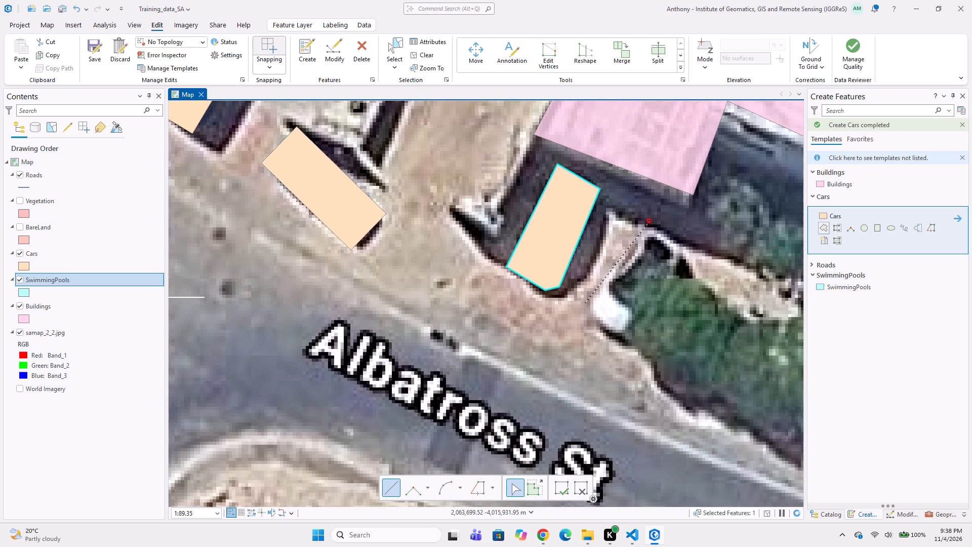
pyautogui.click(583, 304)
pyautogui.click(590, 320)
pyautogui.click(604, 334)
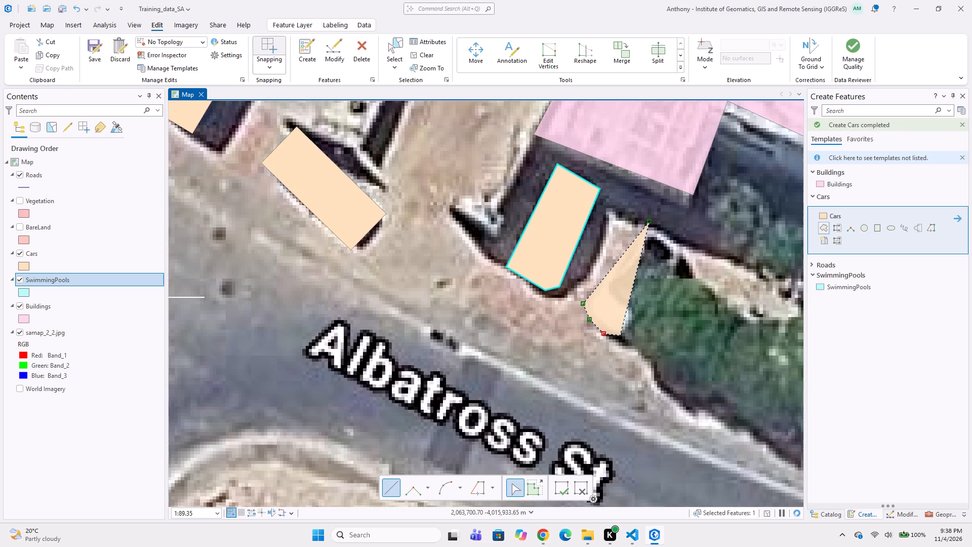
pyautogui.click(622, 335)
pyautogui.click(629, 330)
pyautogui.moveTo(626, 312); pyautogui.dragTo(624, 307)
pyautogui.moveTo(624, 288); pyautogui.dragTo(625, 283)
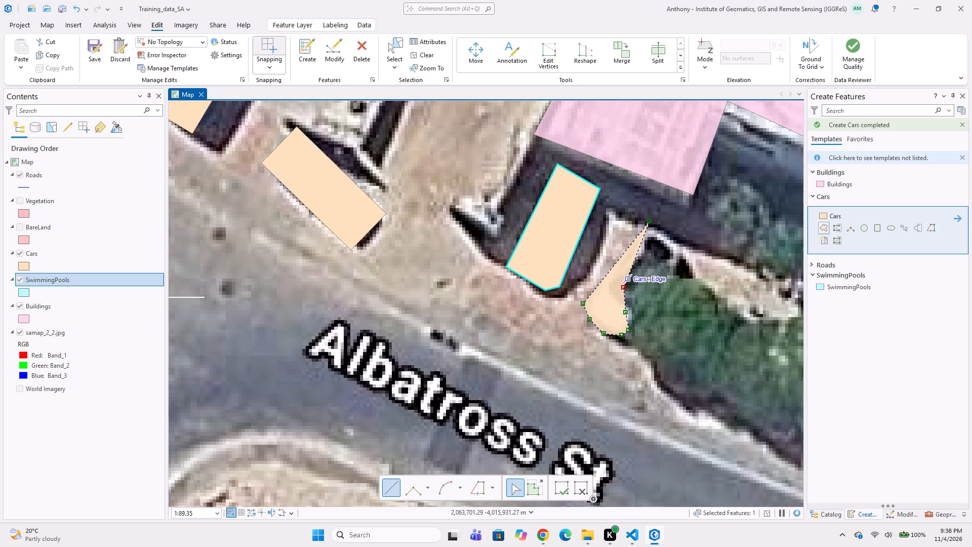
pyautogui.moveTo(636, 272); pyautogui.dragTo(641, 268)
pyautogui.click(652, 265)
pyautogui.moveTo(664, 273); pyautogui.dragTo(670, 273)
pyautogui.click(673, 273)
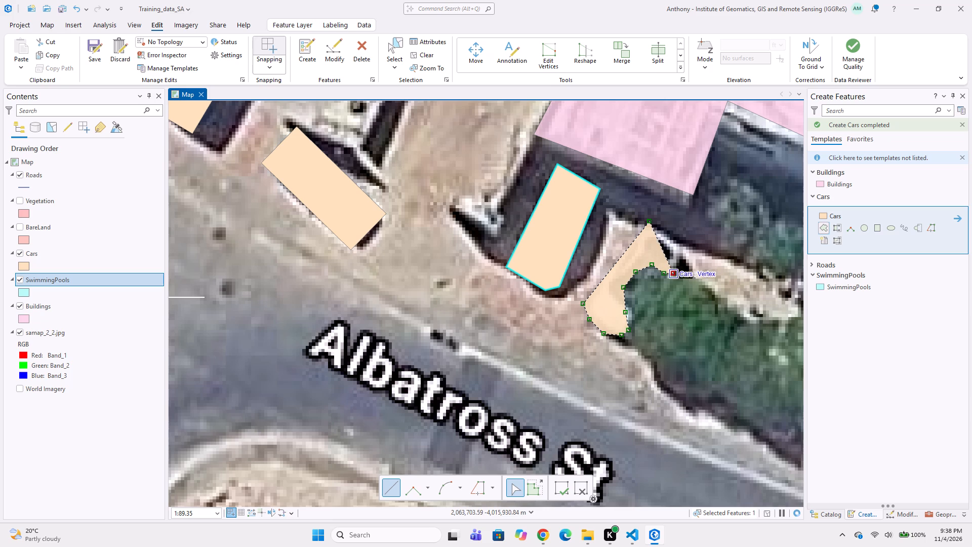
pyautogui.click(684, 258)
pyautogui.click(686, 244)
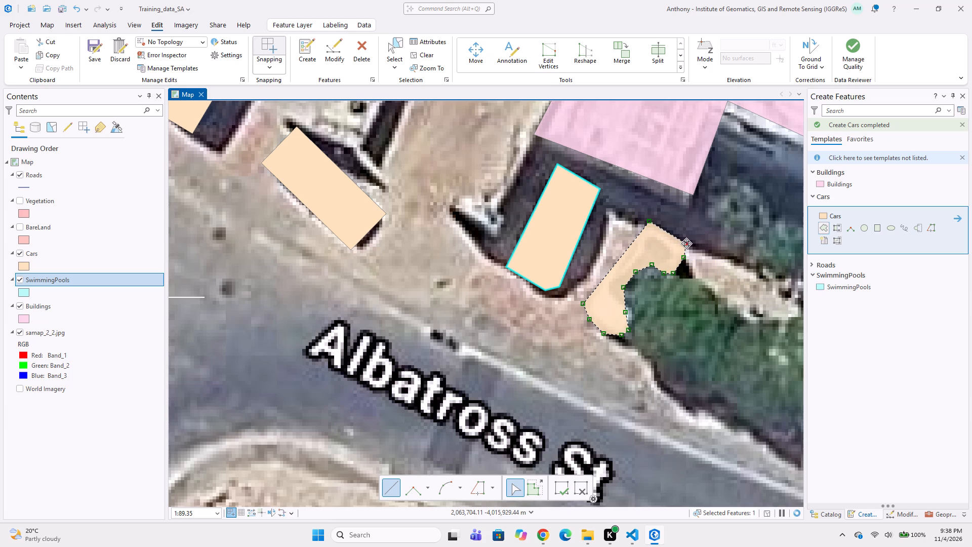
pyautogui.doubleClick(686, 244)
# Digitize the white car behind the hedge, below the large white flat-roofed building, as a four-corner Cars polygon.
pyautogui.moveTo(712, 316); pyautogui.dragTo(567, 310, button='middle')
pyautogui.moveTo(646, 332); pyautogui.dragTo(510, 307, button='middle')
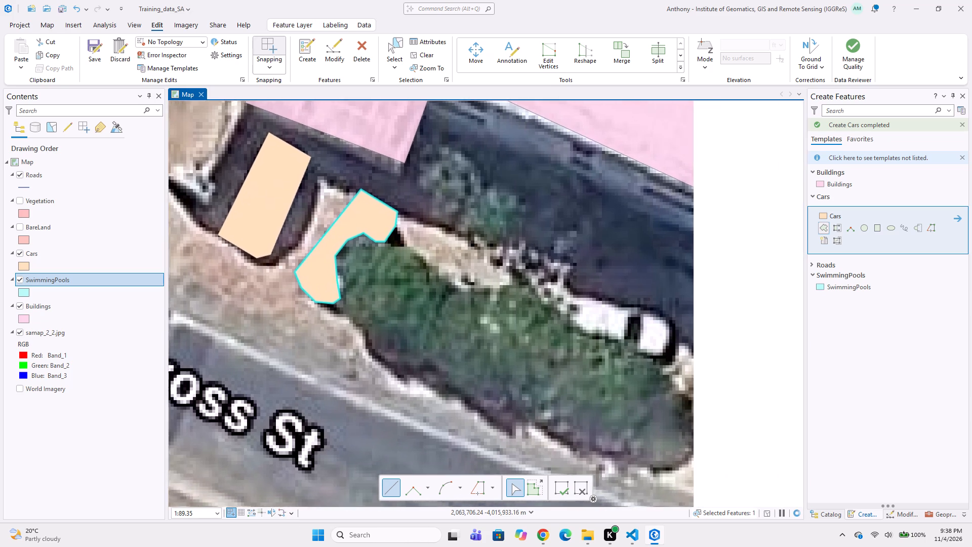
pyautogui.click(503, 272)
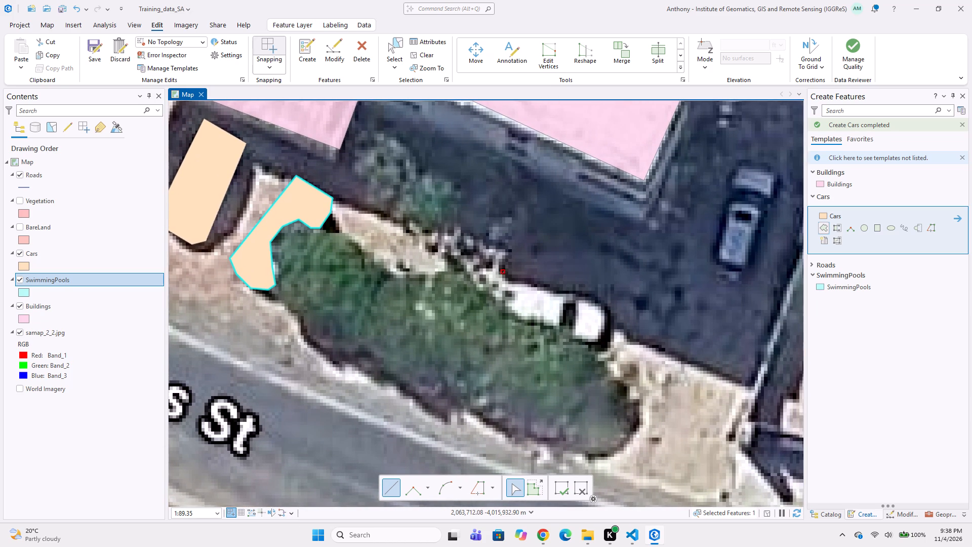
pyautogui.click(620, 296)
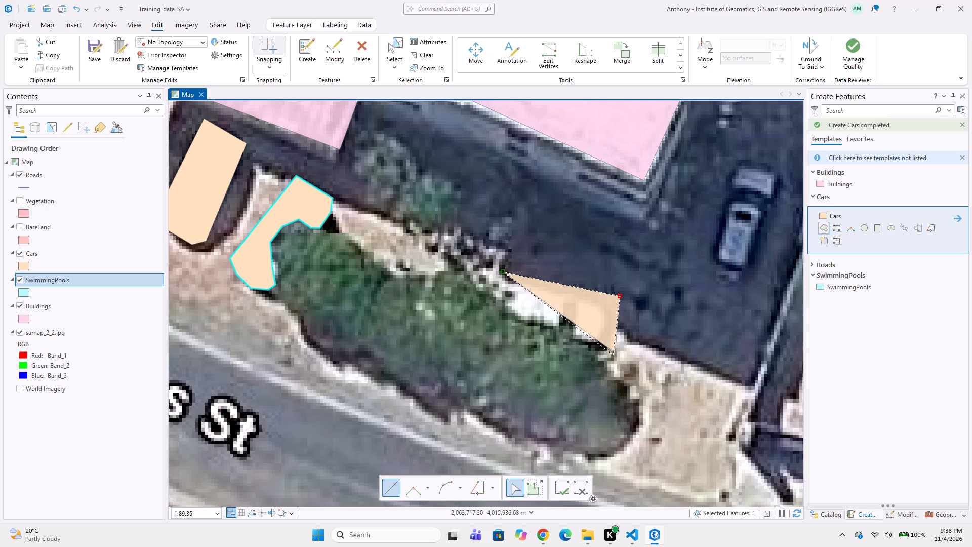
pyautogui.click(604, 350)
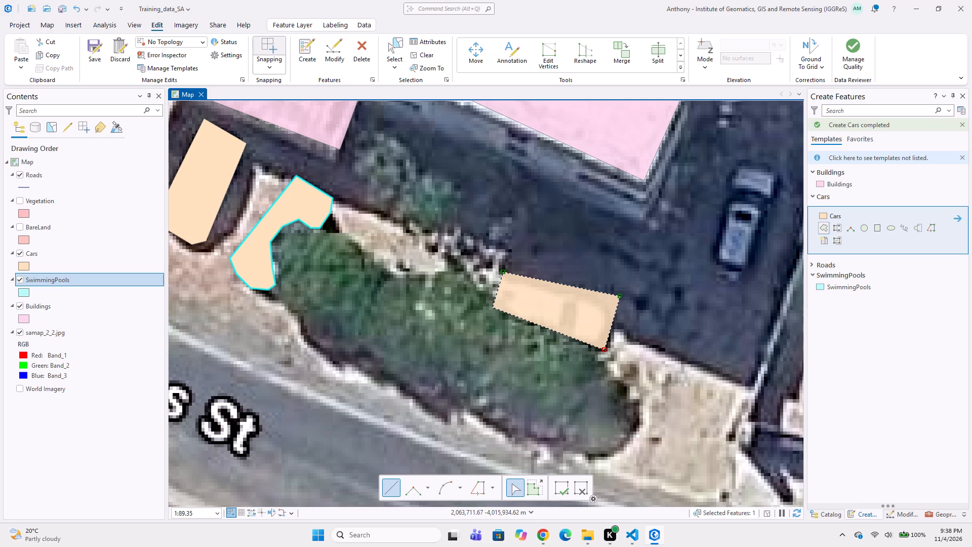
pyautogui.doubleClick(493, 307)
# Digitize the blue-grey car parked on the dark driveway beside the white flat-roofed building as a four-corner Cars polygon.
pyautogui.moveTo(636, 296); pyautogui.dragTo(517, 344, button='middle')
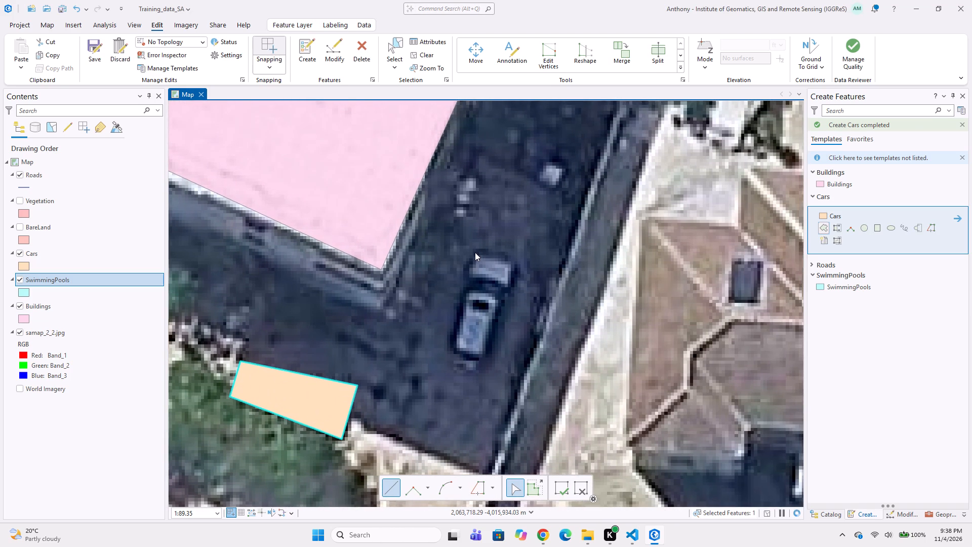
pyautogui.click(471, 251)
pyautogui.click(439, 353)
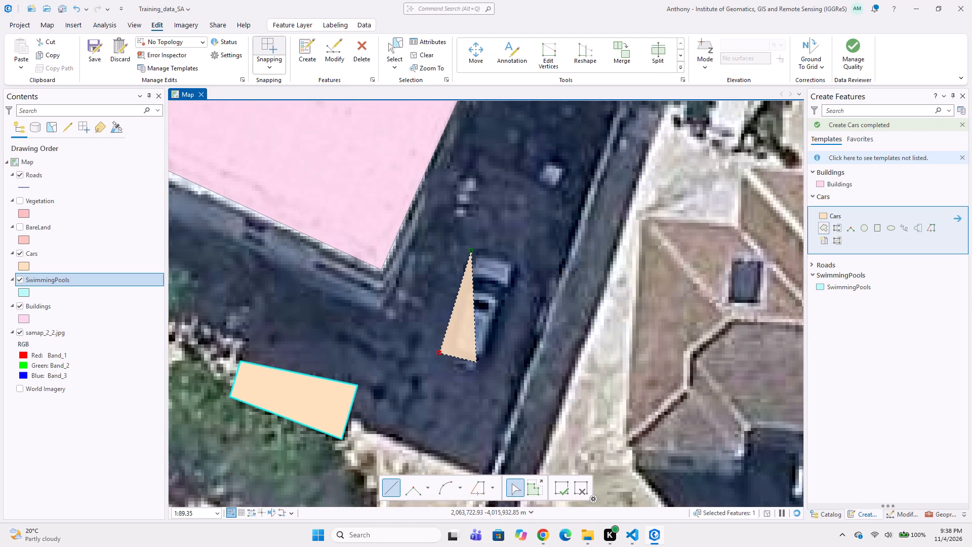
pyautogui.click(484, 367)
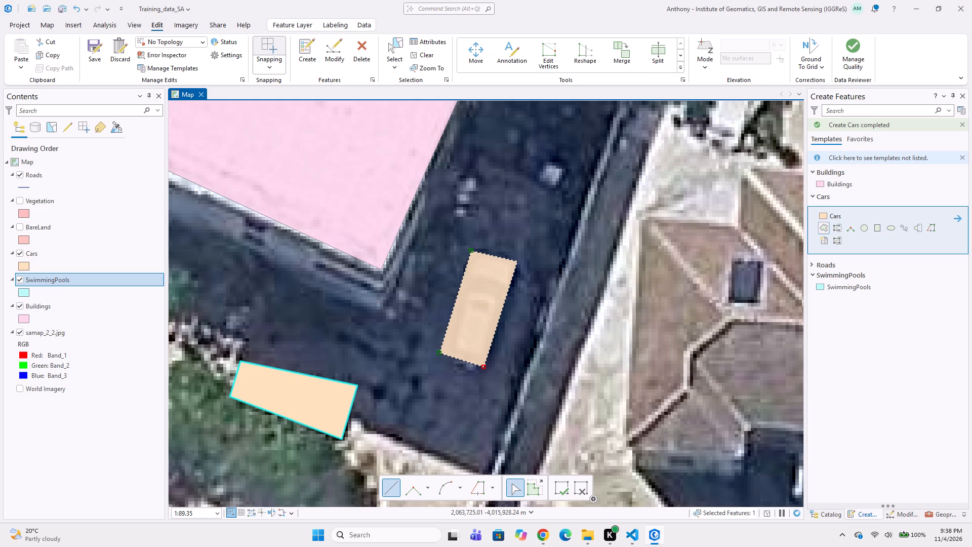
pyautogui.doubleClick(517, 261)
# Digitize the brown hipped-roof house labelled Elite Auto Detailing as an 18-corner Buildings polygon following its recesses and projections.
pyautogui.moveTo(514, 266); pyautogui.dragTo(509, 348, button='middle')
pyautogui.scroll(-4, 508, 307)
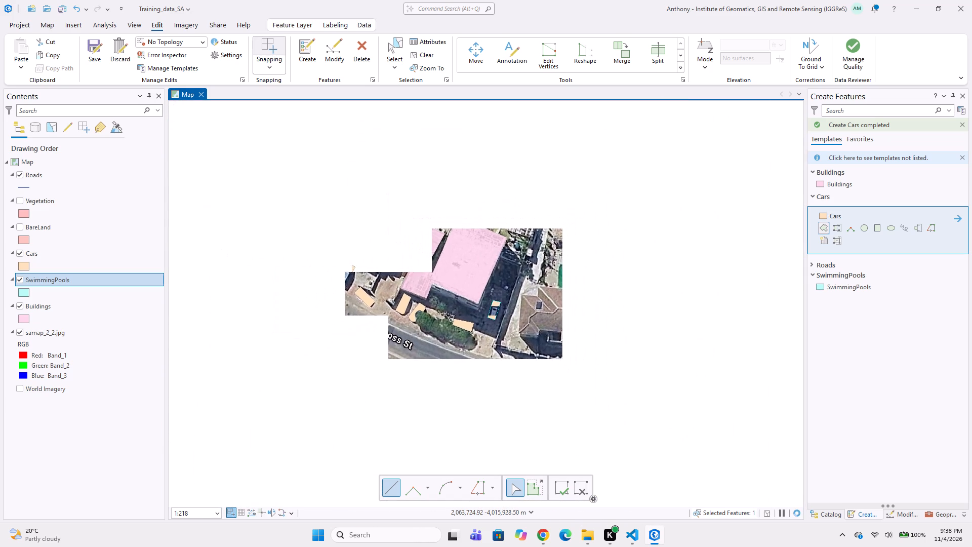
pyautogui.moveTo(524, 281); pyautogui.dragTo(523, 332, button='middle')
pyautogui.scroll(1, 537, 339)
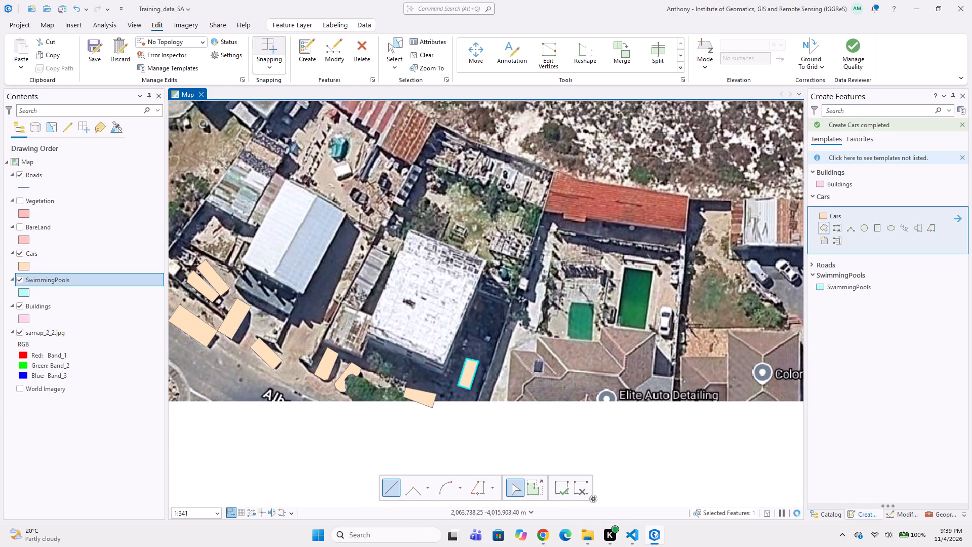
pyautogui.moveTo(554, 256); pyautogui.dragTo(521, 185, button='middle')
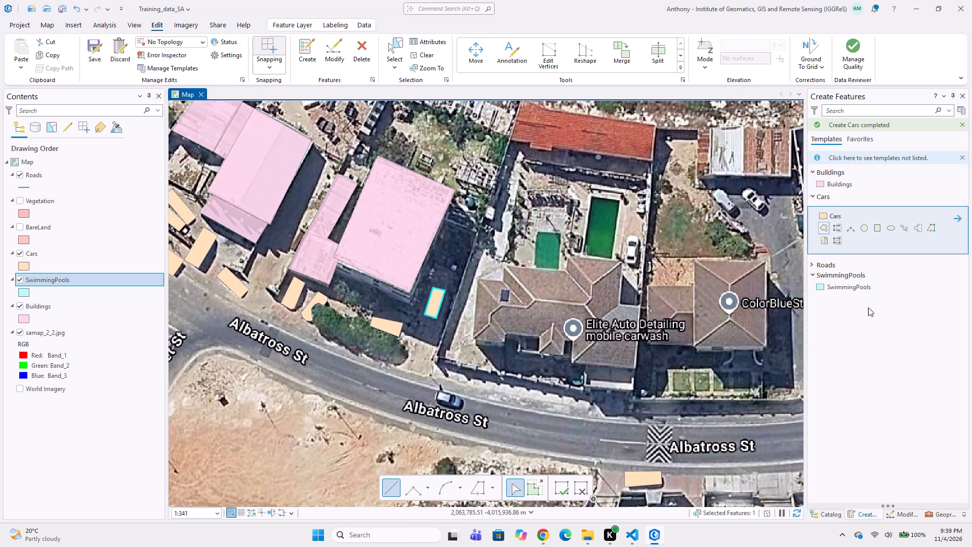
pyautogui.click(843, 181)
pyautogui.scroll(2, 509, 325)
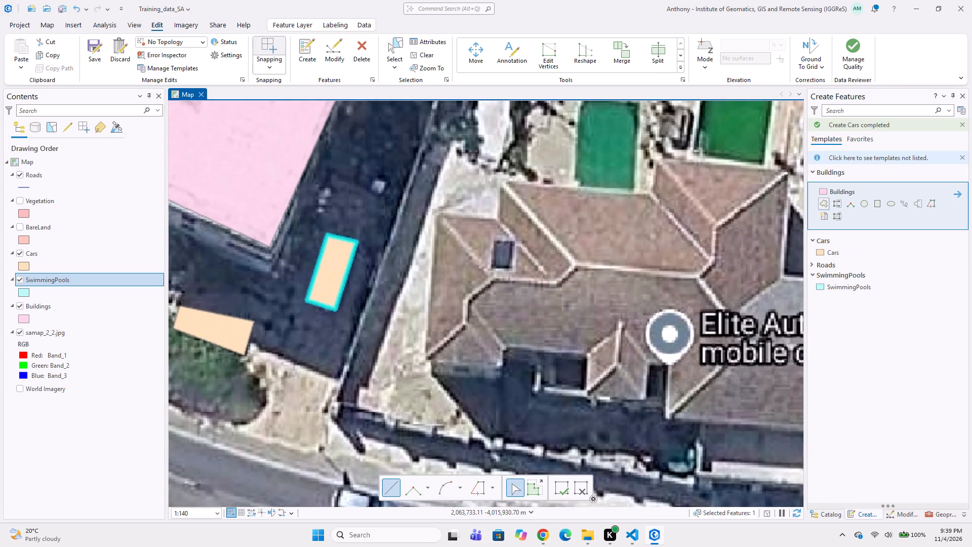
pyautogui.click(432, 210)
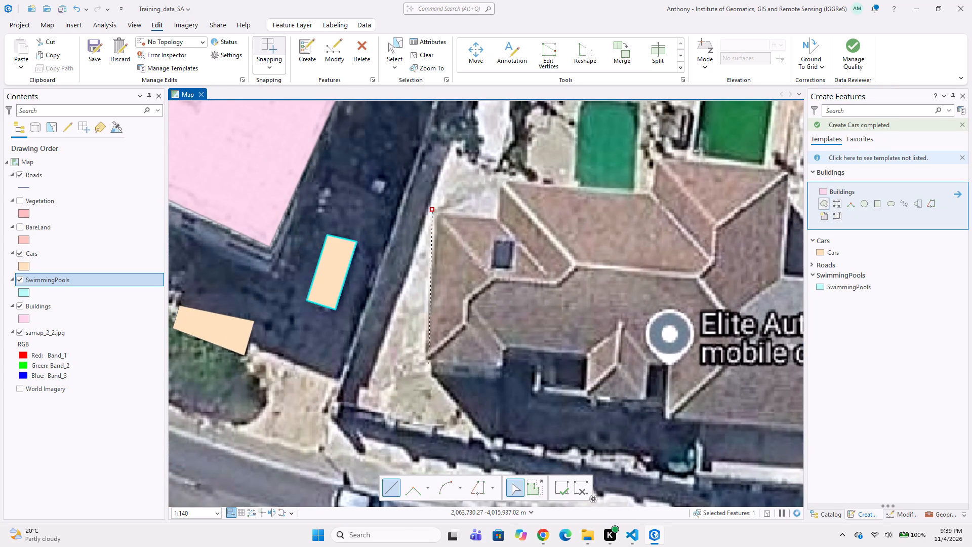
pyautogui.click(417, 361)
pyautogui.click(505, 373)
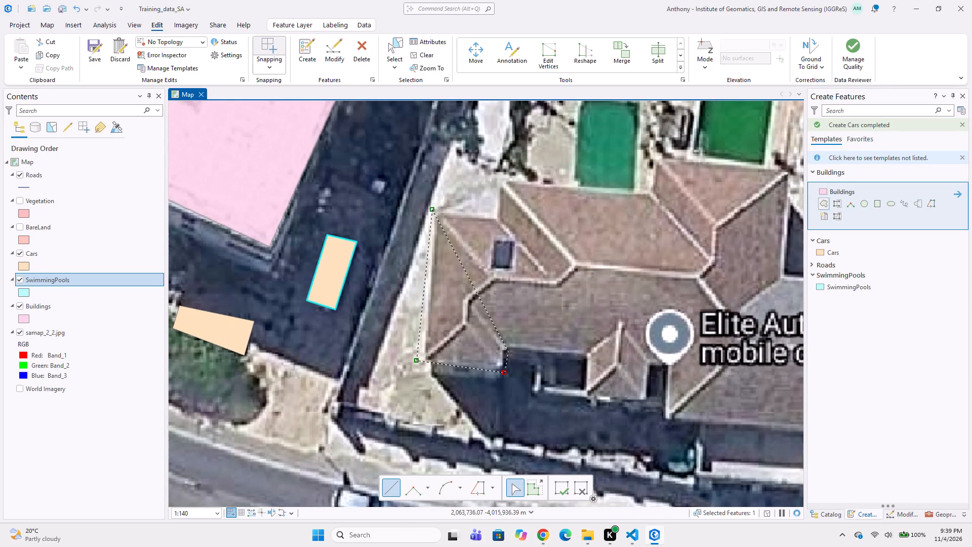
pyautogui.click(508, 350)
pyautogui.click(587, 354)
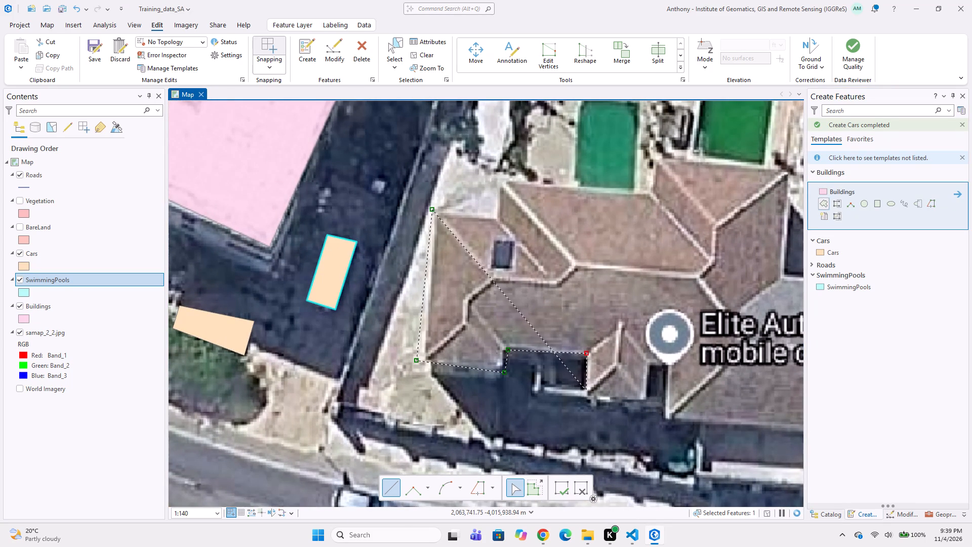
pyautogui.click(586, 396)
pyautogui.click(645, 403)
pyautogui.click(649, 366)
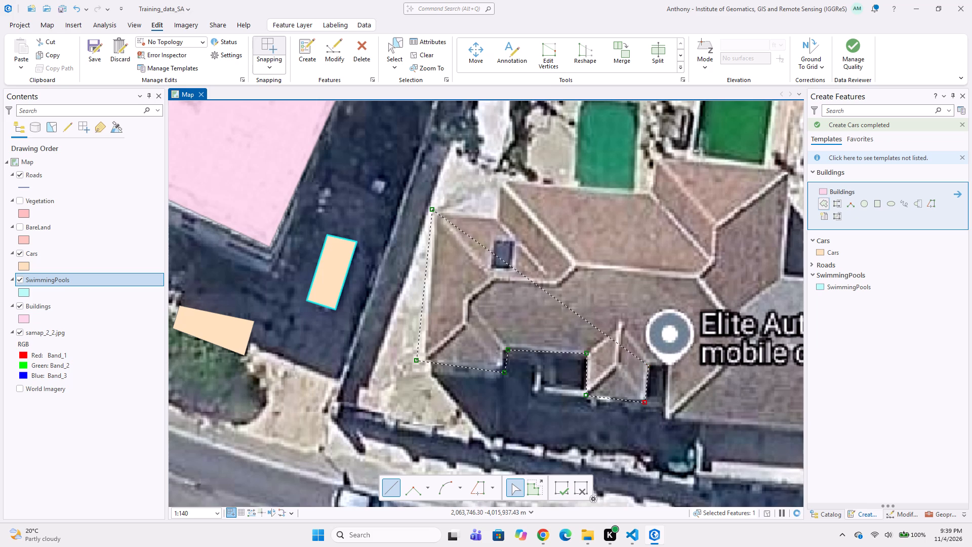
pyautogui.click(670, 368)
pyautogui.click(665, 415)
pyautogui.moveTo(672, 426); pyautogui.dragTo(573, 424, button='middle')
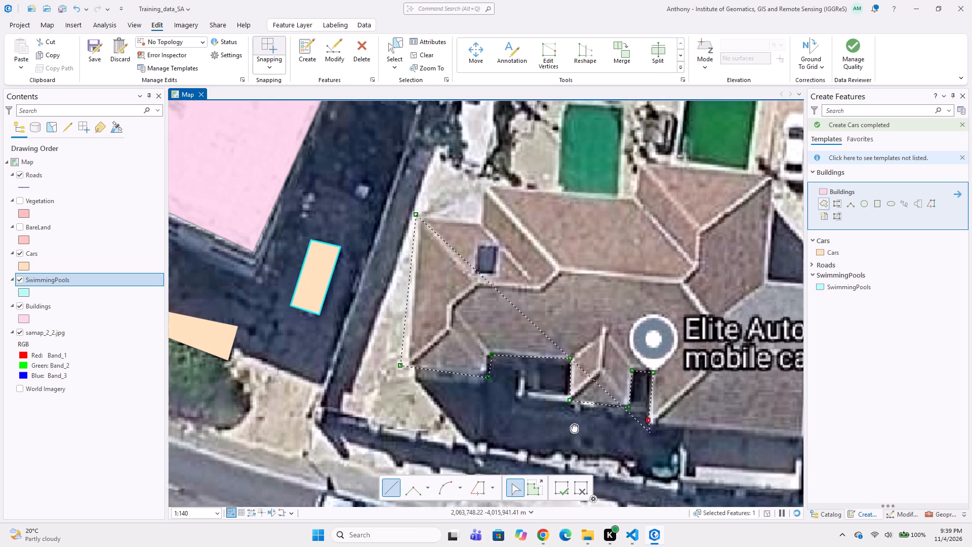
pyautogui.moveTo(573, 424); pyautogui.dragTo(516, 407, button='middle')
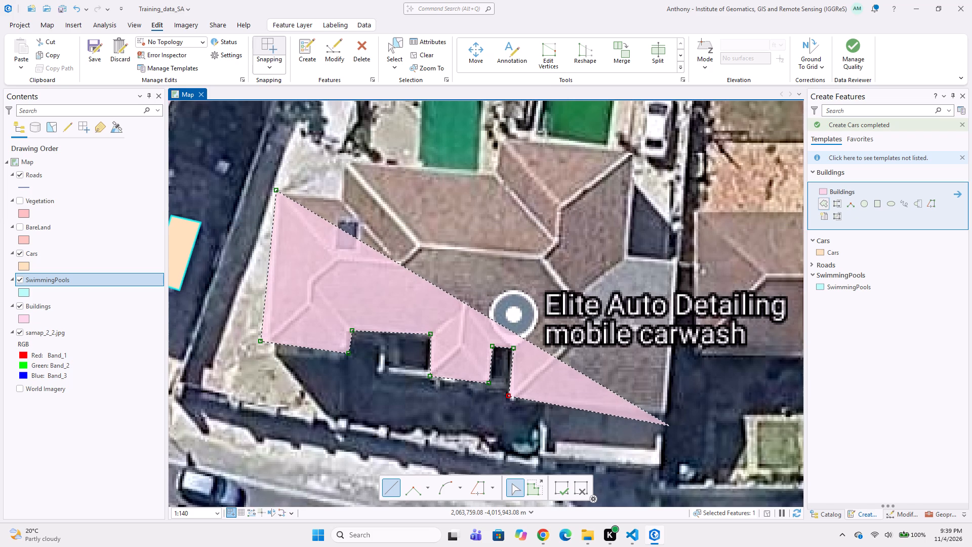
pyautogui.click(670, 417)
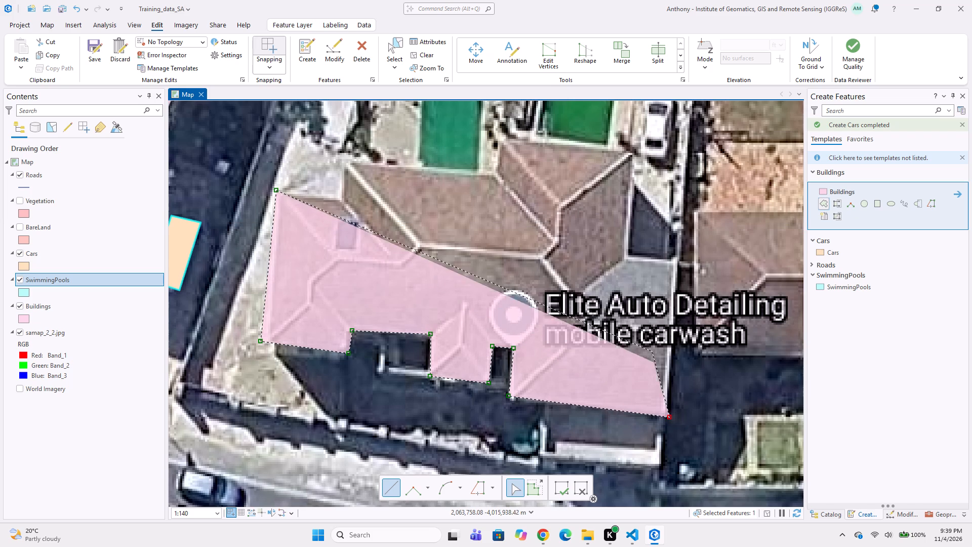
pyautogui.click(680, 261)
pyautogui.click(633, 257)
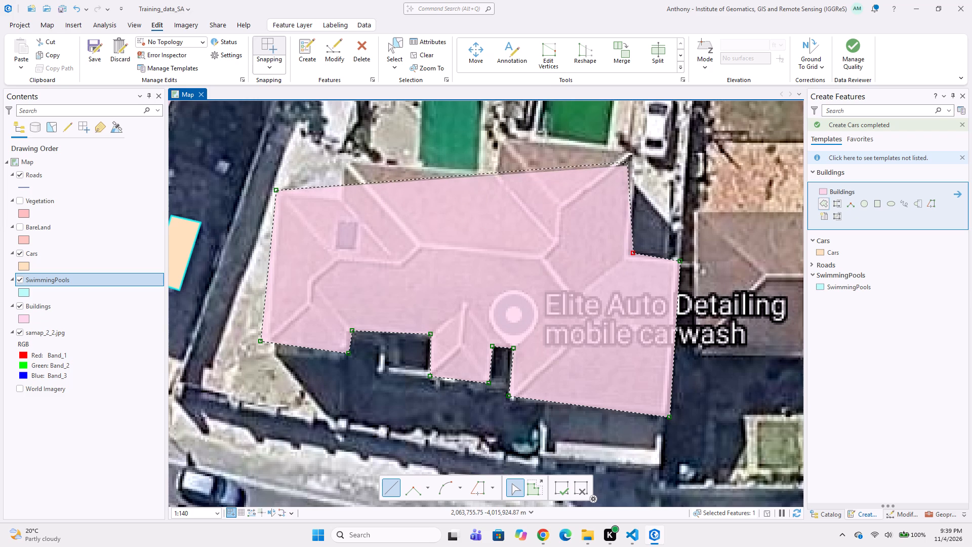
pyautogui.click(634, 151)
pyautogui.click(502, 139)
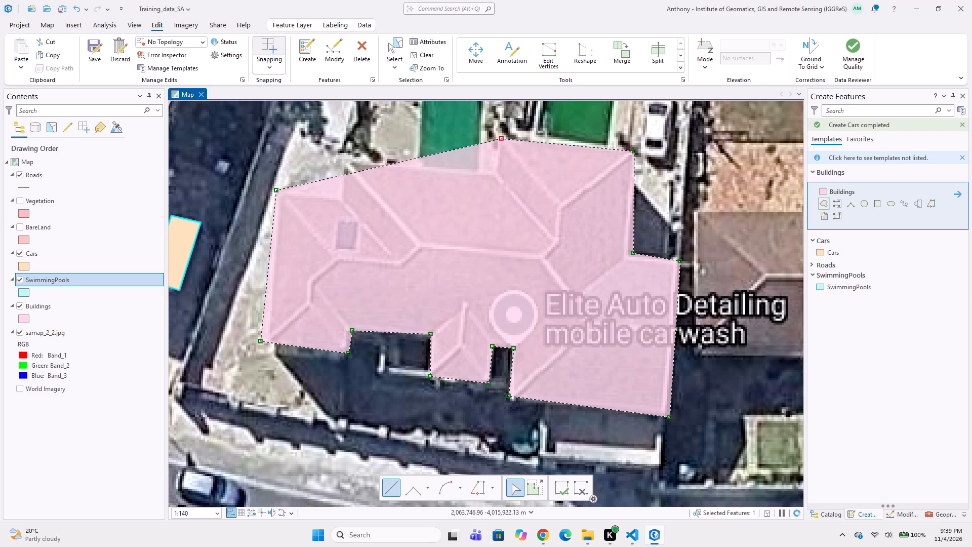
pyautogui.click(494, 172)
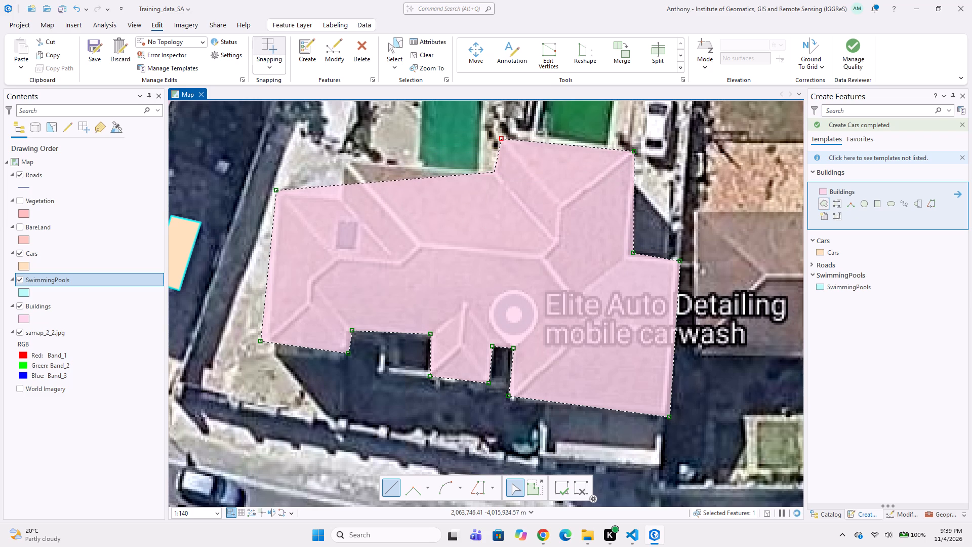
pyautogui.click(346, 159)
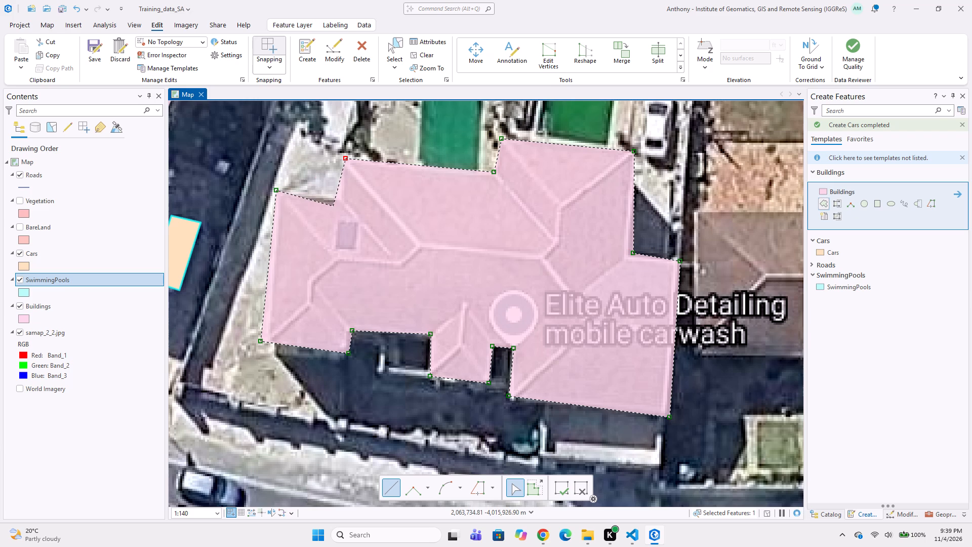
pyautogui.doubleClick(340, 198)
# Digitize the lower brown-roofed wing between Elite Auto Detailing and ColorBlueStudio as a four-corner Buildings polygon.
pyautogui.scroll(-2, 369, 296)
pyautogui.moveTo(413, 348); pyautogui.dragTo(371, 311, button='middle')
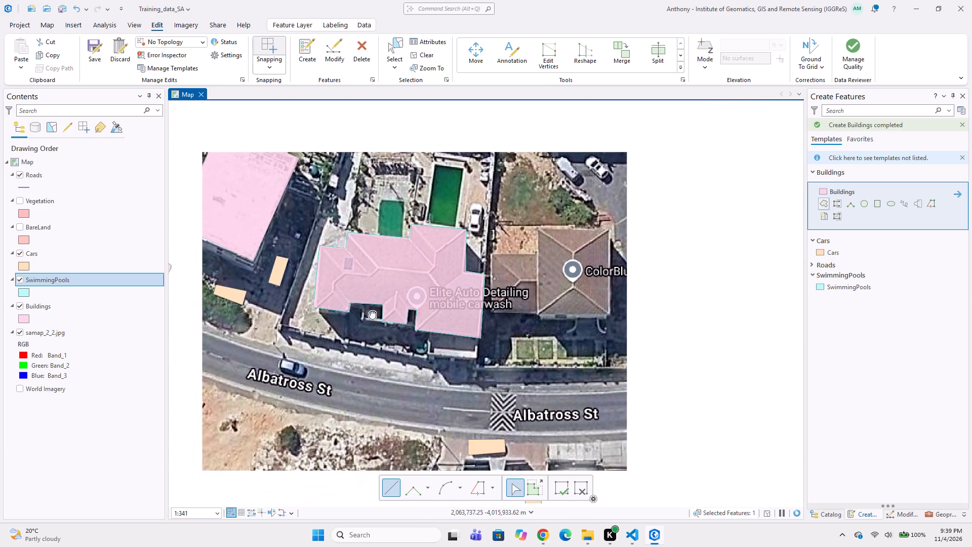
pyautogui.moveTo(371, 311); pyautogui.dragTo(360, 305, button='middle')
pyautogui.moveTo(459, 297); pyautogui.dragTo(354, 337, button='middle')
pyautogui.scroll(2, 347, 293)
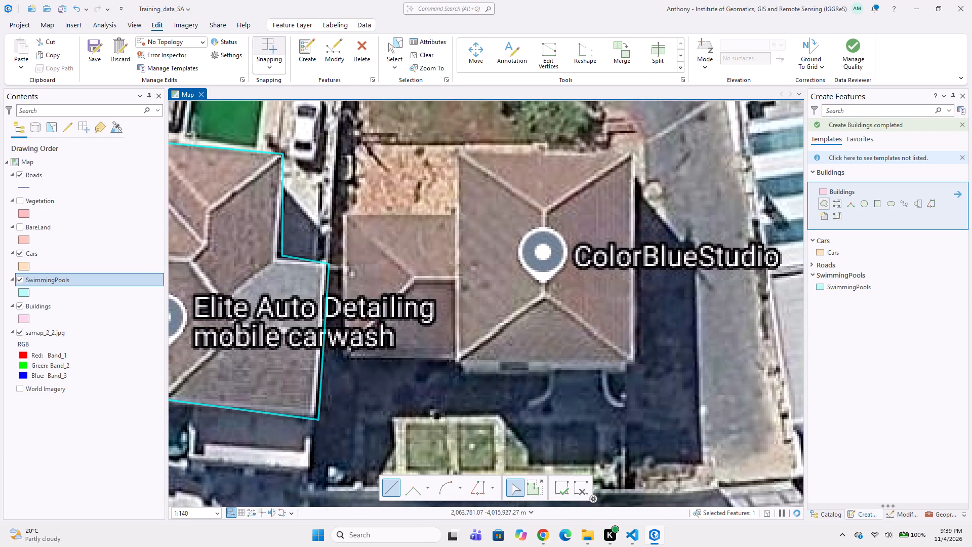
pyautogui.click(344, 210)
pyautogui.click(344, 355)
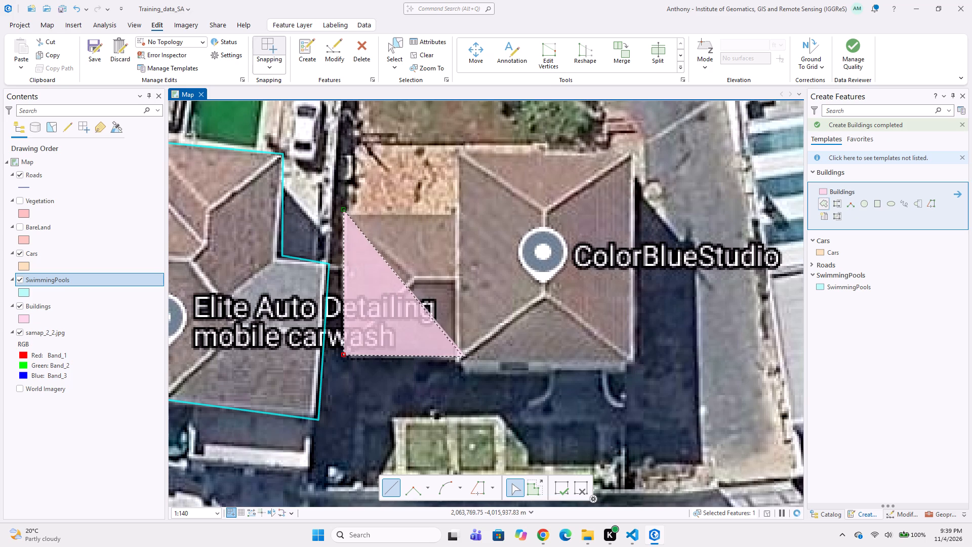
pyautogui.click(457, 360)
pyautogui.doubleClick(456, 213)
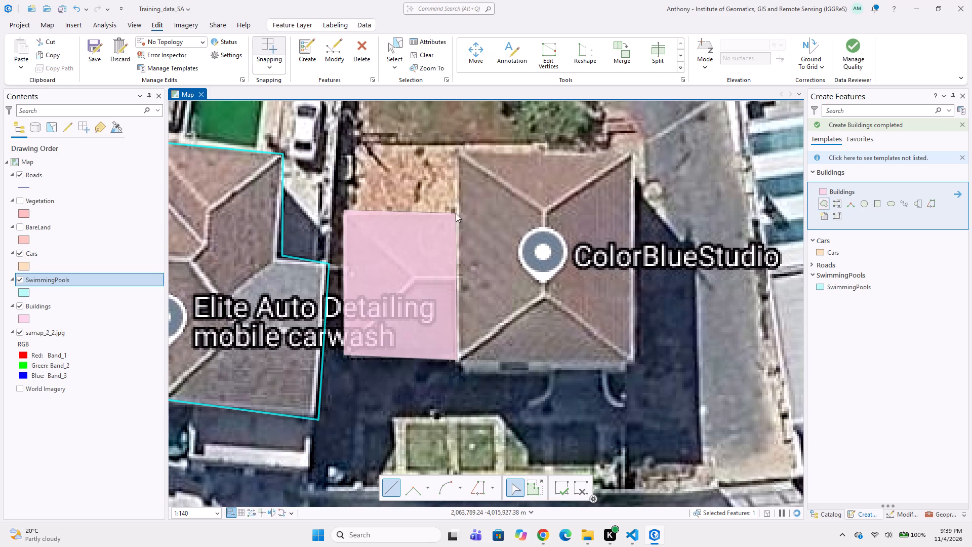
# Digitize the main hipped roof labelled ColorBlueStudio as a five-corner Buildings polygon snapped to the adjoining wing's edge.
pyautogui.click(456, 217)
pyautogui.click(459, 144)
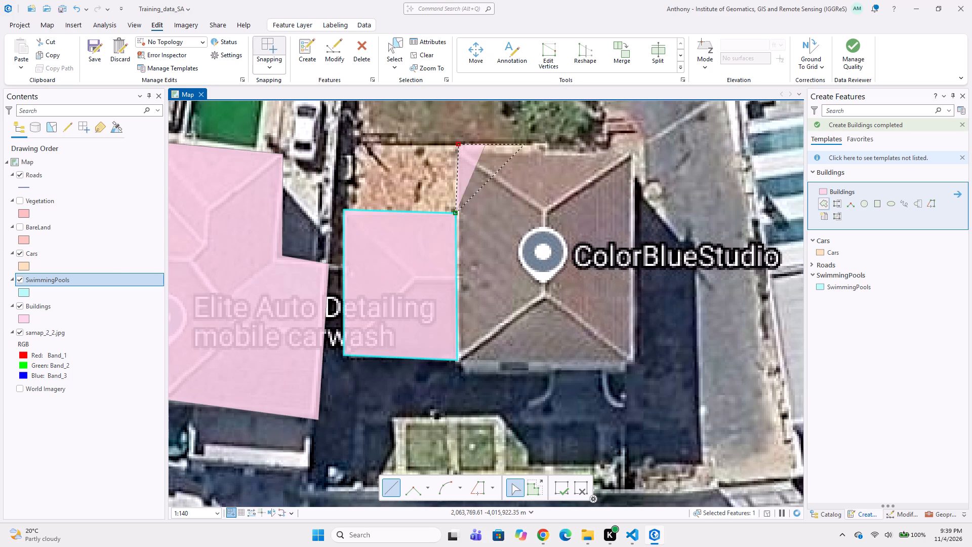
pyautogui.click(636, 149)
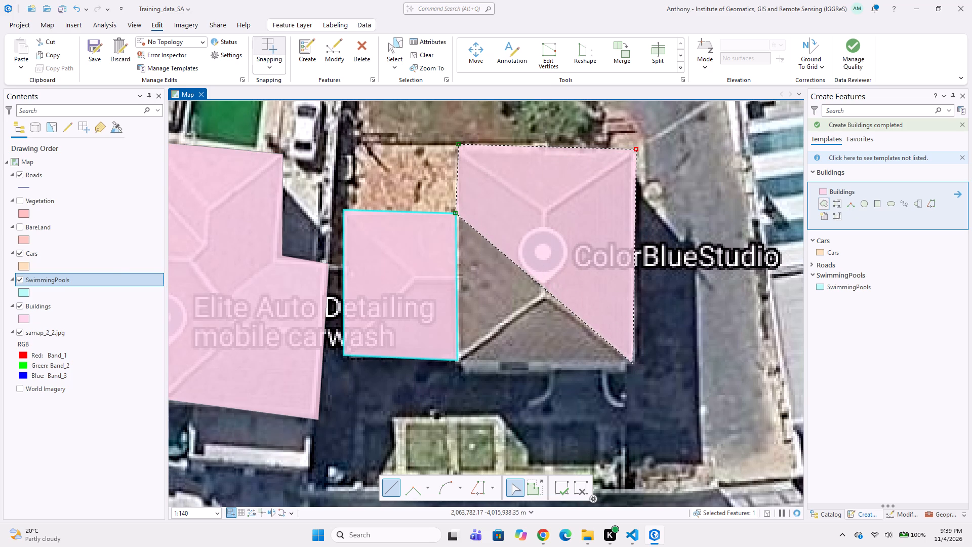
pyautogui.moveTo(633, 364); pyautogui.dragTo(620, 367)
pyautogui.click(457, 359)
pyautogui.click(457, 359)
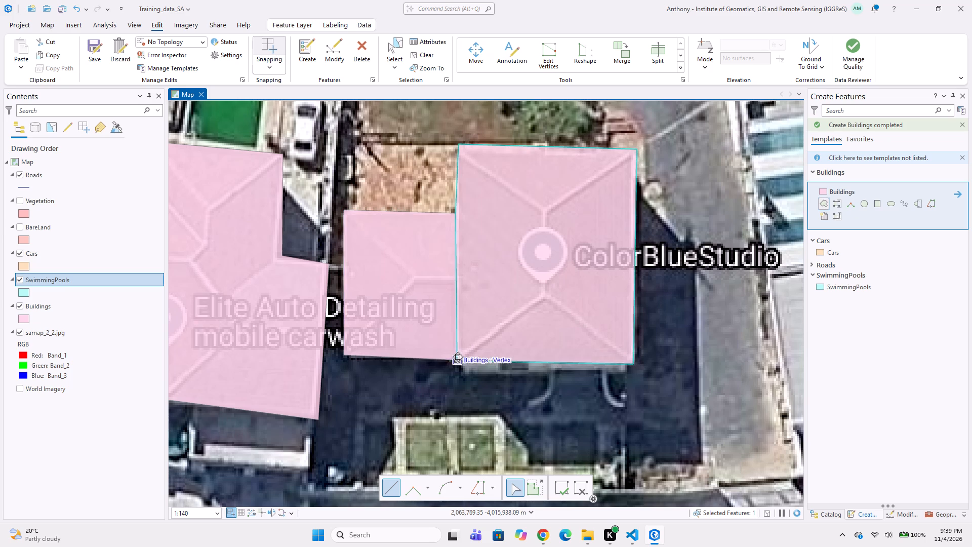
# Digitize the striped and grey roof strip beside the brown hipped-roof house across the driveway from ColorBlueStudio as a six-corner Buildings polygon.
pyautogui.scroll(-2, 483, 410)
pyautogui.moveTo(505, 408); pyautogui.dragTo(496, 298, button='middle')
pyautogui.scroll(1, 489, 316)
pyautogui.moveTo(476, 300); pyautogui.dragTo(370, 348, button='middle')
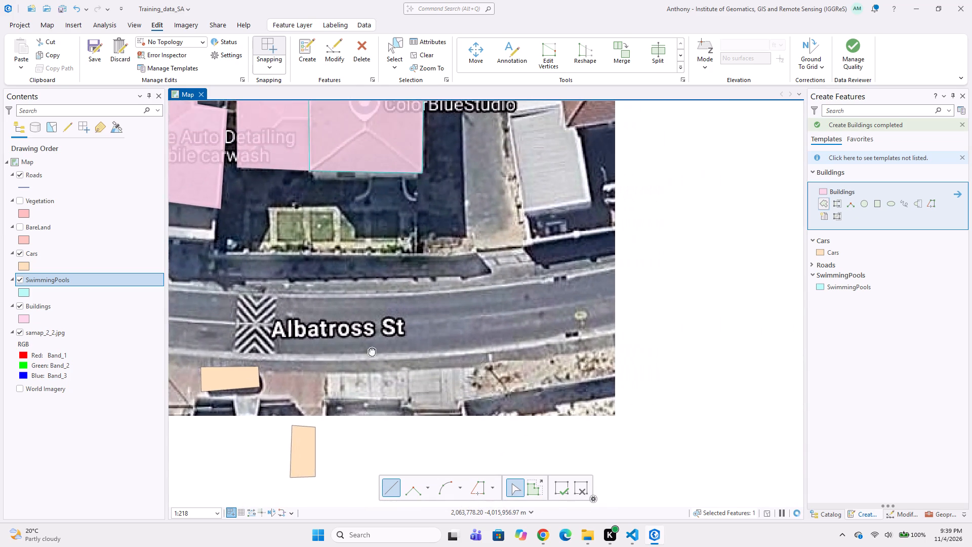
pyautogui.moveTo(370, 348); pyautogui.dragTo(367, 349, button='middle')
pyautogui.moveTo(528, 307); pyautogui.dragTo(434, 335, button='middle')
pyautogui.scroll(1, 408, 220)
pyautogui.moveTo(427, 225); pyautogui.dragTo(413, 266, button='middle')
pyautogui.scroll(-3, 418, 250)
pyautogui.moveTo(441, 256); pyautogui.dragTo(434, 318, button='middle')
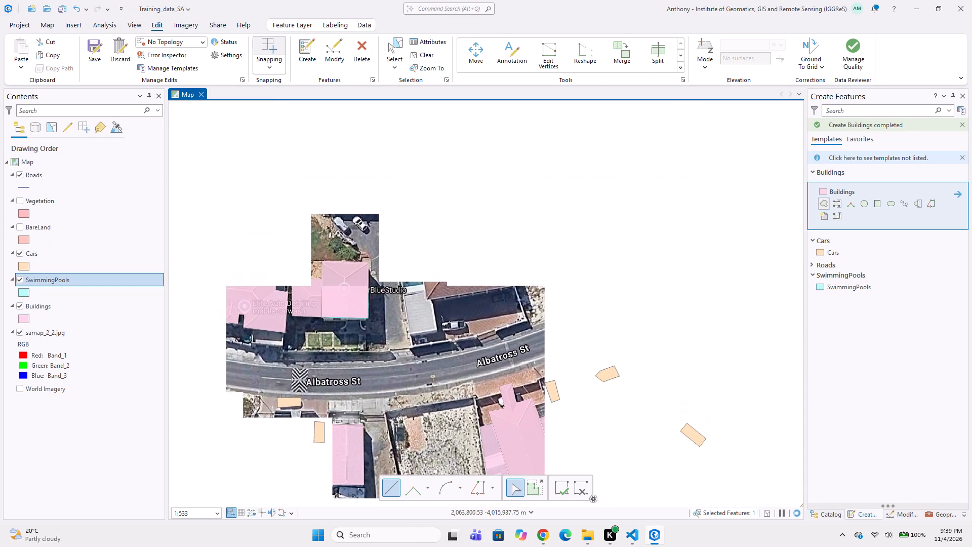
pyautogui.scroll(2, 434, 320)
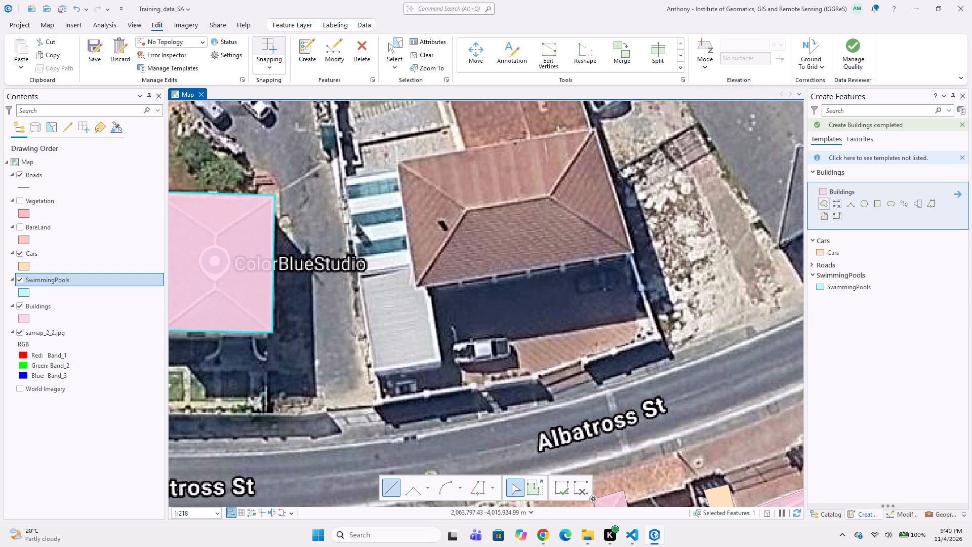
pyautogui.moveTo(395, 166); pyautogui.dragTo(395, 171)
pyautogui.click(413, 281)
pyautogui.click(432, 286)
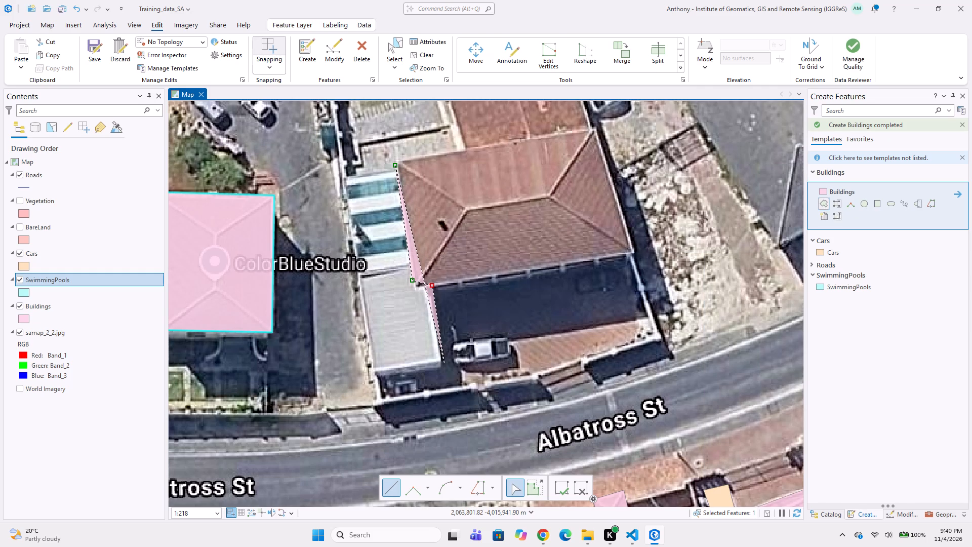
pyautogui.click(443, 367)
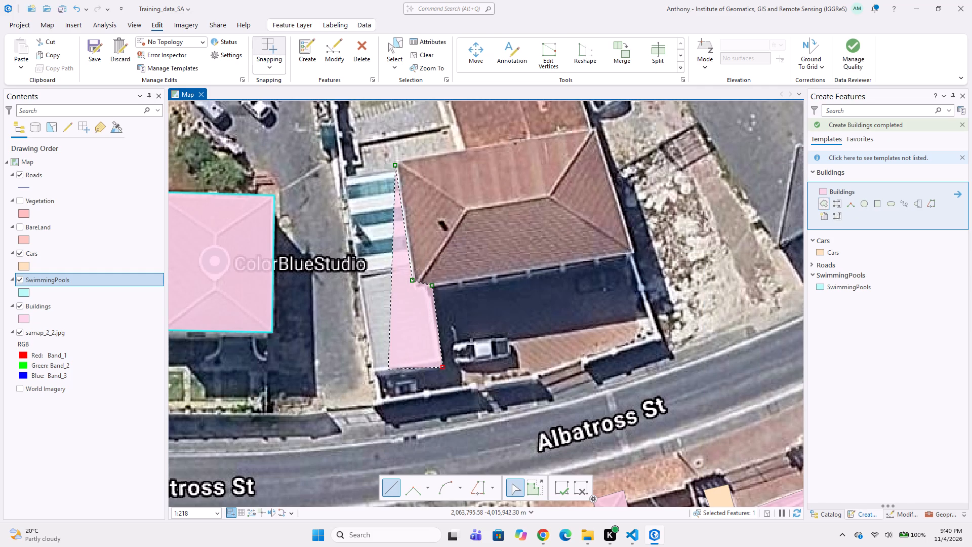
pyautogui.click(374, 381)
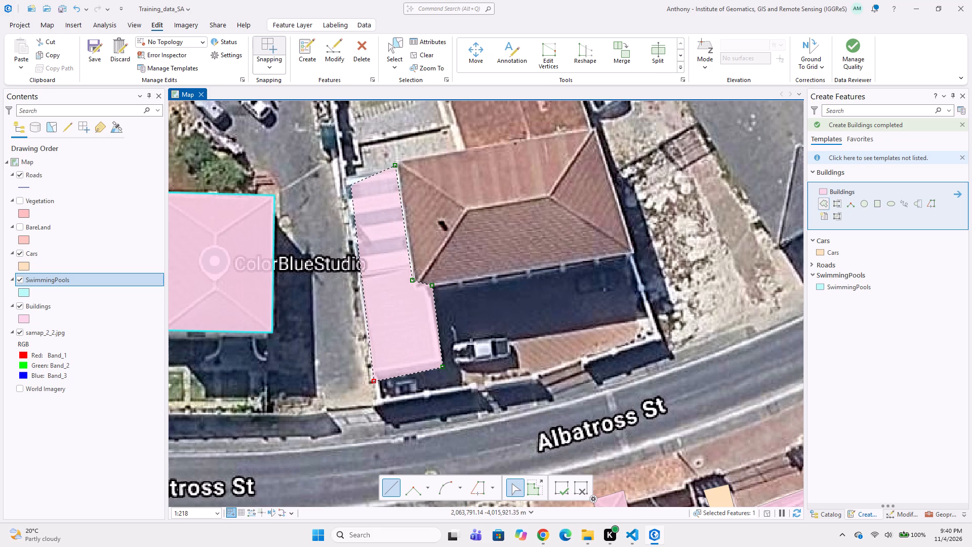
pyautogui.doubleClick(346, 180)
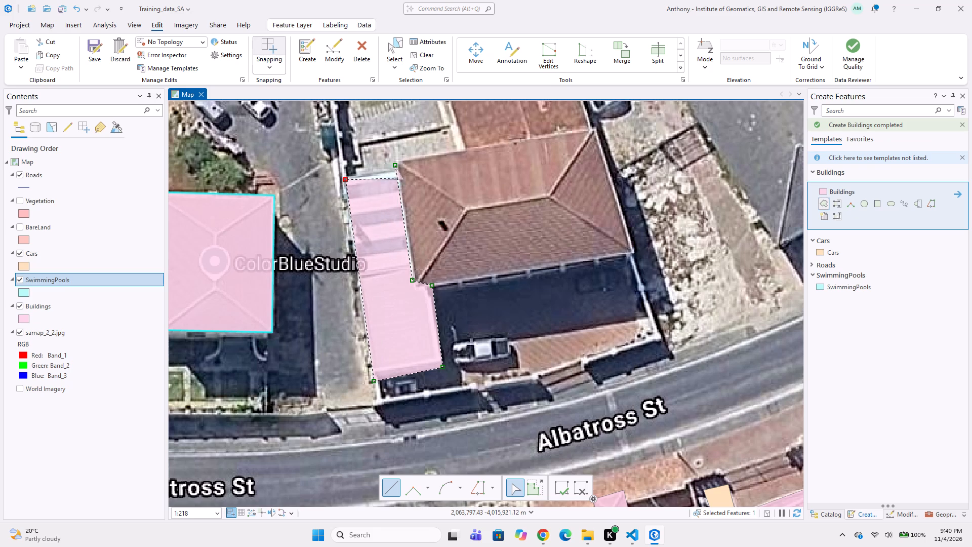
pyautogui.doubleClick(358, 173)
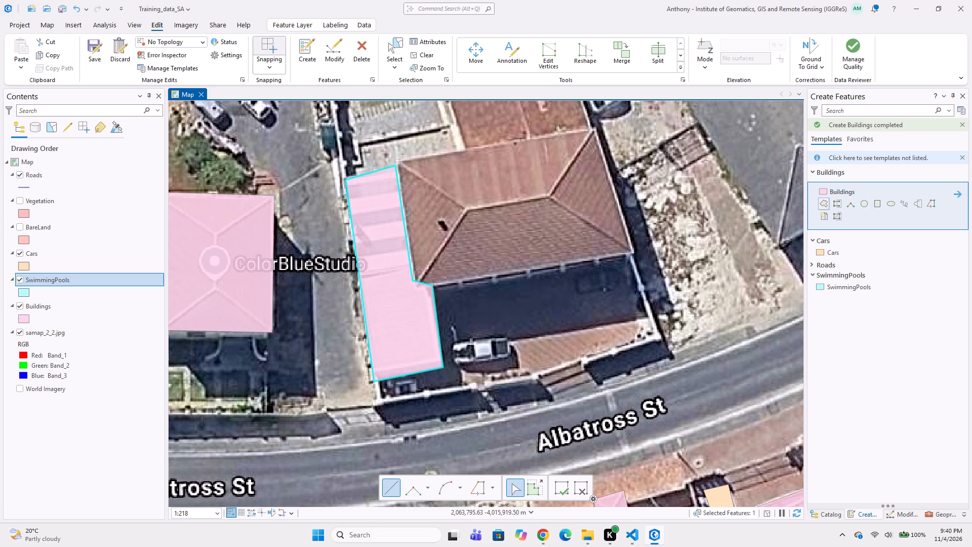
# Digitize the adjoining brown hipped roof as a five-corner Buildings polygon snapped to the edge of the striped and grey roof strip.
pyautogui.click(391, 165)
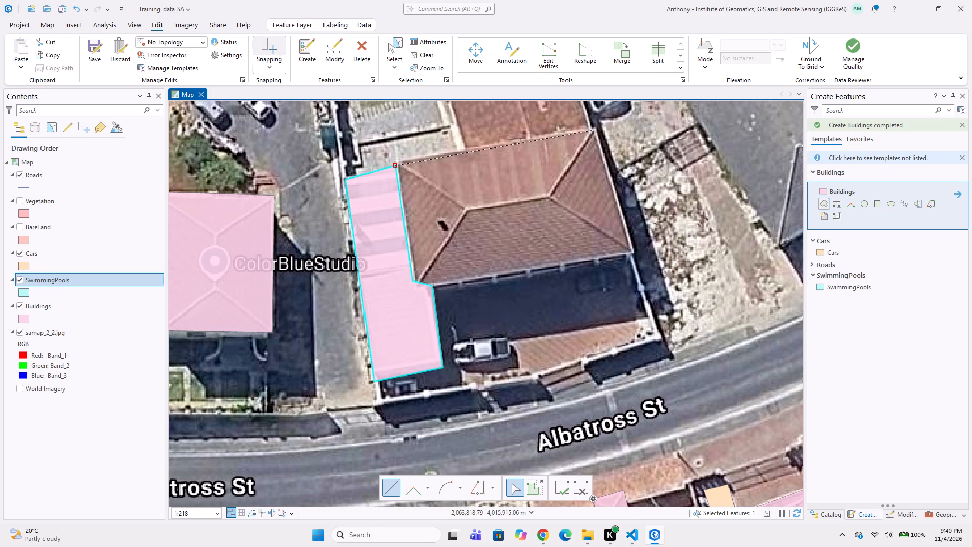
pyautogui.click(593, 127)
pyautogui.click(634, 252)
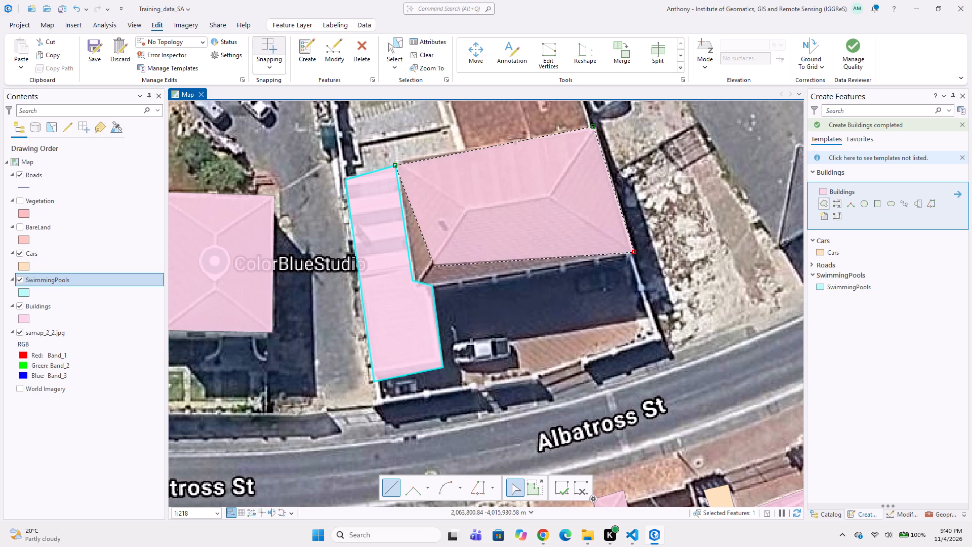
pyautogui.click(434, 284)
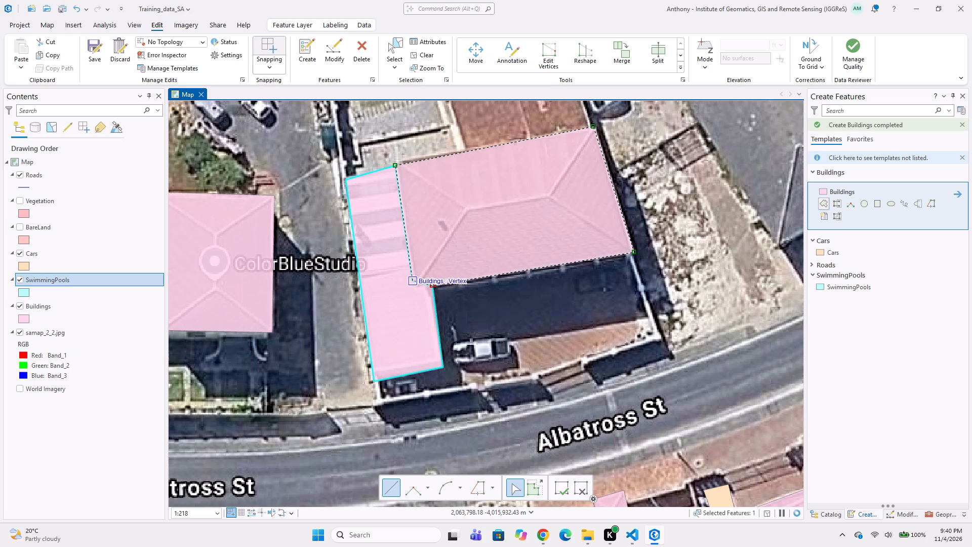
pyautogui.doubleClick(411, 281)
pyautogui.doubleClick(406, 249)
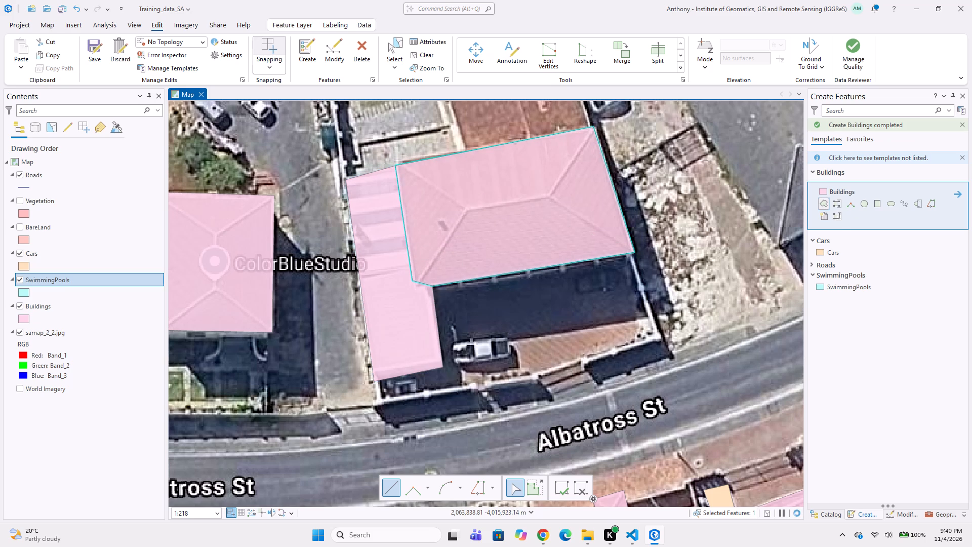
# Digitize the white vehicle parked in the yard below the brown hipped-roof house as a rectangular Cars polygon.
pyautogui.click(835, 250)
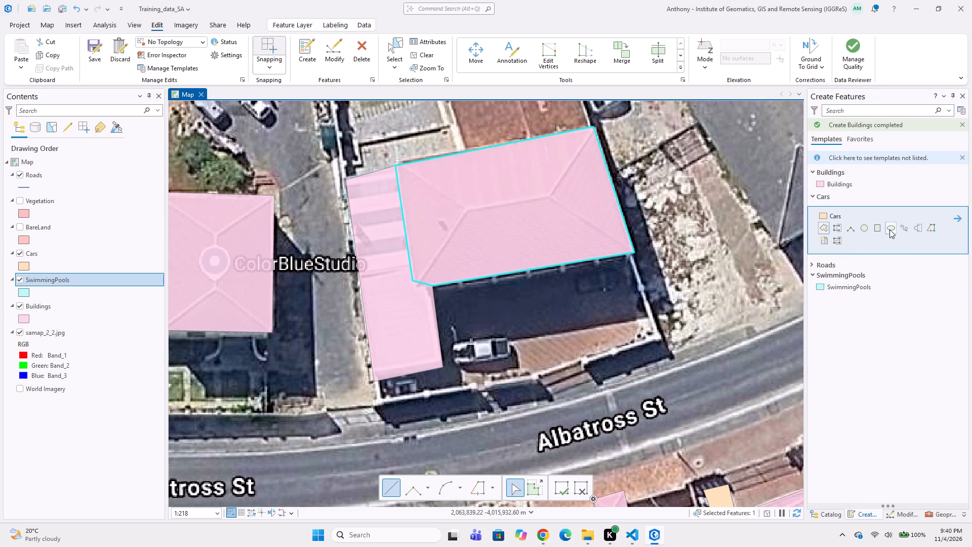
pyautogui.click(875, 227)
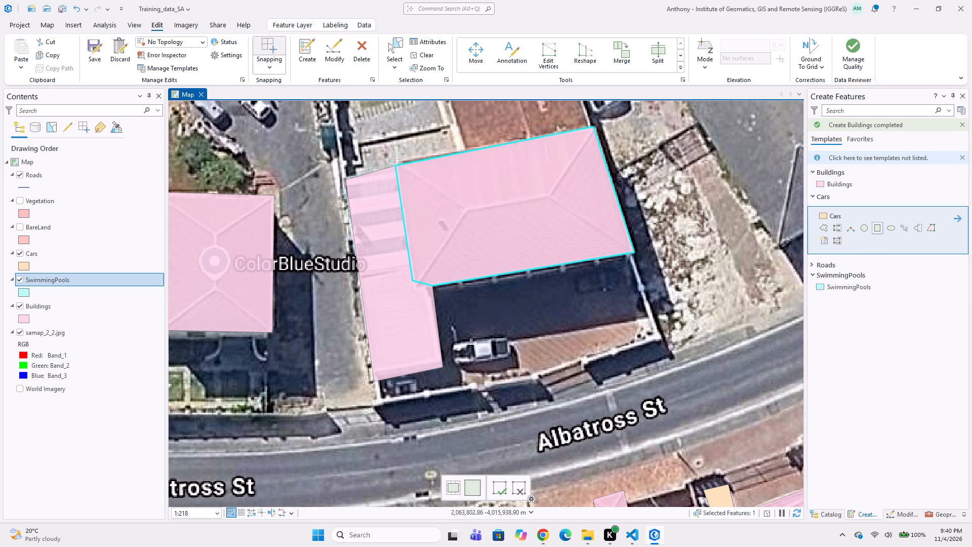
pyautogui.scroll(1, 452, 341)
pyautogui.click(447, 341)
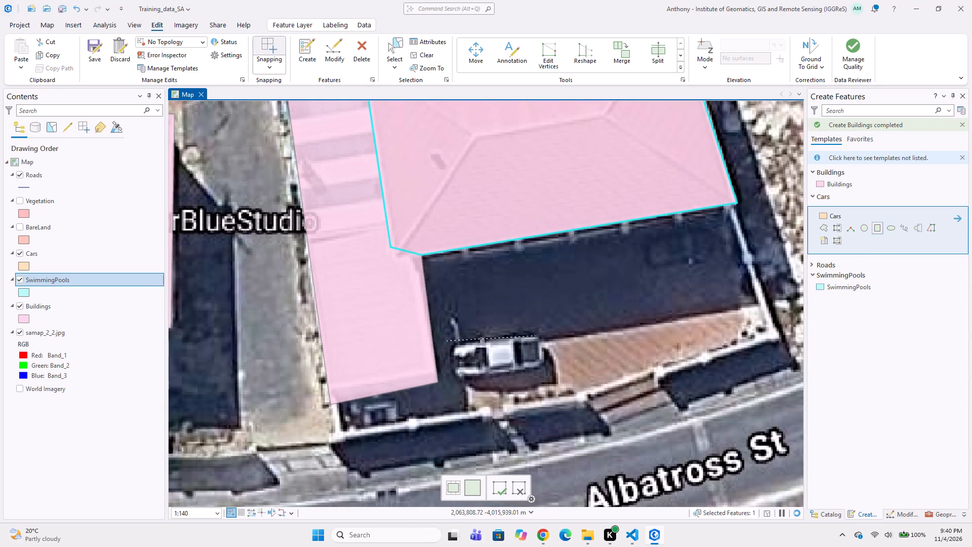
pyautogui.click(539, 336)
pyautogui.click(555, 373)
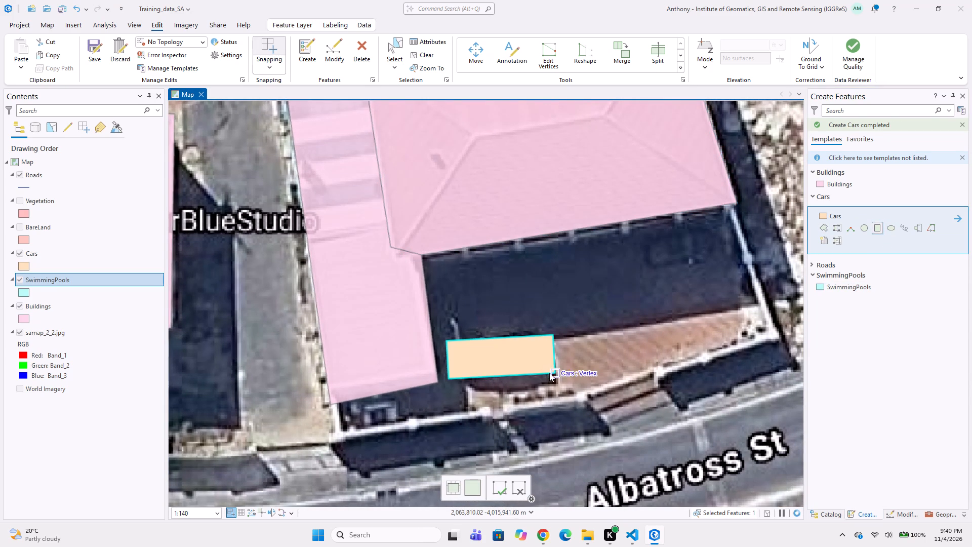
# Digitize the dark car in the shaded yard near the hipped-roof house's lower corner as a rectangular Cars polygon.
pyautogui.scroll(-2, 526, 380)
pyautogui.scroll(2, 592, 348)
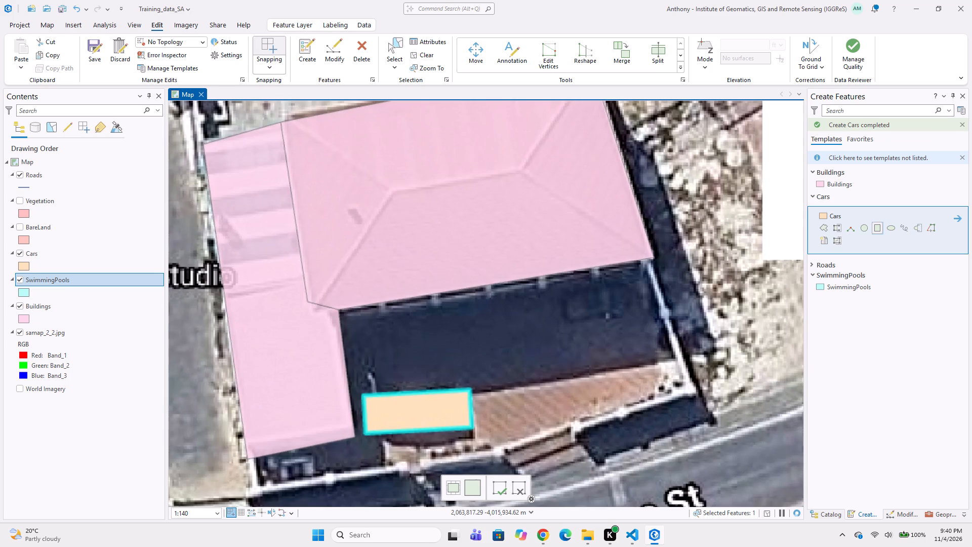
pyautogui.click(556, 293)
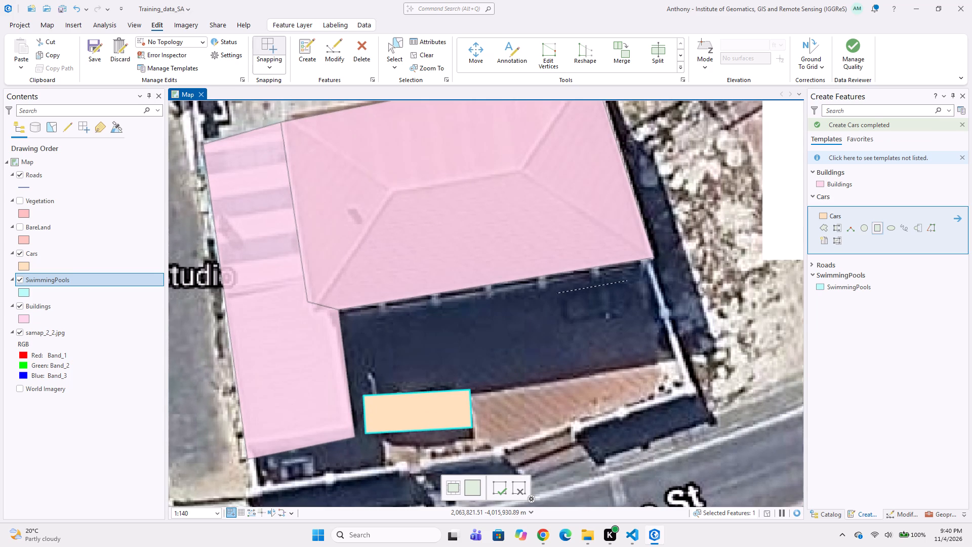
pyautogui.click(627, 281)
pyautogui.click(638, 312)
# Digitize the long reddish-brown gabled roof behind the hipped-roof house as a four-corner Buildings polygon meeting that house's edge.
pyautogui.scroll(-2, 645, 325)
pyautogui.moveTo(641, 320); pyautogui.dragTo(553, 355, button='middle')
pyautogui.moveTo(562, 249); pyautogui.dragTo(553, 325, button='middle')
pyautogui.scroll(1, 489, 343)
pyautogui.moveTo(488, 357); pyautogui.dragTo(540, 276, button='middle')
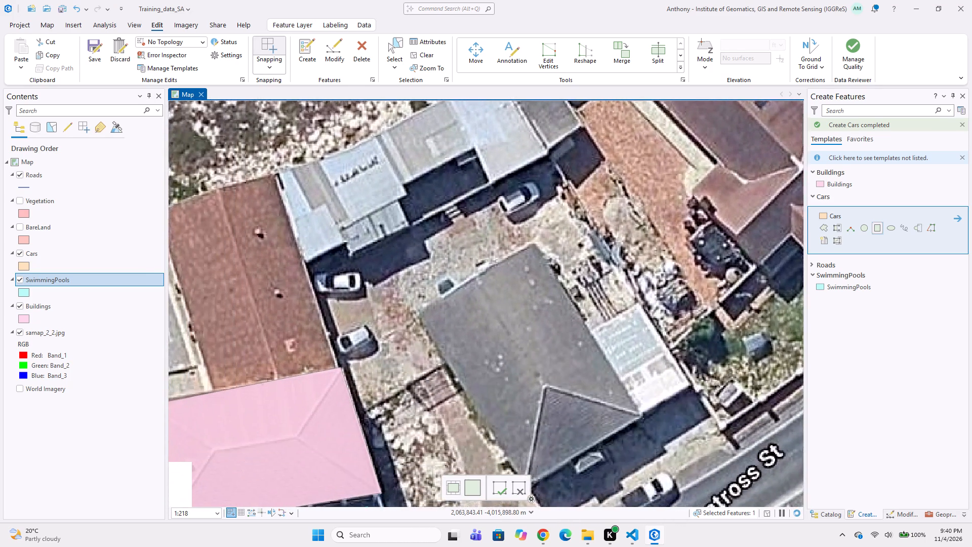
pyautogui.scroll(1, 386, 325)
pyautogui.moveTo(367, 320); pyautogui.dragTo(441, 293, button='middle')
pyautogui.moveTo(367, 318); pyautogui.dragTo(455, 286, button='middle')
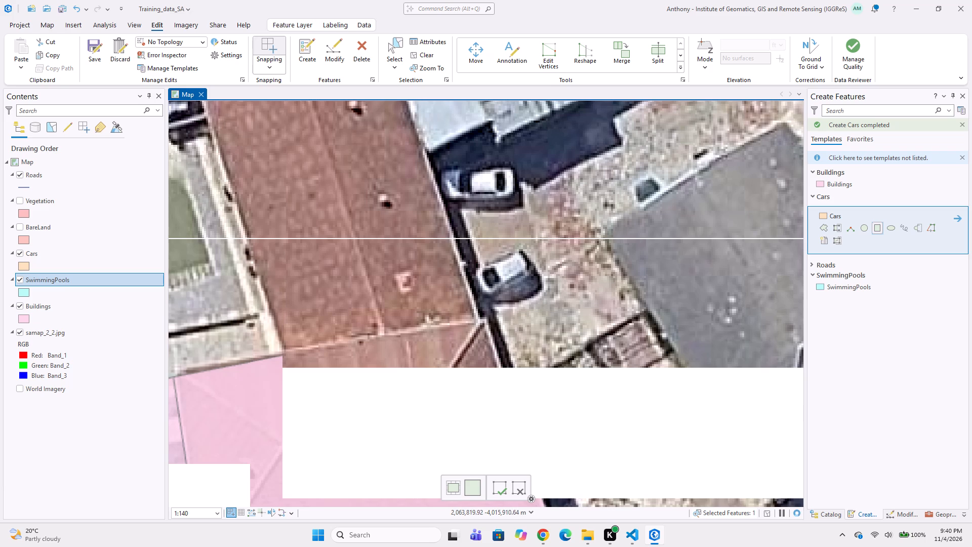
pyautogui.click(501, 492)
pyautogui.moveTo(415, 286); pyautogui.dragTo(443, 346, button='middle')
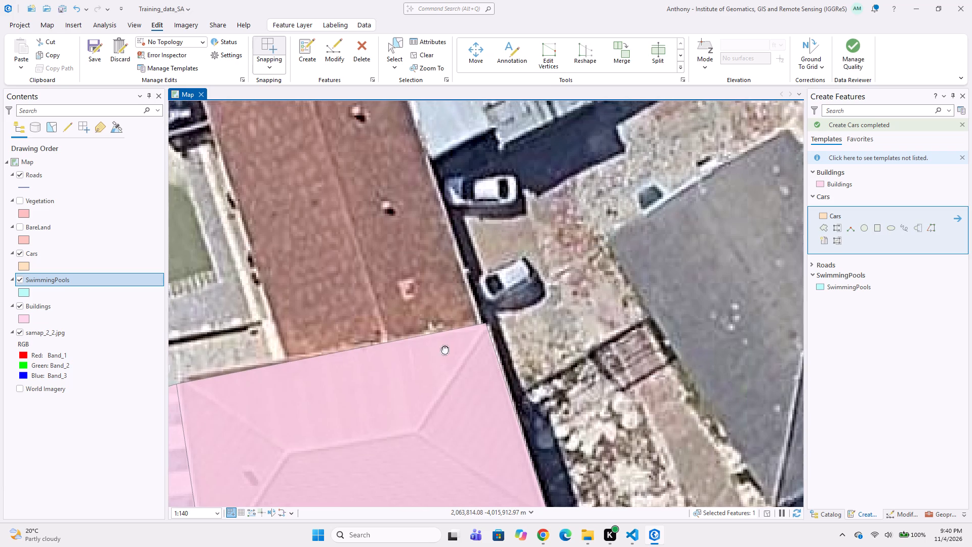
pyautogui.moveTo(443, 346); pyautogui.dragTo(487, 422, button='middle')
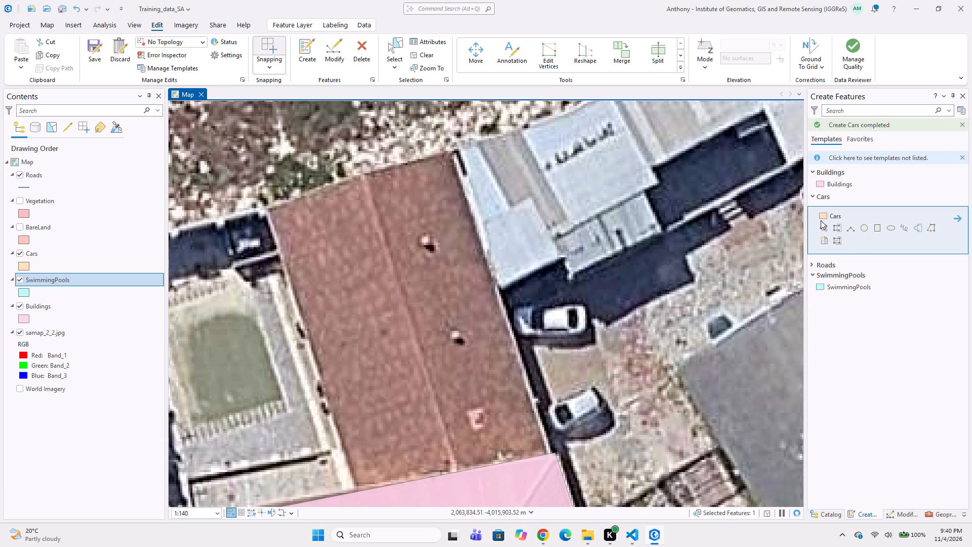
pyautogui.click(822, 224)
pyautogui.click(261, 205)
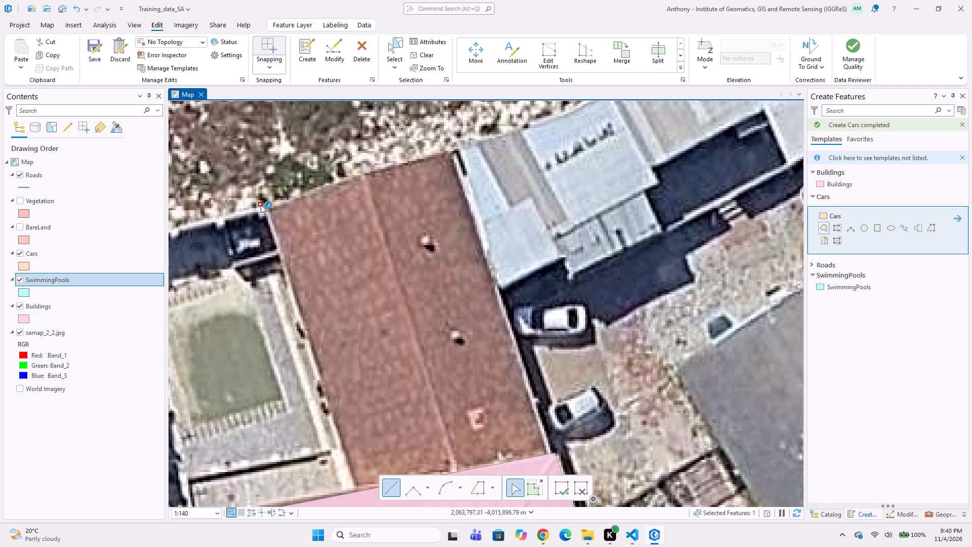
pyautogui.moveTo(320, 339); pyautogui.dragTo(286, 235, button='middle')
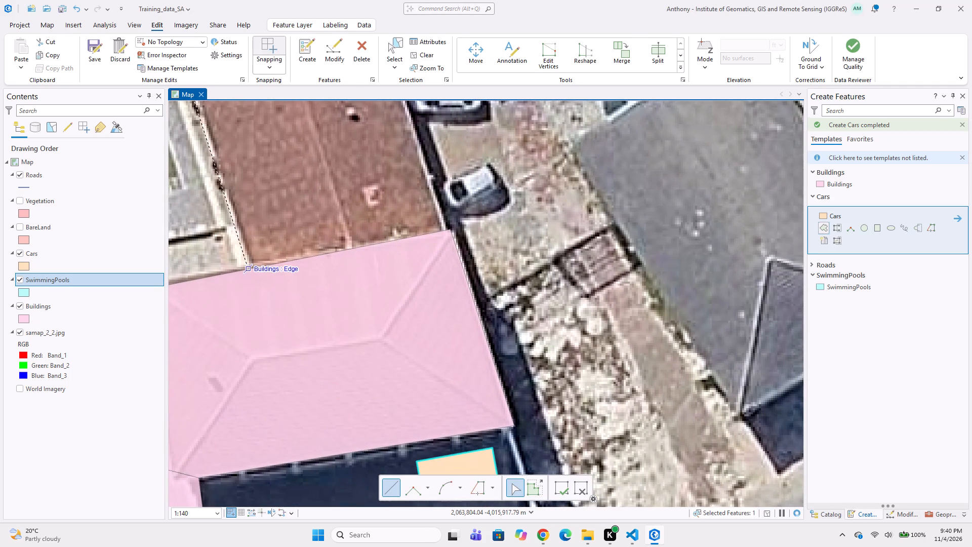
pyautogui.click(252, 271)
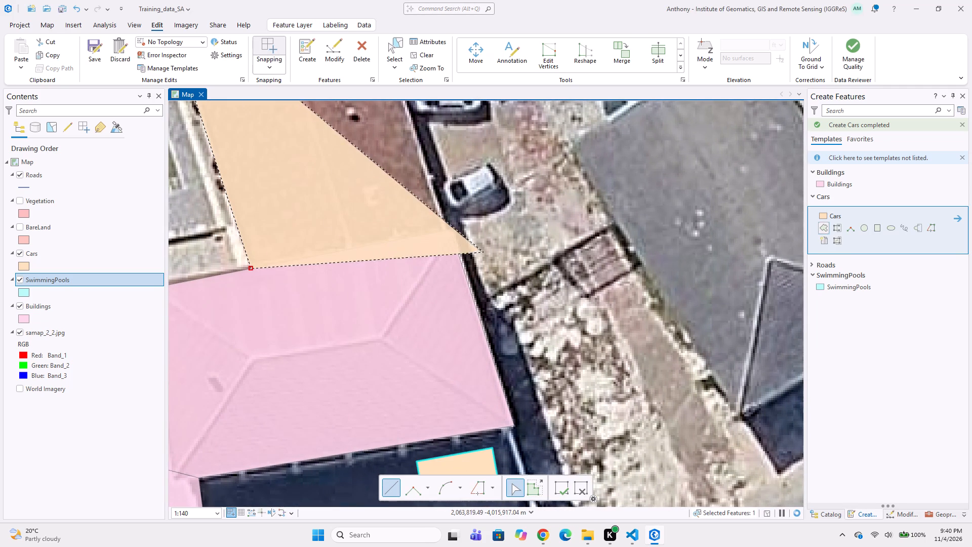
pyautogui.click(843, 183)
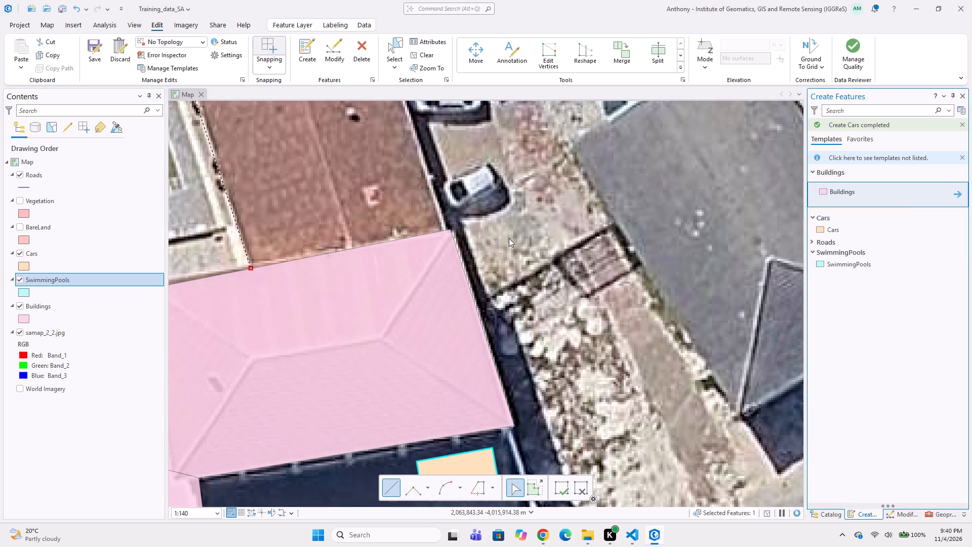
pyautogui.click(445, 227)
pyautogui.moveTo(417, 181); pyautogui.dragTo(485, 339, button='middle')
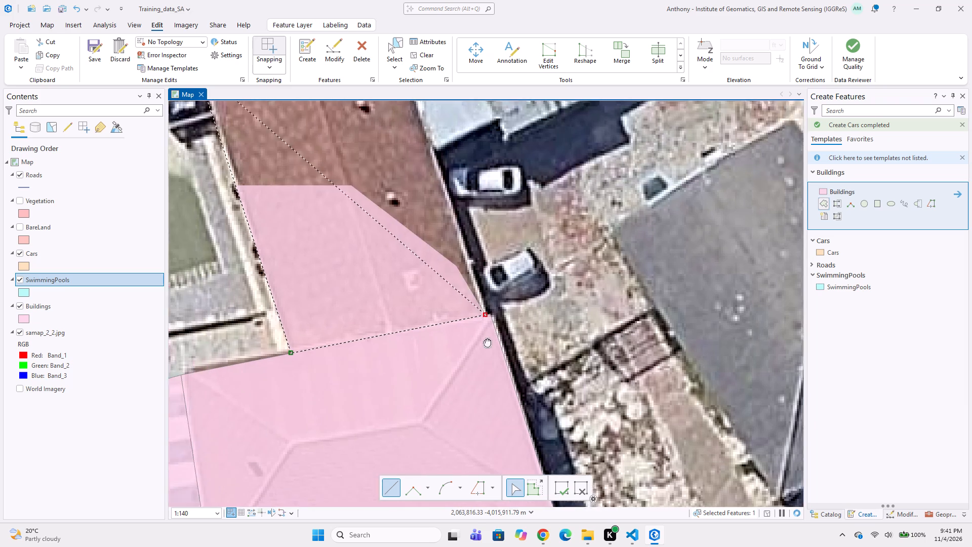
pyautogui.moveTo(485, 339); pyautogui.dragTo(487, 341, button='middle')
pyautogui.moveTo(438, 250); pyautogui.dragTo(471, 348, button='middle')
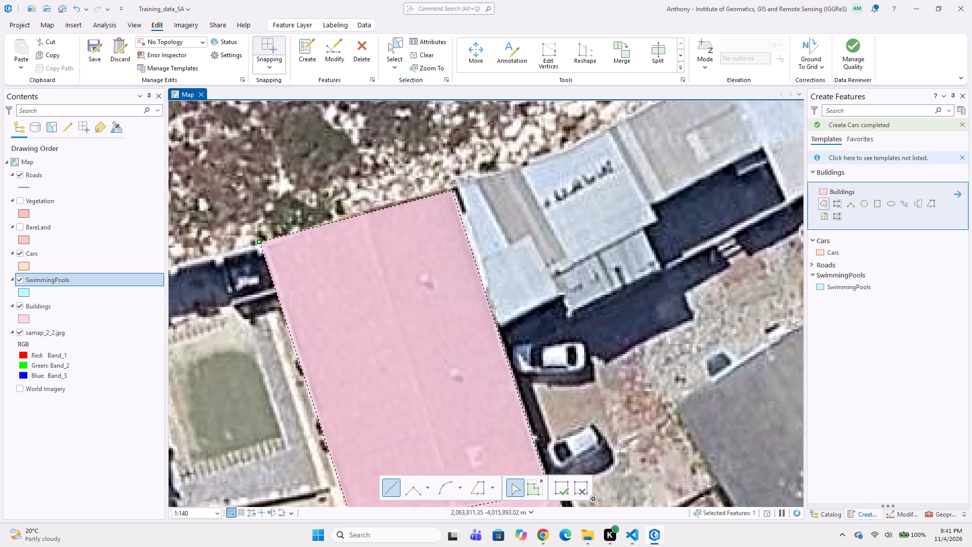
pyautogui.doubleClick(449, 187)
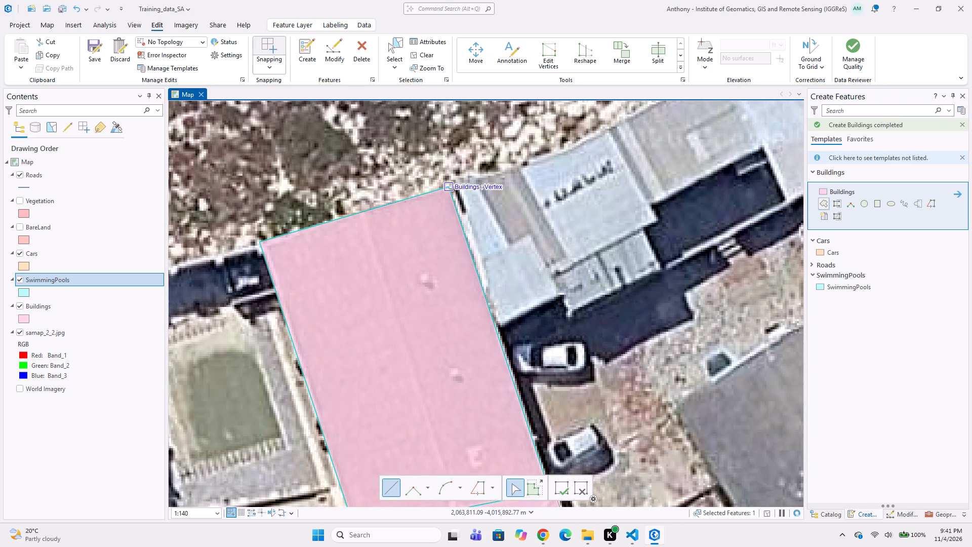
# Digitize the long grey and white flat-roofed building beside the reddish-brown gabled roof as a seven-corner Buildings polygon snapped to that roof's corner and edge.
pyautogui.click(449, 187)
pyautogui.moveTo(485, 166); pyautogui.dragTo(319, 271, button='middle')
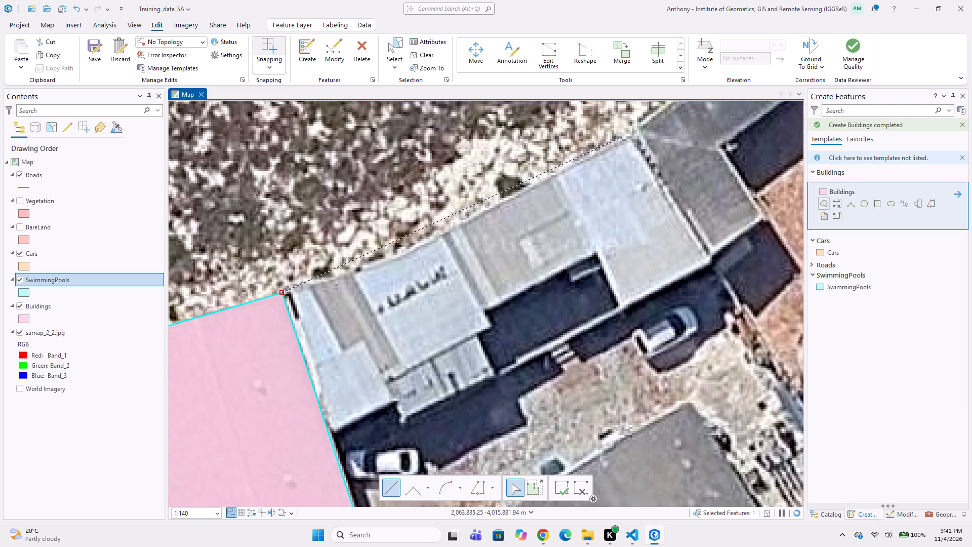
pyautogui.click(393, 259)
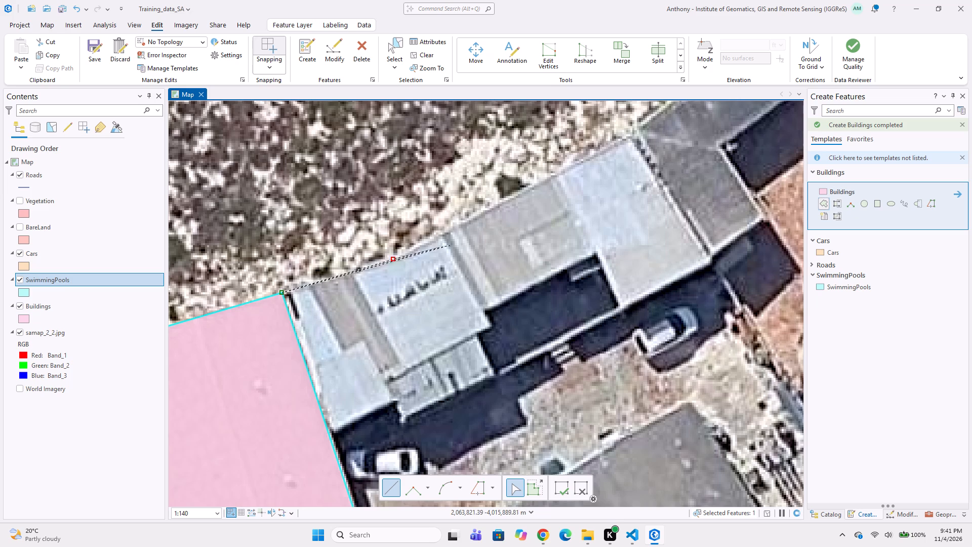
pyautogui.click(631, 134)
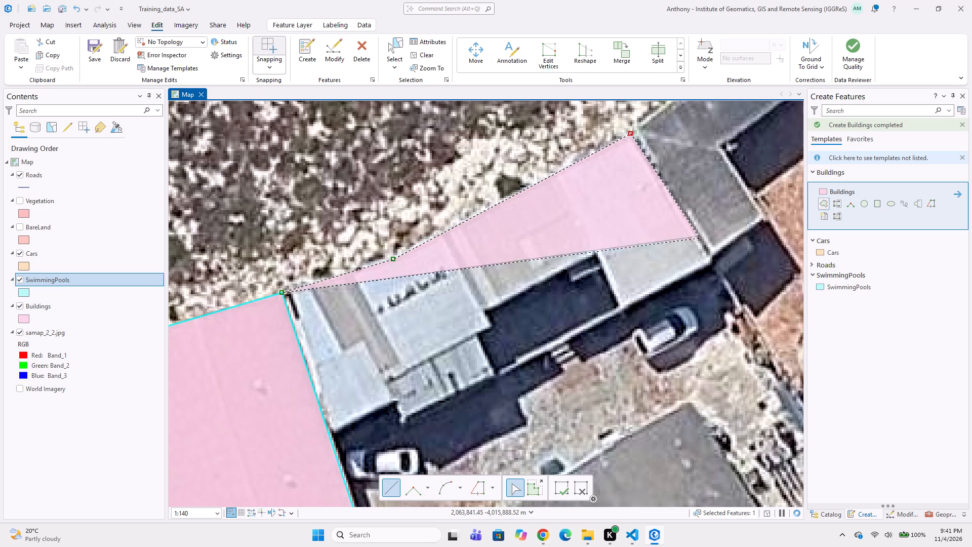
pyautogui.click(712, 257)
pyautogui.click(709, 261)
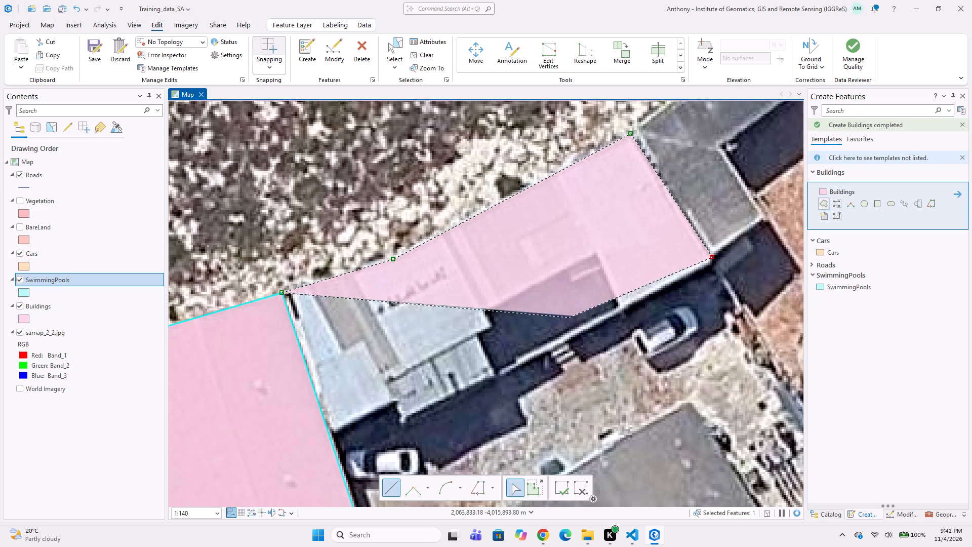
pyautogui.click(404, 421)
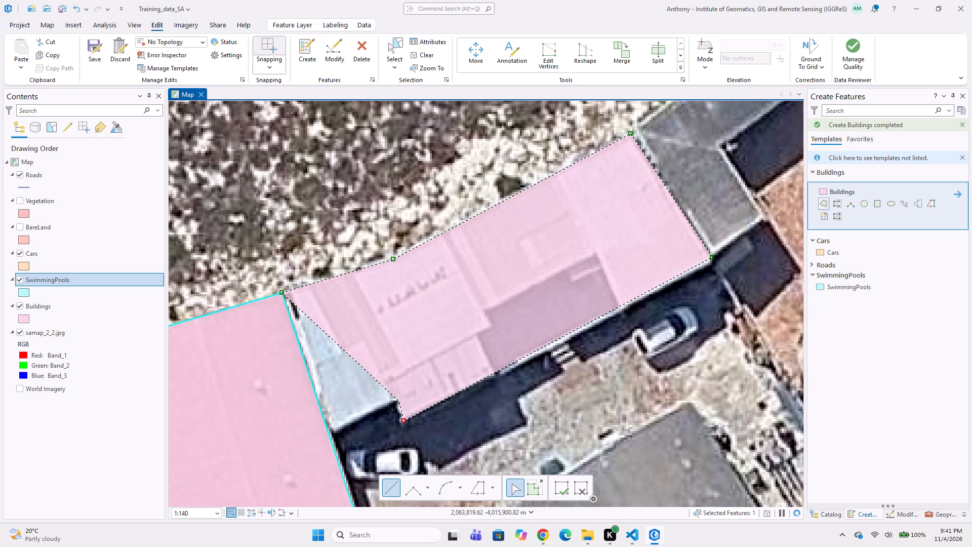
pyautogui.click(397, 403)
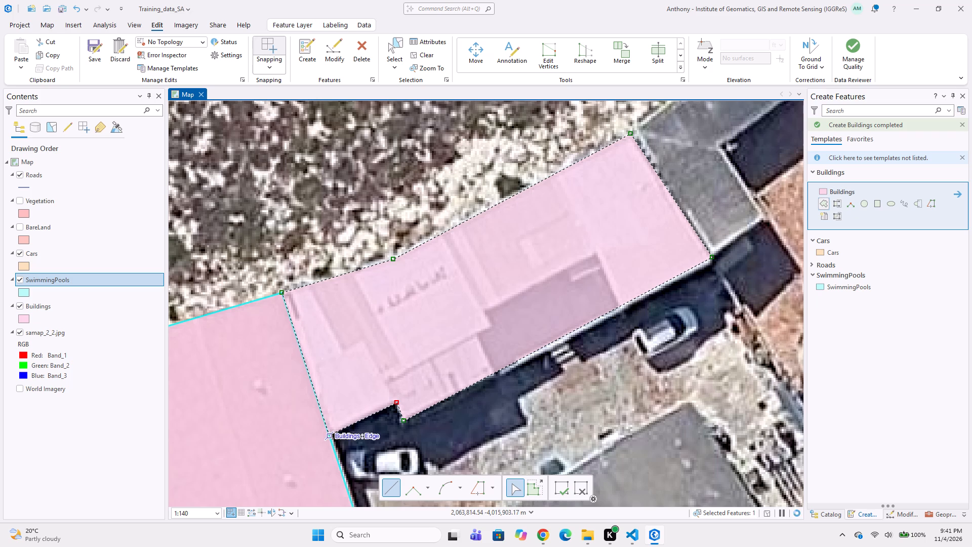
pyautogui.doubleClick(333, 435)
# Digitize the white car parked in the shade just below the new building's notched corner as a rectangular Cars polygon.
pyautogui.moveTo(485, 451); pyautogui.dragTo(484, 429, button='middle')
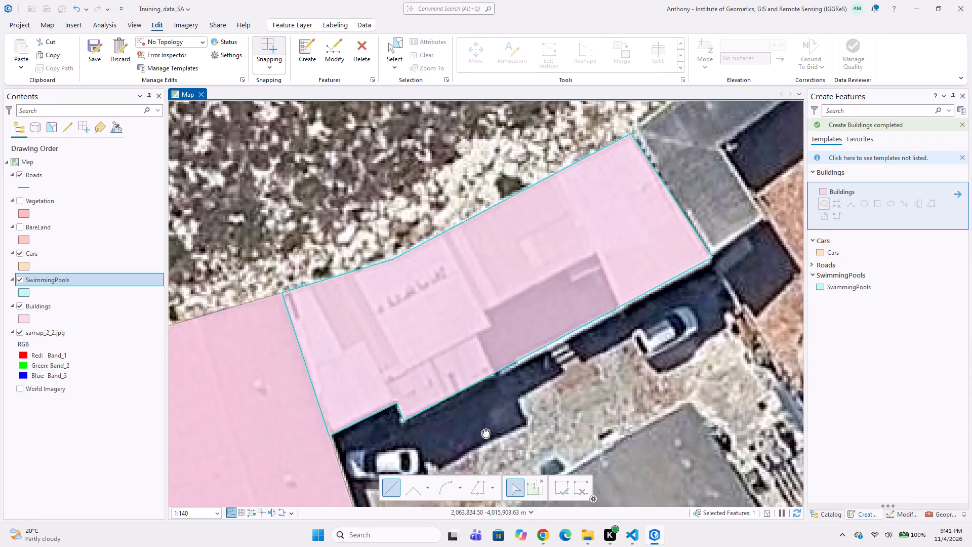
pyautogui.moveTo(484, 429); pyautogui.dragTo(480, 336, button='middle')
pyautogui.click(858, 252)
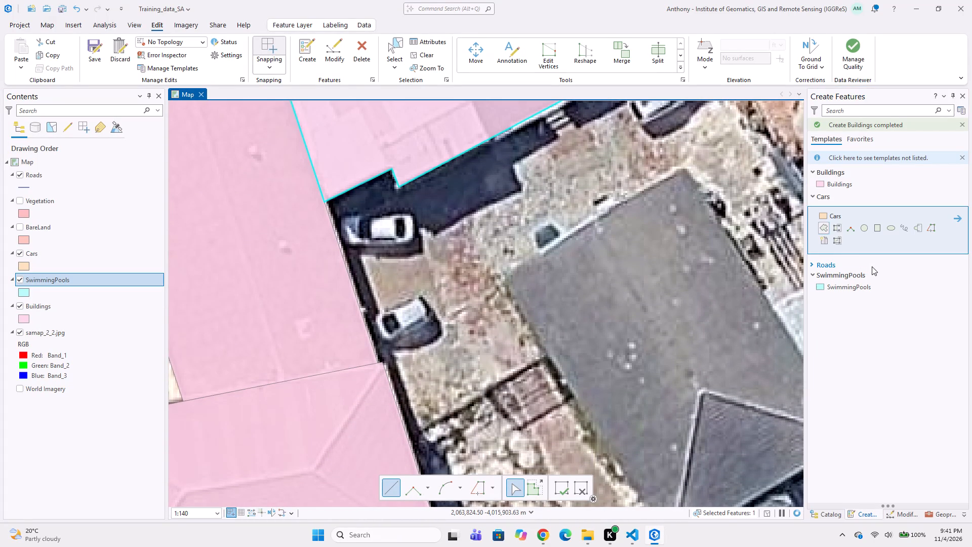
pyautogui.click(879, 231)
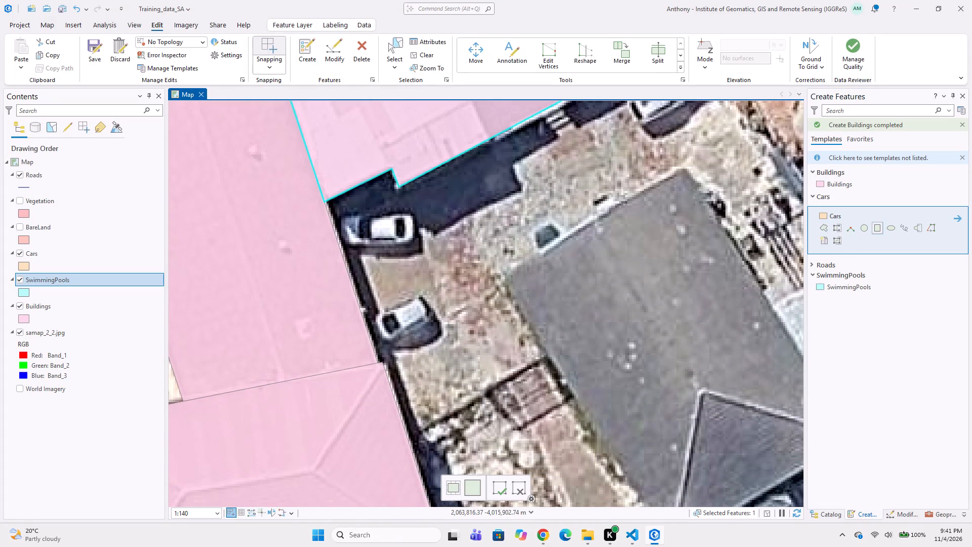
pyautogui.click(338, 247)
pyautogui.click(413, 249)
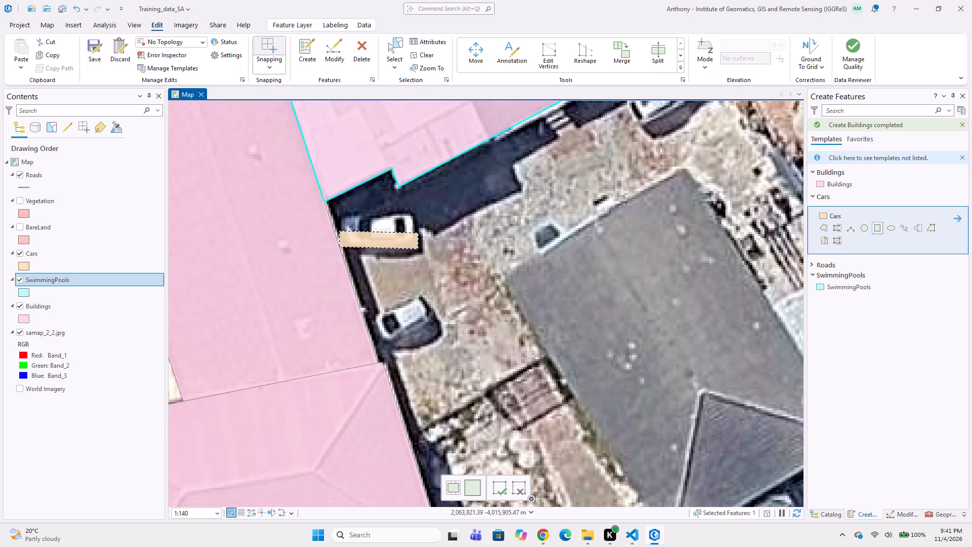
pyautogui.click(415, 213)
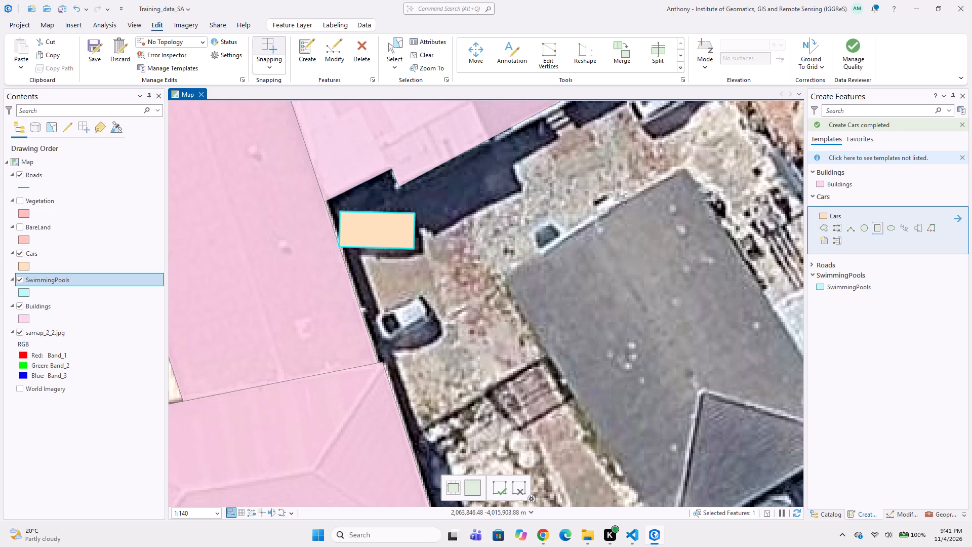
# Digitize the second white car, parked at an angle against the long gabled building, as a four-corner Cars polygon.
pyautogui.click(828, 229)
pyautogui.scroll(1, 434, 295)
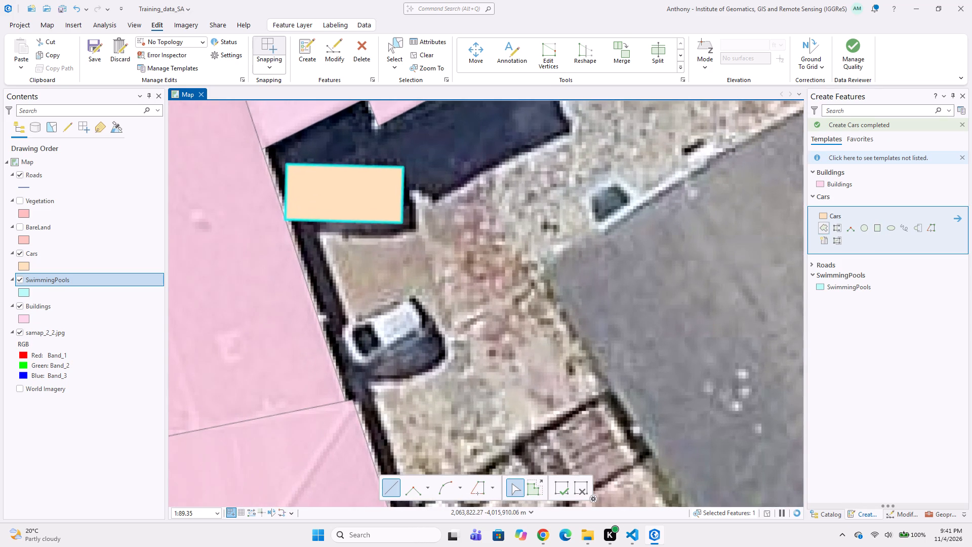
pyautogui.click(418, 288)
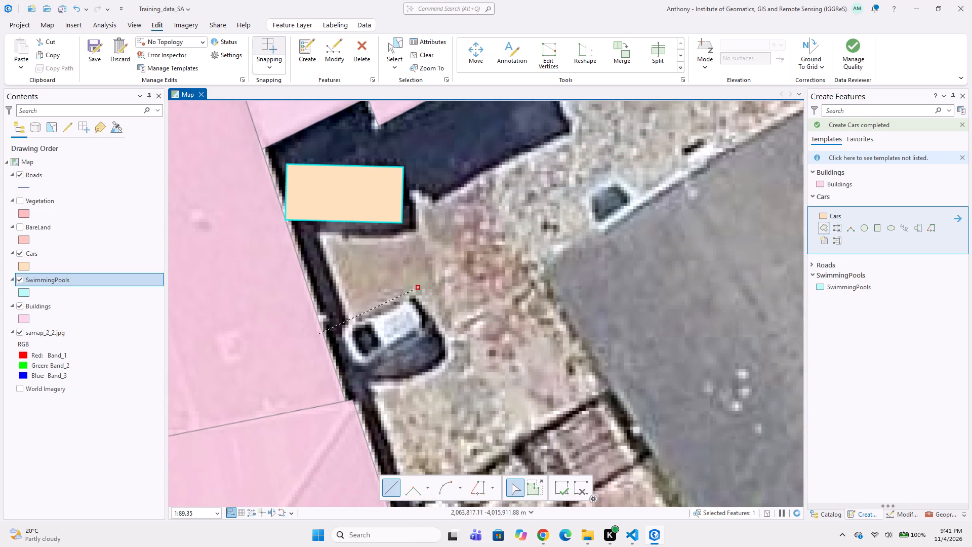
pyautogui.click(325, 332)
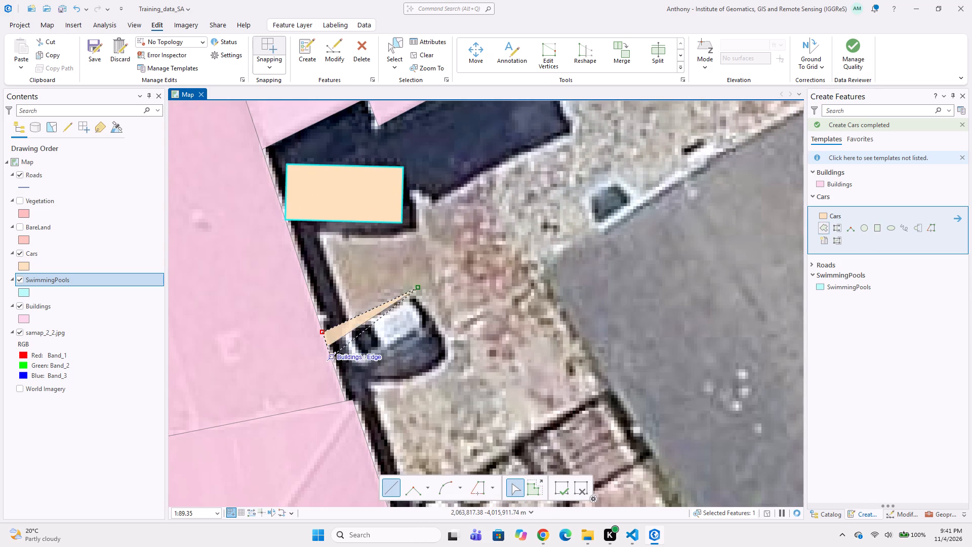
pyautogui.click(339, 380)
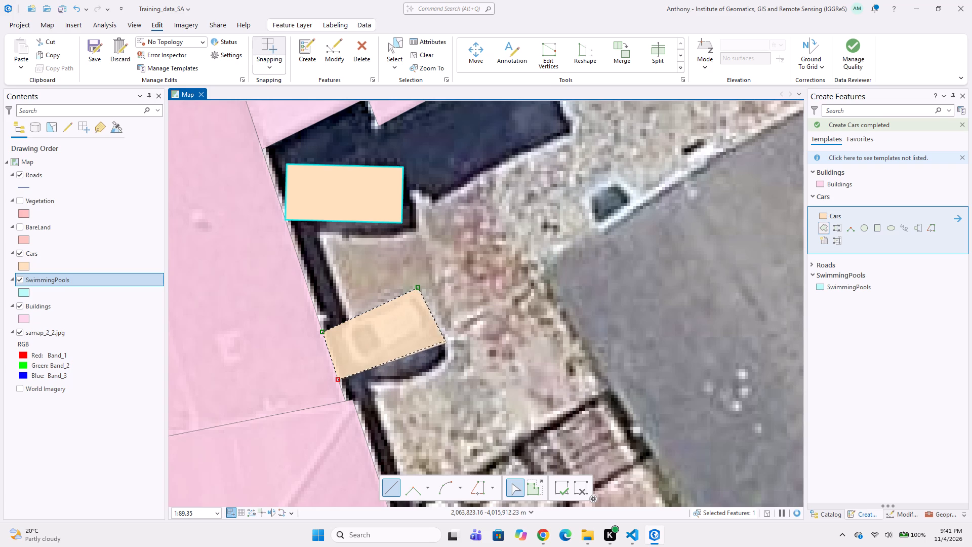
pyautogui.doubleClick(439, 339)
# Digitize the white car parked in the shade along the flat-roofed building's far lower edge as a four-corner Cars polygon.
pyautogui.scroll(-1, 462, 344)
pyautogui.scroll(-1, 393, 378)
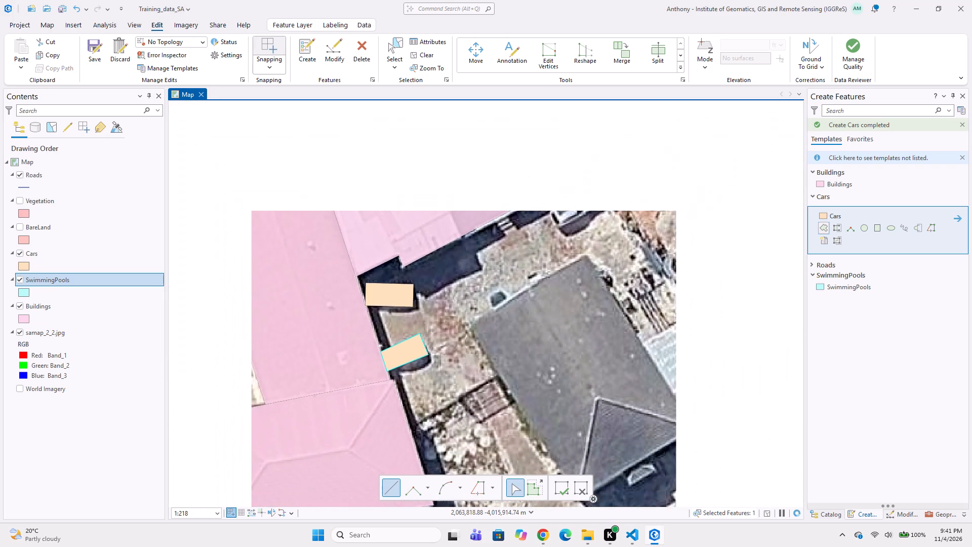
pyautogui.moveTo(439, 316); pyautogui.dragTo(410, 373, button='middle')
pyautogui.moveTo(608, 252); pyautogui.dragTo(524, 337, button='middle')
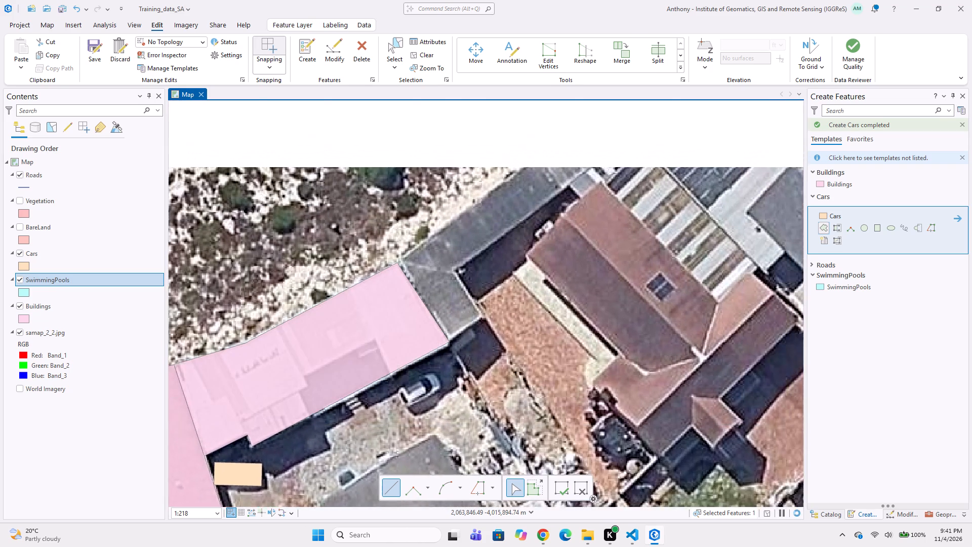
pyautogui.moveTo(353, 390); pyautogui.dragTo(406, 330, button='middle')
pyautogui.scroll(2, 425, 369)
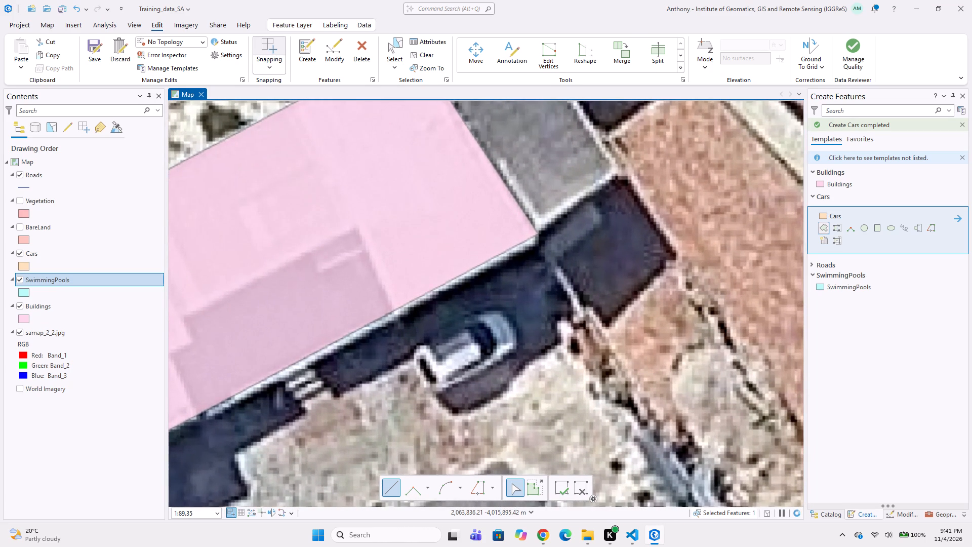
pyautogui.click(400, 346)
pyautogui.click(427, 399)
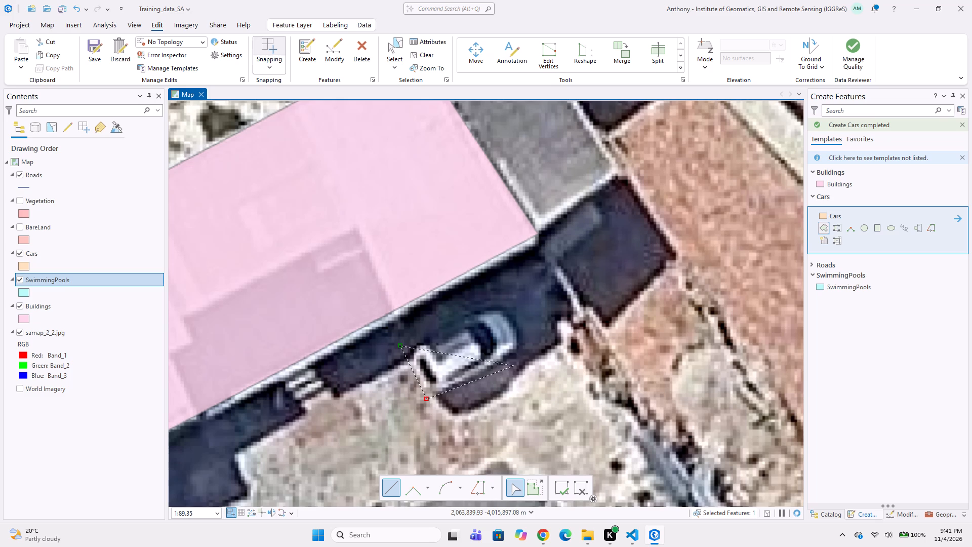
pyautogui.click(528, 351)
pyautogui.doubleClick(507, 300)
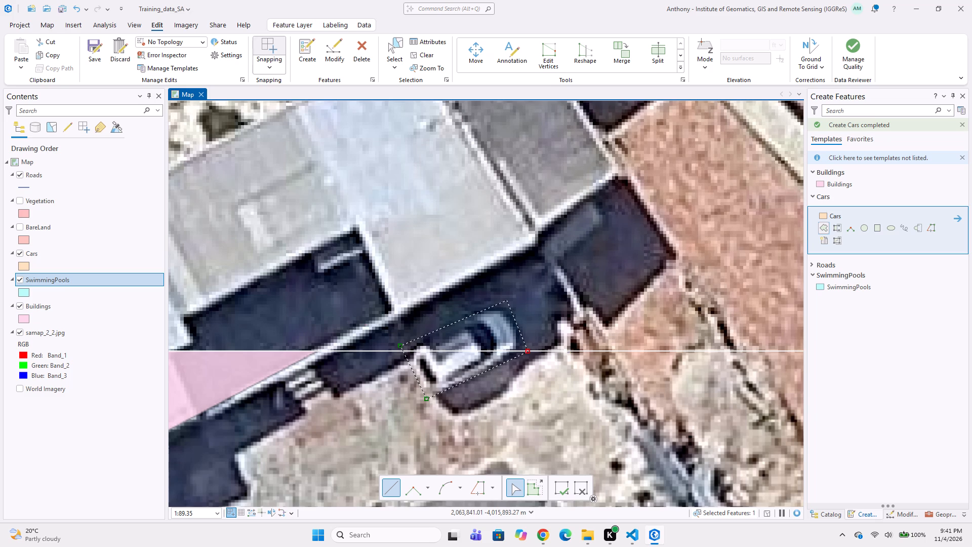
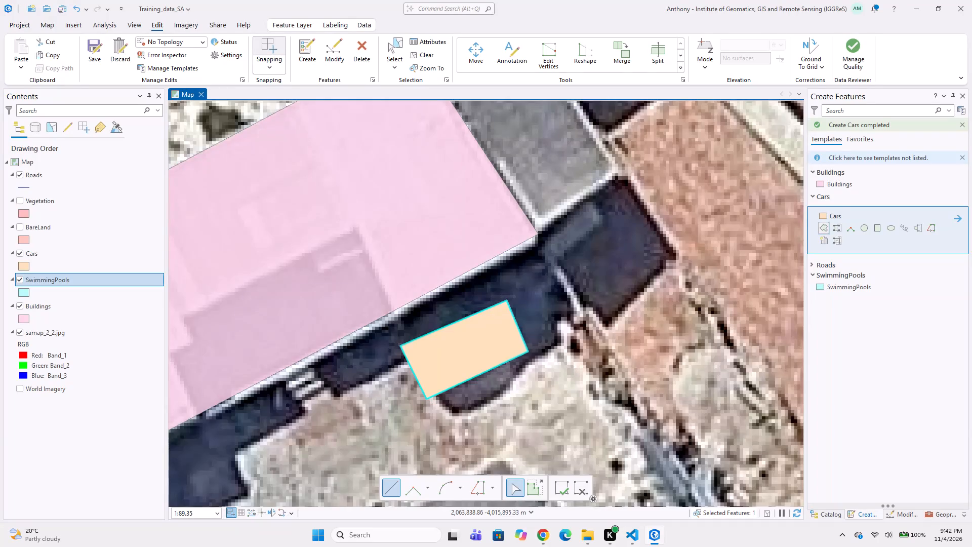
# Digitize the long grey L-shaped roof beside the scrubland as a Buildings polygon sharing the adjoining flat-roofed building's end edge.
pyautogui.moveTo(507, 339); pyautogui.dragTo(512, 431, button='middle')
pyautogui.moveTo(576, 320); pyautogui.dragTo(563, 385, button='middle')
pyautogui.moveTo(485, 295); pyautogui.dragTo(445, 335, button='middle')
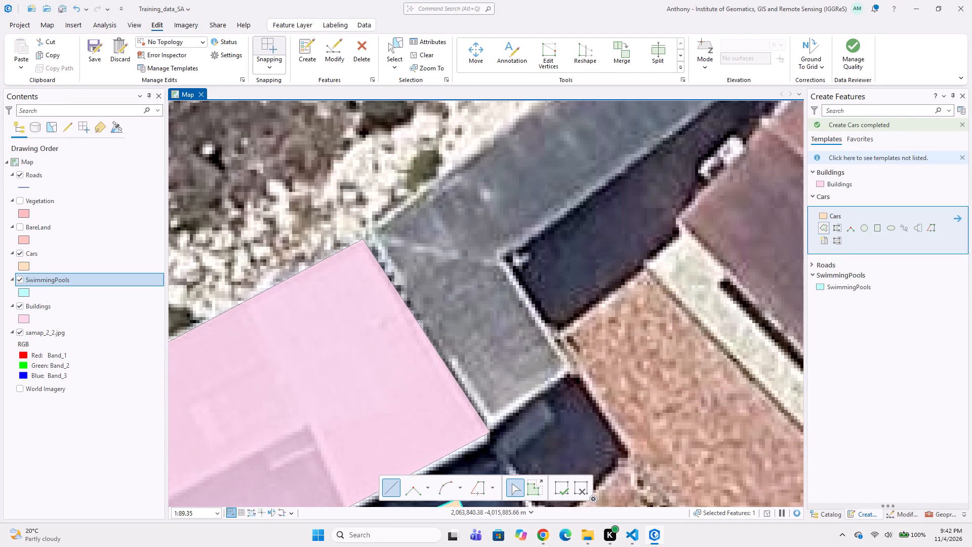
pyautogui.scroll(-2, 500, 259)
pyautogui.middleClick(500, 259)
pyautogui.moveTo(510, 249); pyautogui.dragTo(449, 348, button='middle')
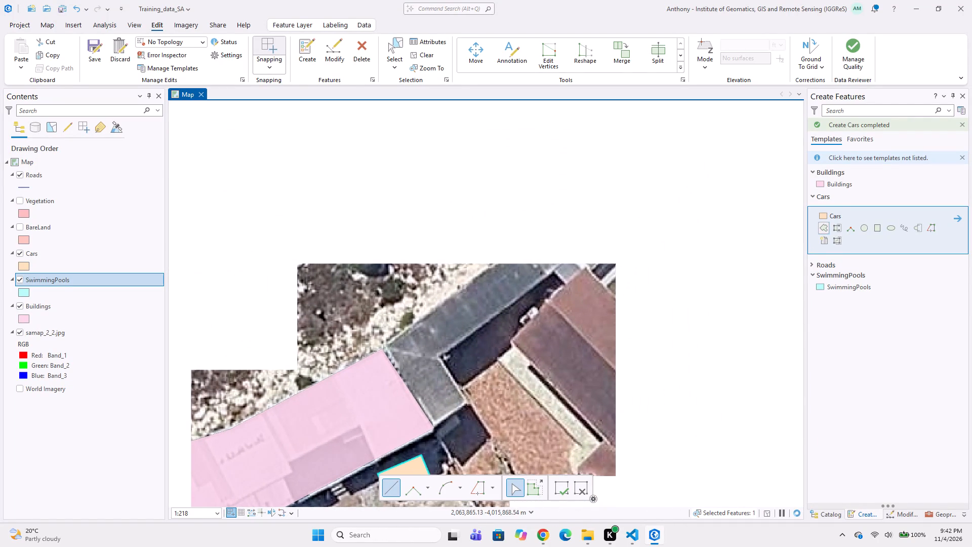
pyautogui.moveTo(532, 300); pyautogui.dragTo(530, 293, button='middle')
pyautogui.scroll(1, 530, 293)
pyautogui.moveTo(546, 271); pyautogui.dragTo(514, 298, button='middle')
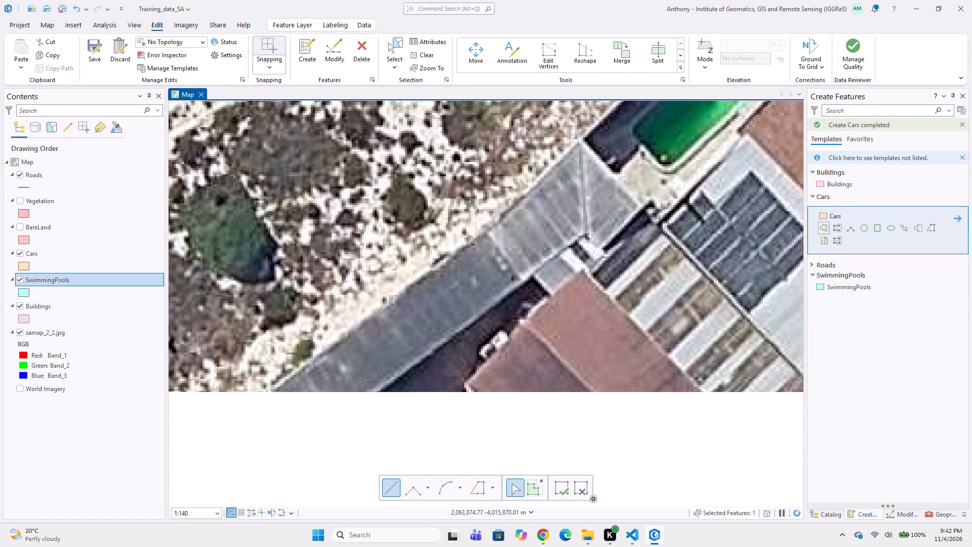
pyautogui.click(824, 226)
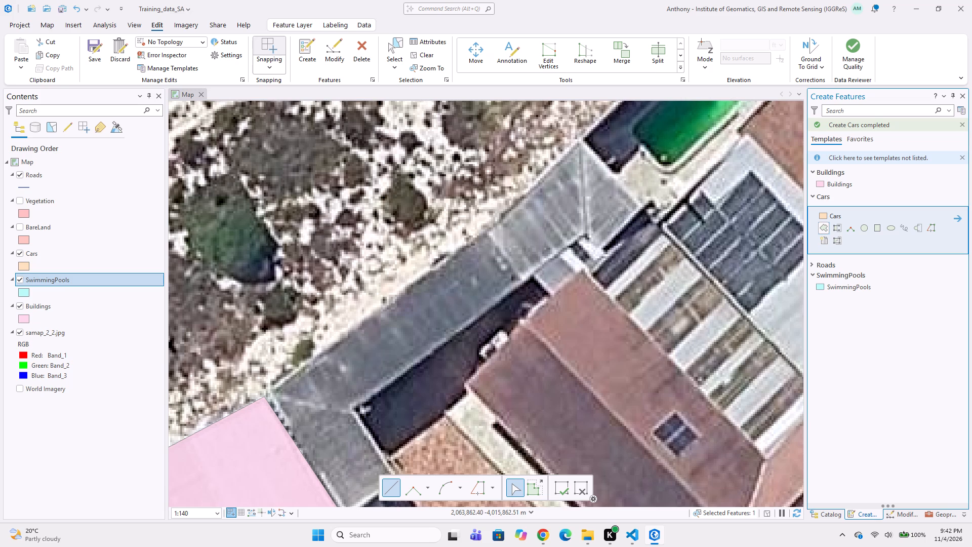
pyautogui.click(578, 135)
pyautogui.click(647, 208)
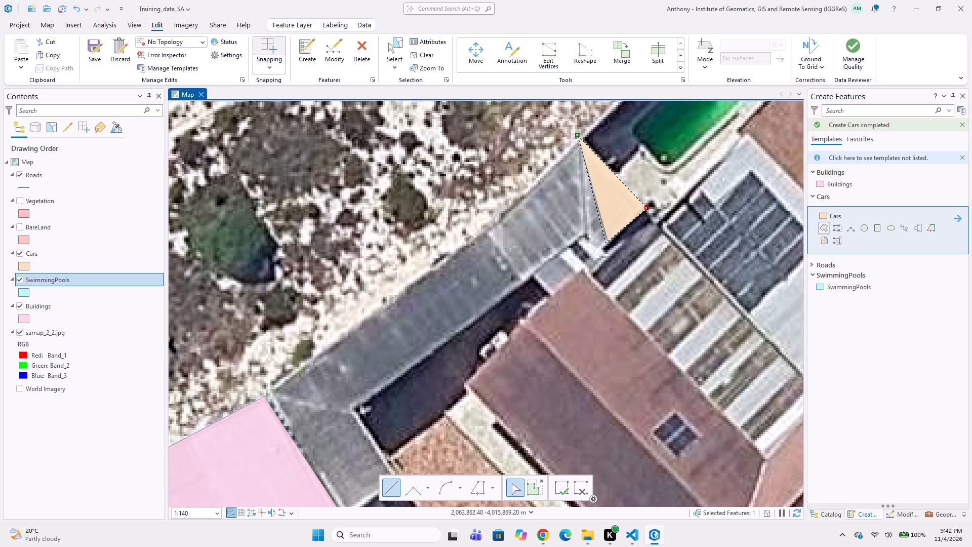
pyautogui.click(599, 254)
pyautogui.click(583, 237)
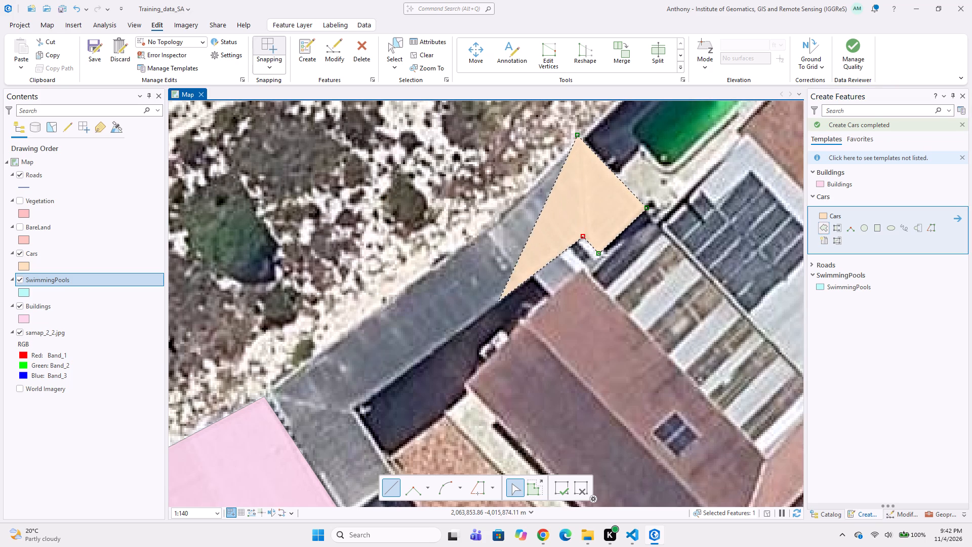
pyautogui.moveTo(427, 388); pyautogui.dragTo(469, 297, button='middle')
pyautogui.click(397, 314)
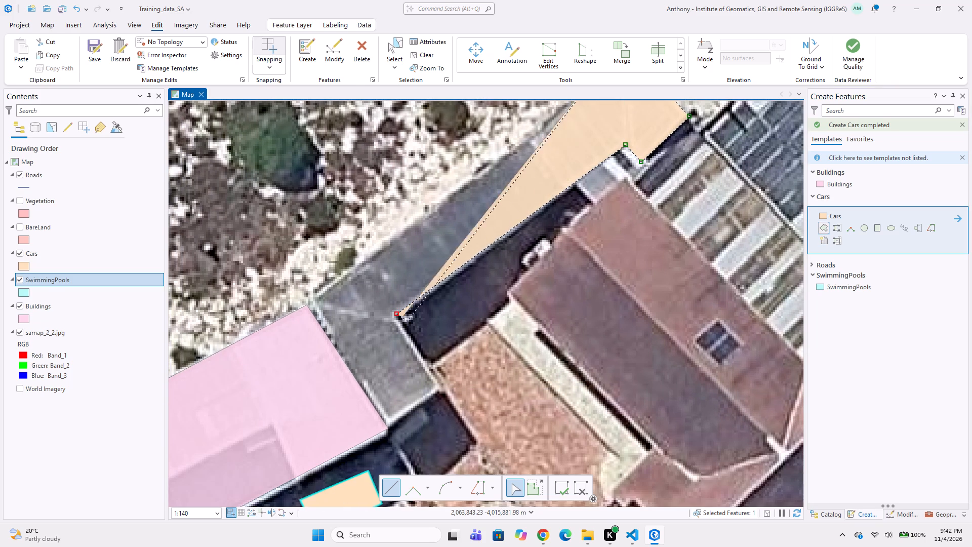
pyautogui.click(438, 390)
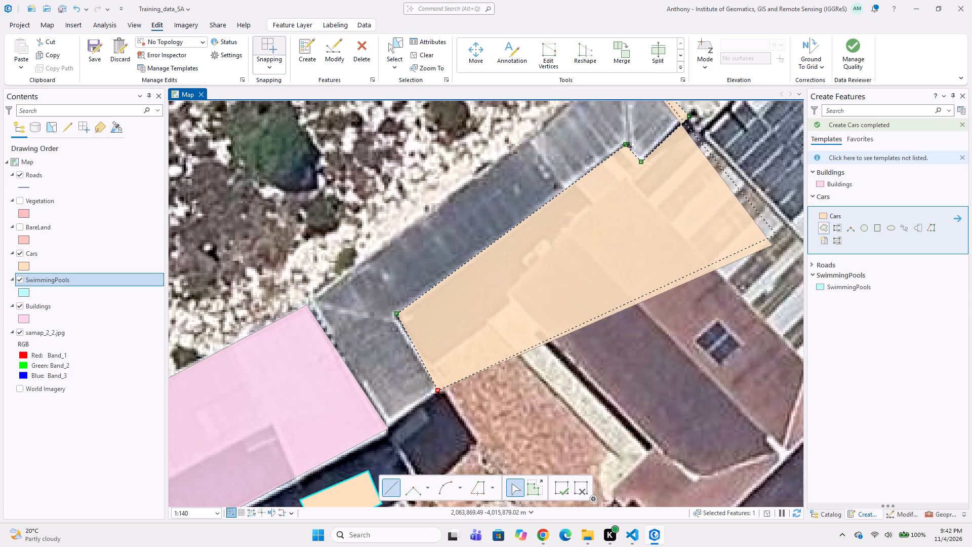
pyautogui.click(824, 183)
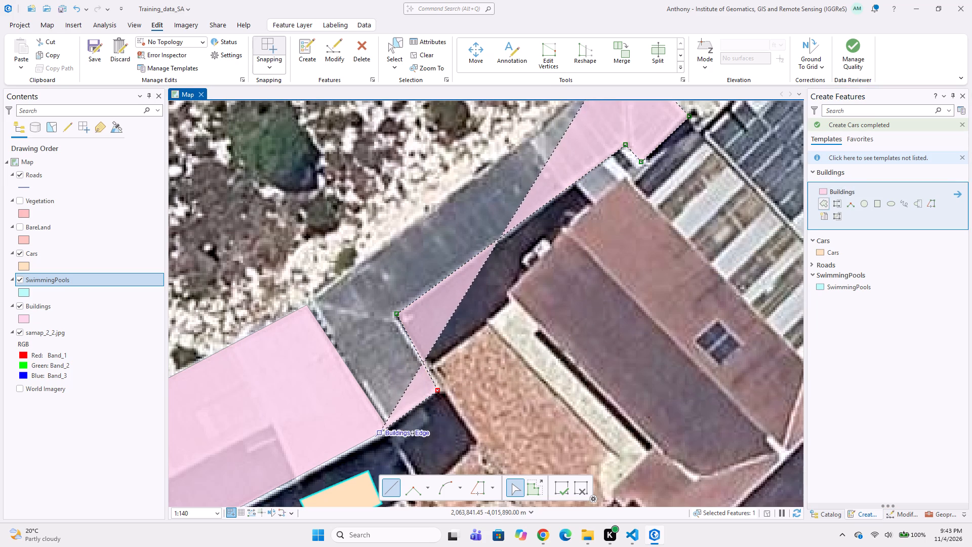
pyautogui.click(386, 428)
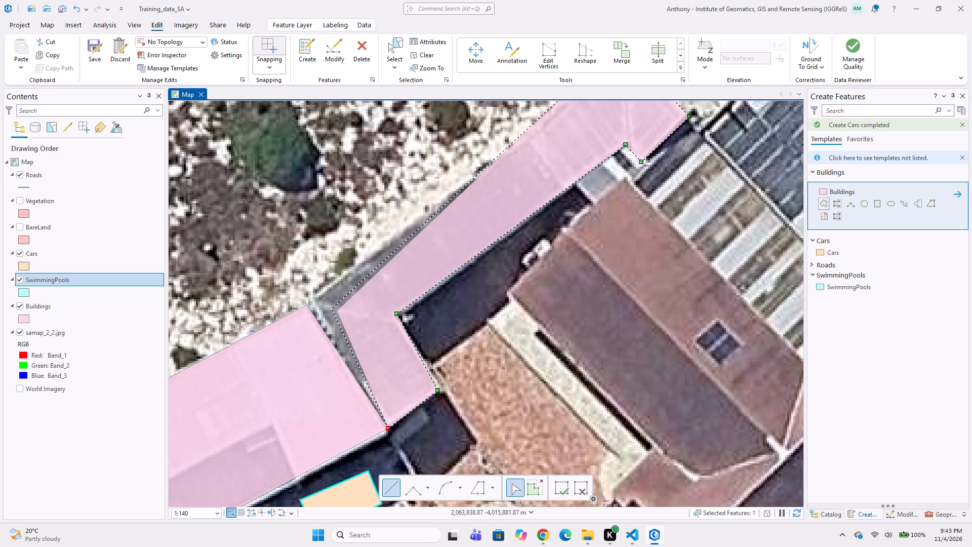
pyautogui.click(305, 309)
pyautogui.doubleClick(313, 293)
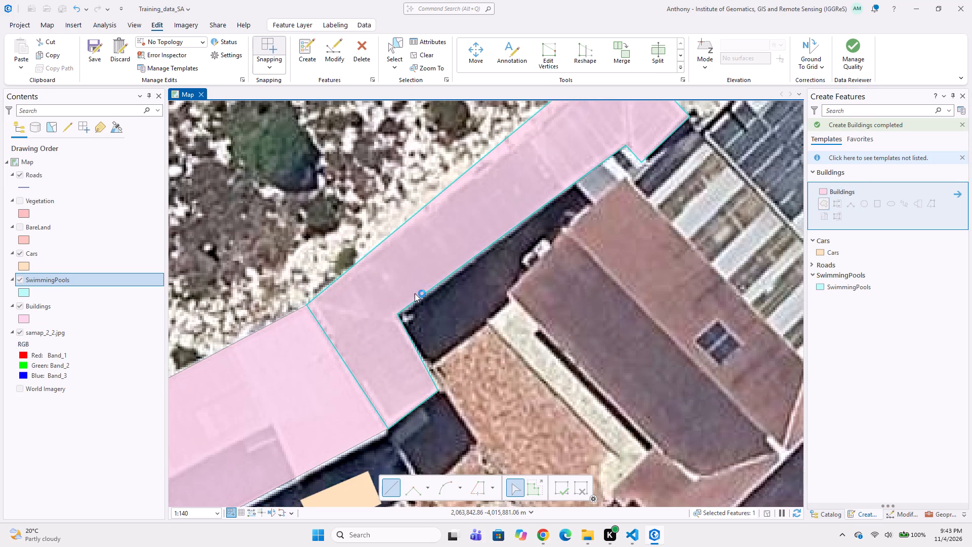
# Digitize the large reddish-brown gabled house, including its cross wing and small projecting gable, as a Buildings polygon.
pyautogui.moveTo(413, 291); pyautogui.dragTo(337, 413, button='middle')
pyautogui.moveTo(415, 355); pyautogui.dragTo(392, 259, button='middle')
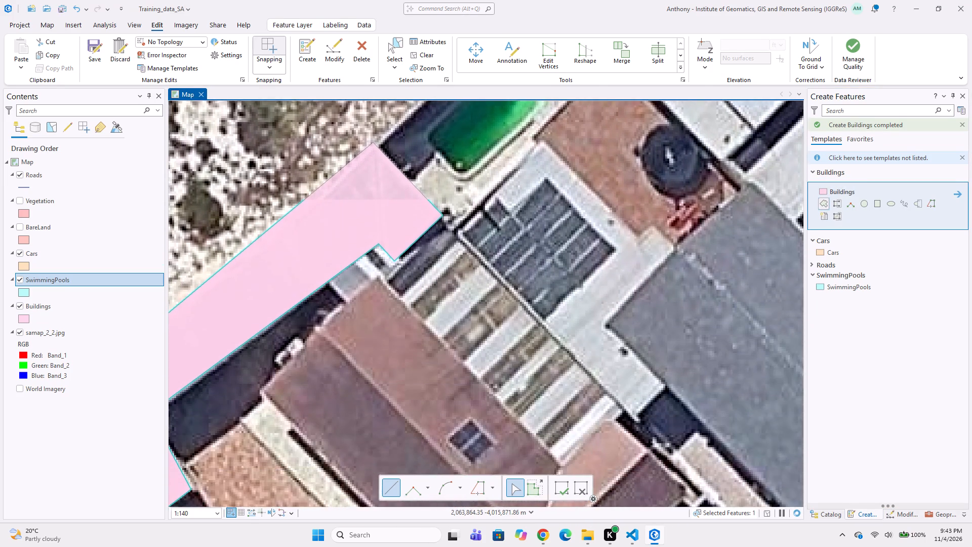
pyautogui.scroll(-1, 457, 332)
pyautogui.moveTo(410, 334); pyautogui.dragTo(429, 231, button='middle')
pyautogui.scroll(1, 378, 300)
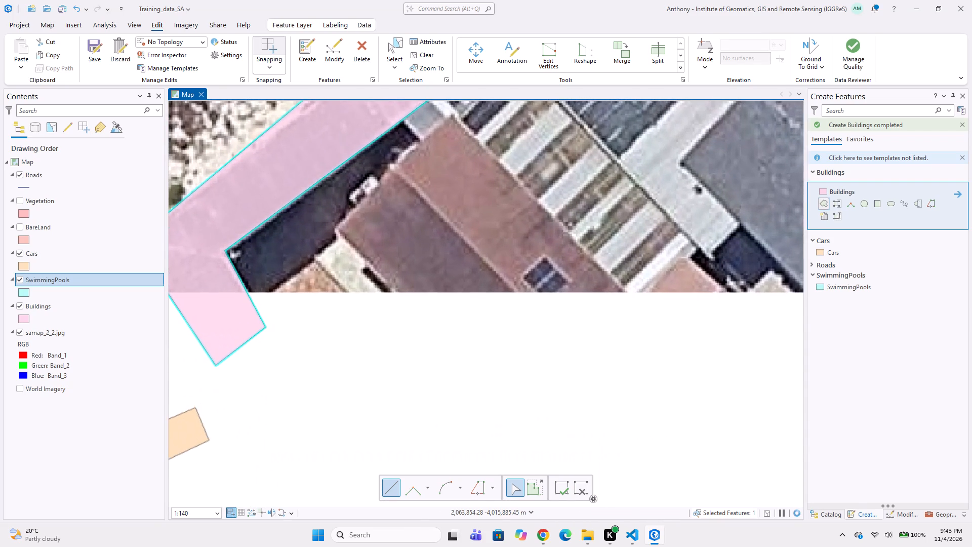
pyautogui.click(454, 112)
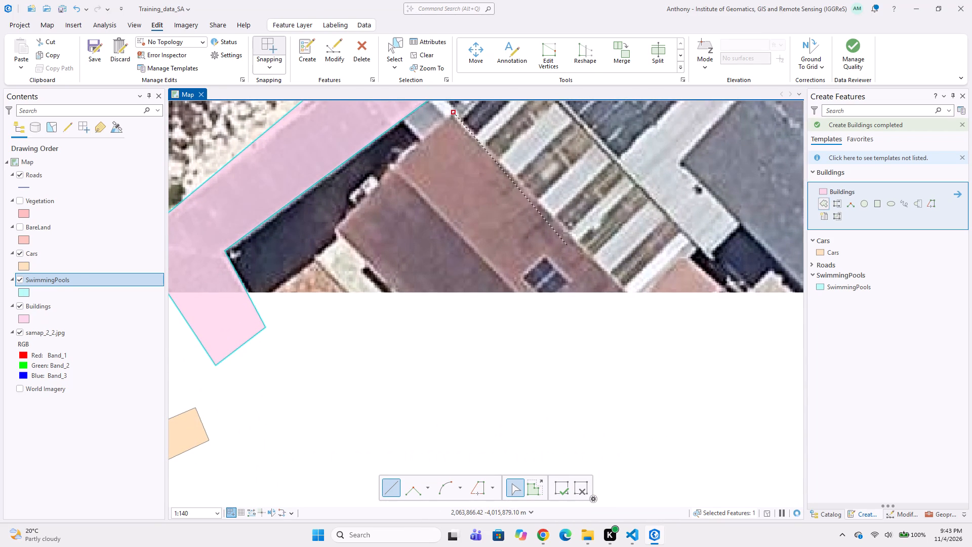
pyautogui.moveTo(567, 245); pyautogui.dragTo(516, 227, button='middle')
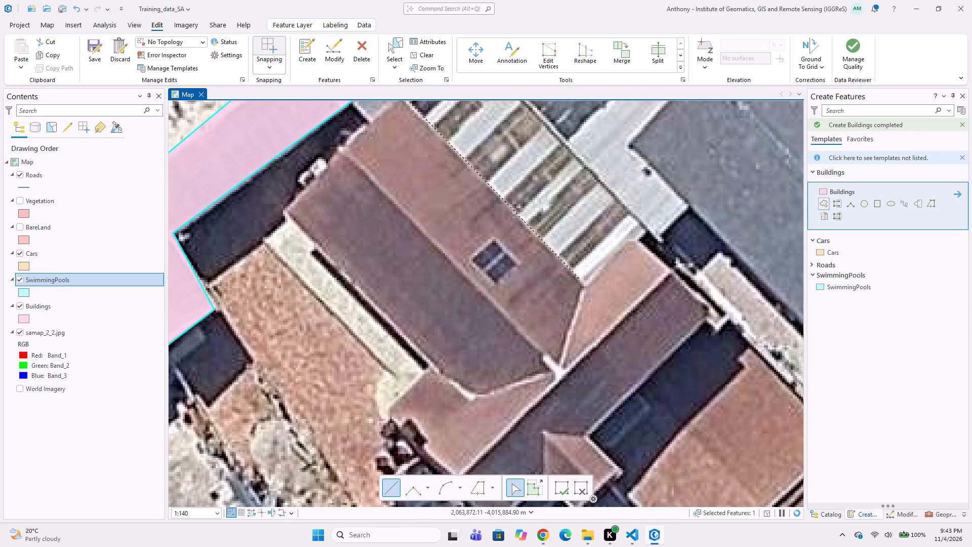
pyautogui.click(585, 282)
pyautogui.click(629, 237)
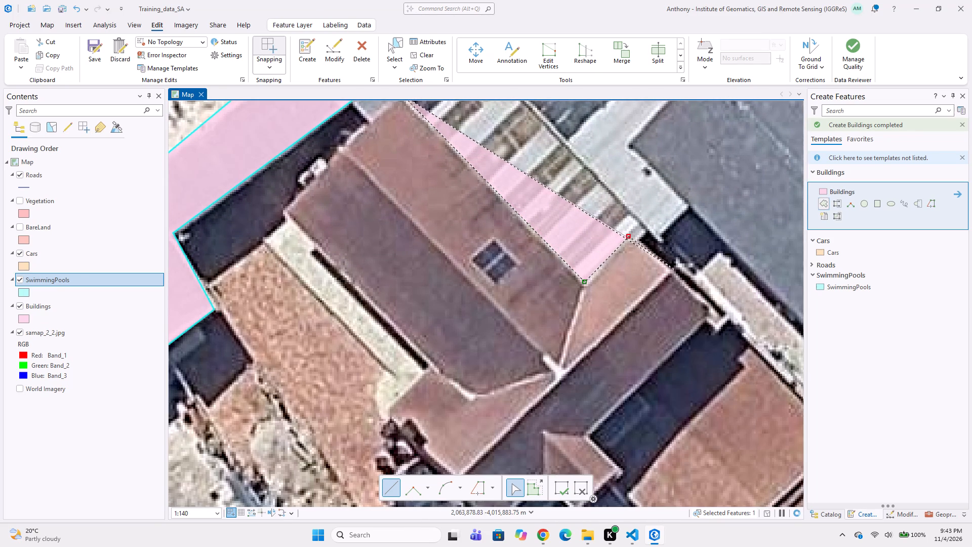
pyautogui.click(707, 304)
pyautogui.click(712, 312)
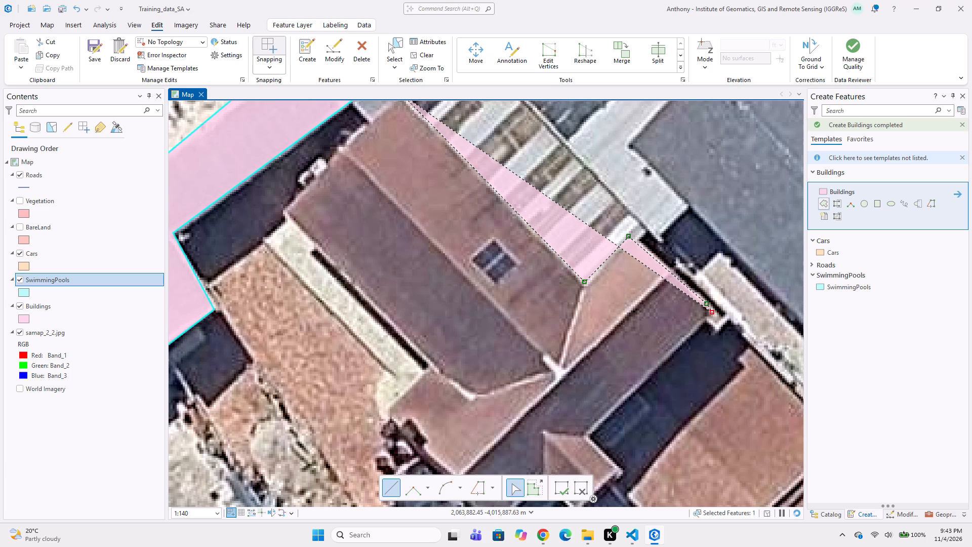
pyautogui.moveTo(690, 341); pyautogui.dragTo(700, 293, button='middle')
pyautogui.click(638, 329)
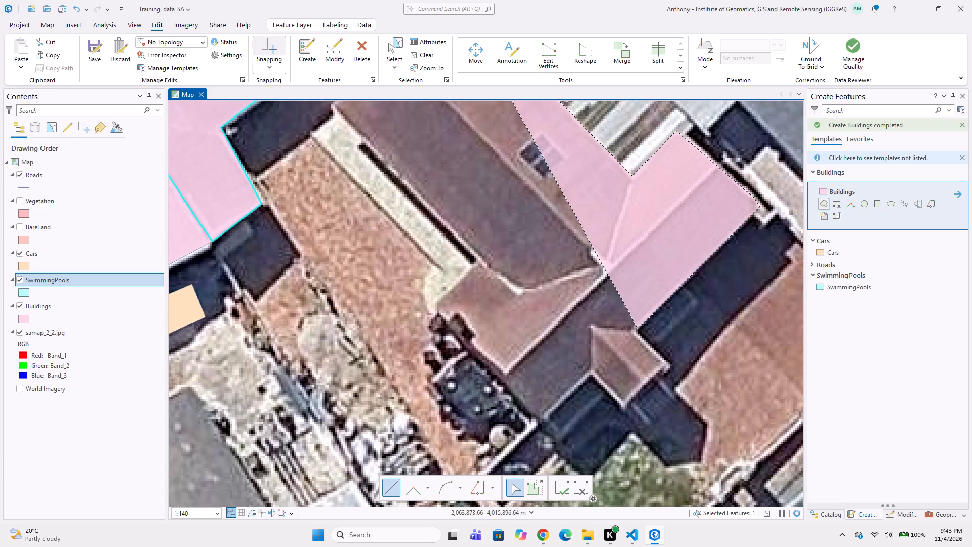
pyautogui.click(672, 364)
pyautogui.click(624, 410)
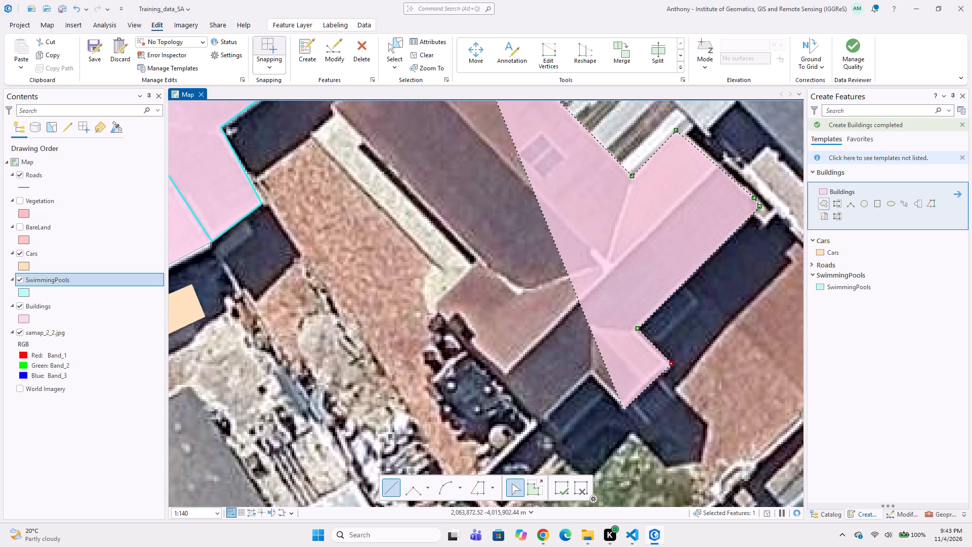
pyautogui.click(590, 375)
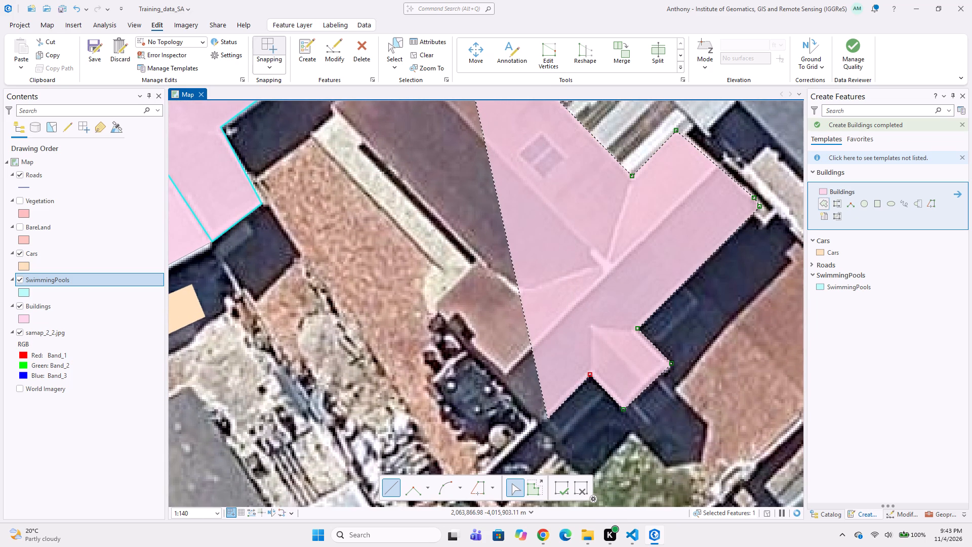
pyautogui.click(546, 420)
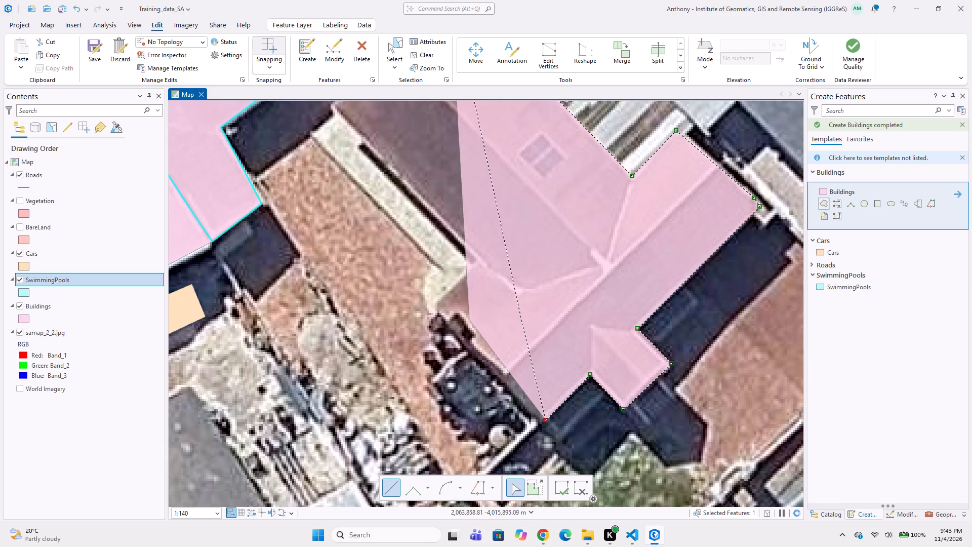
pyautogui.click(430, 307)
pyautogui.click(476, 261)
pyautogui.moveTo(434, 270); pyautogui.dragTo(537, 399, button='middle')
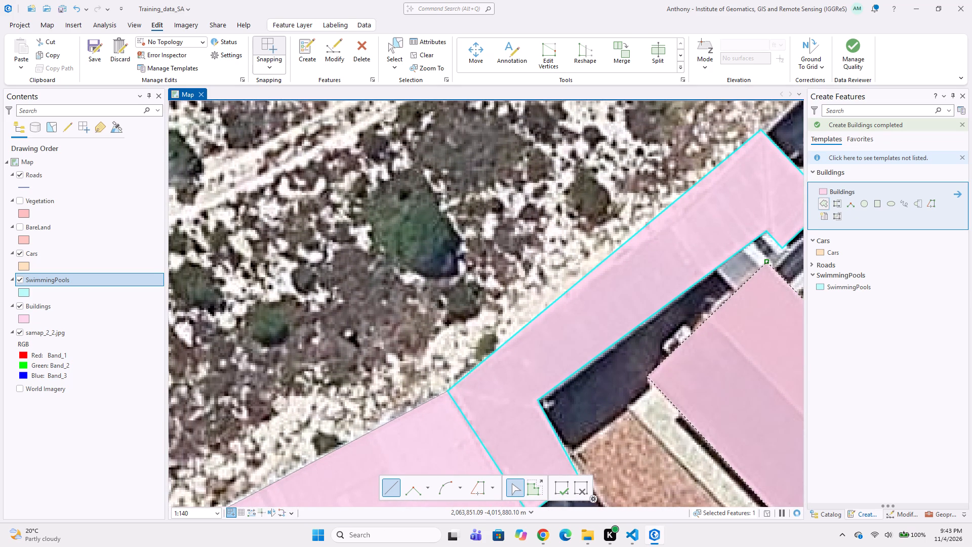
pyautogui.doubleClick(647, 376)
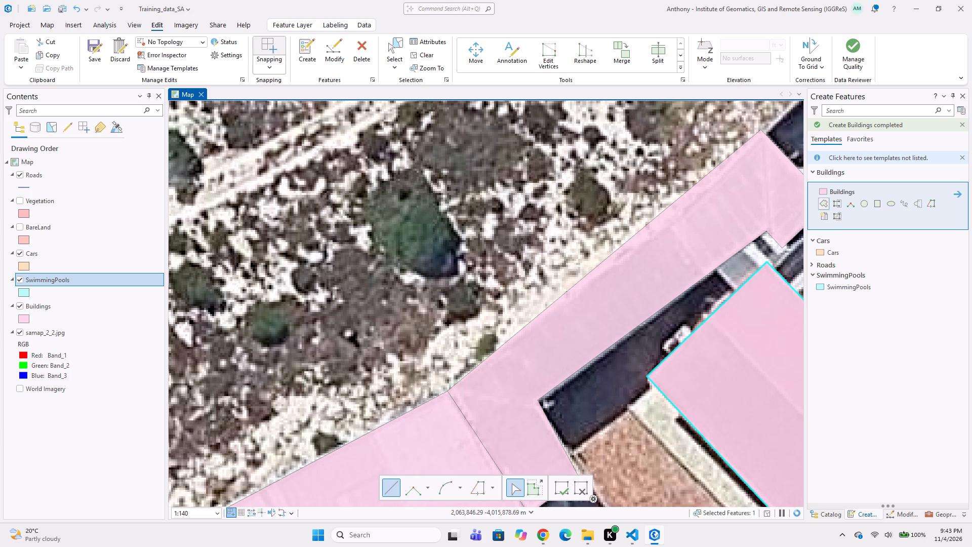
# Digitize the white-and-brown striped roof alongside the reddish-brown house as a Buildings polygon snapped to that house's edge and corners.
pyautogui.scroll(-1, 581, 354)
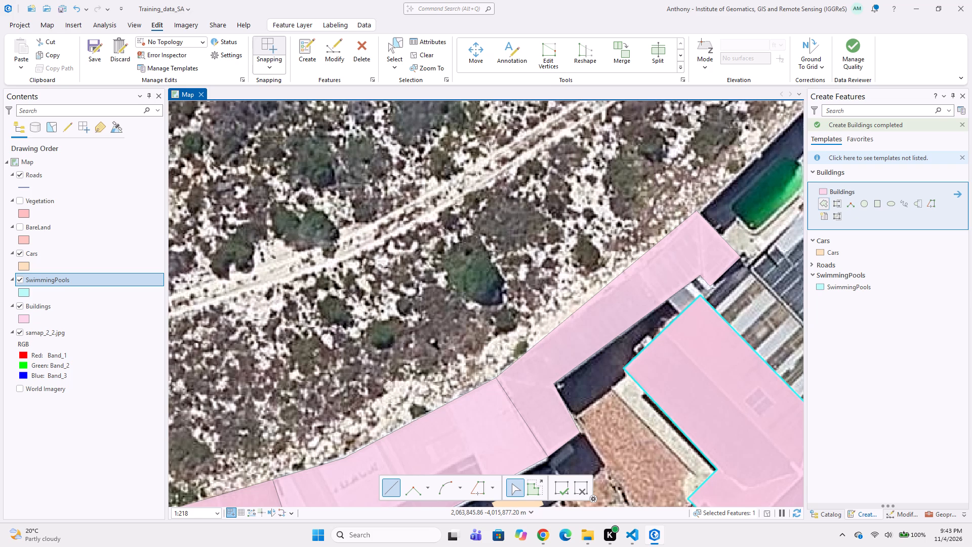
pyautogui.moveTo(629, 350); pyautogui.dragTo(553, 300, button='middle')
pyautogui.moveTo(643, 314); pyautogui.dragTo(580, 346, button='middle')
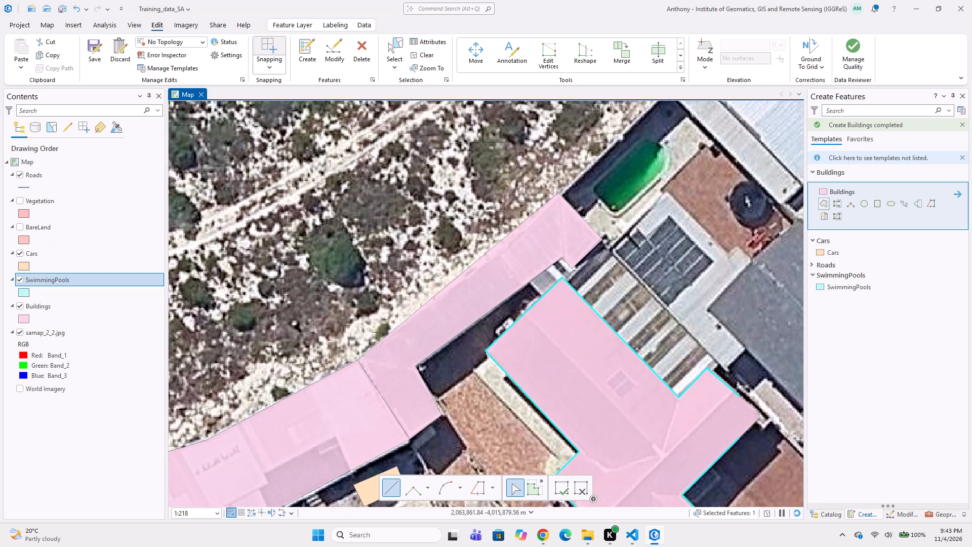
pyautogui.scroll(1, 567, 273)
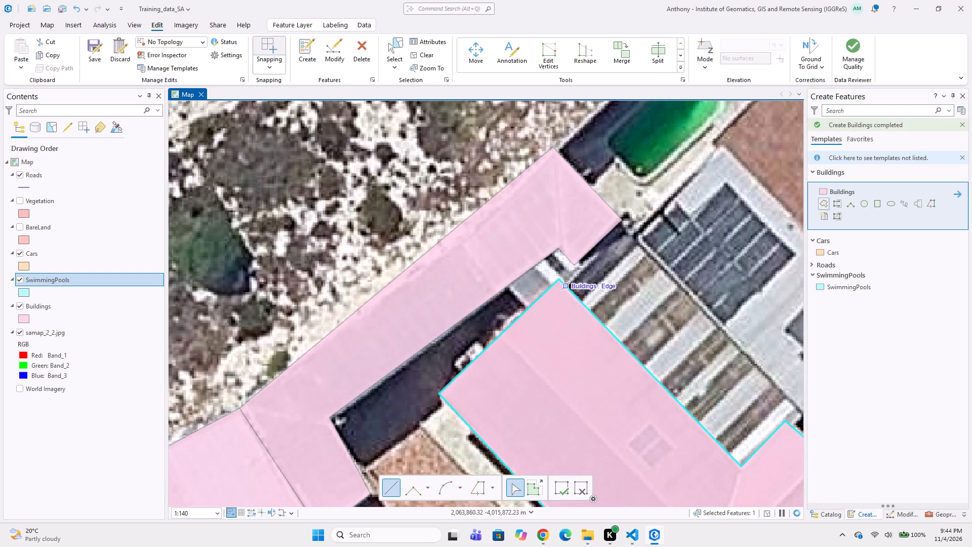
pyautogui.click(569, 283)
pyautogui.click(624, 231)
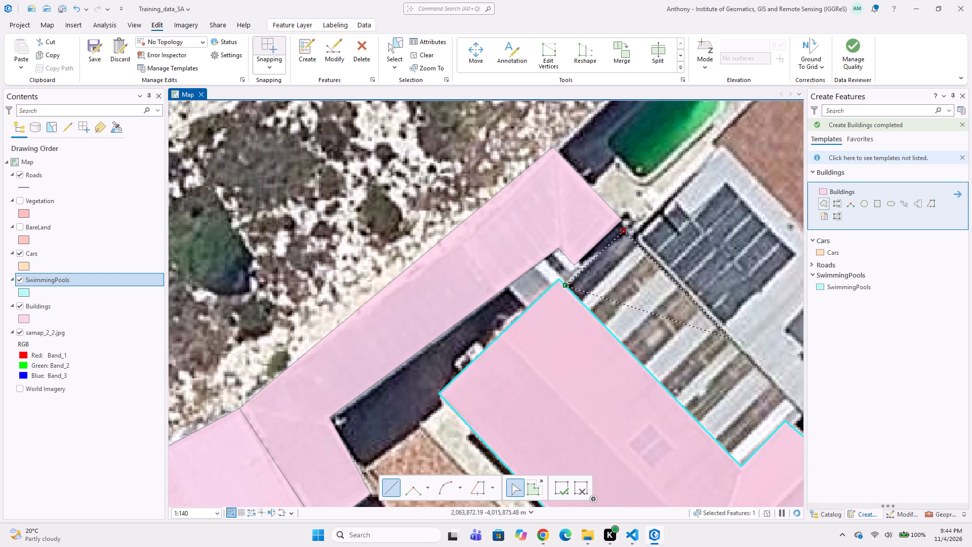
pyautogui.moveTo(723, 334); pyautogui.dragTo(679, 290, button='middle')
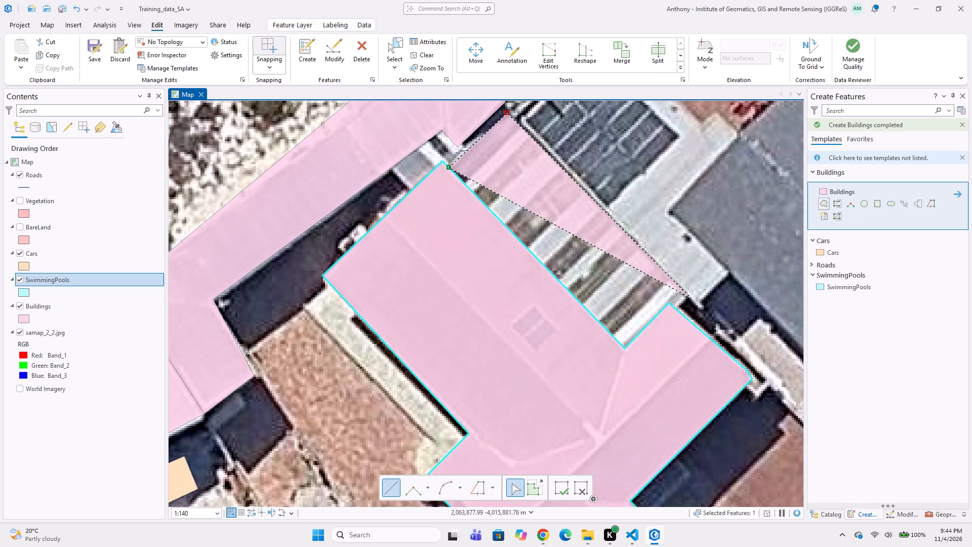
pyautogui.click(687, 298)
pyautogui.click(677, 307)
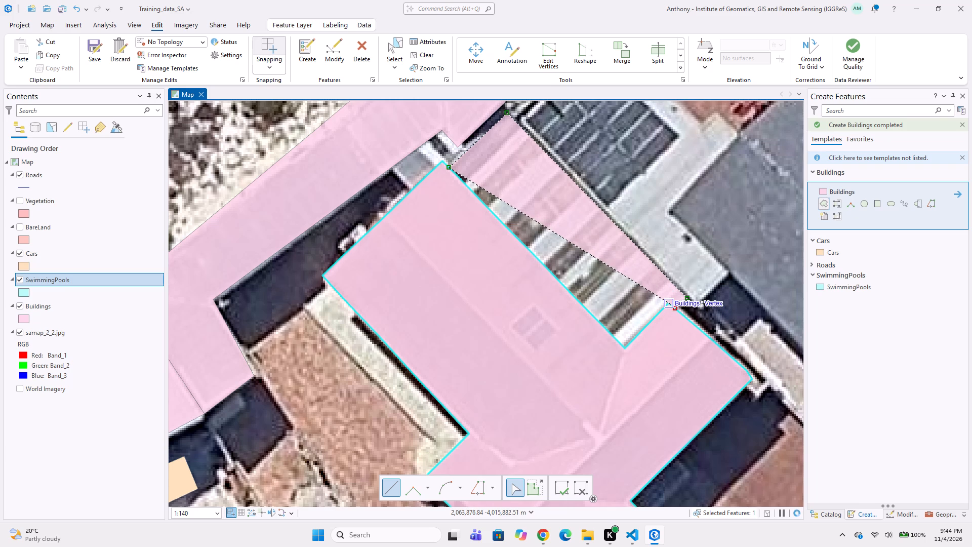
pyautogui.click(670, 302)
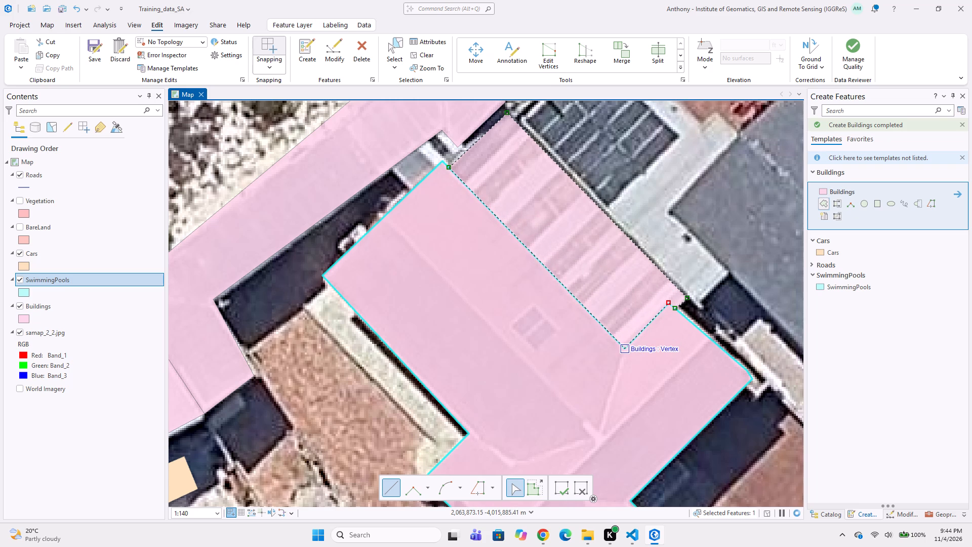
pyautogui.doubleClick(629, 348)
# Digitize the pale roof with solar panels, including its stepped extensions toward the dark grey roof, as a Buildings polygon sharing the striped roof's long edge.
pyautogui.moveTo(624, 282); pyautogui.dragTo(594, 342, button='middle')
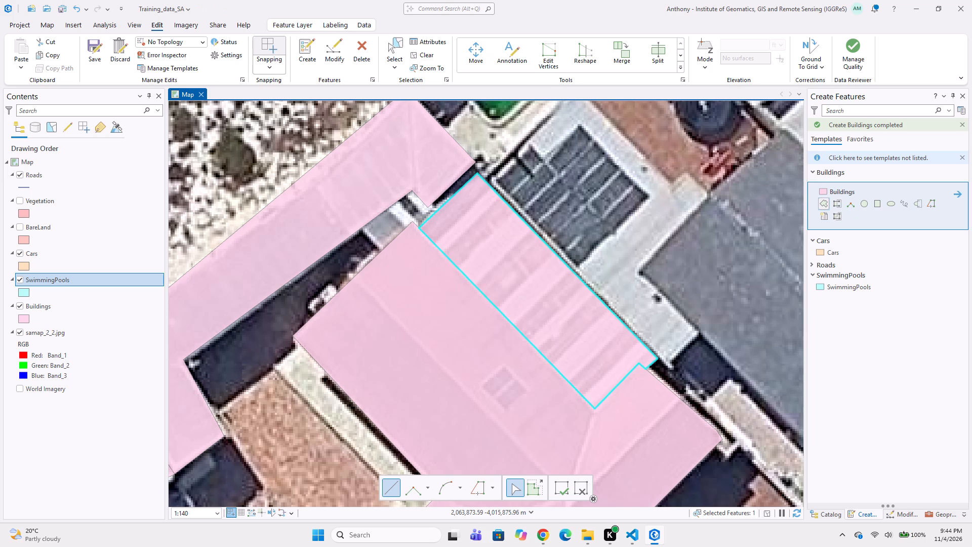
pyautogui.moveTo(633, 264); pyautogui.dragTo(574, 305, button='middle')
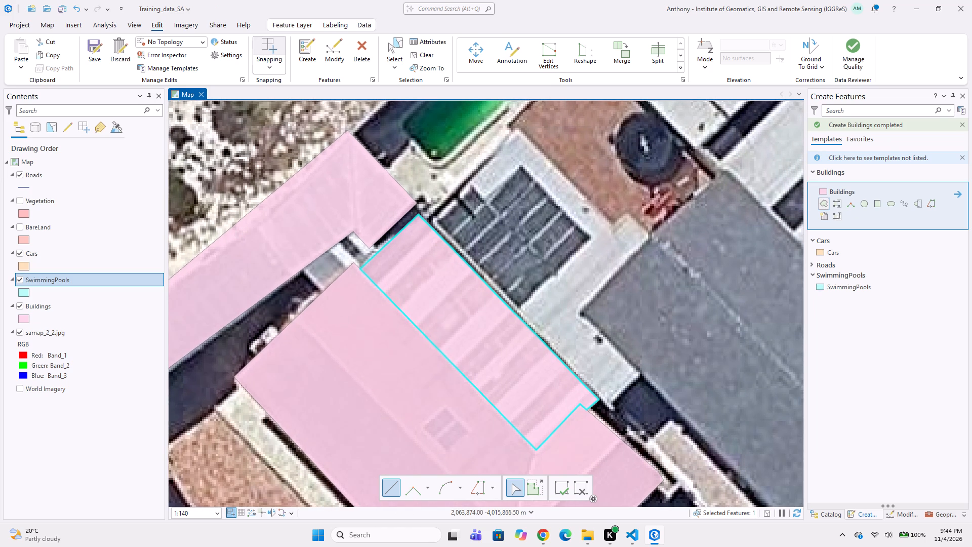
pyautogui.moveTo(530, 178); pyautogui.dragTo(489, 242, button='middle')
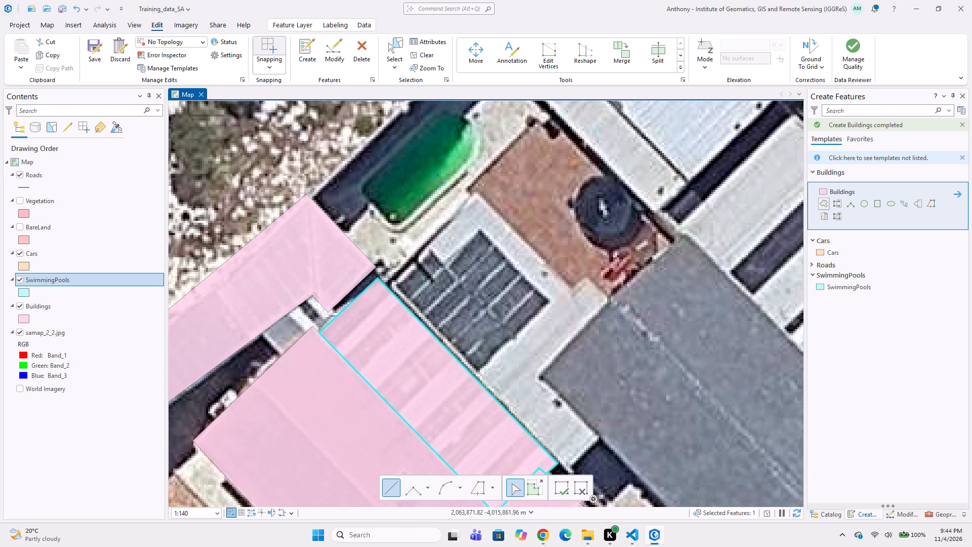
pyautogui.click(473, 192)
pyautogui.click(569, 286)
pyautogui.click(583, 273)
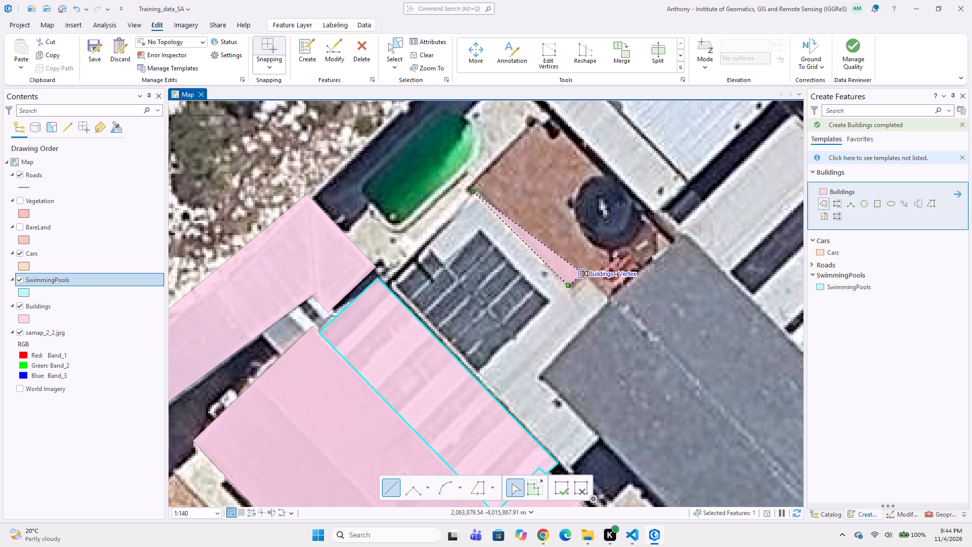
pyautogui.click(615, 300)
pyautogui.click(542, 374)
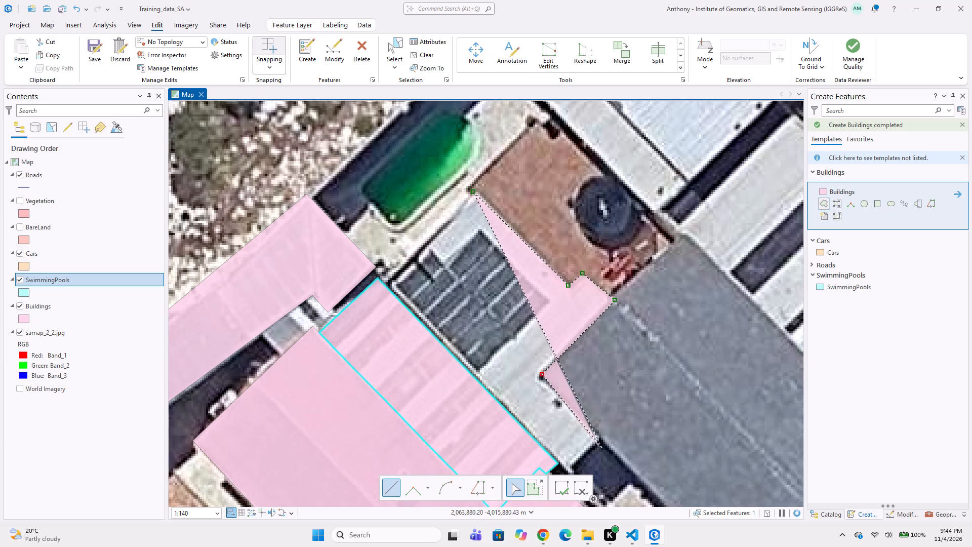
pyautogui.click(599, 437)
pyautogui.moveTo(592, 437); pyautogui.dragTo(607, 380, button='middle')
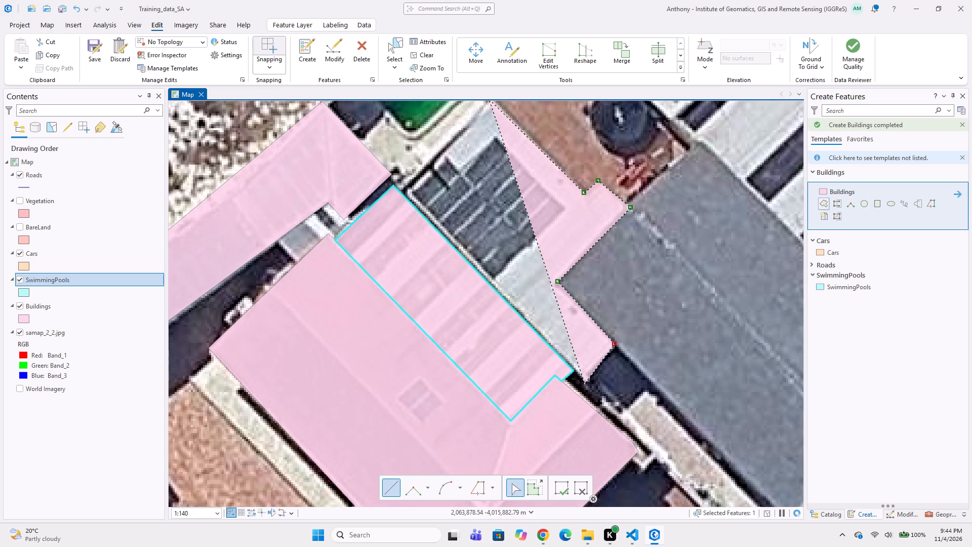
pyautogui.moveTo(581, 387); pyautogui.dragTo(585, 344, button='middle')
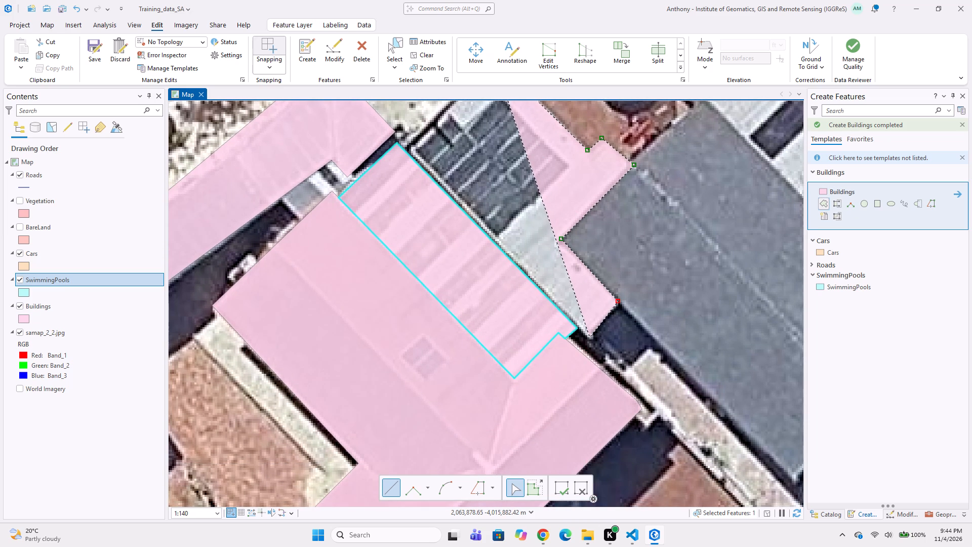
pyautogui.click(590, 337)
pyautogui.click(574, 327)
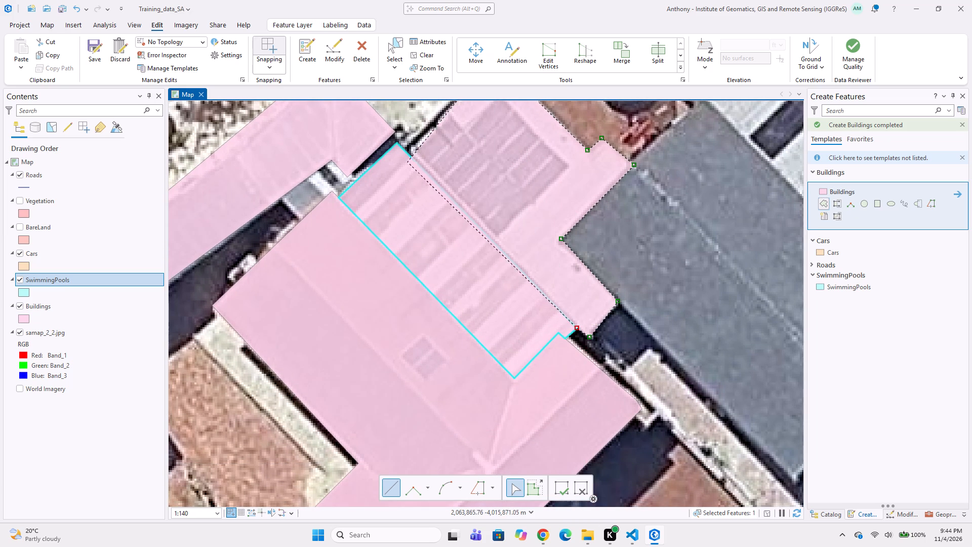
pyautogui.moveTo(423, 171); pyautogui.dragTo(476, 293, button='middle')
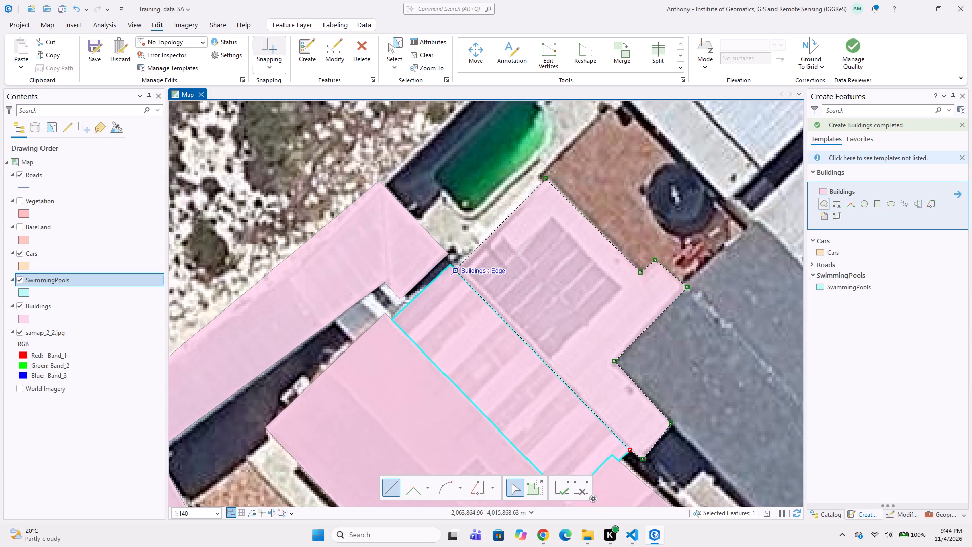
pyautogui.doubleClick(456, 270)
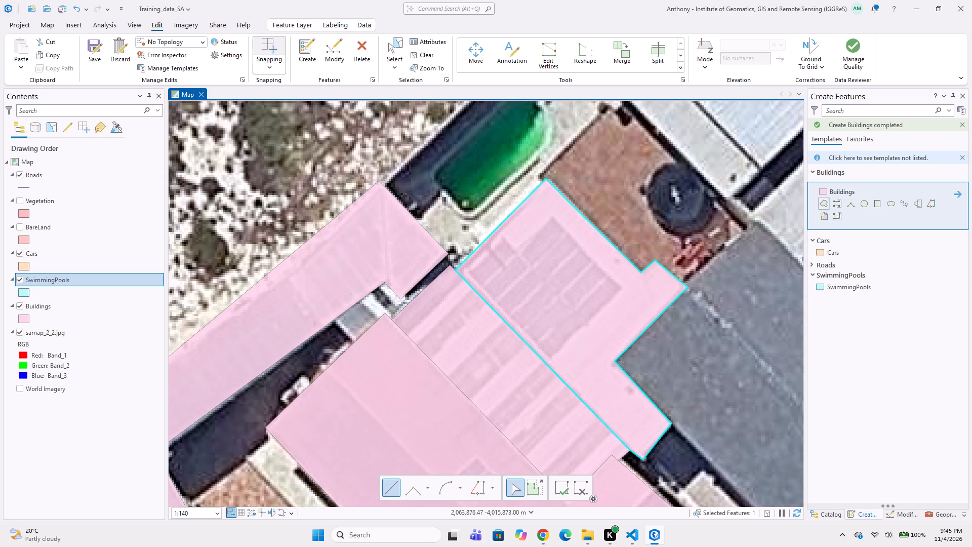
# Digitize the large dark grey gabled roof beside Albatross St as a Buildings polygon snapped to the solar-panel building's corners.
pyautogui.moveTo(663, 327); pyautogui.dragTo(594, 298, button='middle')
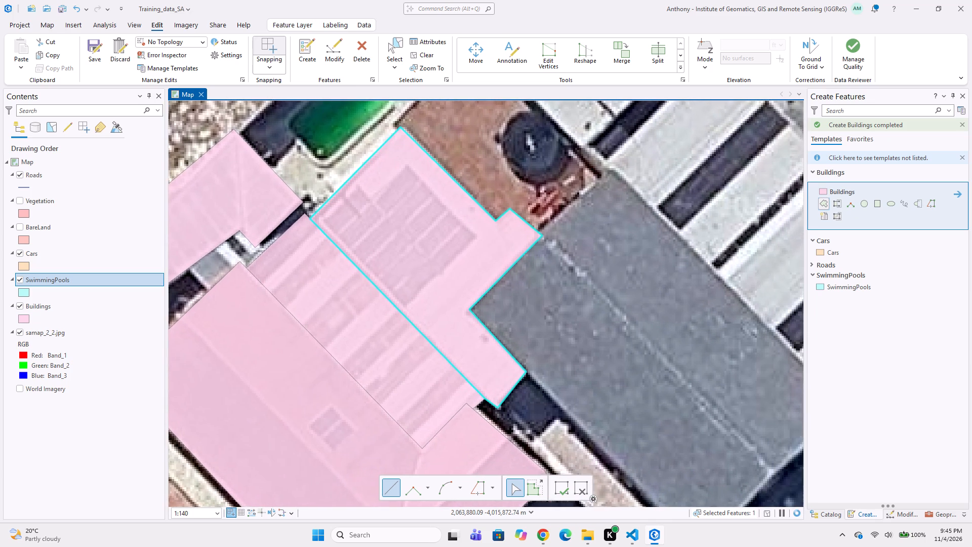
pyautogui.click(534, 235)
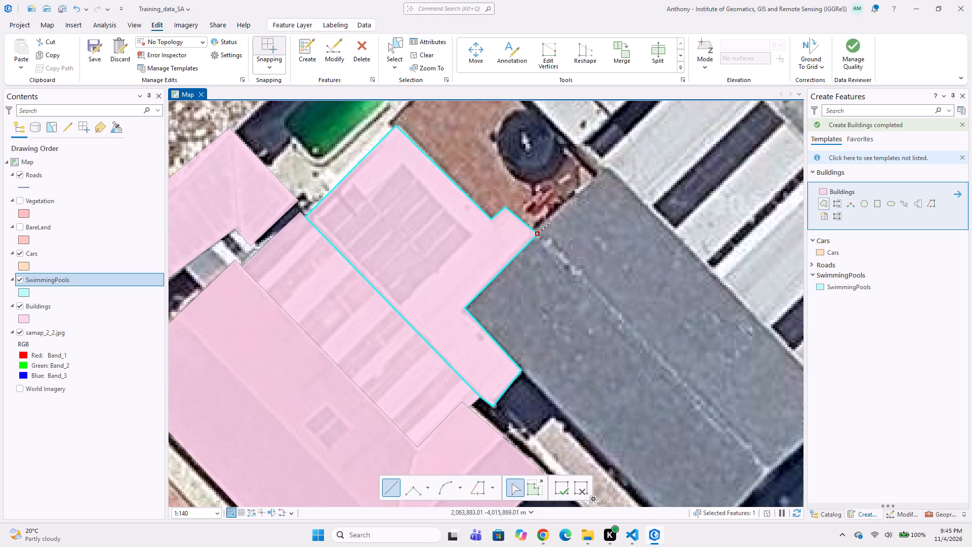
pyautogui.click(606, 167)
pyautogui.moveTo(646, 240); pyautogui.dragTo(606, 187, button='middle')
pyautogui.moveTo(741, 307); pyautogui.dragTo(649, 258, button='middle')
pyautogui.click(585, 252)
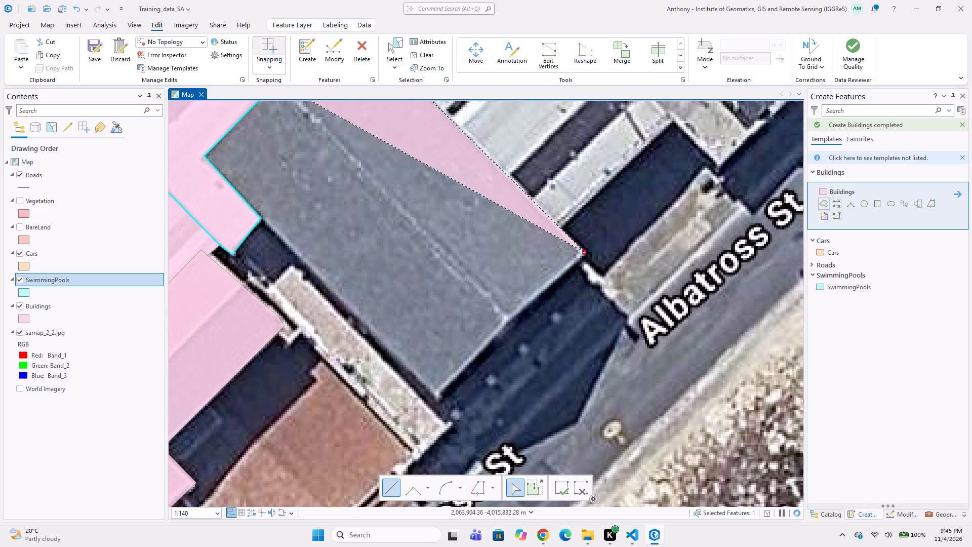
pyautogui.moveTo(436, 396); pyautogui.dragTo(436, 390)
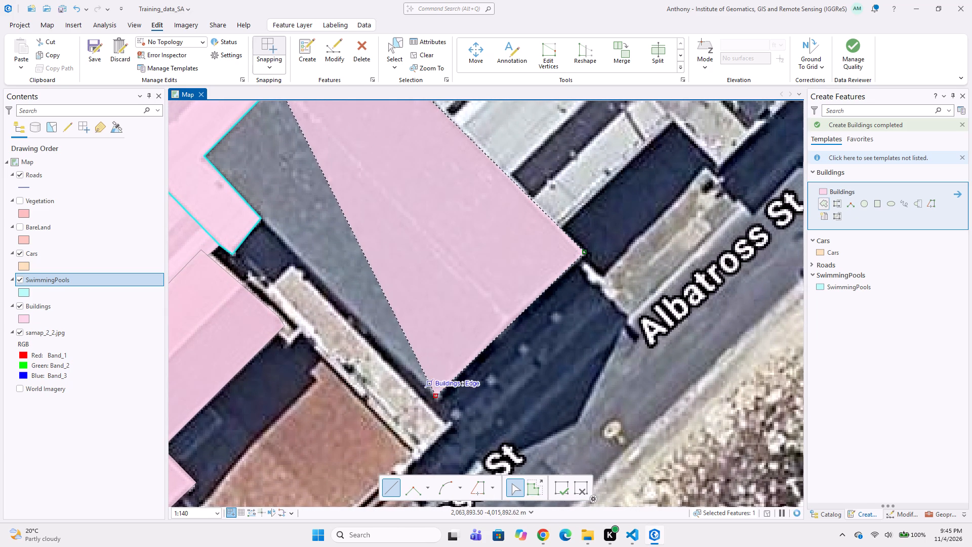
pyautogui.moveTo(358, 305); pyautogui.dragTo(437, 341, button='middle')
pyautogui.click(340, 254)
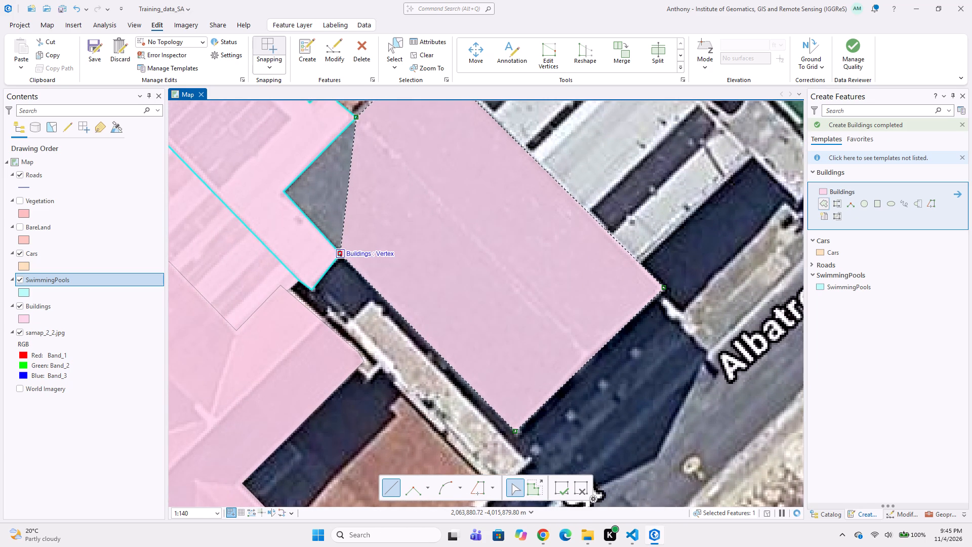
pyautogui.moveTo(349, 264); pyautogui.dragTo(427, 349, button='middle')
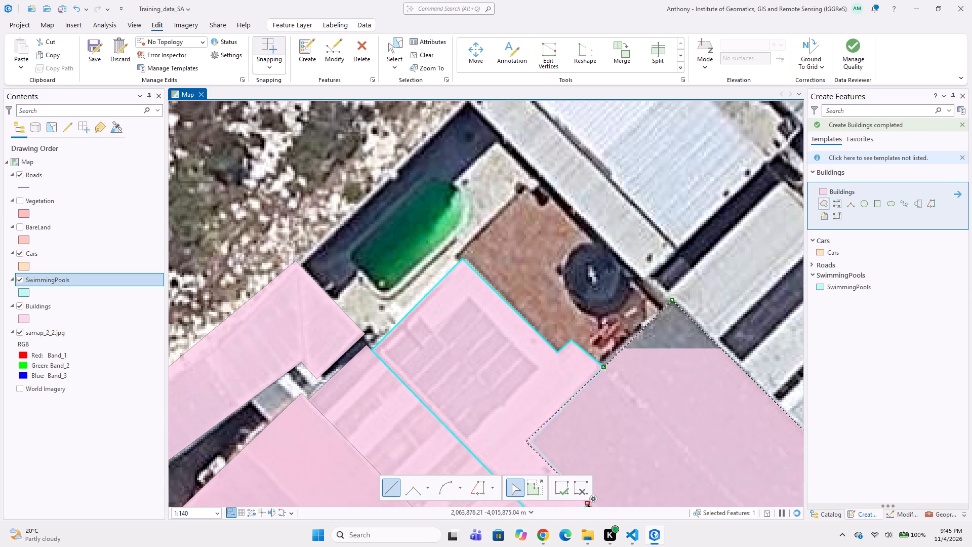
pyautogui.doubleClick(530, 442)
# Digitize the block of parallel light grey roof strips beside the dark grey roof as one Buildings polygon snapped to that roof's edge and corner.
pyautogui.moveTo(471, 401); pyautogui.dragTo(443, 329, button='middle')
pyautogui.scroll(-1, 535, 348)
pyautogui.moveTo(617, 366); pyautogui.dragTo(512, 322, button='middle')
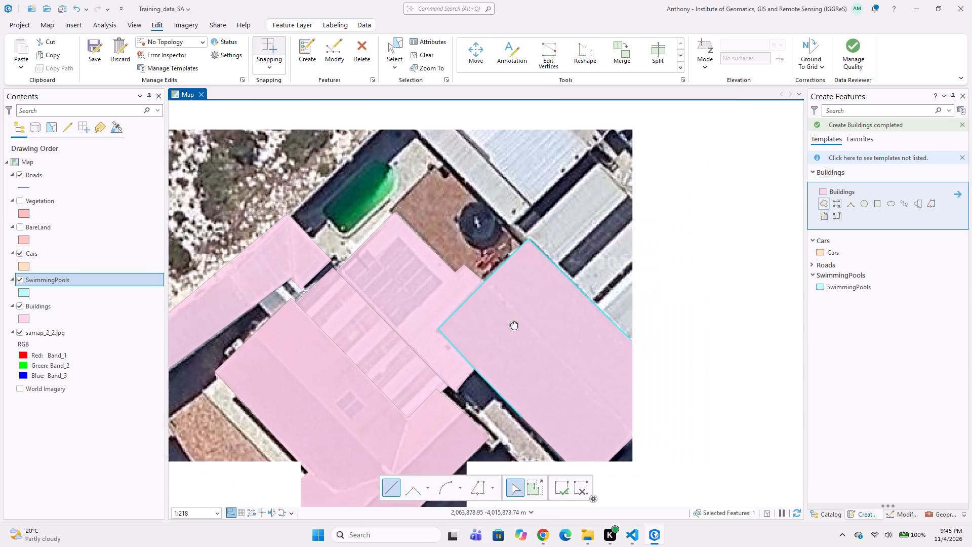
pyautogui.moveTo(512, 322); pyautogui.dragTo(510, 322, button='middle')
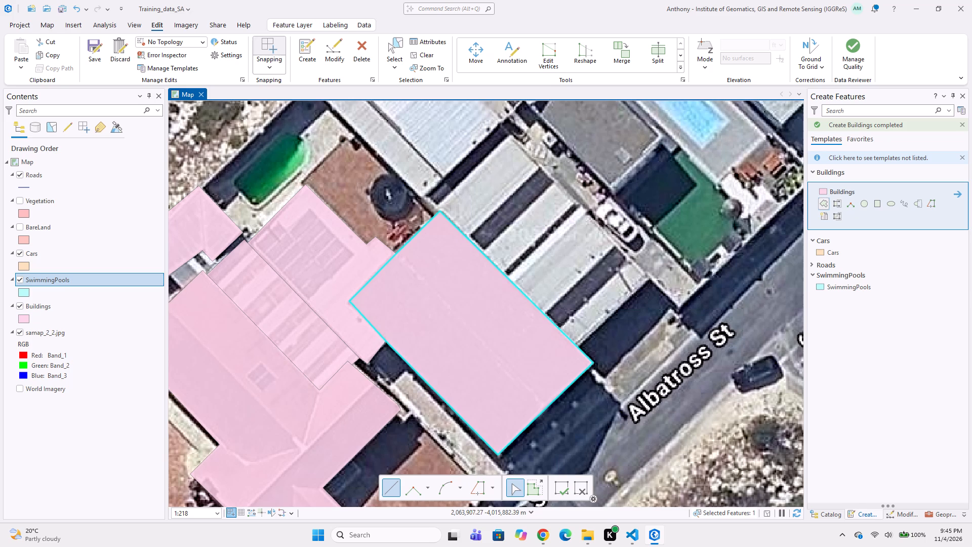
pyautogui.scroll(2, 578, 349)
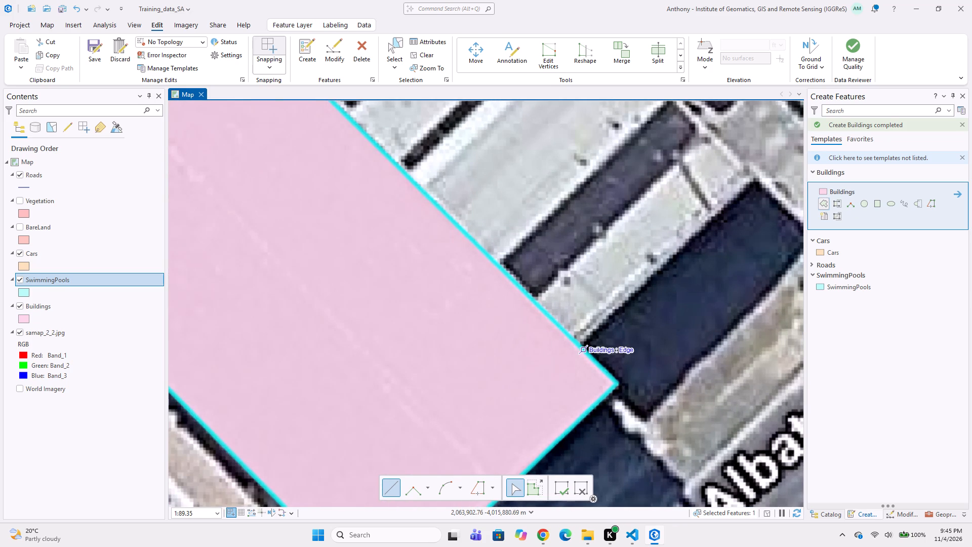
pyautogui.click(581, 344)
pyautogui.moveTo(613, 275); pyautogui.dragTo(544, 348, button='middle')
pyautogui.click(687, 252)
pyautogui.moveTo(656, 279); pyautogui.dragTo(659, 293, button='middle')
pyautogui.scroll(-1, 656, 279)
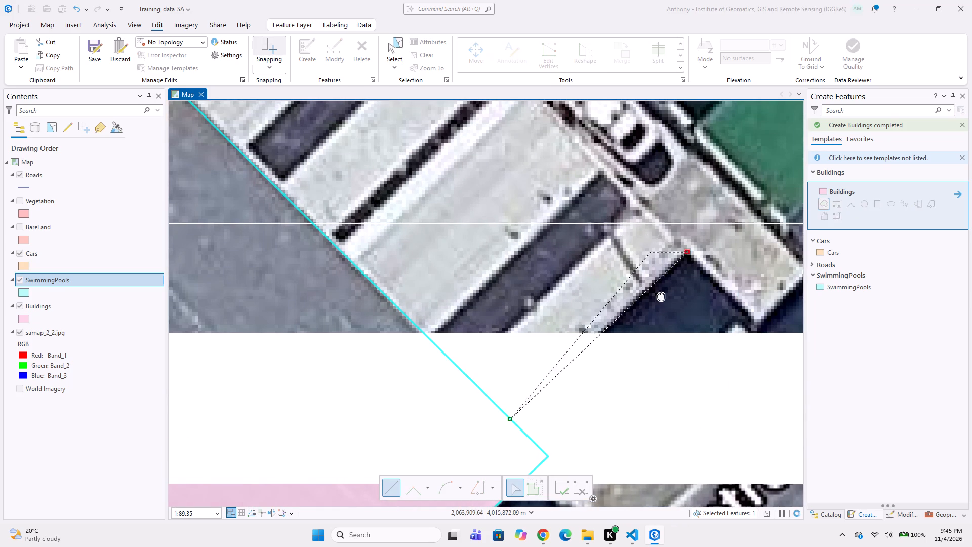
pyautogui.scroll(-1, 659, 293)
pyautogui.moveTo(659, 293); pyautogui.dragTo(663, 318, button='middle')
pyautogui.scroll(1, 548, 240)
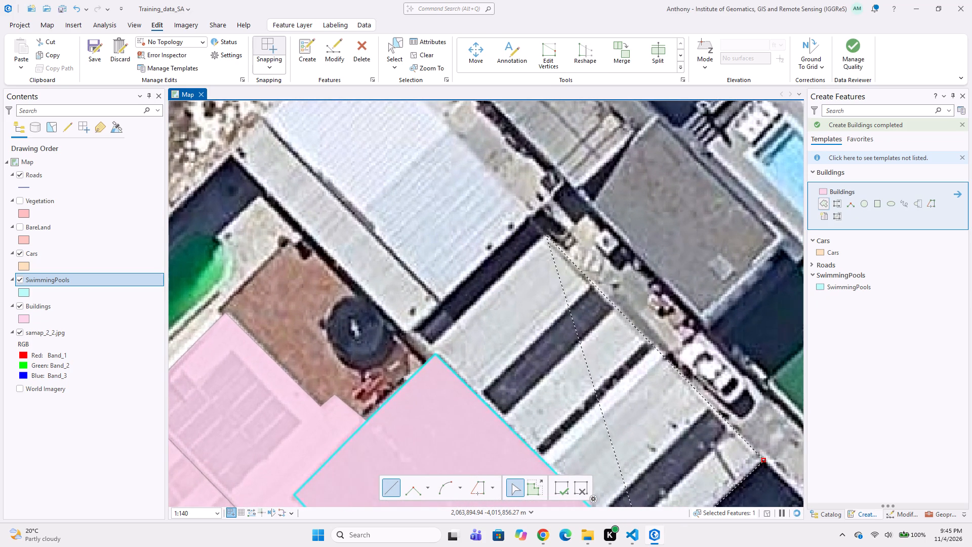
pyautogui.click(546, 235)
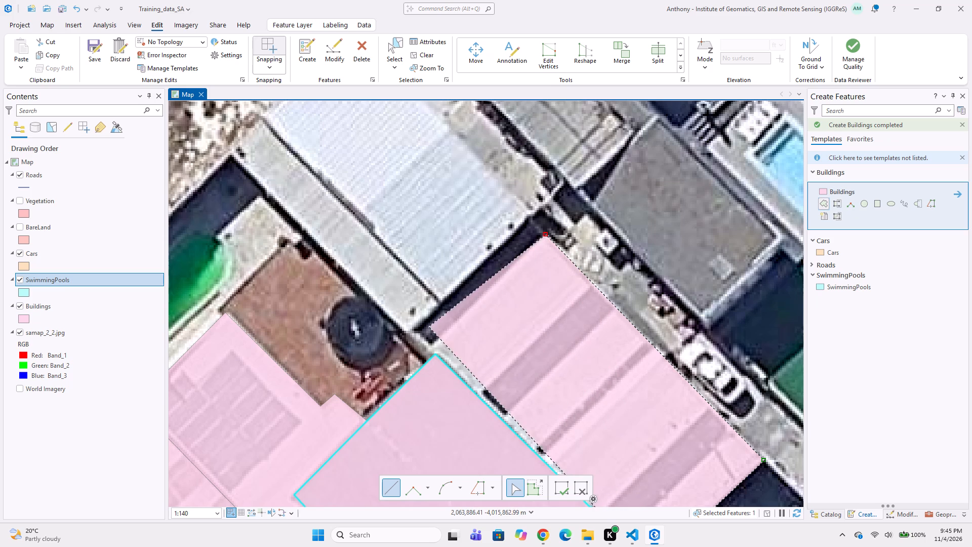
pyautogui.click(436, 351)
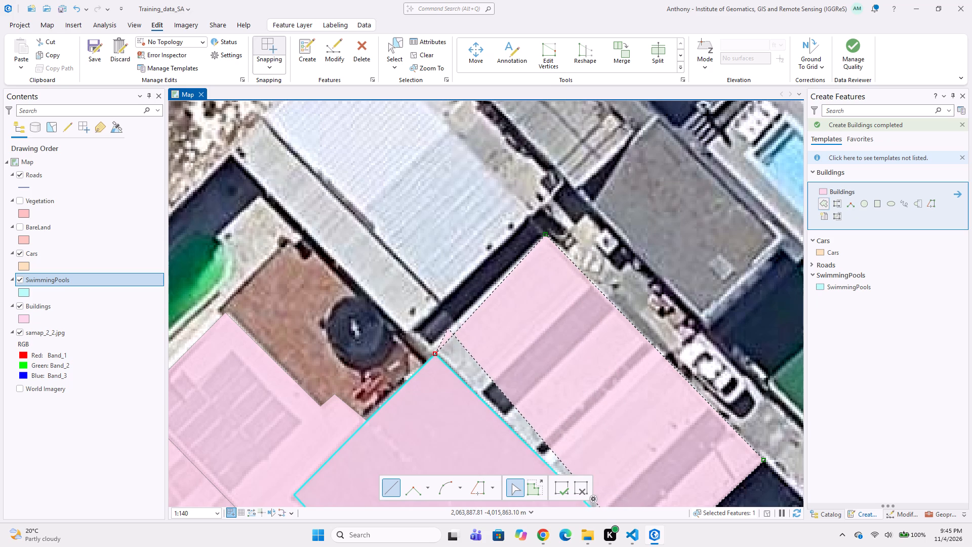
pyautogui.hotkey('ctrl', 'z')
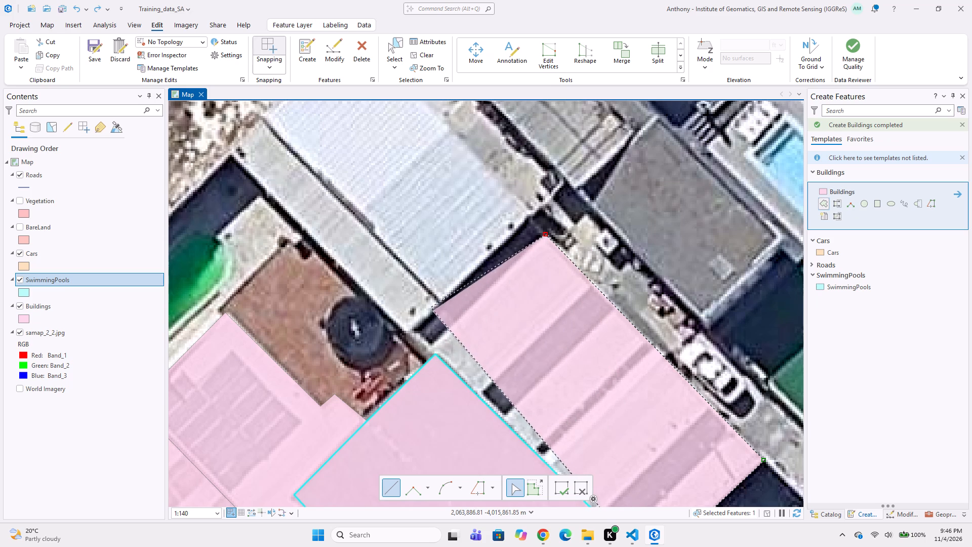
pyautogui.scroll(1, 413, 316)
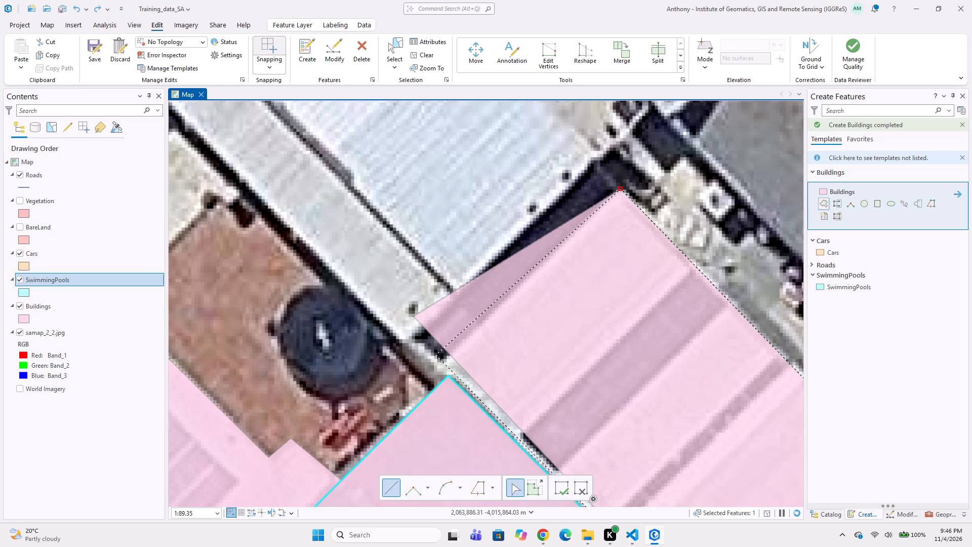
pyautogui.click(434, 366)
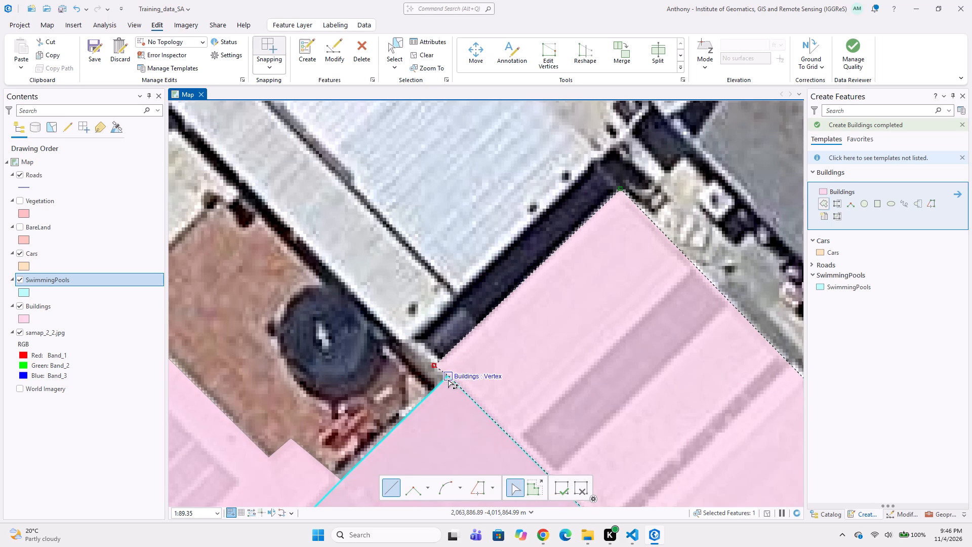
pyautogui.doubleClick(448, 378)
# Digitize the white corrugated roof between the scrubland and the light grey strip-roofed block as a four-corner Buildings polygon.
pyautogui.scroll(-1, 411, 382)
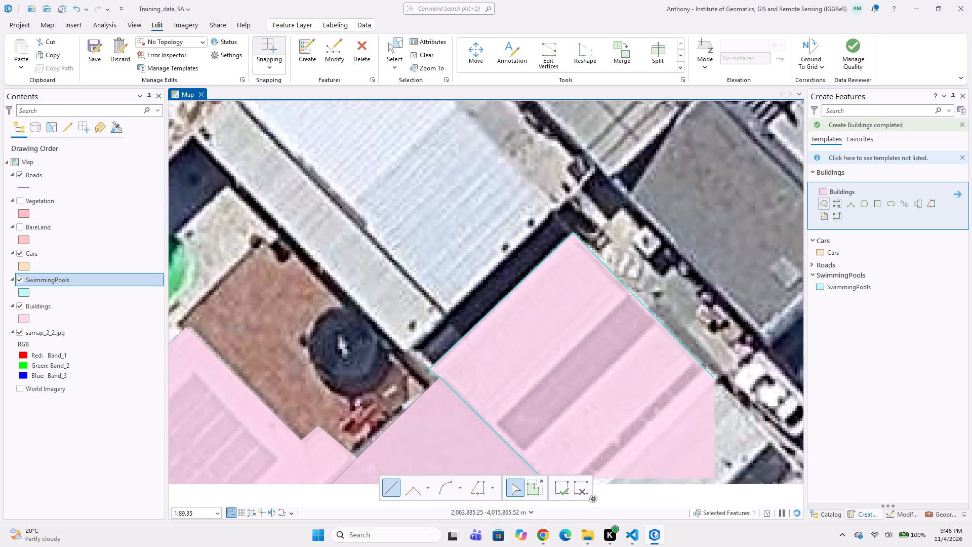
pyautogui.moveTo(429, 303); pyautogui.dragTo(374, 320, button='middle')
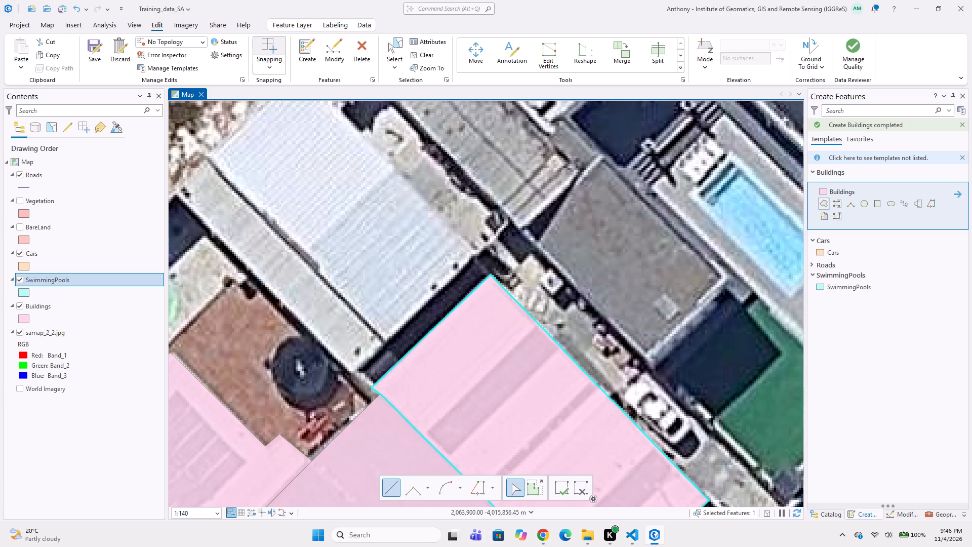
pyautogui.moveTo(461, 259); pyautogui.dragTo(578, 323, button='middle')
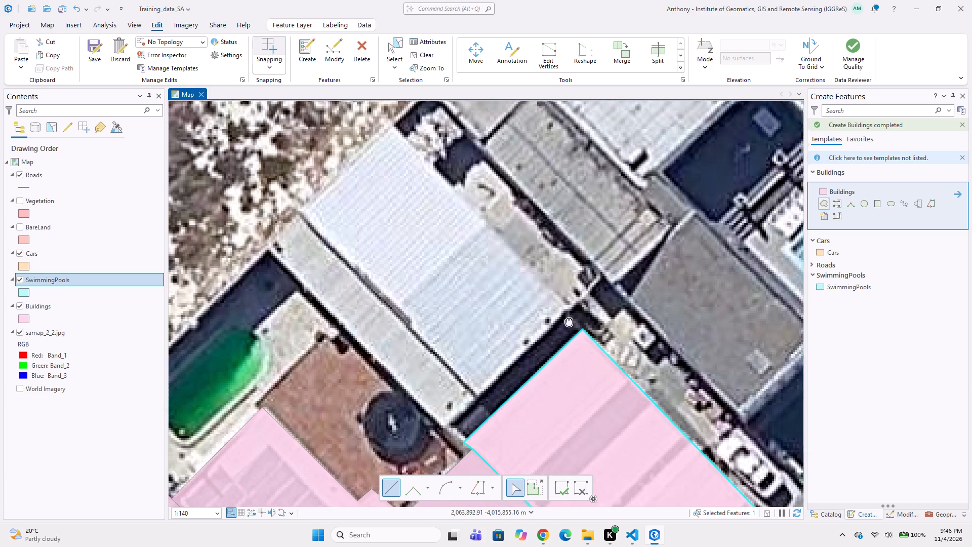
pyautogui.click(415, 128)
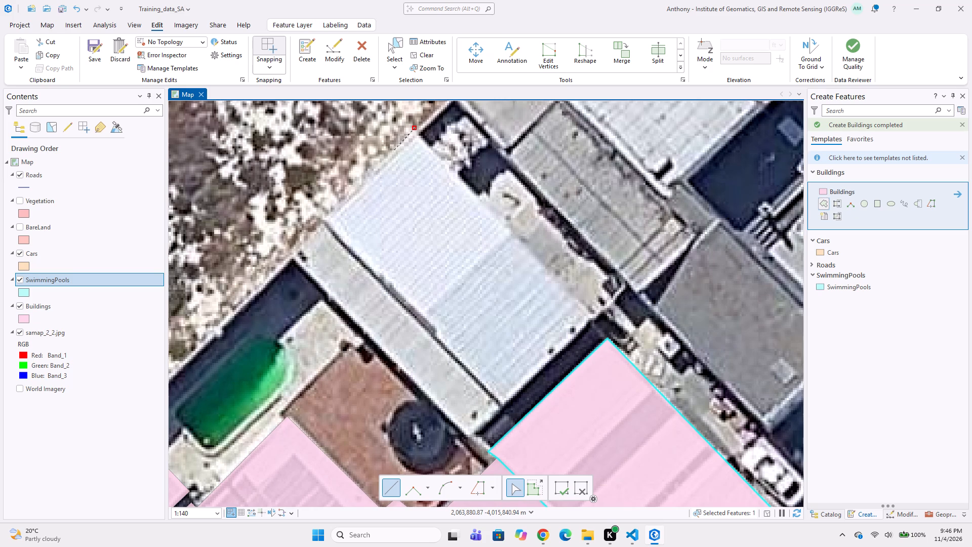
pyautogui.click(322, 220)
pyautogui.click(503, 410)
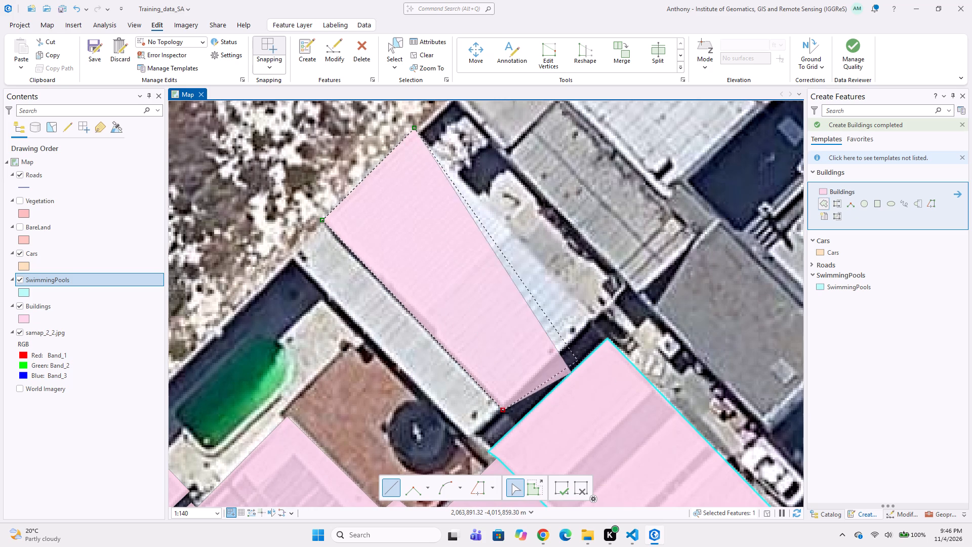
pyautogui.doubleClick(593, 316)
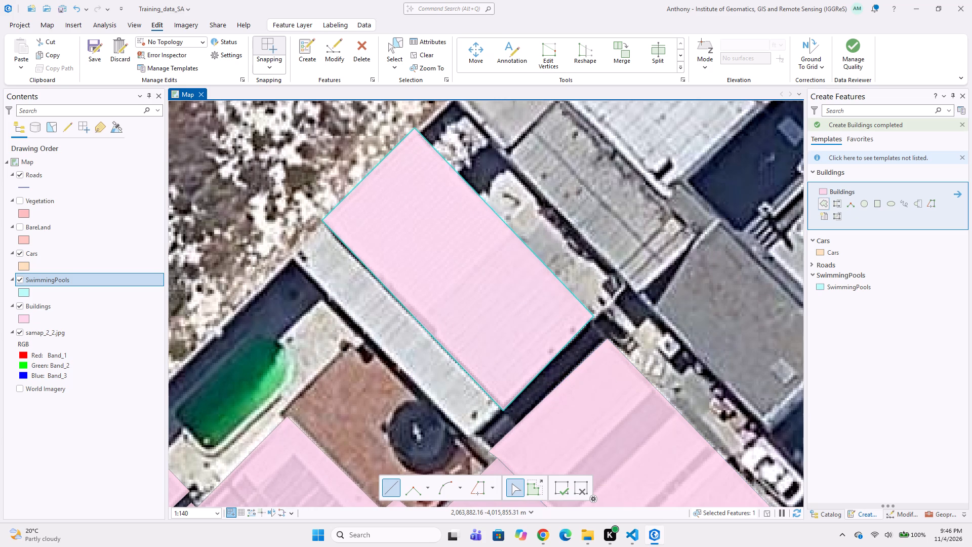
# Digitize the narrow grey roof strip along the white corrugated roof as a four-corner Buildings polygon snapped to that roof's long edge.
pyautogui.click(322, 219)
pyautogui.click(293, 256)
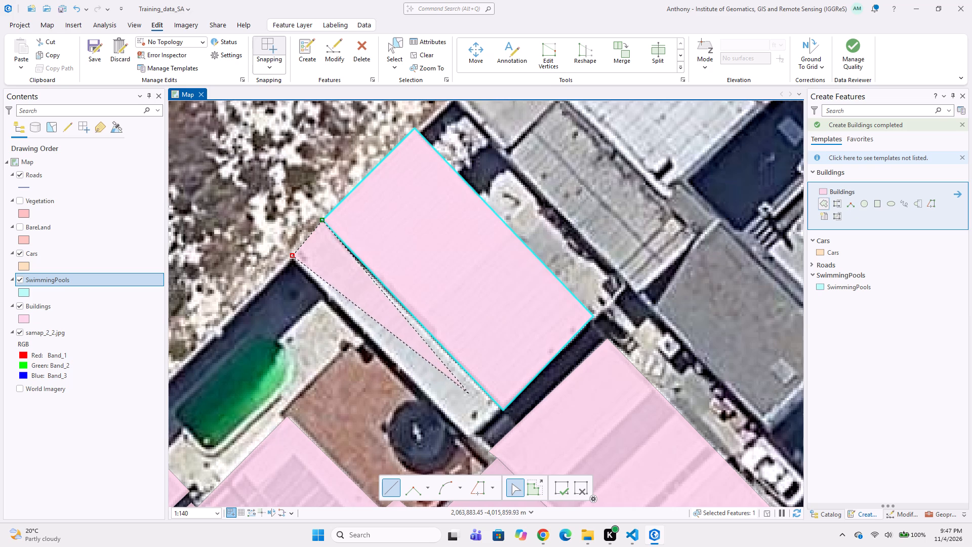
pyautogui.moveTo(466, 437); pyautogui.dragTo(466, 432)
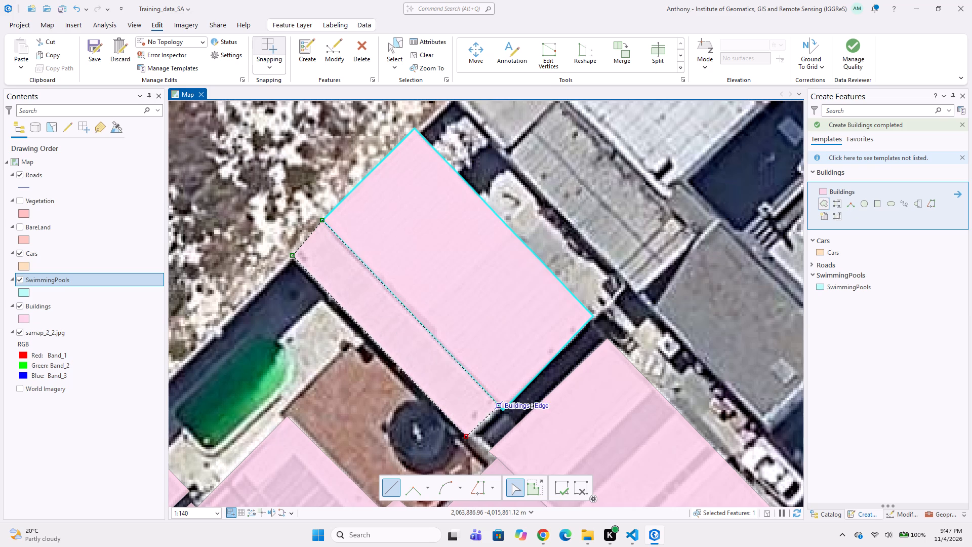
pyautogui.doubleClick(505, 406)
# Digitize the green swimming pool between the scrubland and the brown paved yard as a SwimmingPools polygon following its rounded end.
pyautogui.scroll(-1, 500, 366)
pyautogui.moveTo(432, 369); pyautogui.dragTo(383, 277, button='middle')
pyautogui.moveTo(346, 298); pyautogui.dragTo(432, 316, button='middle')
pyautogui.click(833, 291)
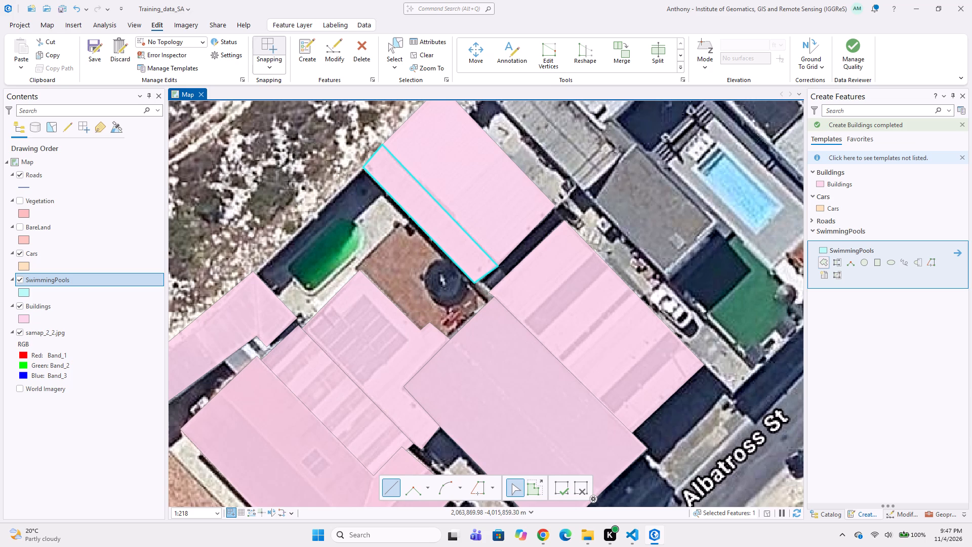
pyautogui.scroll(1, 349, 235)
pyautogui.moveTo(344, 242); pyautogui.dragTo(415, 226, button='middle')
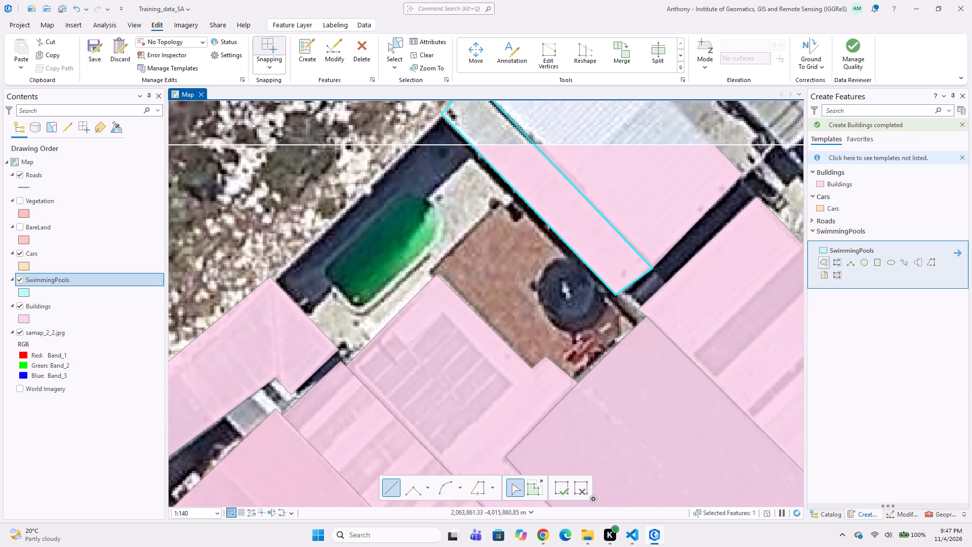
pyautogui.moveTo(276, 259); pyautogui.dragTo(308, 220, button='middle')
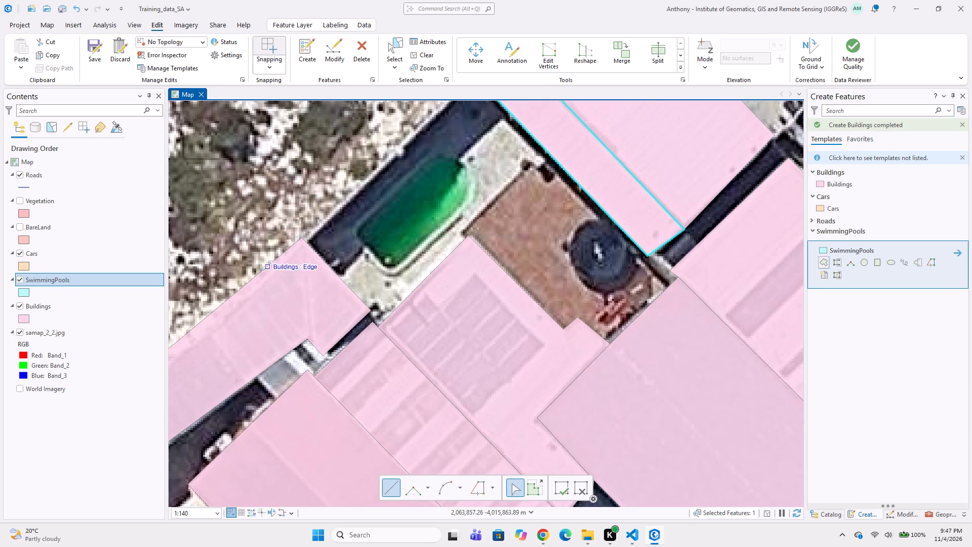
pyautogui.scroll(1, 335, 222)
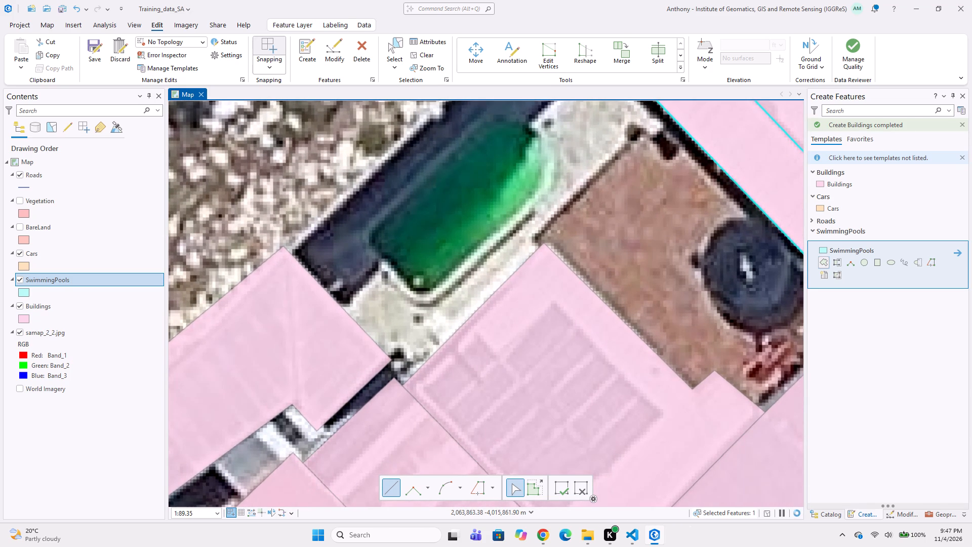
pyautogui.click(369, 242)
pyautogui.click(369, 229)
pyautogui.moveTo(418, 185); pyautogui.dragTo(423, 176)
pyautogui.click(471, 135)
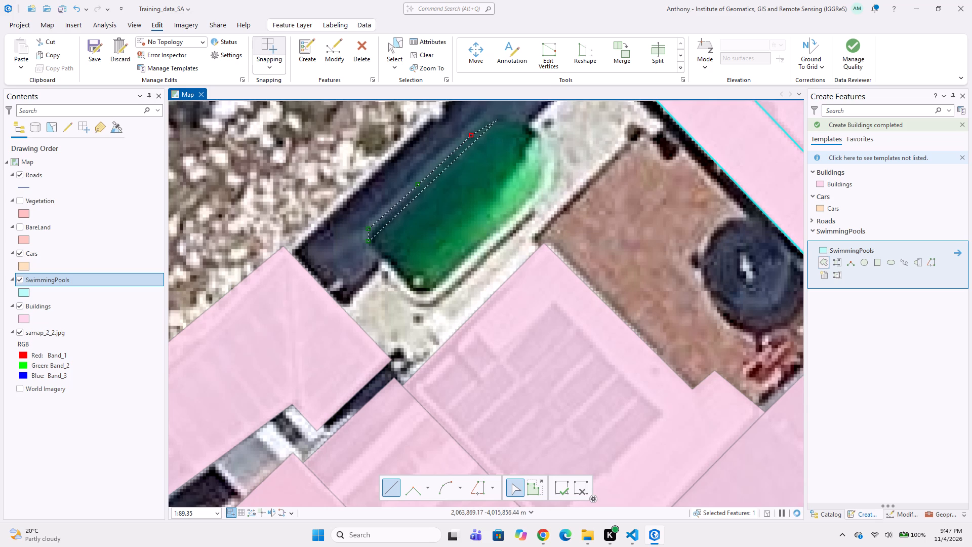
pyautogui.click(498, 120)
pyautogui.click(515, 123)
pyautogui.moveTo(544, 133); pyautogui.dragTo(549, 142)
pyautogui.click(558, 154)
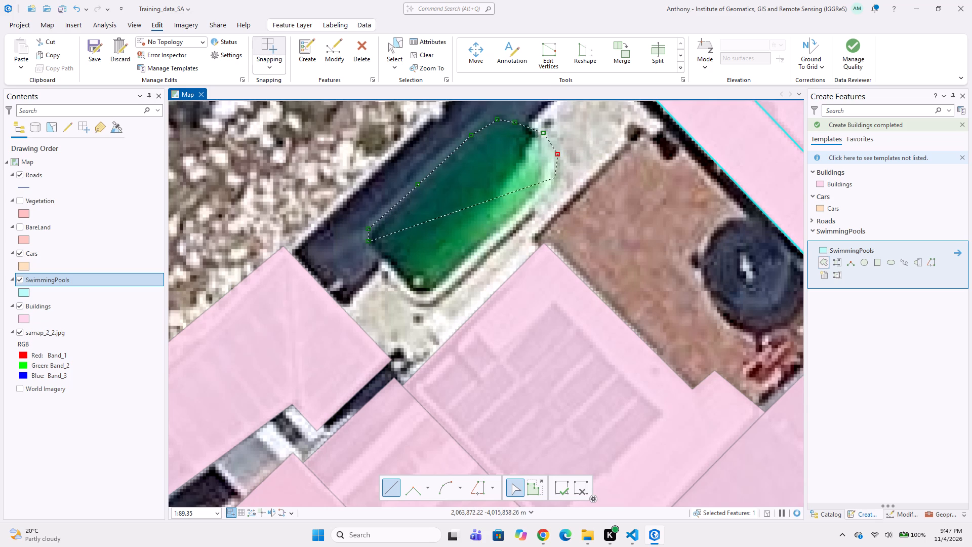
pyautogui.click(544, 185)
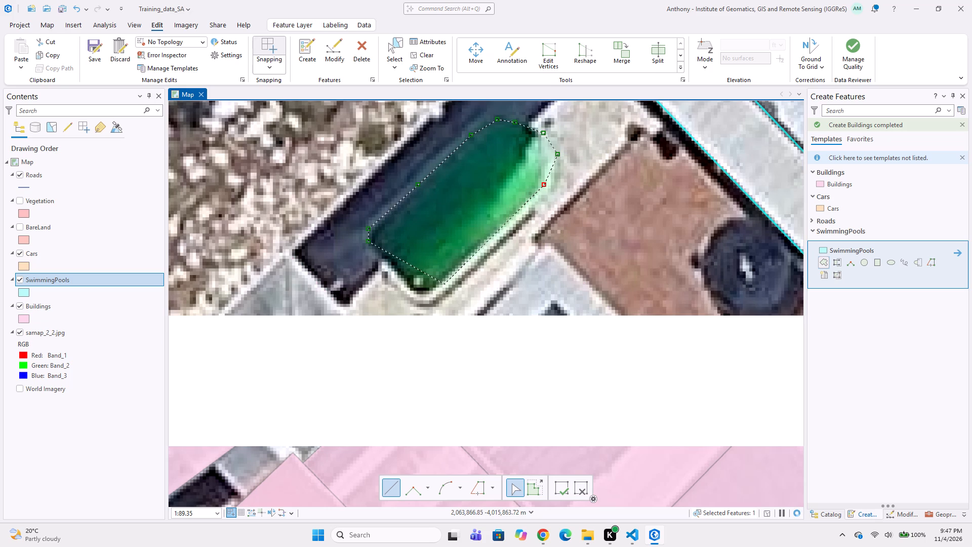
pyautogui.click(444, 284)
pyautogui.click(427, 293)
pyautogui.doubleClick(415, 293)
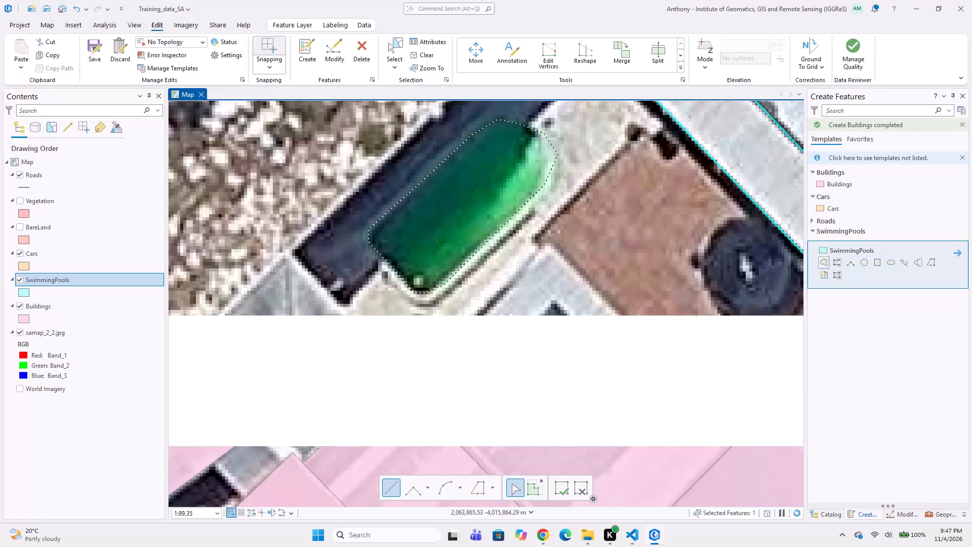
# Examine the remaining undigitized roofs around the blue pool and Albatross St up to Design-Desk.
pyautogui.scroll(-2, 439, 212)
pyautogui.moveTo(429, 279); pyautogui.dragTo(489, 258, button='middle')
pyautogui.scroll(-1, 406, 282)
pyautogui.moveTo(471, 307); pyautogui.dragTo(443, 220, button='middle')
pyautogui.moveTo(510, 208); pyautogui.dragTo(384, 266, button='middle')
pyautogui.moveTo(574, 167); pyautogui.dragTo(488, 238, button='middle')
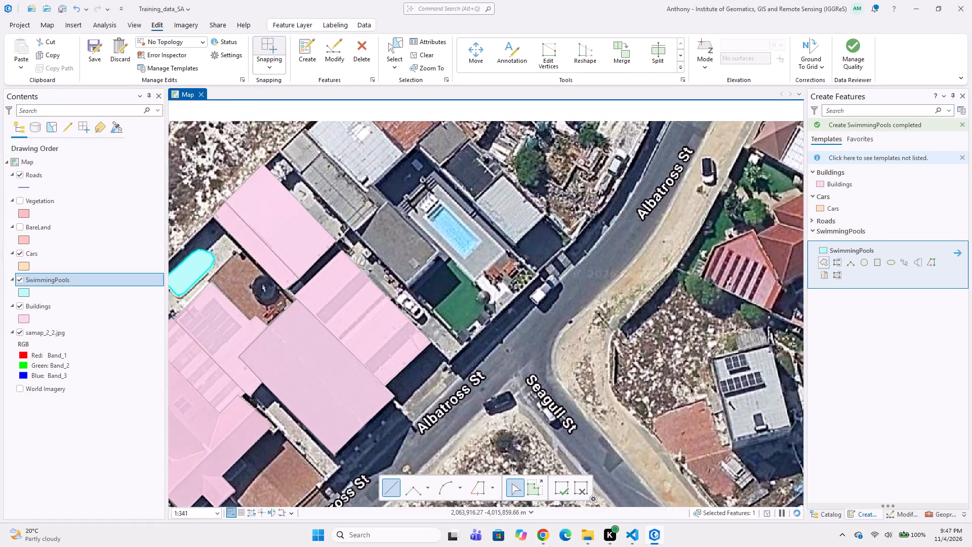
pyautogui.scroll(1, 418, 212)
pyautogui.scroll(1, 478, 227)
pyautogui.scroll(-2, 495, 273)
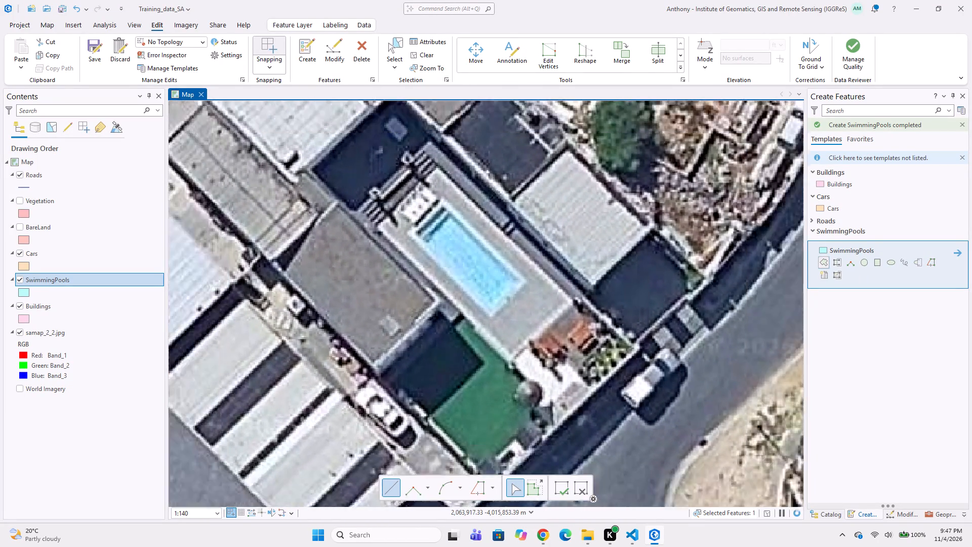
pyautogui.scroll(-2, 468, 266)
pyautogui.moveTo(436, 289); pyautogui.dragTo(487, 316, button='middle')
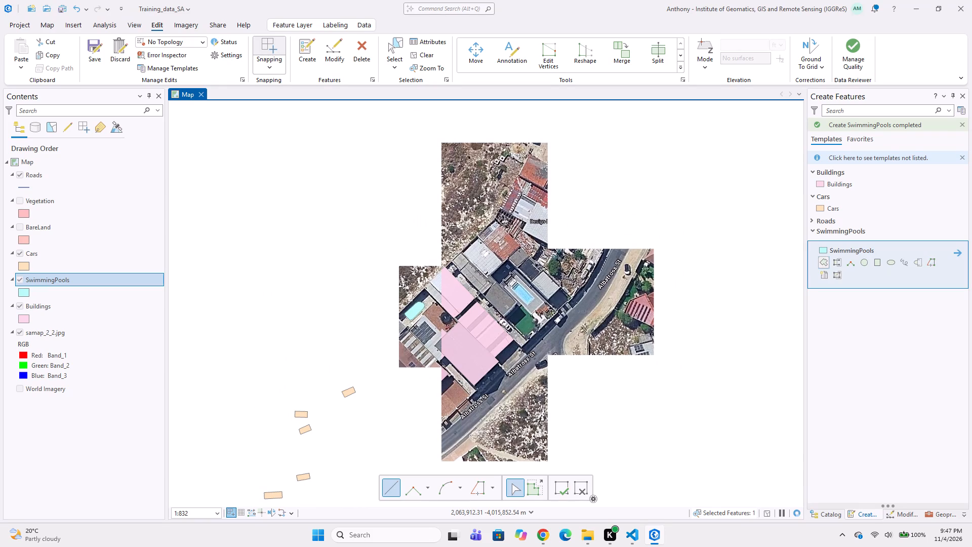
pyautogui.moveTo(468, 286); pyautogui.dragTo(471, 328, button='middle')
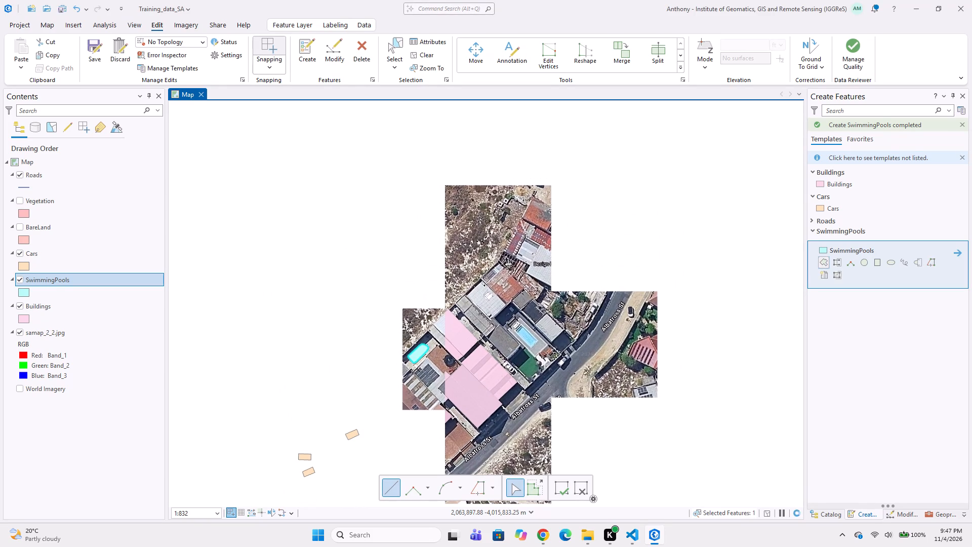
pyautogui.scroll(1, 503, 310)
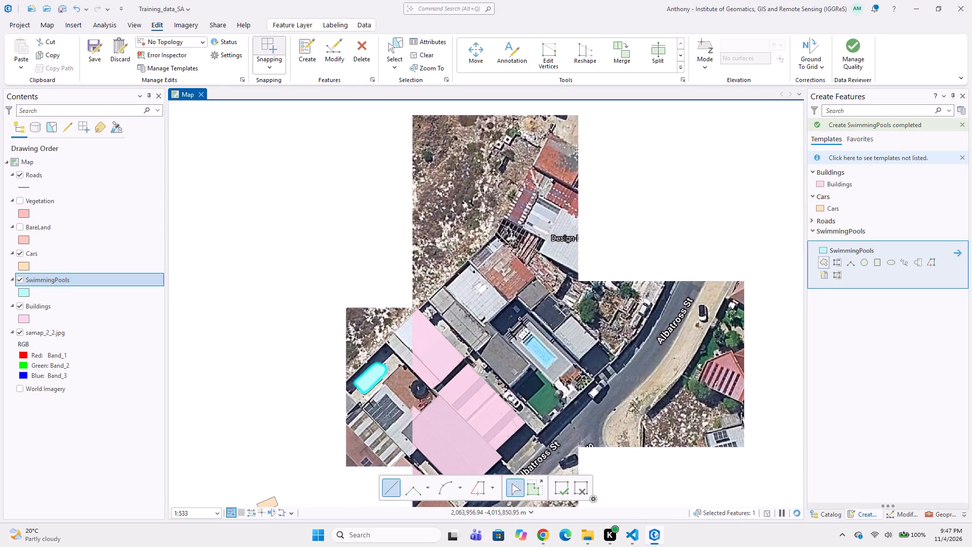
pyautogui.moveTo(620, 367); pyautogui.dragTo(565, 302, button='middle')
pyautogui.moveTo(496, 270); pyautogui.dragTo(528, 355, button='middle')
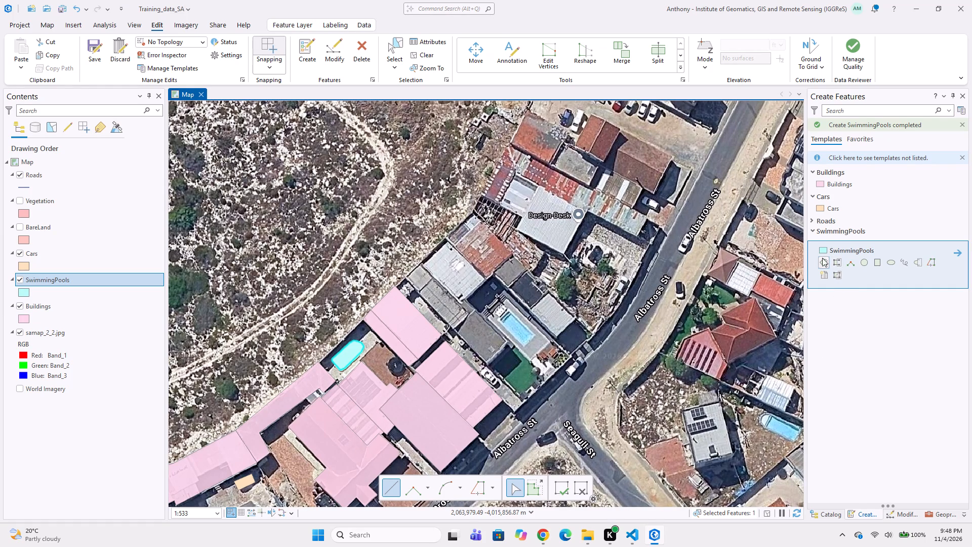
# Digitize the long, narrow grey roof between the white corrugated roof and the white roof as a Buildings polygon, including its stepped end.
pyautogui.click(854, 181)
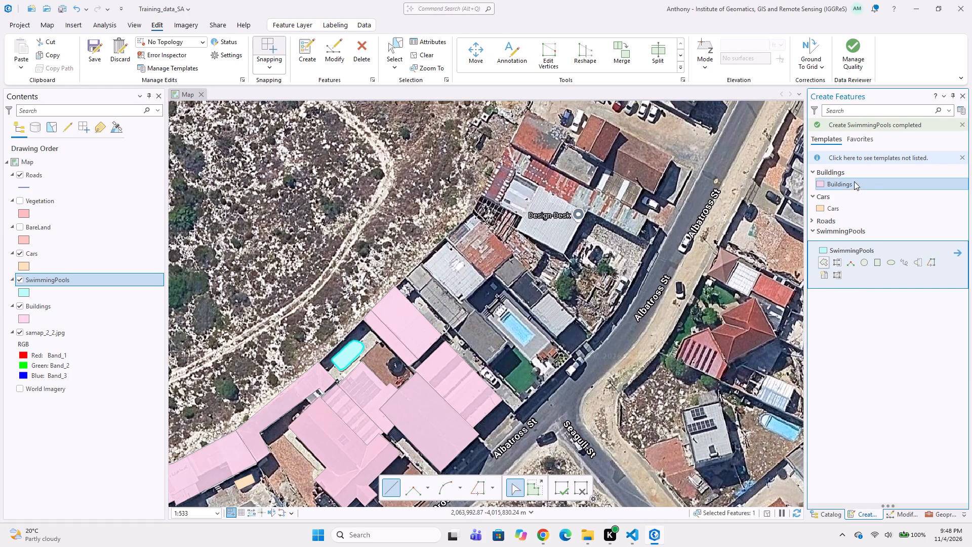
pyautogui.scroll(1, 445, 322)
pyautogui.scroll(1, 390, 252)
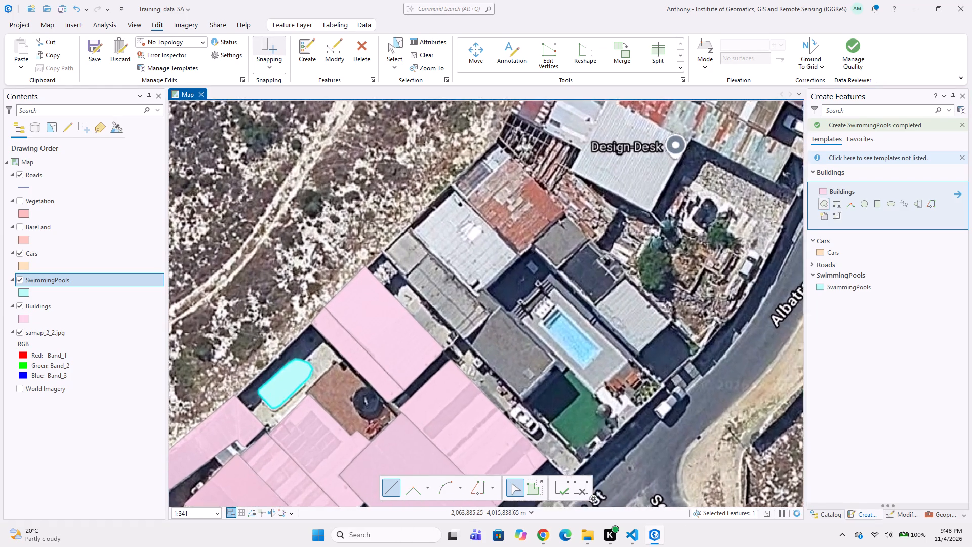
pyautogui.click(378, 249)
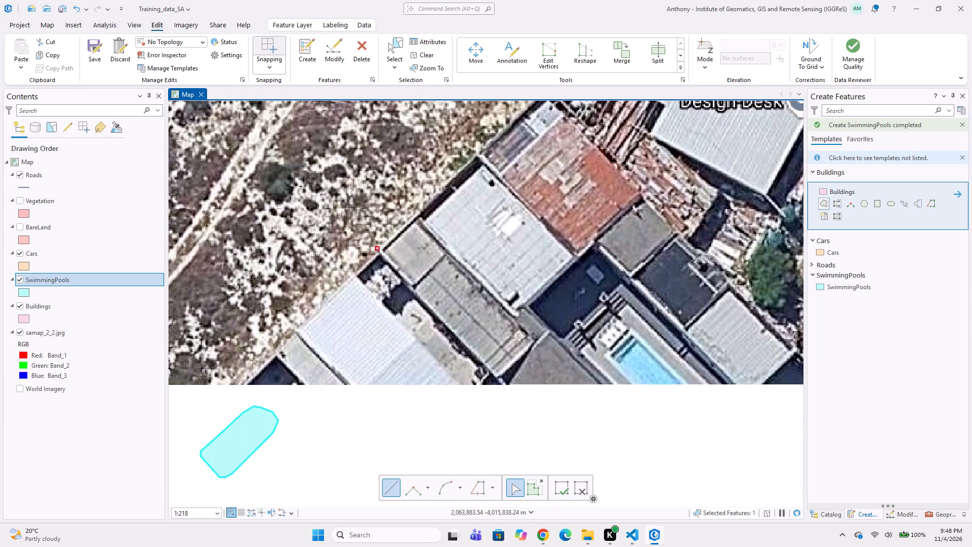
pyautogui.click(498, 378)
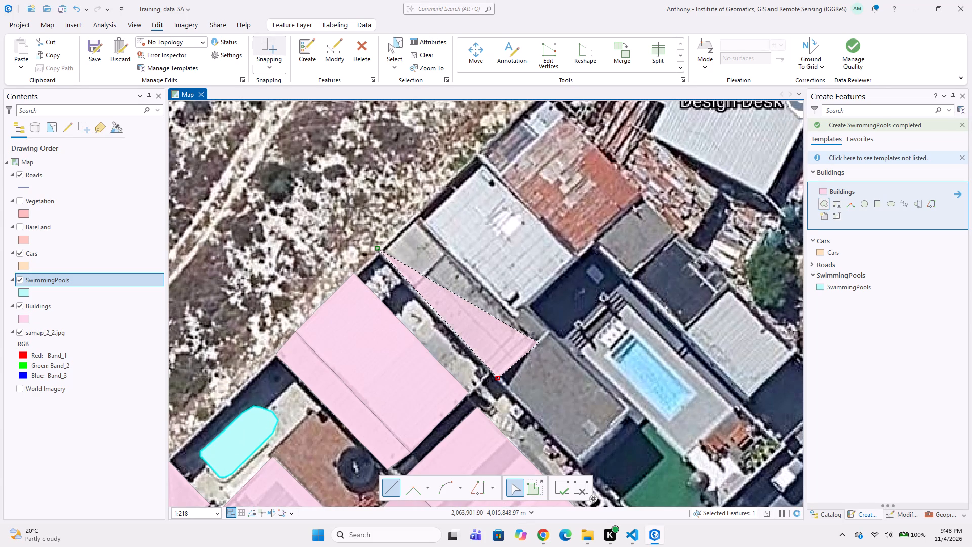
pyautogui.click(539, 343)
pyautogui.click(547, 332)
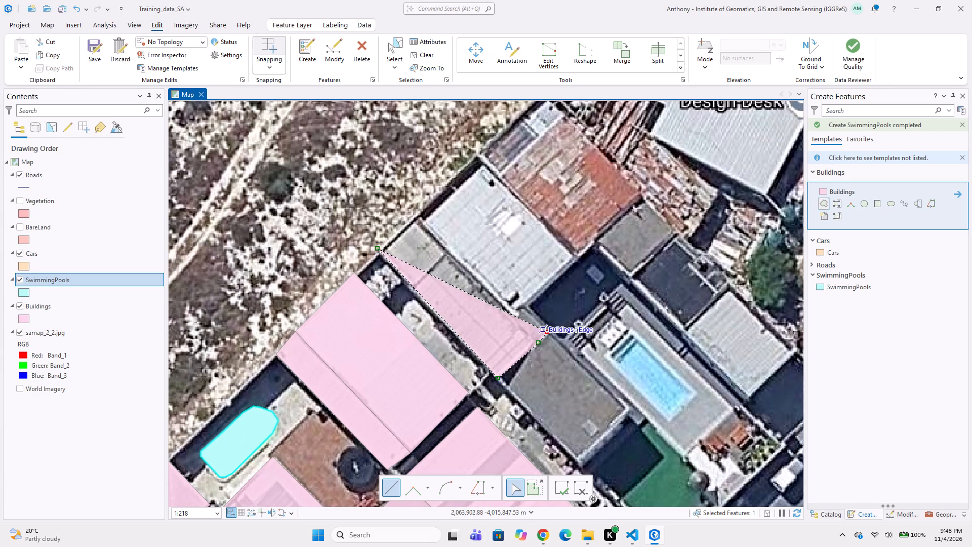
pyautogui.click(528, 305)
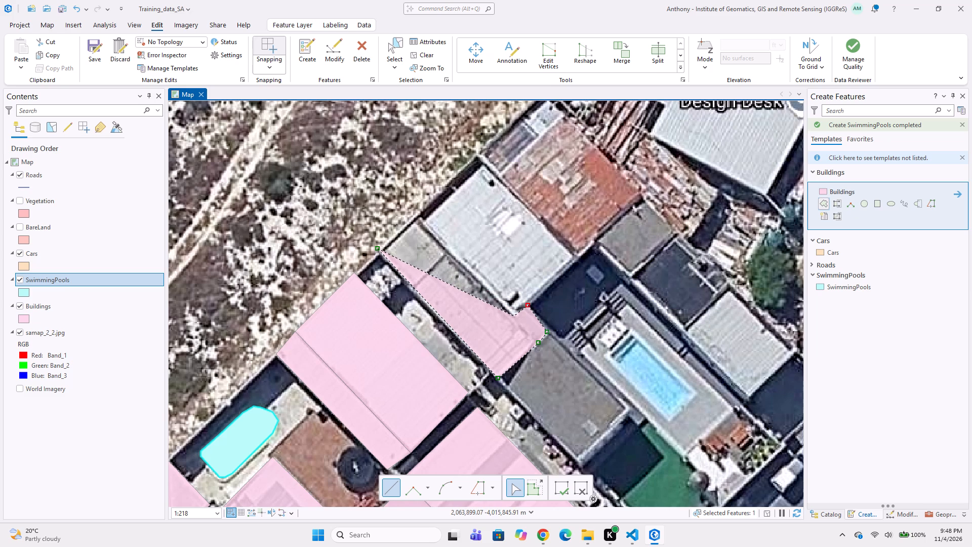
pyautogui.click(514, 316)
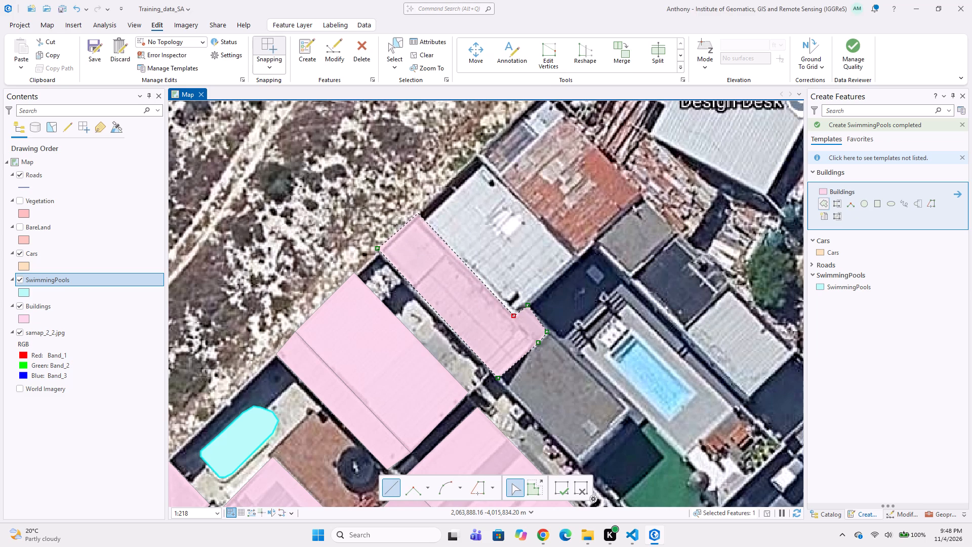
pyautogui.doubleClick(418, 215)
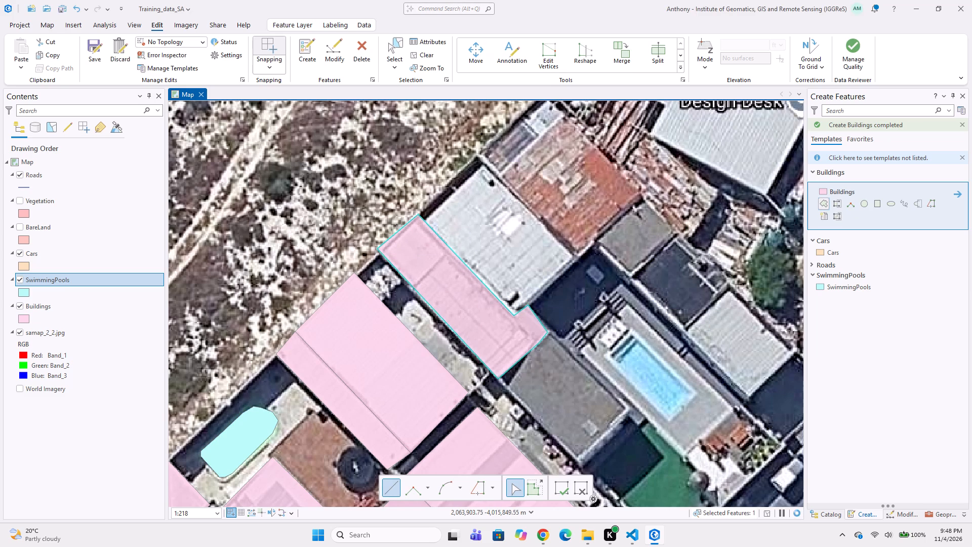
# Digitize the dark grey roof beside the blue pool as a four-corner Buildings polygon snapped to the long grey roof's end corners.
pyautogui.click(549, 330)
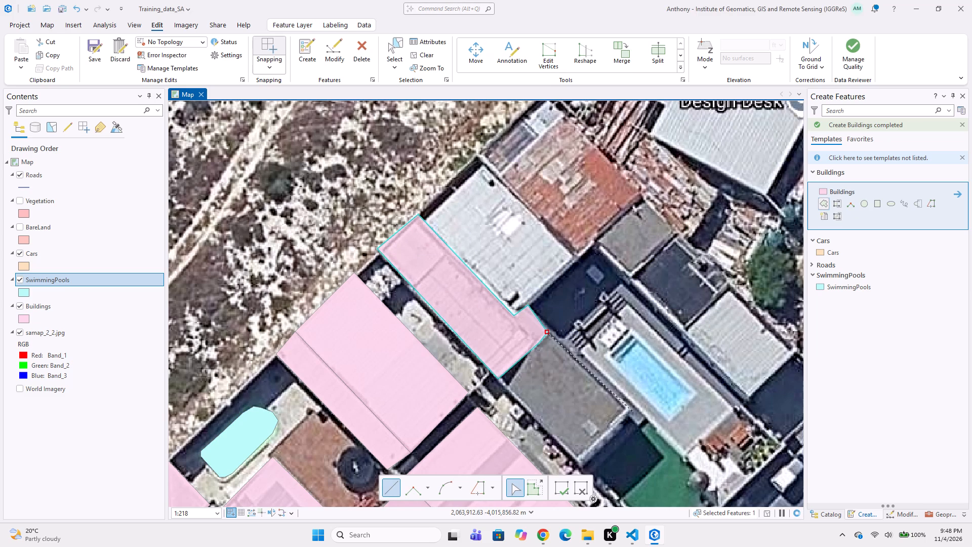
pyautogui.click(631, 410)
pyautogui.moveTo(580, 463); pyautogui.dragTo(580, 460)
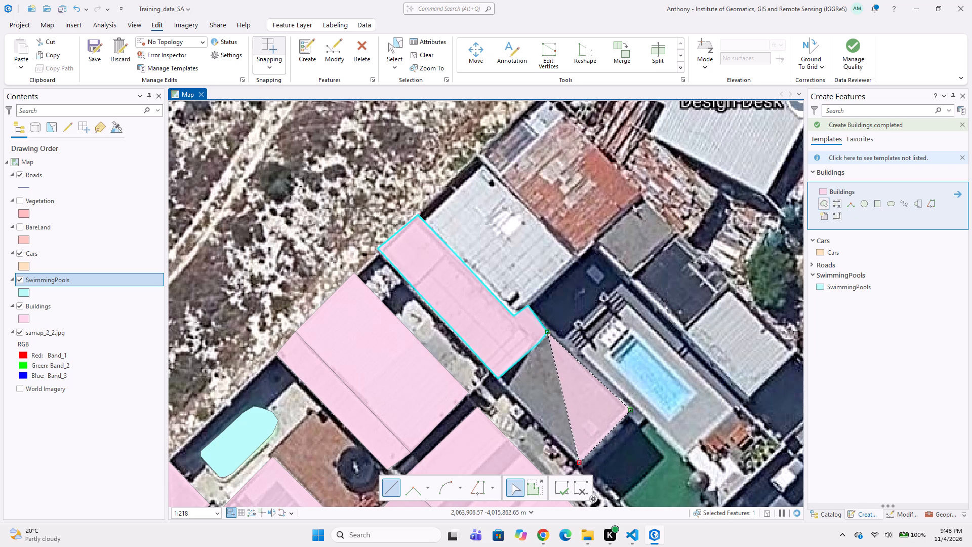
pyautogui.moveTo(580, 460); pyautogui.dragTo(578, 458)
pyautogui.doubleClick(495, 375)
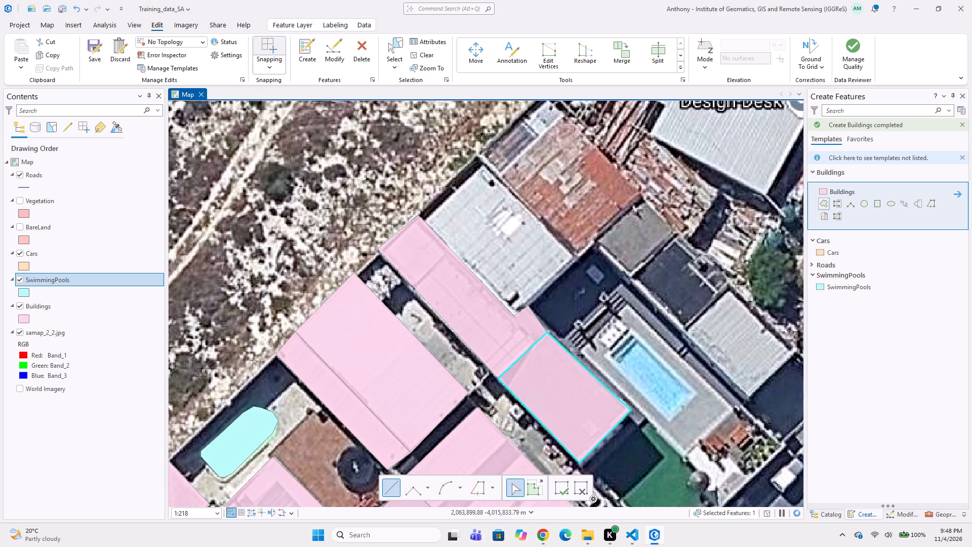
# Digitize the white roof between the long grey roof and the rusty red roof as a Buildings polygon snapped to the grey roof's edge.
pyautogui.click(480, 160)
pyautogui.click(576, 256)
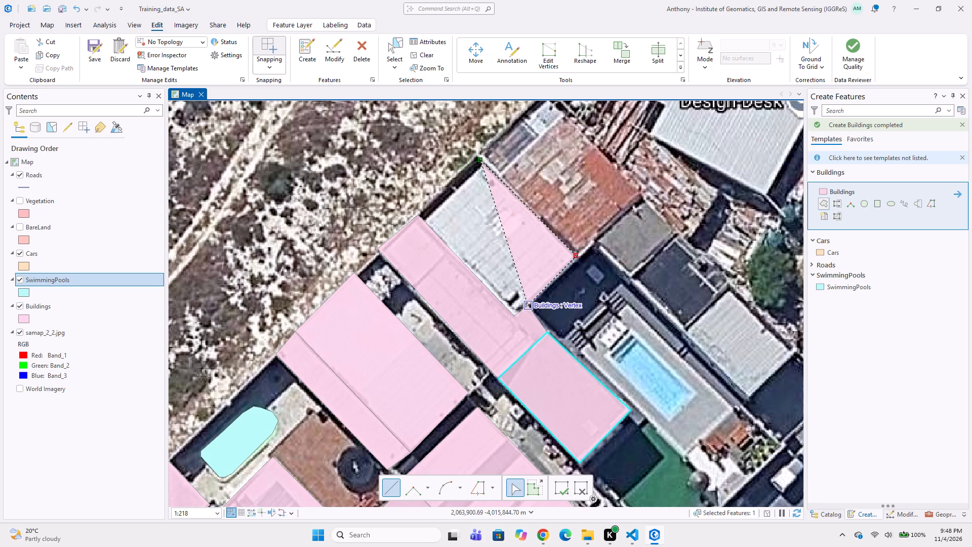
pyautogui.click(532, 305)
pyautogui.click(519, 320)
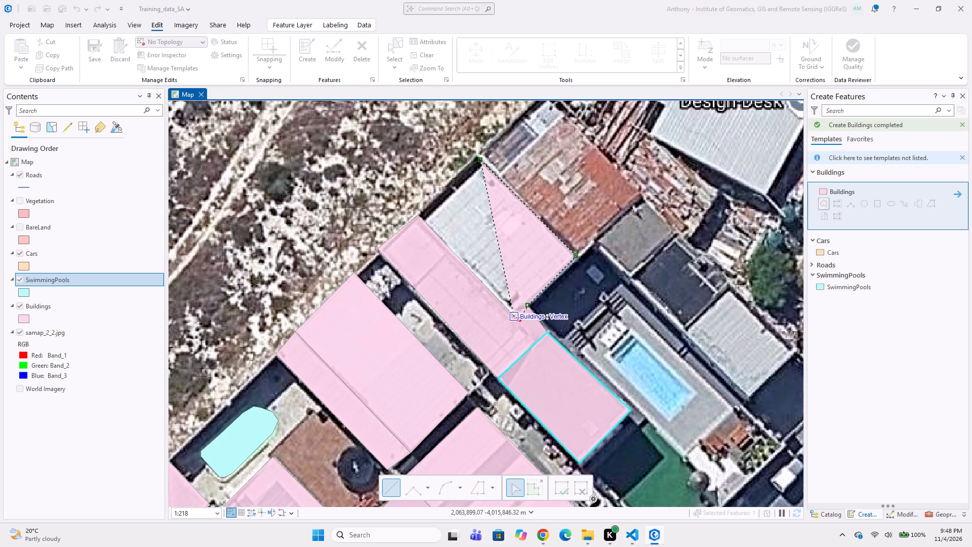
pyautogui.hotkey('ctrl', 'z')
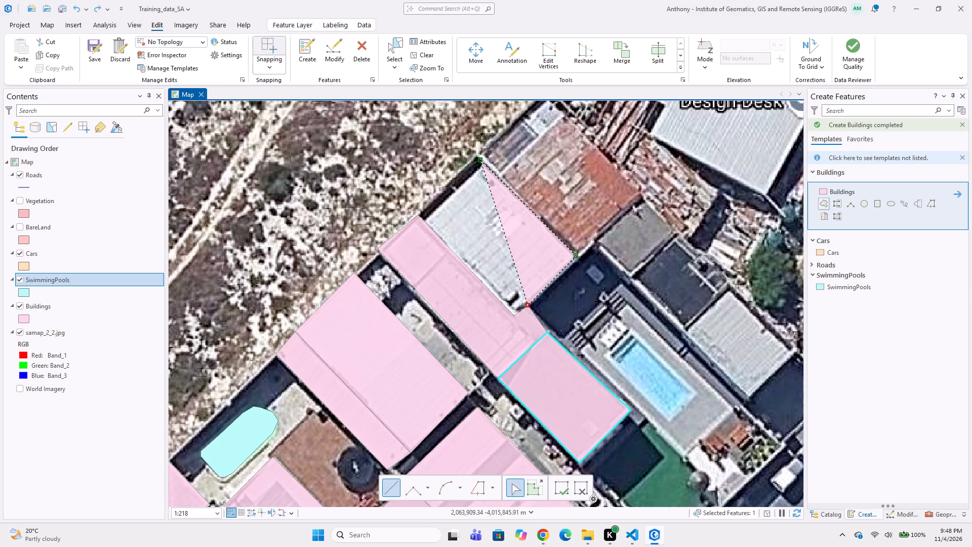
pyautogui.moveTo(515, 318); pyautogui.dragTo(514, 312)
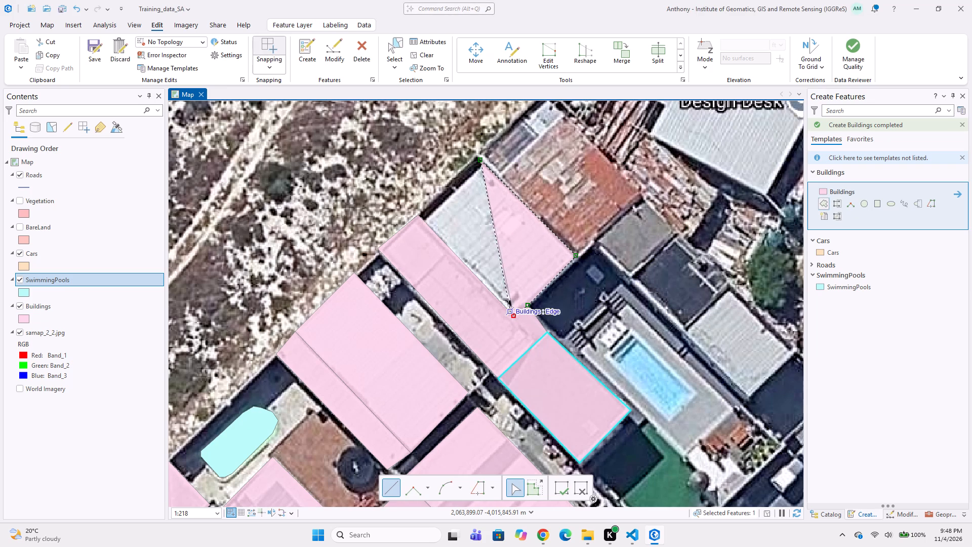
pyautogui.doubleClick(415, 211)
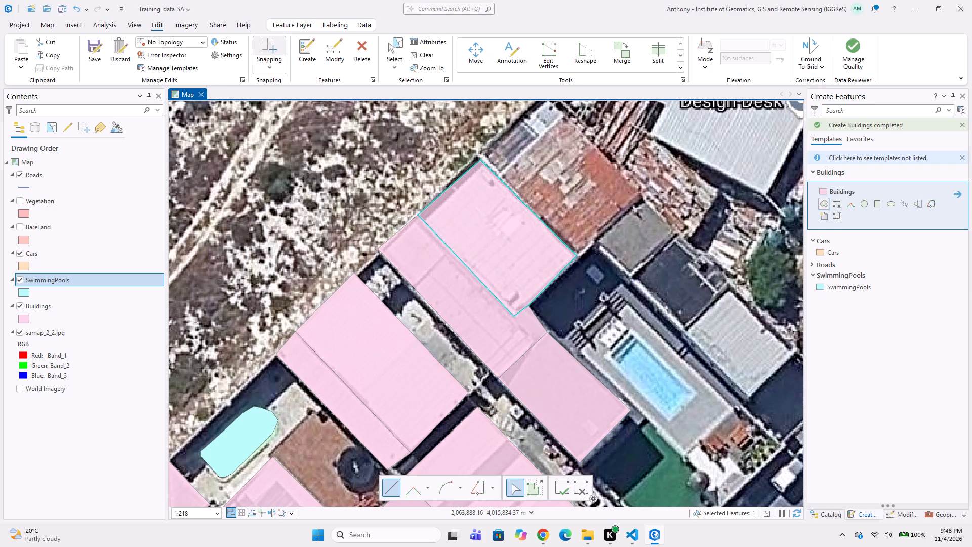
# Digitize the rusty red roof beside the white roof as a four-corner Buildings polygon snapped to the white roof's corners.
pyautogui.click(480, 158)
pyautogui.moveTo(546, 151); pyautogui.dragTo(549, 211, button='middle')
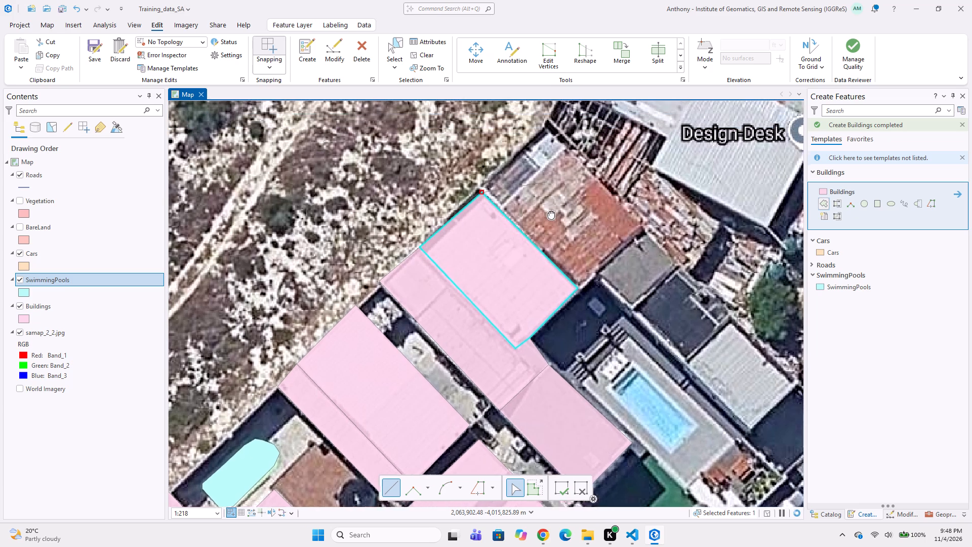
pyautogui.moveTo(549, 211); pyautogui.dragTo(549, 222, button='middle')
pyautogui.click(547, 167)
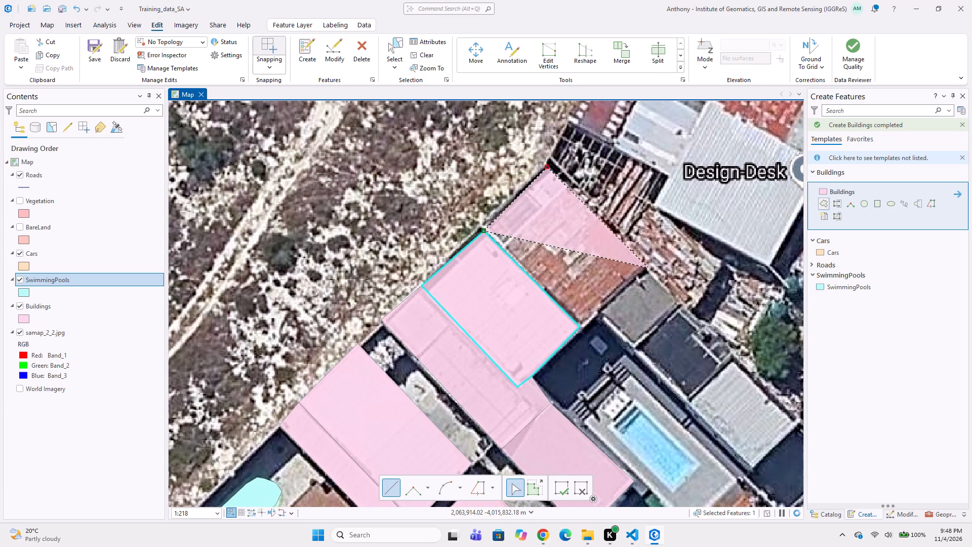
pyautogui.click(645, 265)
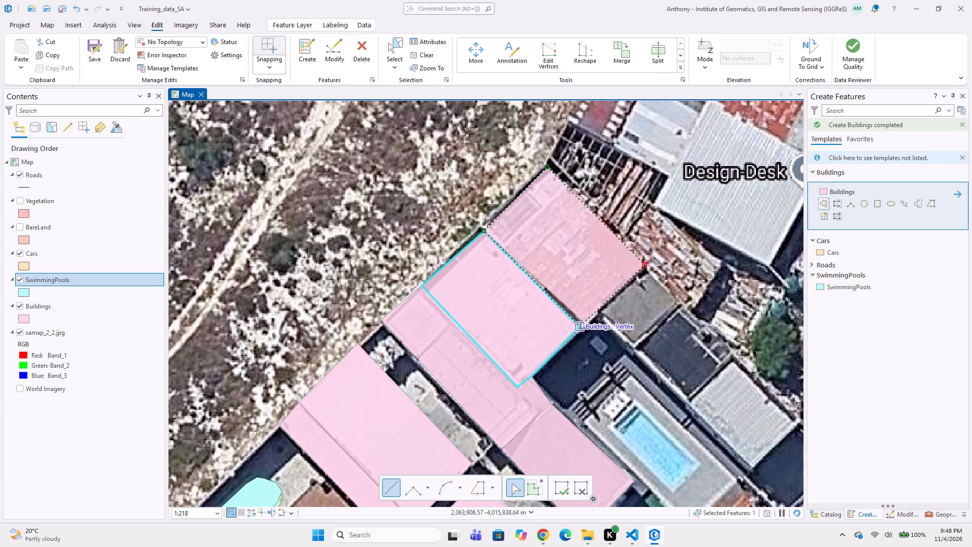
pyautogui.doubleClick(583, 323)
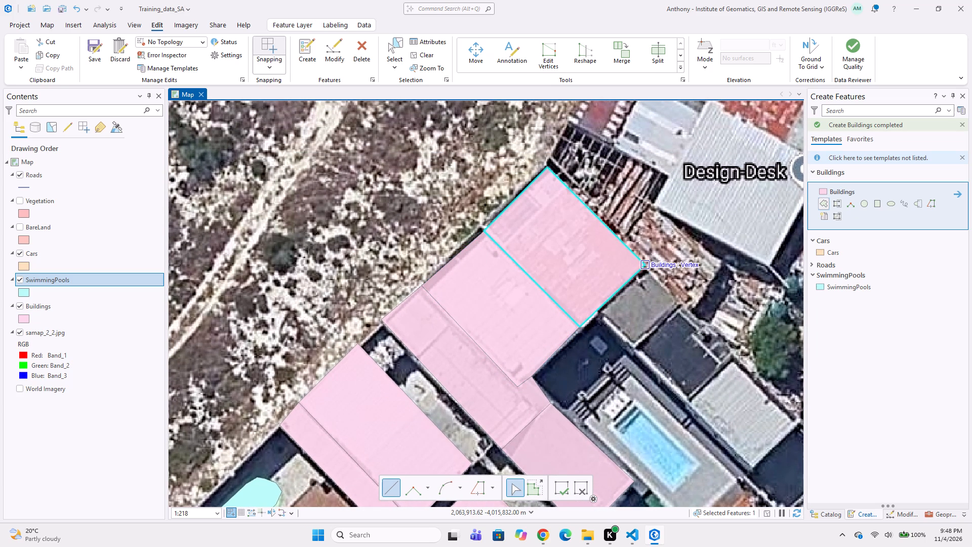
# Digitize the small grey roof adjoining the rusty red roof's corner towards the blue pool as a four-corner Buildings polygon.
pyautogui.click(645, 268)
pyautogui.click(678, 305)
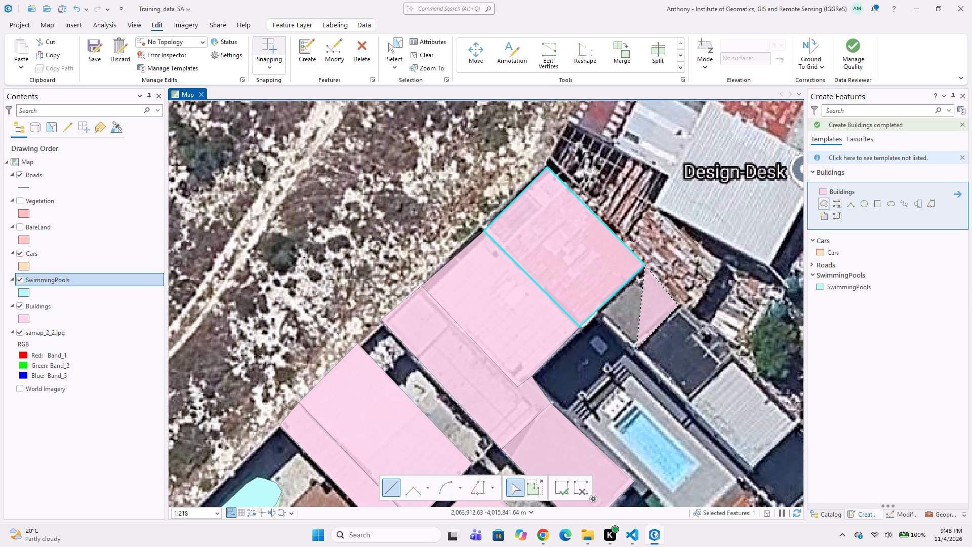
pyautogui.click(636, 349)
pyautogui.doubleClick(595, 310)
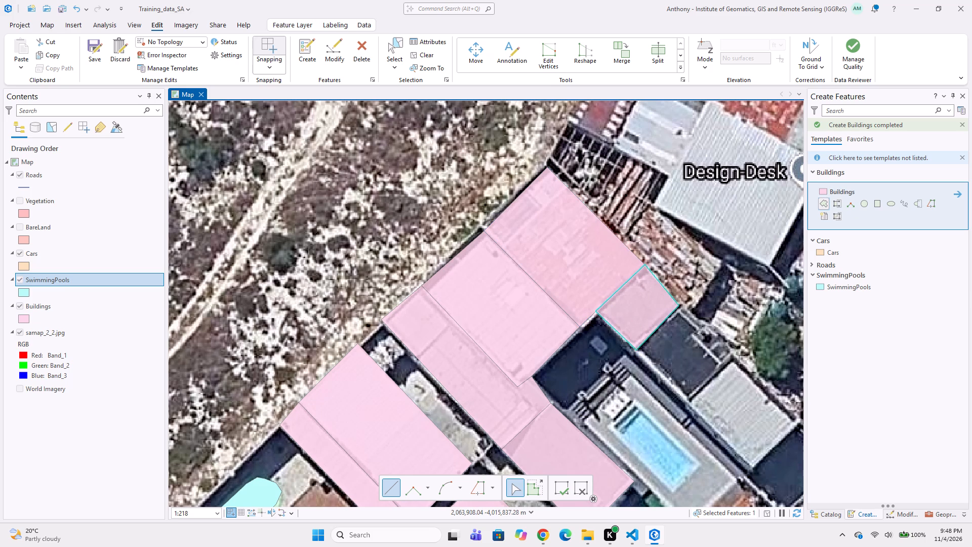
# Digitize the adjoining dark and light grey roofs alongside the blue pool as one Buildings polygon snapped to the small grey roof's corners.
pyautogui.click(640, 350)
pyautogui.moveTo(687, 380); pyautogui.dragTo(649, 346, button='middle')
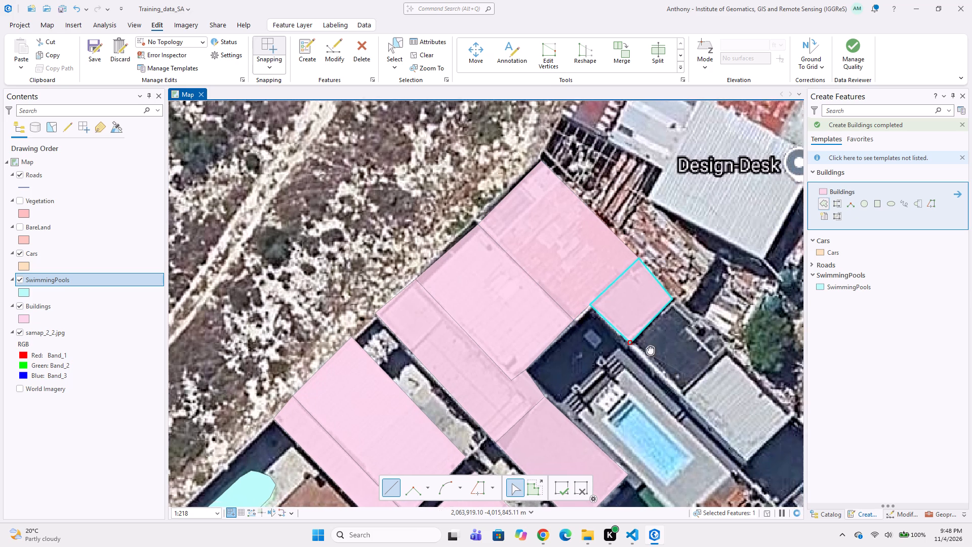
pyautogui.moveTo(649, 346); pyautogui.dragTo(633, 336, button='middle')
pyautogui.click(620, 369)
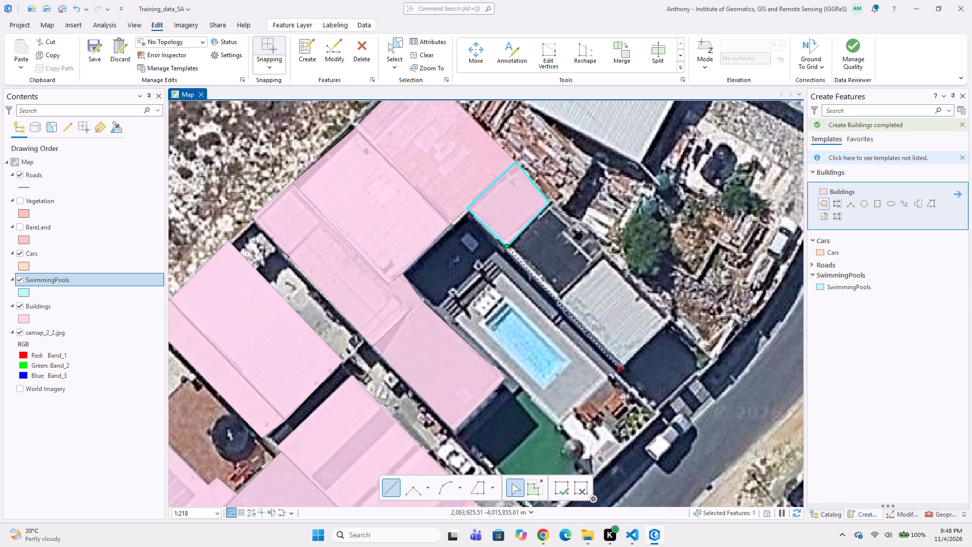
pyautogui.click(670, 320)
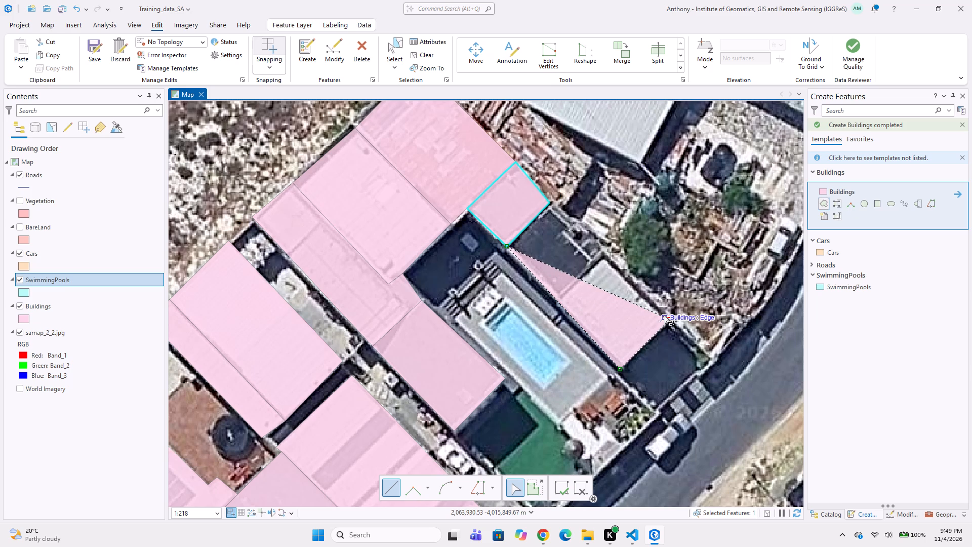
pyautogui.doubleClick(551, 205)
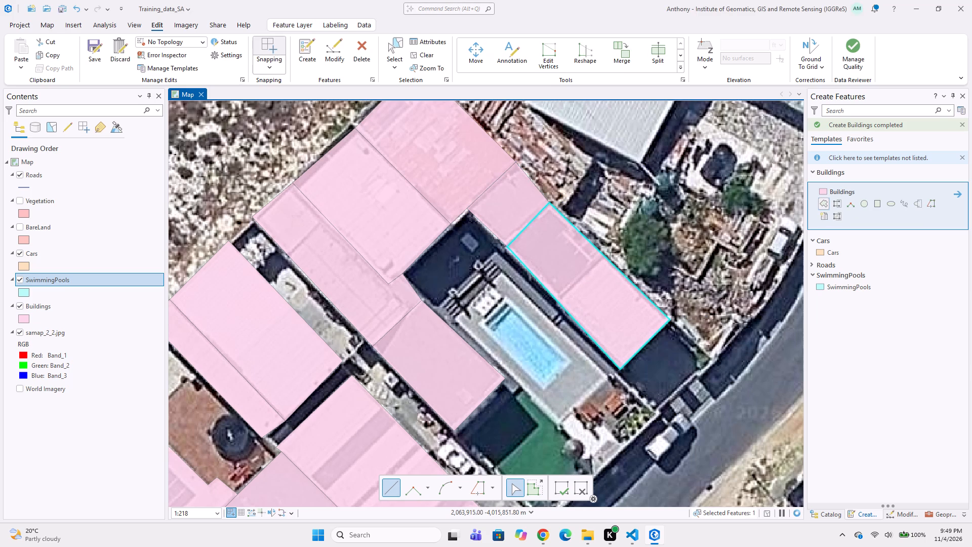
# Digitize the blue pool between the buildings as a four-corner SwimmingPools polygon.
pyautogui.click(845, 284)
pyautogui.scroll(1, 487, 312)
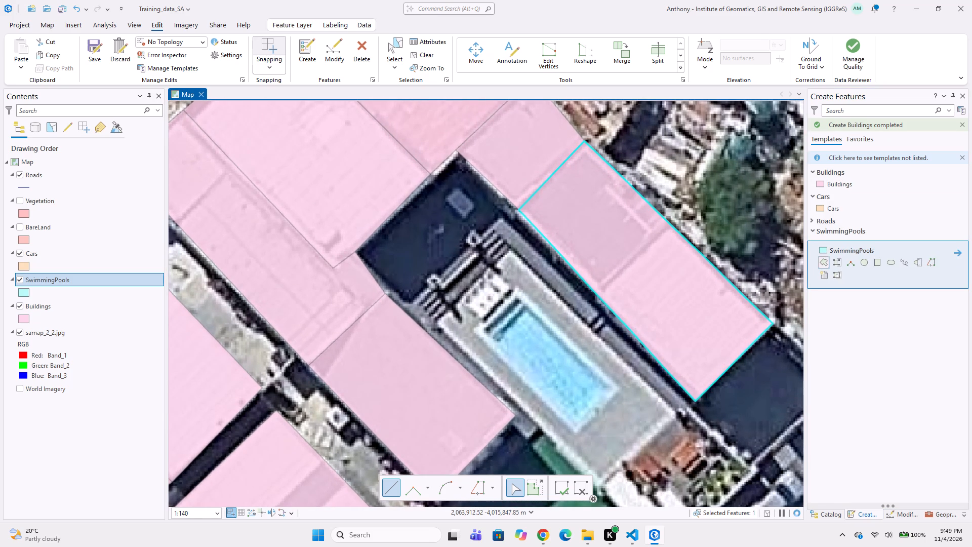
pyautogui.click(517, 295)
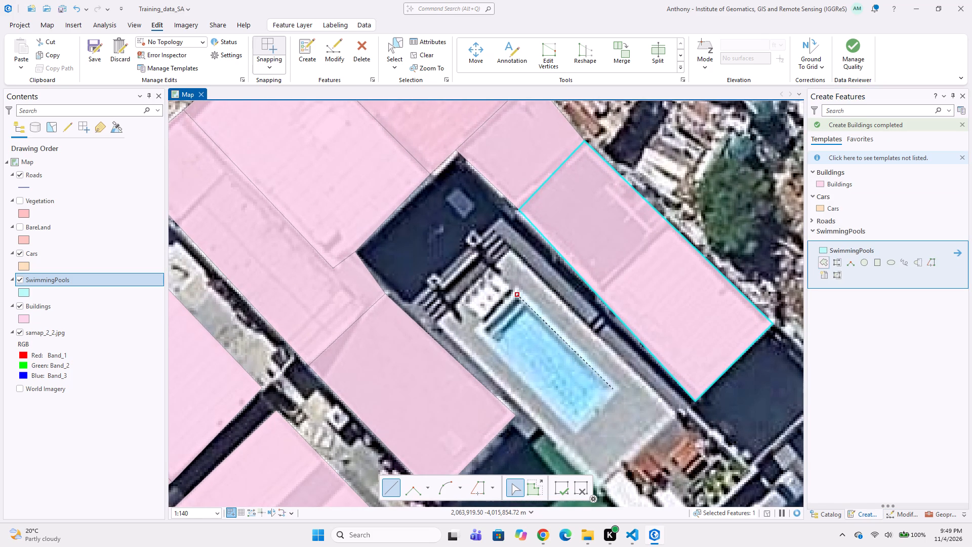
pyautogui.click(610, 387)
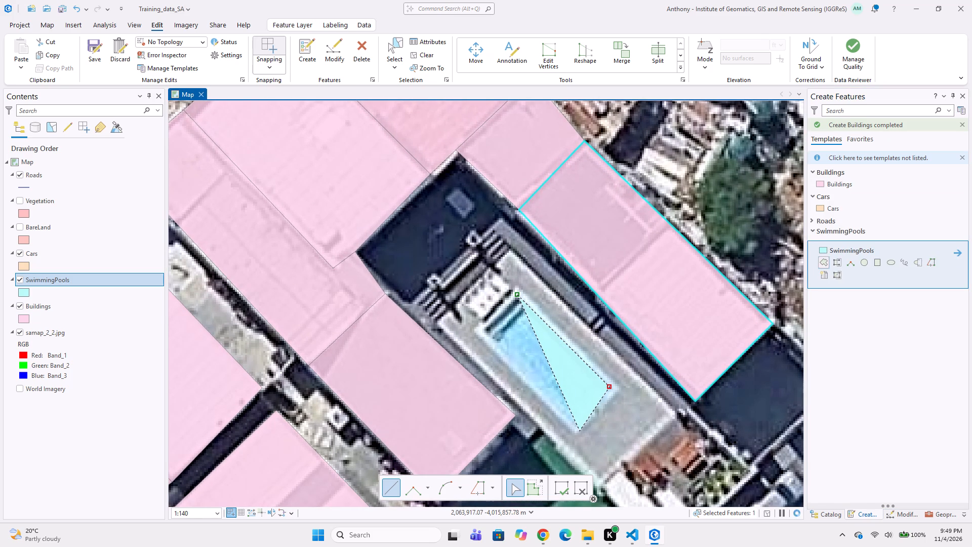
pyautogui.click(580, 431)
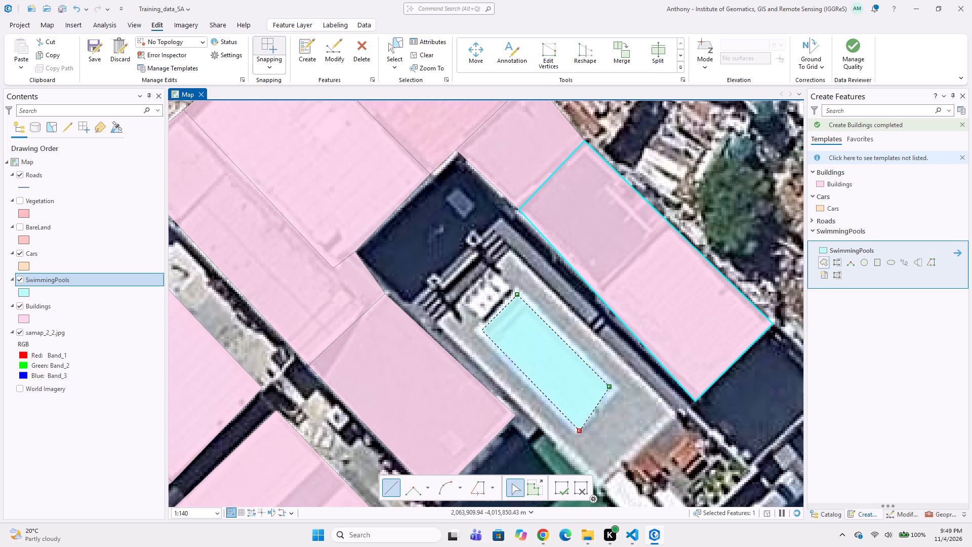
pyautogui.doubleClick(482, 330)
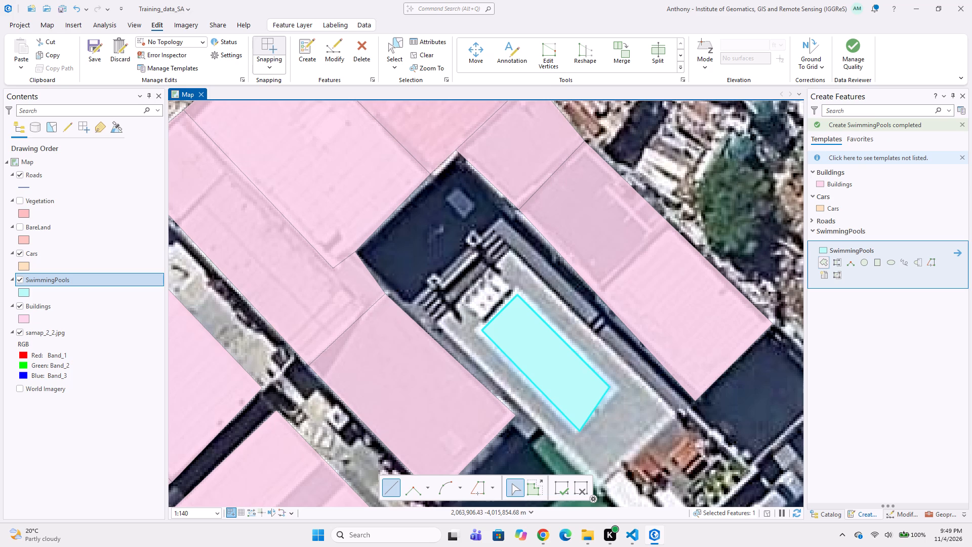
# Digitize the white car parked in the driveway beside the green lawn as a rectangular Cars polygon aligned with the car.
pyautogui.scroll(-2, 583, 323)
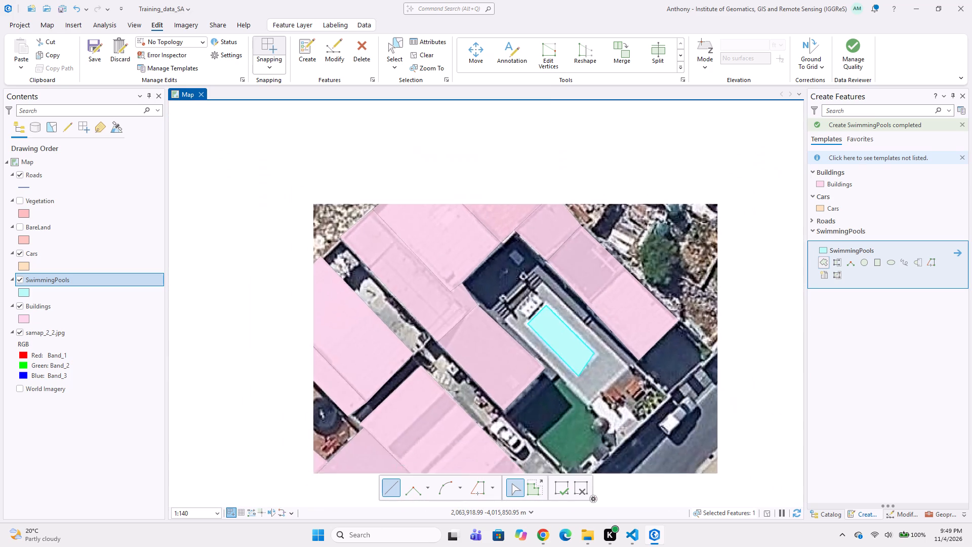
pyautogui.moveTo(556, 303); pyautogui.dragTo(534, 233, button='middle')
pyautogui.scroll(1, 652, 316)
pyautogui.moveTo(643, 355); pyautogui.dragTo(604, 305, button='middle')
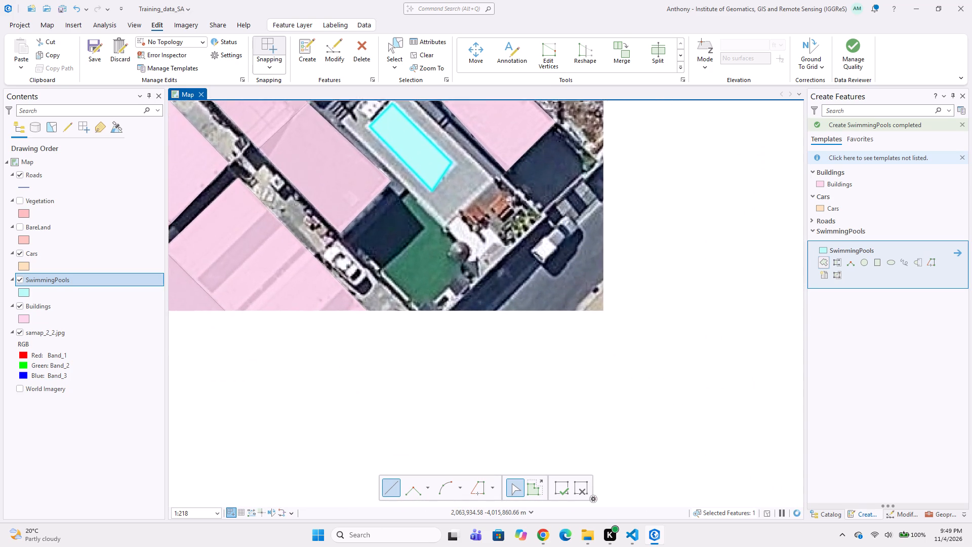
pyautogui.moveTo(542, 303); pyautogui.dragTo(579, 367, button='middle')
pyautogui.moveTo(627, 257); pyautogui.dragTo(626, 309, button='middle')
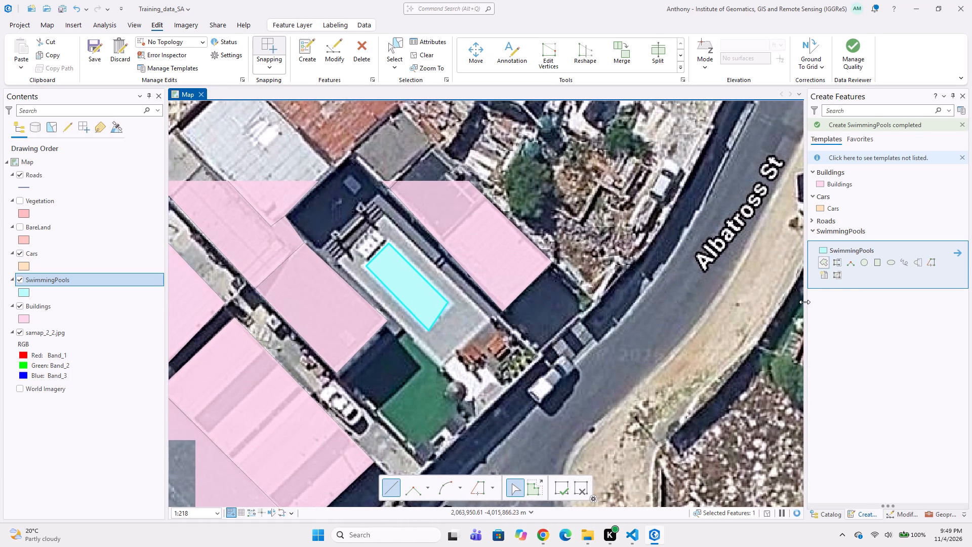
pyautogui.click(877, 264)
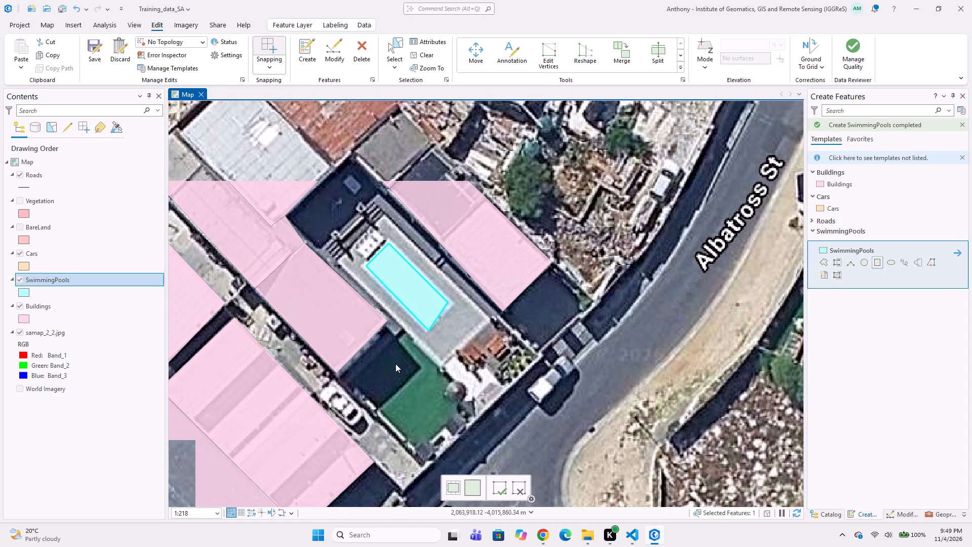
pyautogui.middleClick(354, 388)
pyautogui.scroll(1, 354, 390)
pyautogui.moveTo(332, 413); pyautogui.dragTo(397, 350, button='middle')
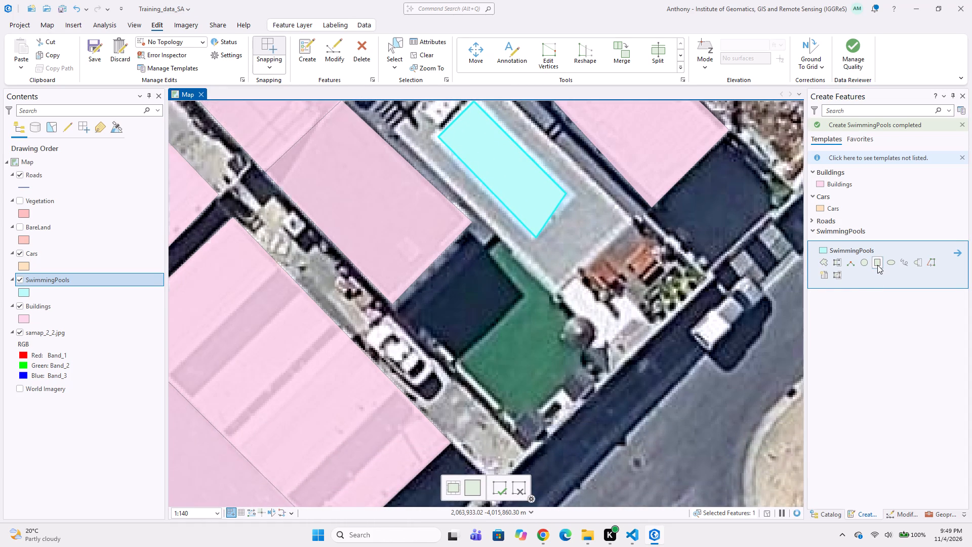
pyautogui.click(877, 263)
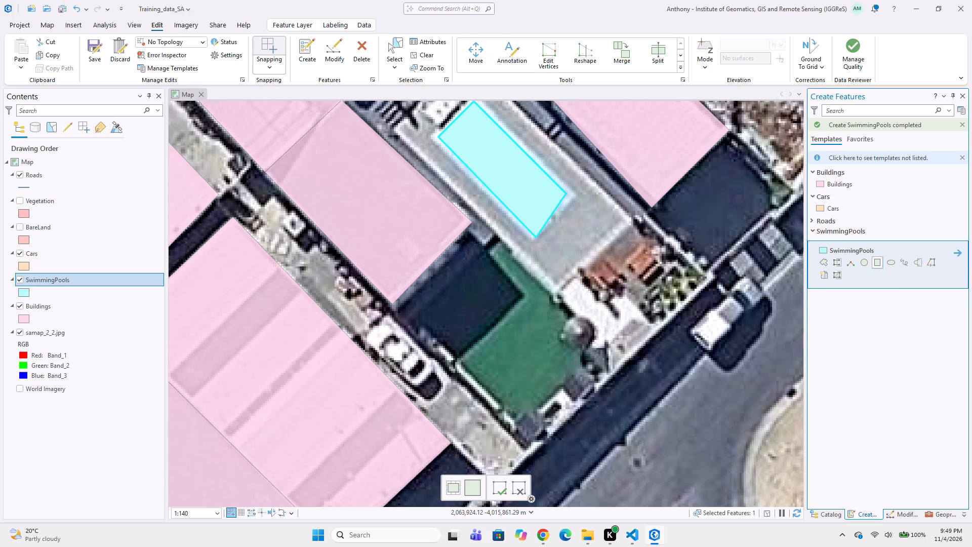
pyautogui.click(868, 213)
pyautogui.click(865, 210)
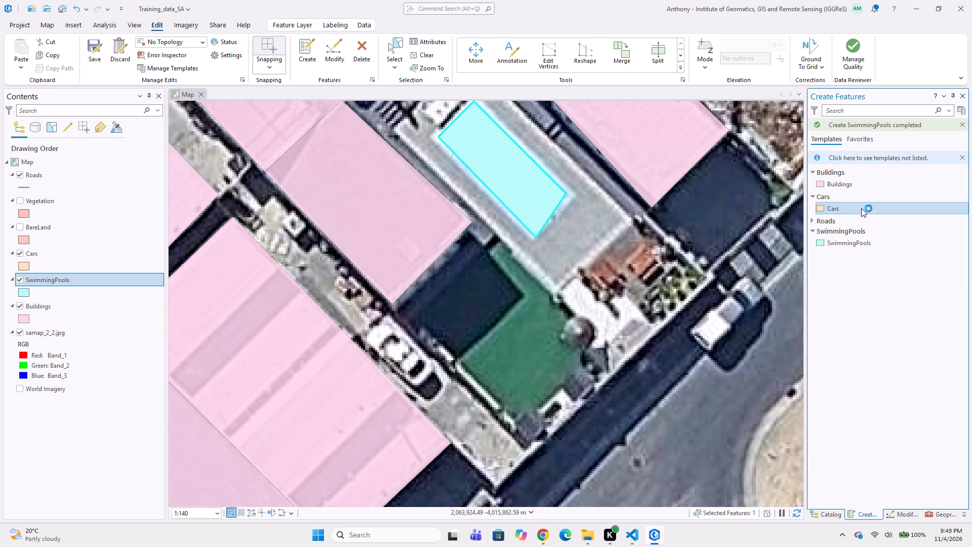
pyautogui.click(881, 227)
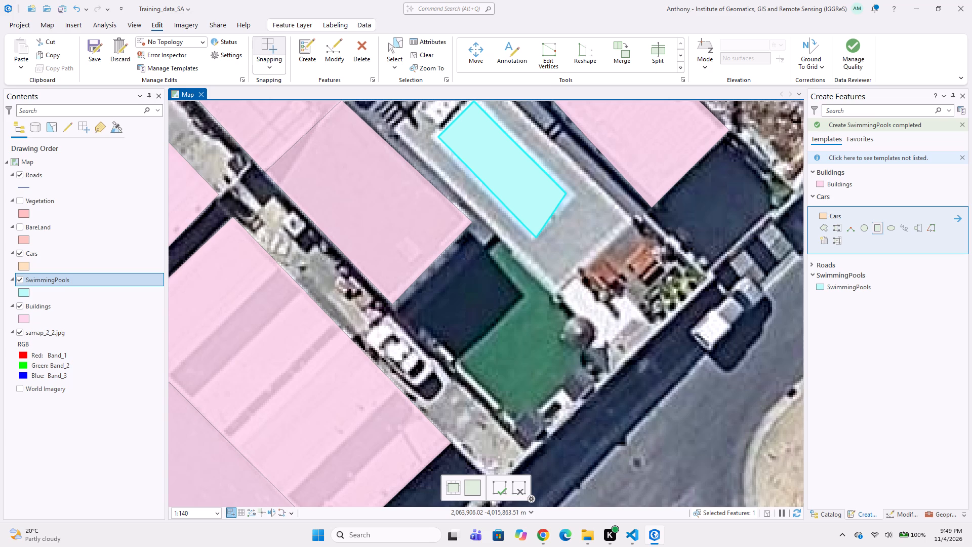
pyautogui.scroll(1, 365, 334)
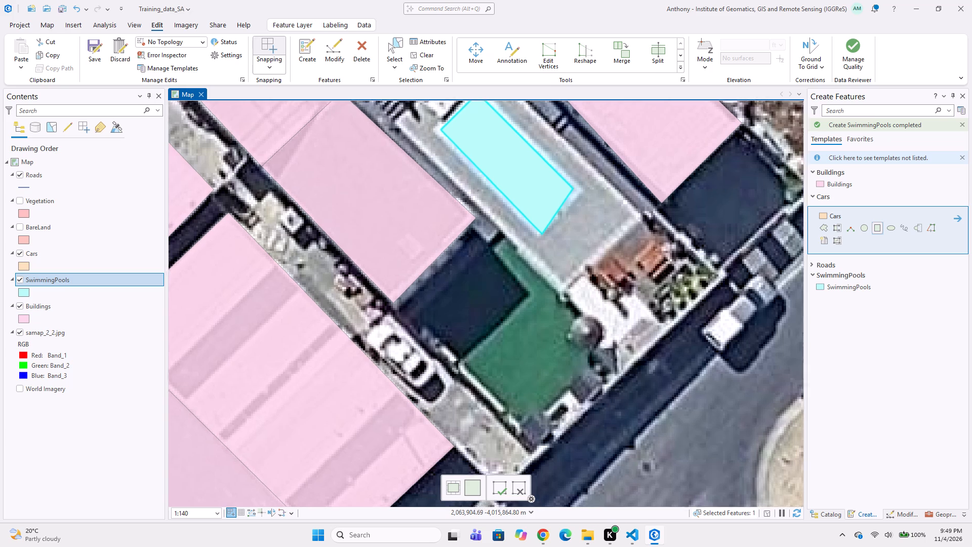
pyautogui.click(361, 339)
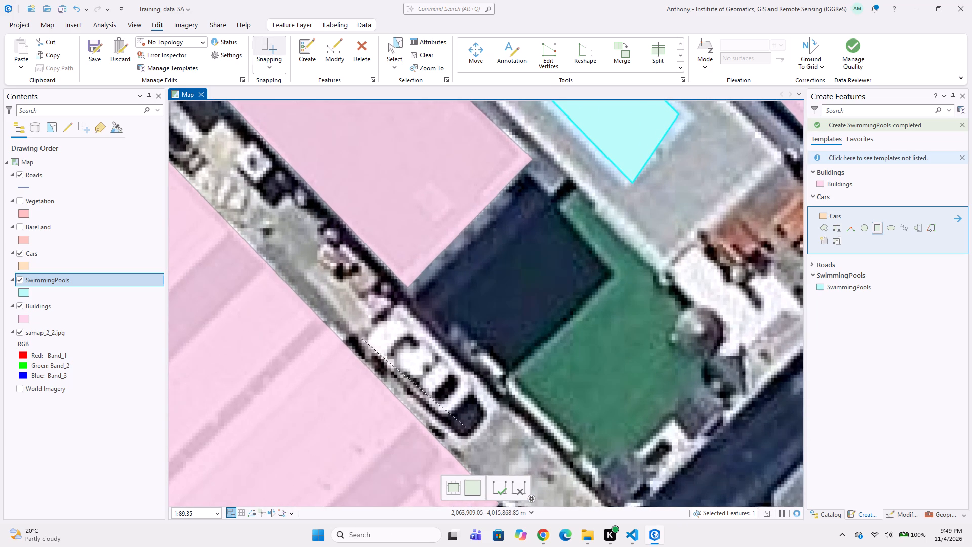
pyautogui.click(443, 420)
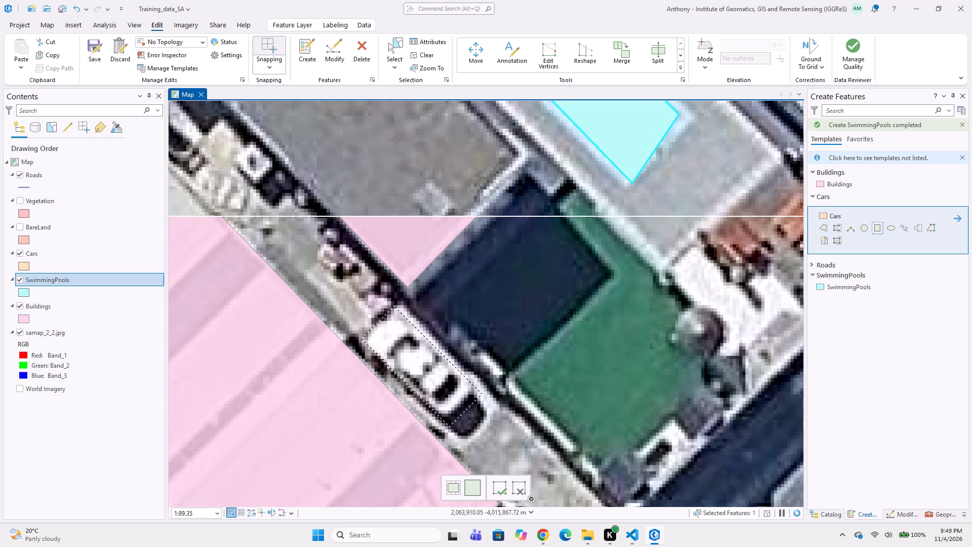
pyautogui.click(480, 390)
# Digitize the white vehicle parked along Albatross St near the blue pool's property as a rectangular Cars polygon.
pyautogui.moveTo(659, 401); pyautogui.dragTo(656, 400, button='middle')
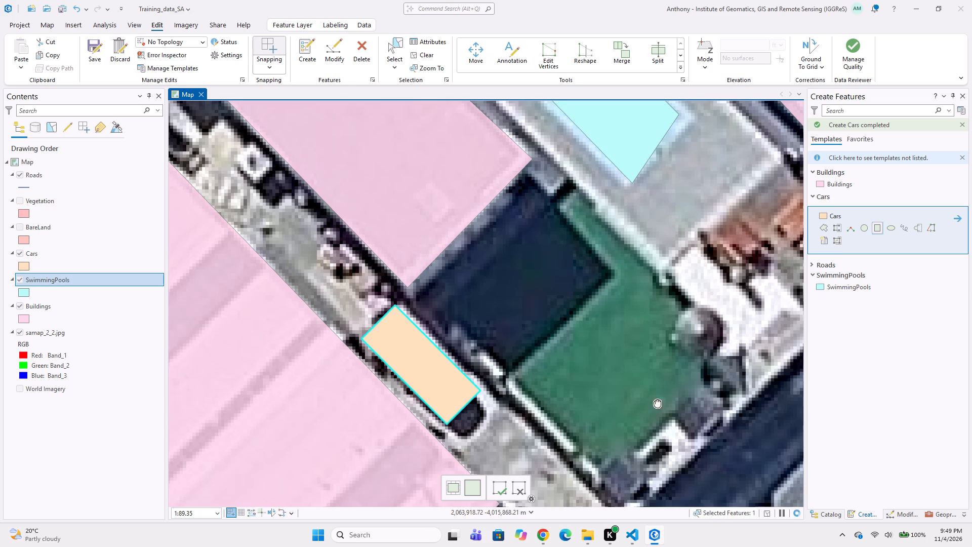
pyautogui.moveTo(656, 400); pyautogui.dragTo(626, 378, button='middle')
pyautogui.scroll(-1, 634, 383)
pyautogui.moveTo(625, 374); pyautogui.dragTo(495, 312, button='middle')
pyautogui.moveTo(551, 304); pyautogui.dragTo(517, 367, button='middle')
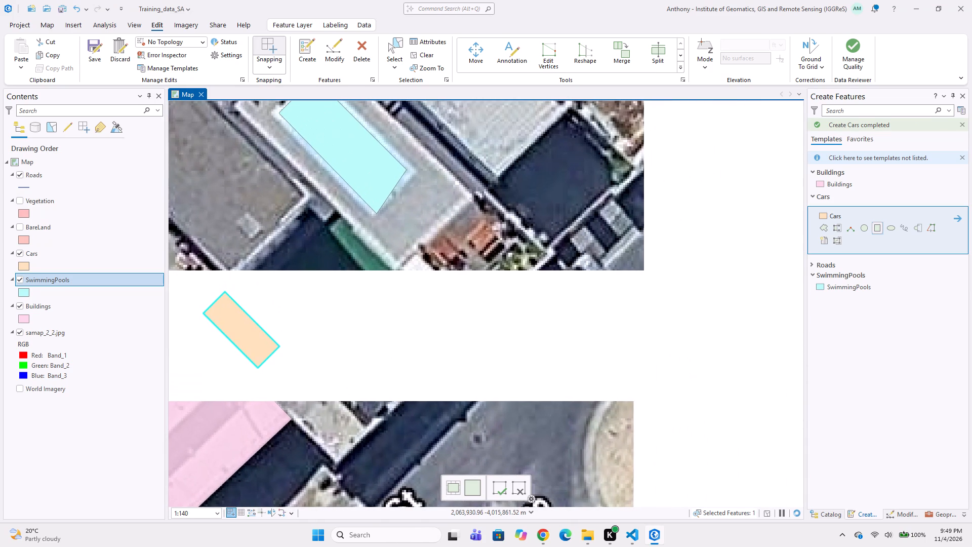
pyautogui.scroll(1, 576, 263)
pyautogui.moveTo(576, 263); pyautogui.dragTo(530, 281, button='middle')
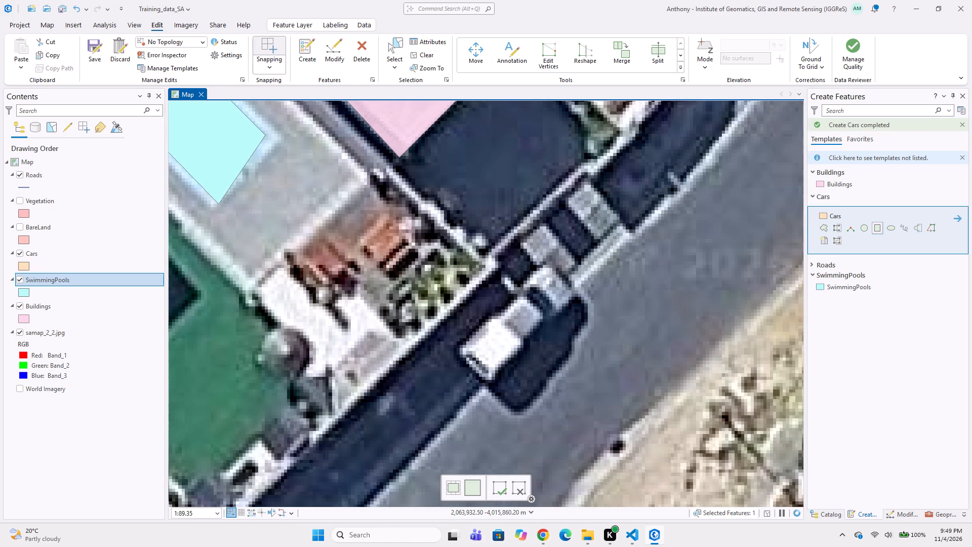
pyautogui.click(546, 254)
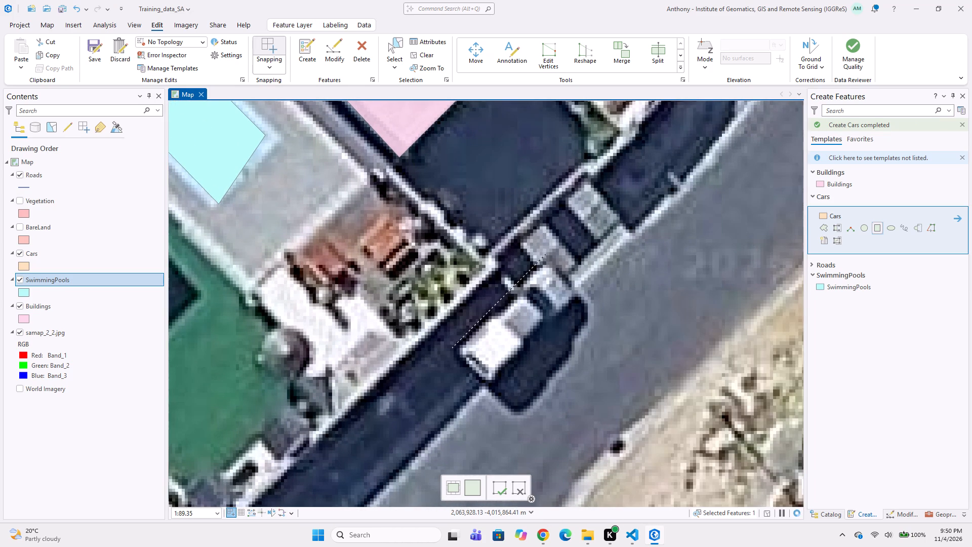
pyautogui.click(450, 349)
pyautogui.click(483, 392)
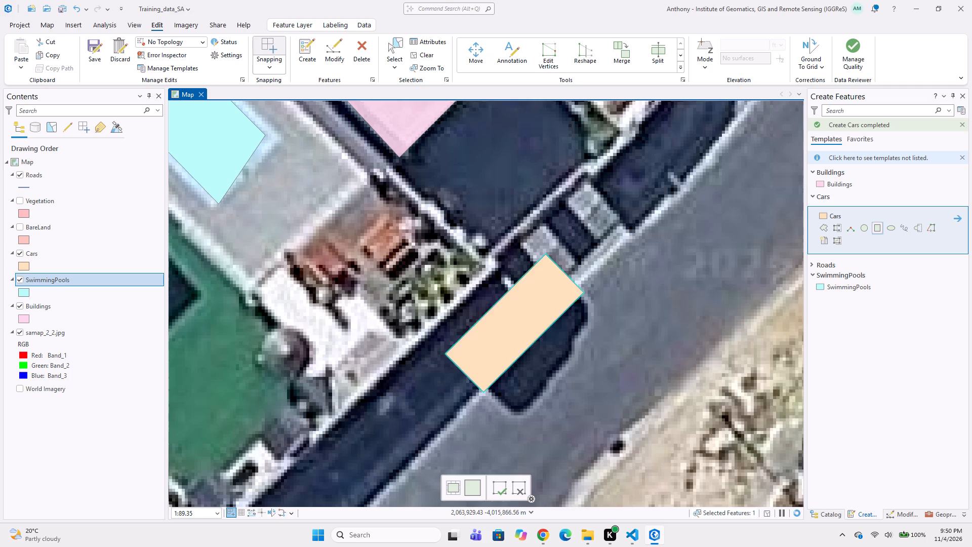
# Digitize the dark car at the corner of Albatross St and Seagull St as a rectangular Cars polygon aligned with the car.
pyautogui.scroll(-3, 376, 380)
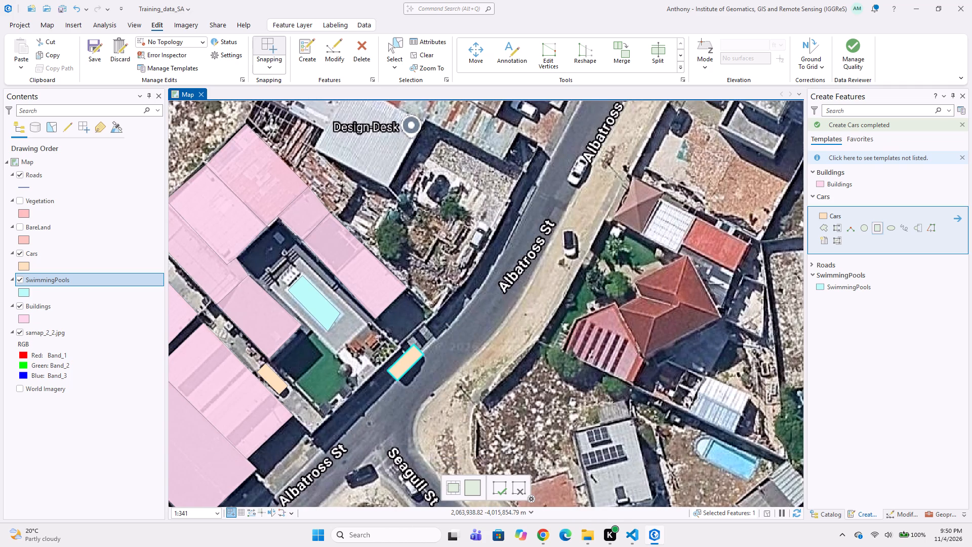
pyautogui.moveTo(441, 359); pyautogui.dragTo(410, 304, button='middle')
pyautogui.scroll(1, 310, 364)
pyautogui.moveTo(268, 401); pyautogui.dragTo(306, 371, button='middle')
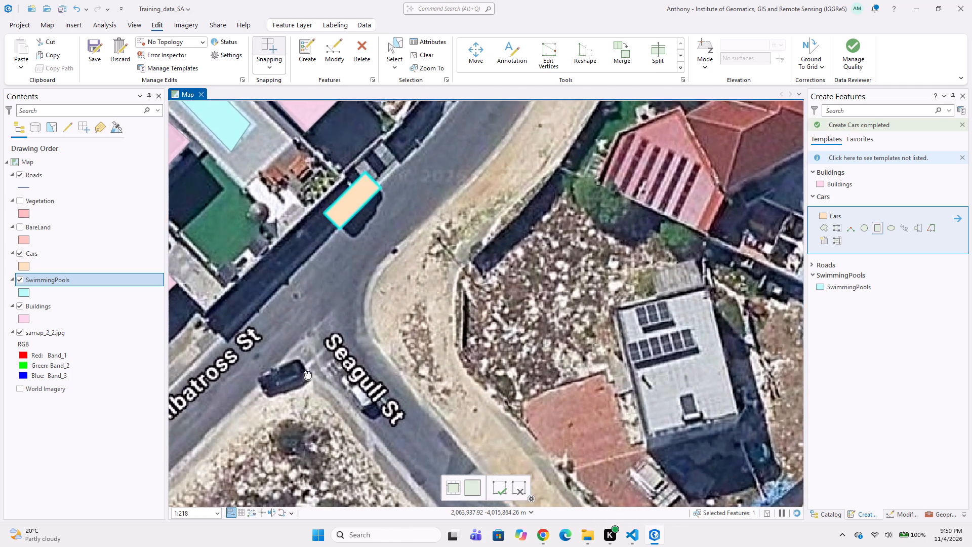
pyautogui.moveTo(306, 371); pyautogui.dragTo(340, 346, button='middle')
pyautogui.scroll(1, 354, 298)
pyautogui.moveTo(361, 258); pyautogui.dragTo(369, 312, button='middle')
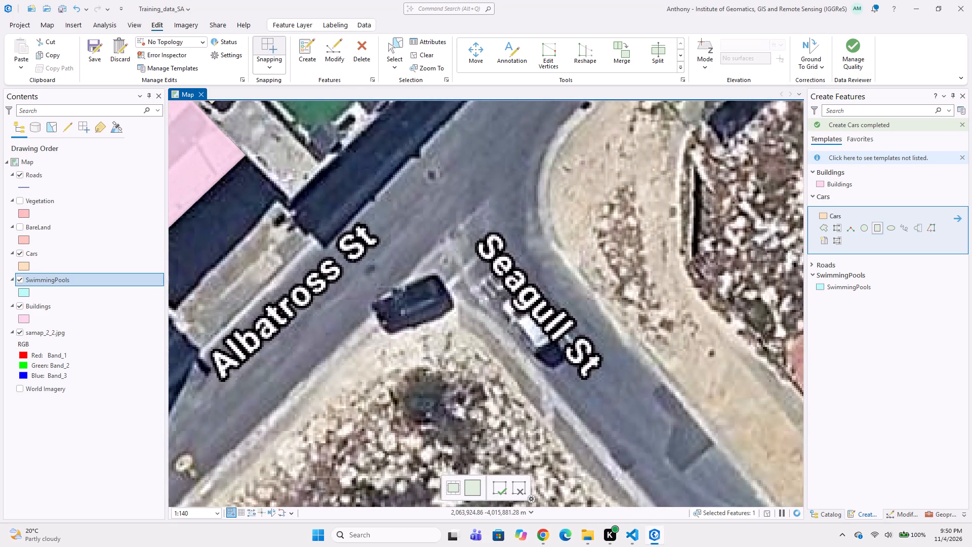
pyautogui.click(441, 268)
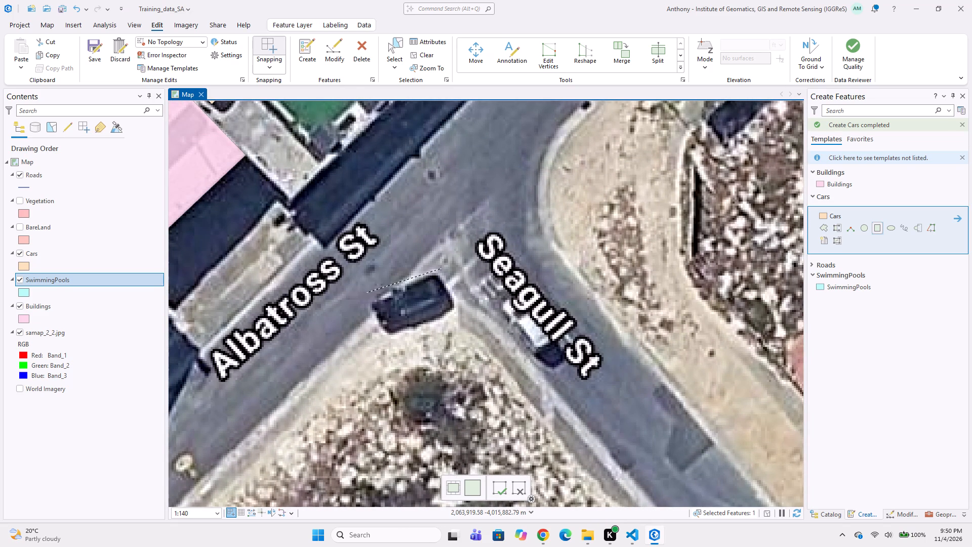
pyautogui.click(367, 293)
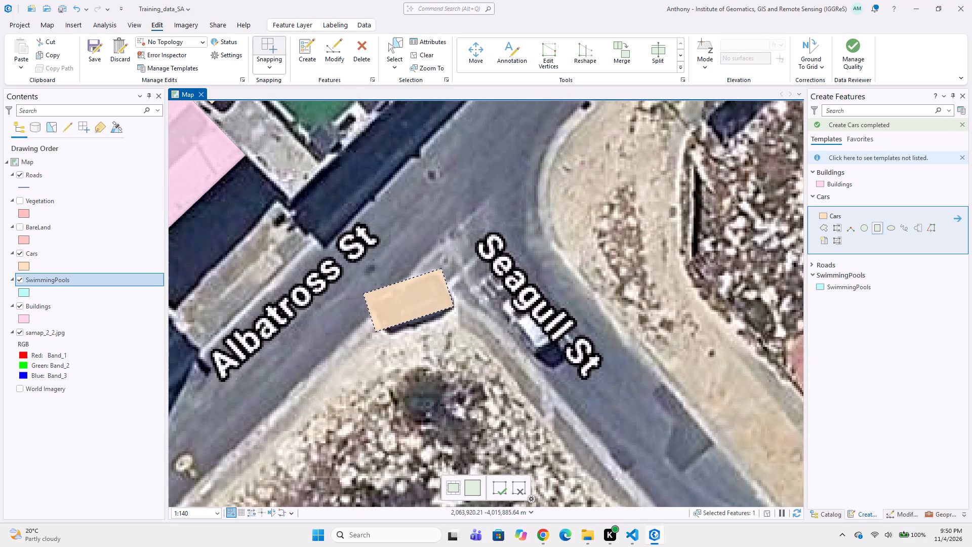
pyautogui.click(377, 334)
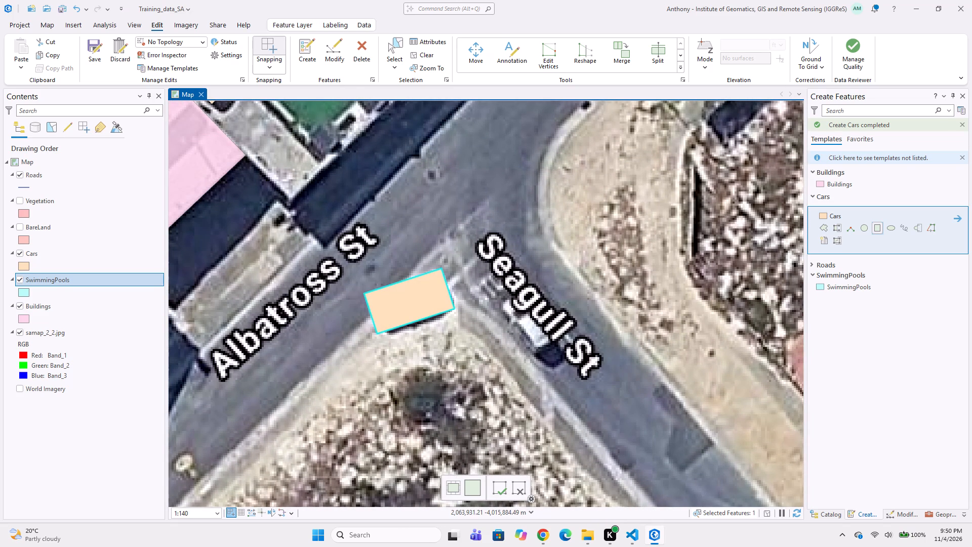
# Digitize the white car under the Seagull St label as a rectangular Cars polygon aligned with the street.
pyautogui.click(494, 302)
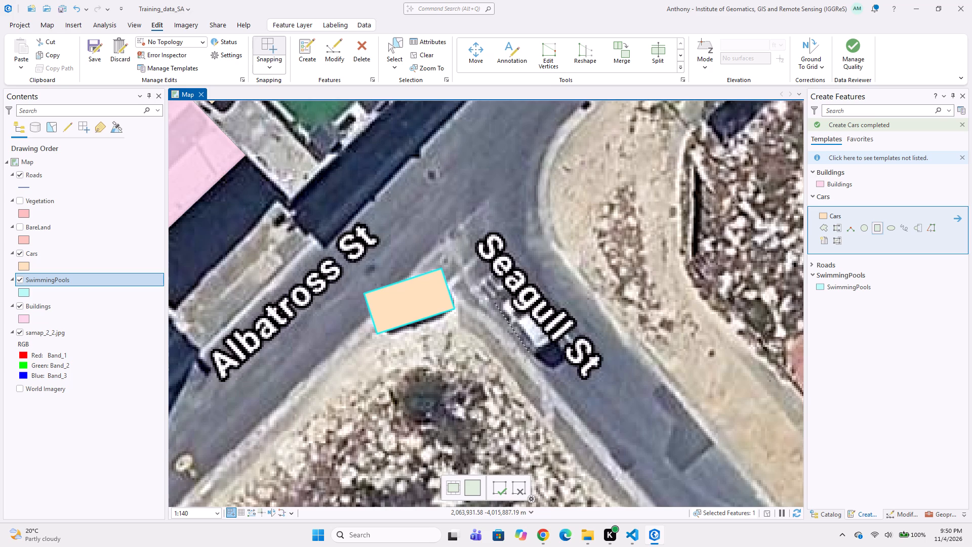
pyautogui.click(532, 355)
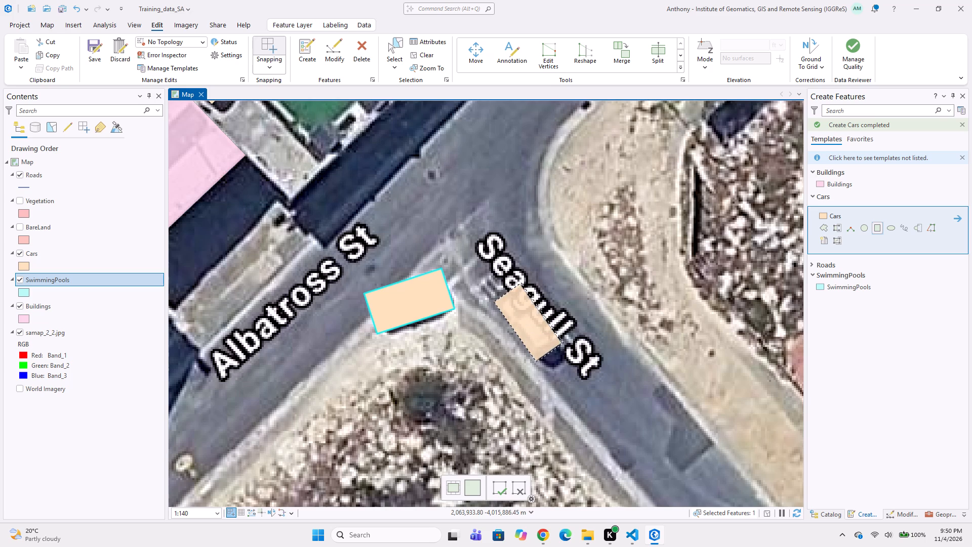
pyautogui.click(567, 341)
# Digitize the black-and-white car parked on the sandy verge of Albatross St as a rectangular Cars polygon.
pyautogui.scroll(-2, 532, 298)
pyautogui.moveTo(546, 270); pyautogui.dragTo(452, 346, button='middle')
pyautogui.moveTo(519, 273); pyautogui.dragTo(484, 353, button='middle')
pyautogui.moveTo(498, 256); pyautogui.dragTo(477, 318, button='middle')
pyautogui.scroll(1, 553, 284)
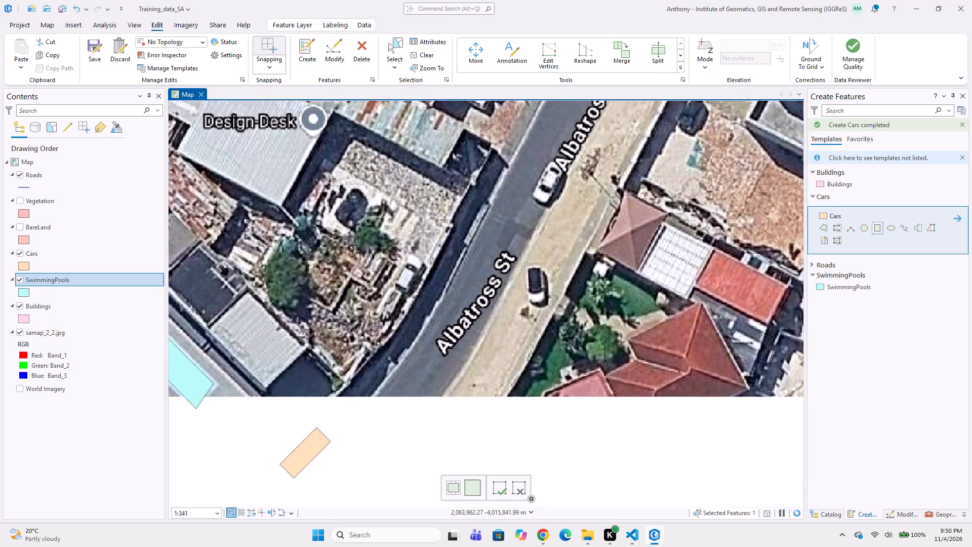
pyautogui.scroll(1, 549, 265)
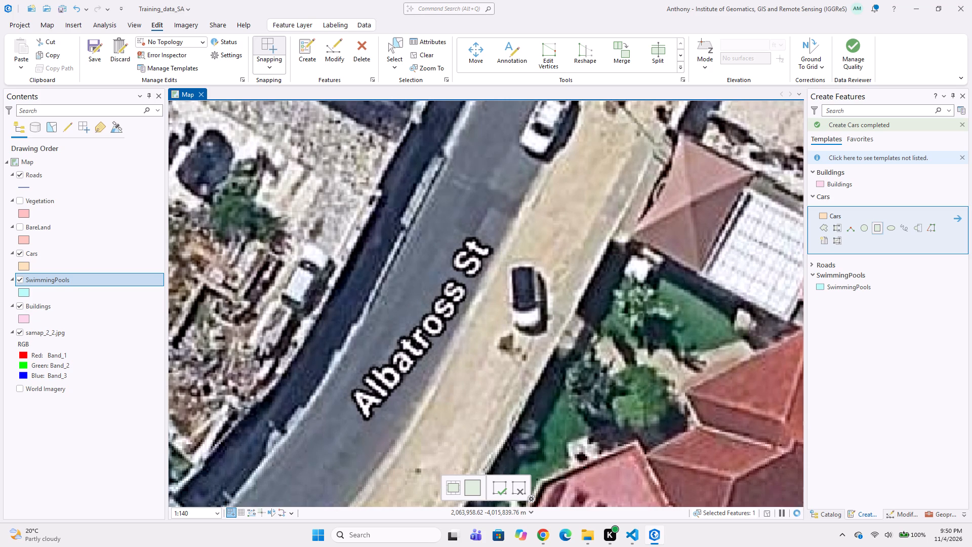
pyautogui.click(505, 264)
pyautogui.click(512, 329)
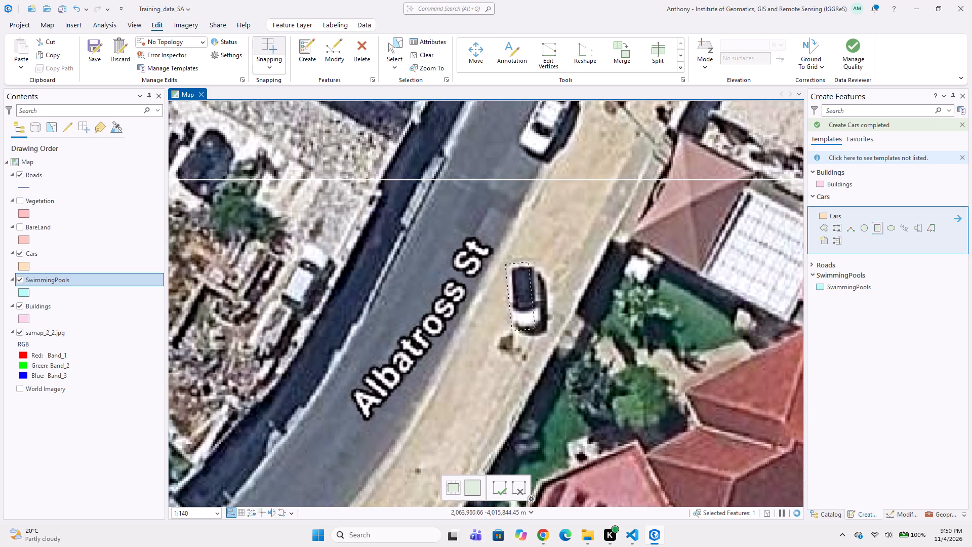
pyautogui.click(547, 332)
# Digitize the white car on Albatross St, just up the road from the verge car, as a rectangular Cars polygon.
pyautogui.moveTo(544, 270); pyautogui.dragTo(521, 316, button='middle')
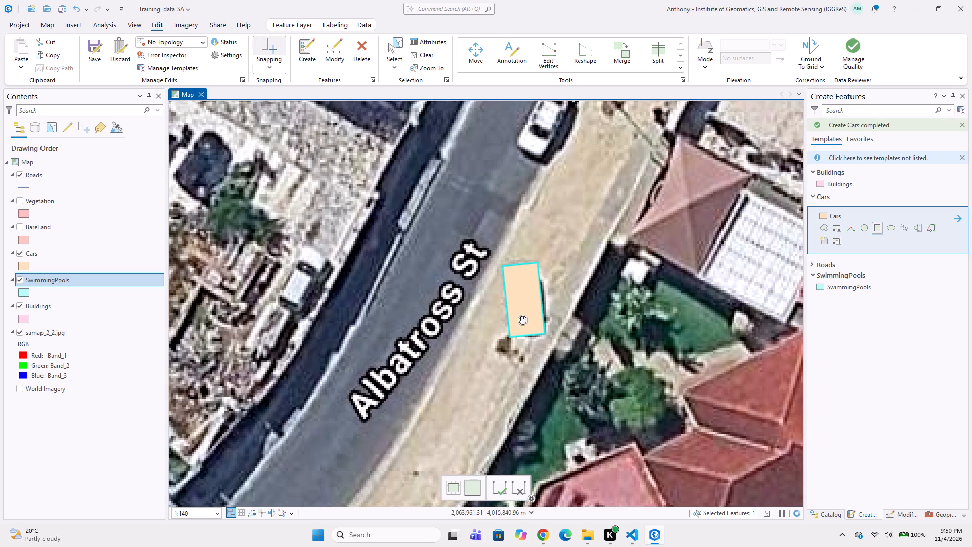
pyautogui.moveTo(521, 316); pyautogui.dragTo(502, 362, button='middle')
pyautogui.moveTo(502, 245); pyautogui.dragTo(473, 309, button='middle')
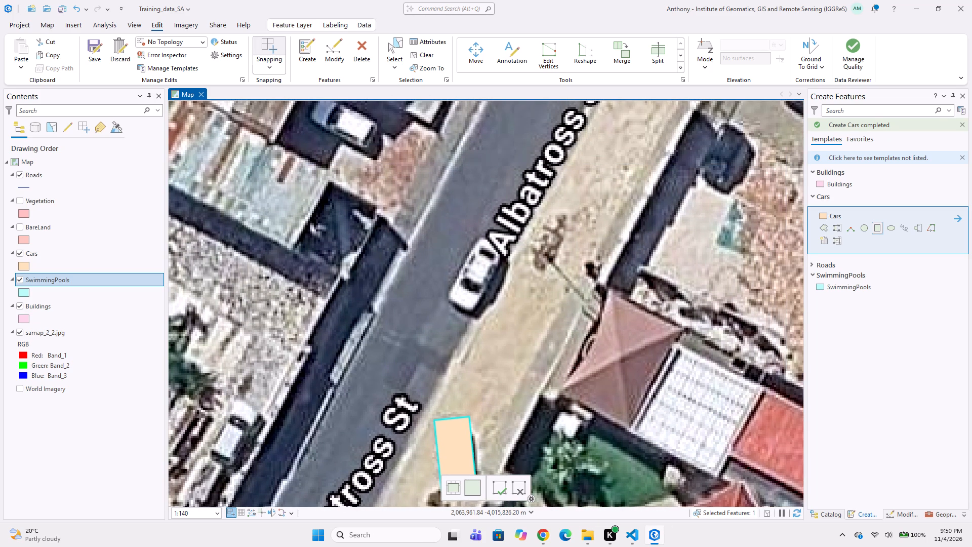
pyautogui.click(480, 235)
pyautogui.click(445, 298)
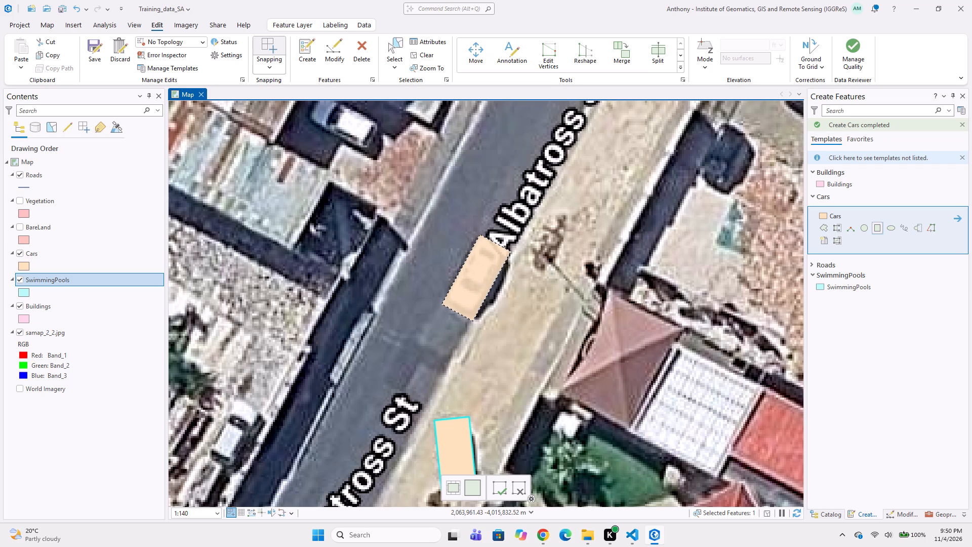
pyautogui.click(473, 321)
# Digitize the white car in the shaded driveway beside the brown-roofed house as a rectangular Cars polygon.
pyautogui.moveTo(457, 249); pyautogui.dragTo(449, 362, button='middle')
pyautogui.moveTo(376, 259); pyautogui.dragTo(444, 328, button='middle')
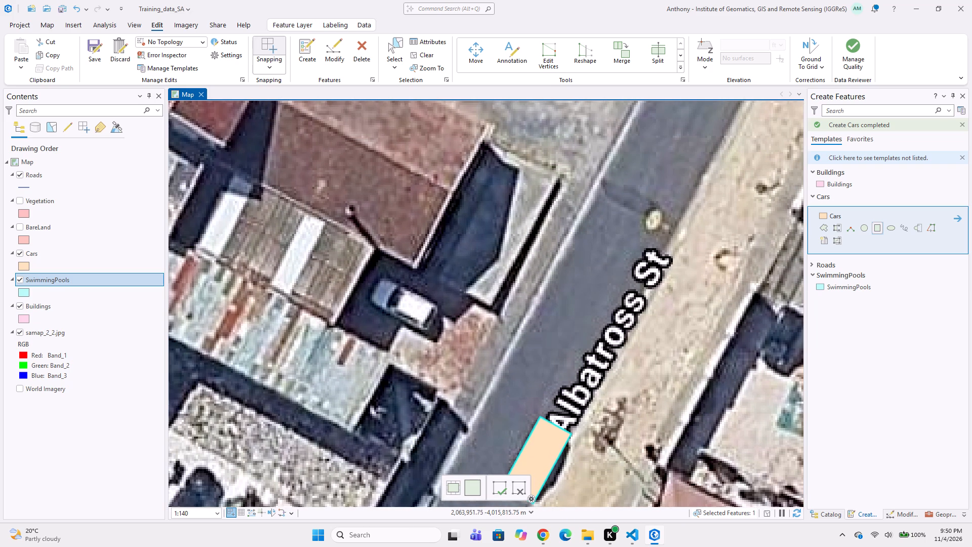
pyautogui.moveTo(383, 273); pyautogui.dragTo(388, 272)
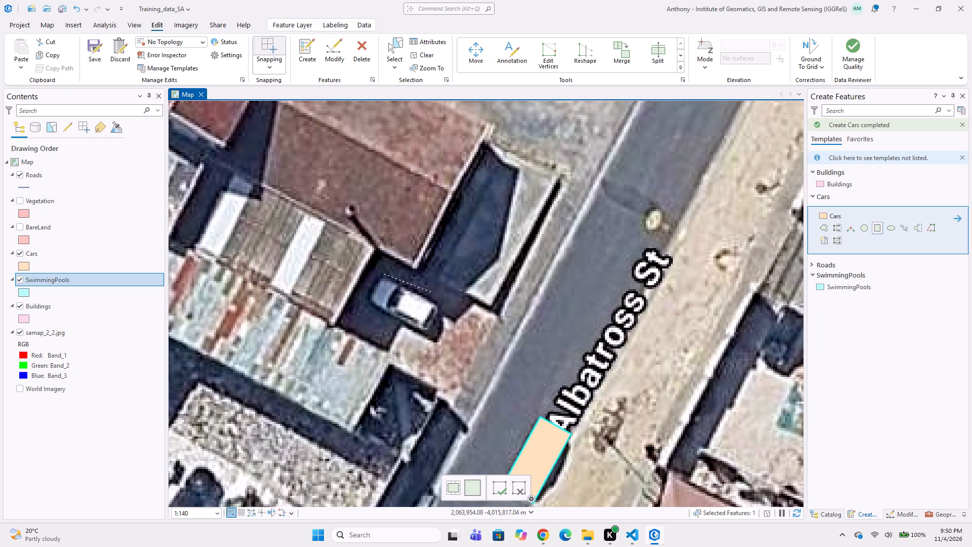
pyautogui.click(441, 303)
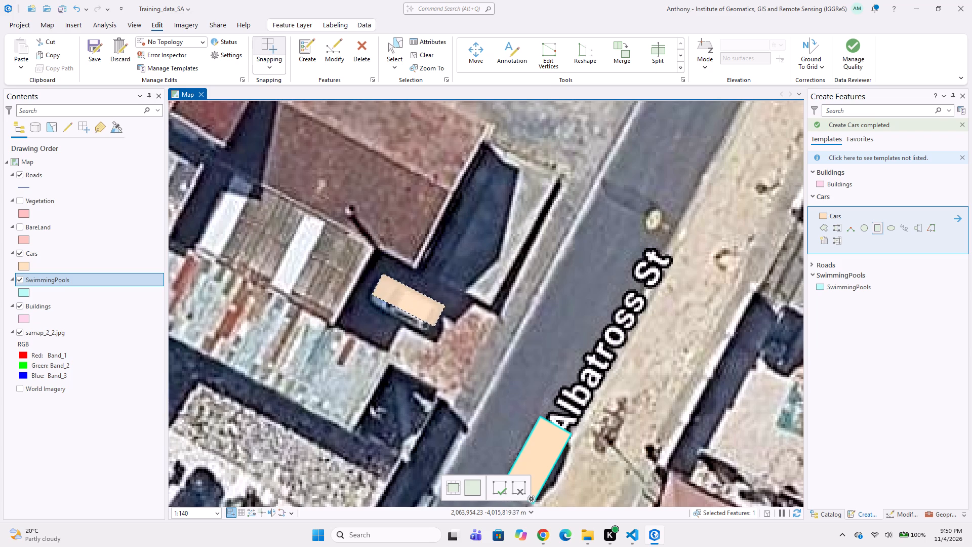
pyautogui.click(429, 334)
pyautogui.click(429, 334)
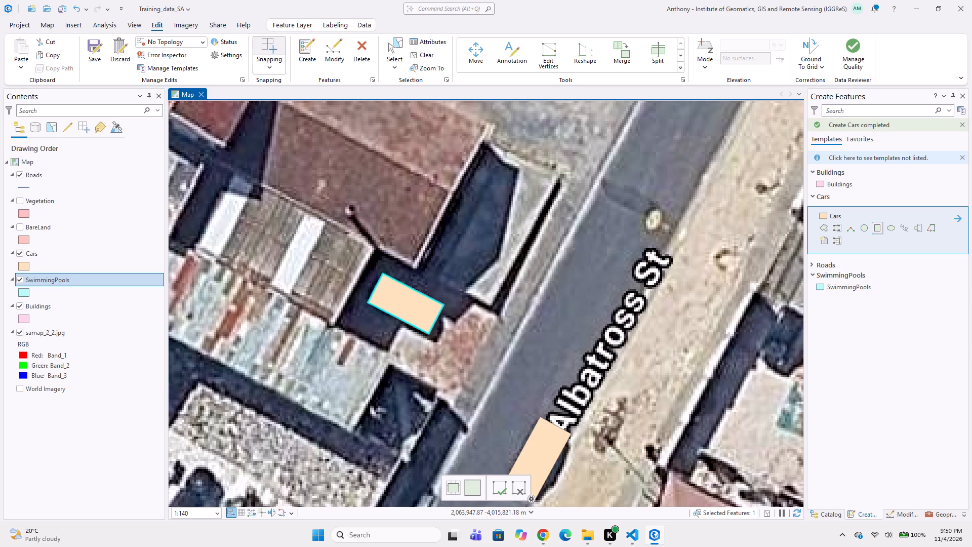
# Digitize the large light grey Design-Desk roof as a four-corner Buildings polygon.
pyautogui.scroll(-1, 344, 351)
pyautogui.moveTo(305, 359); pyautogui.dragTo(429, 355, button='middle')
pyautogui.scroll(-2, 321, 373)
pyautogui.moveTo(321, 383); pyautogui.dragTo(351, 288, button='middle')
pyautogui.moveTo(369, 396); pyautogui.dragTo(384, 444, button='middle')
pyautogui.moveTo(404, 325); pyautogui.dragTo(404, 332, button='middle')
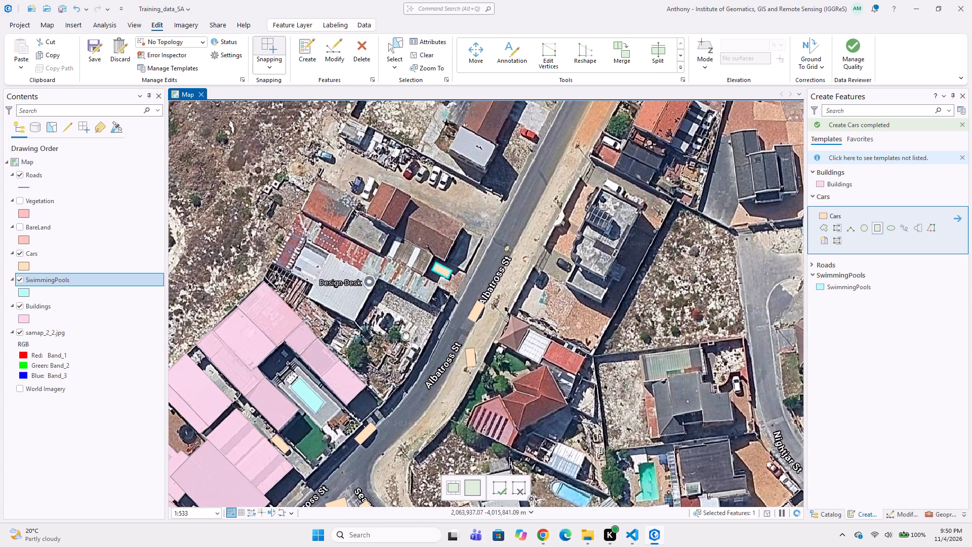
pyautogui.moveTo(404, 332); pyautogui.dragTo(400, 394, button='middle')
pyautogui.scroll(1, 342, 387)
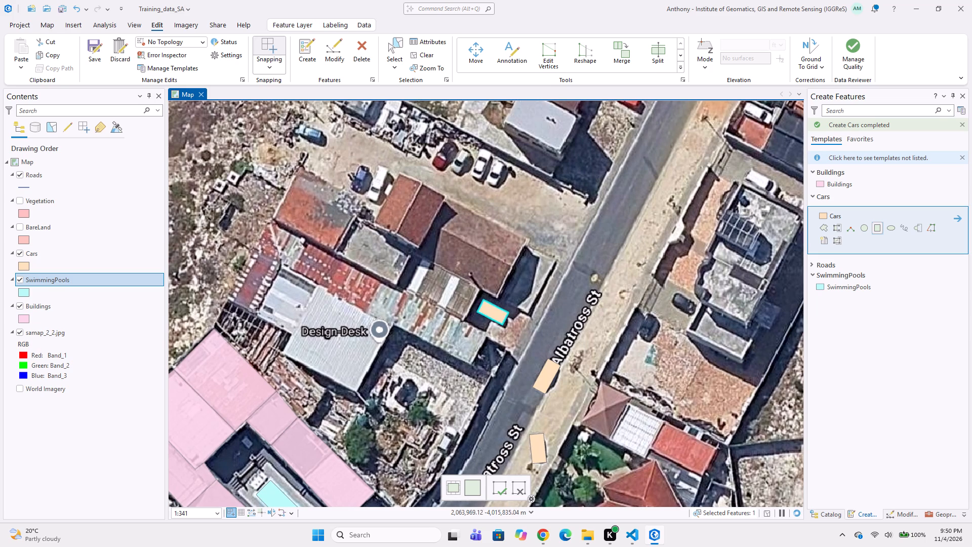
pyautogui.click(829, 227)
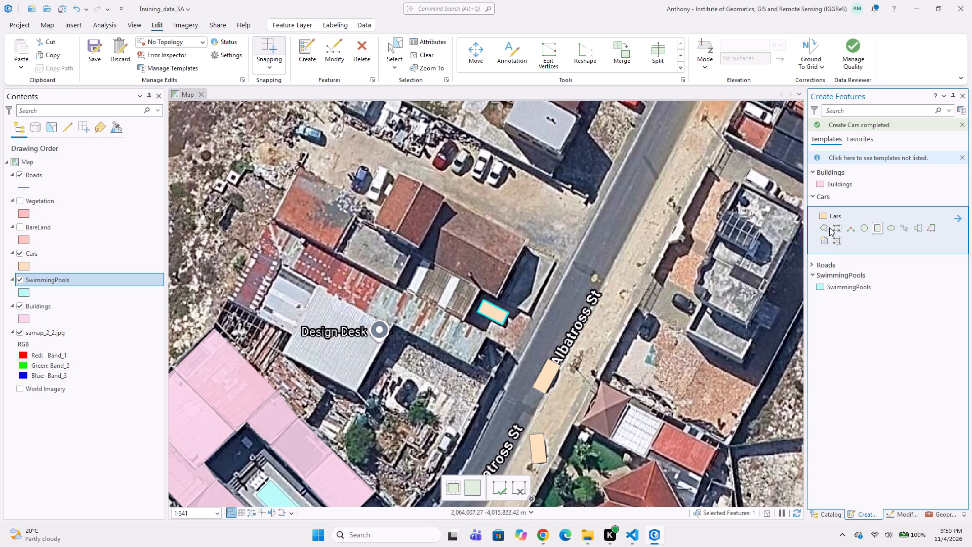
pyautogui.click(826, 227)
pyautogui.moveTo(427, 332); pyautogui.dragTo(526, 337, button='middle')
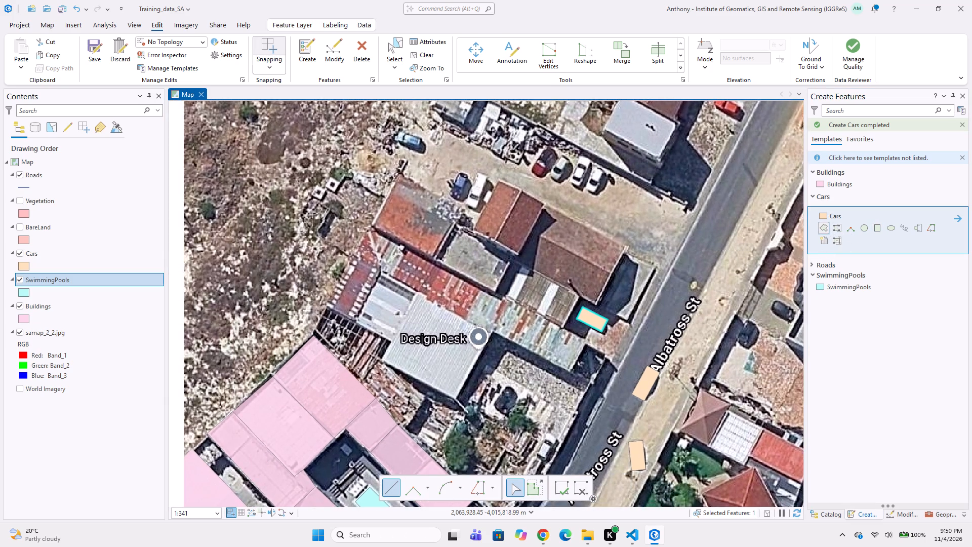
pyautogui.scroll(1, 432, 322)
pyautogui.moveTo(424, 330); pyautogui.dragTo(448, 270, button='middle')
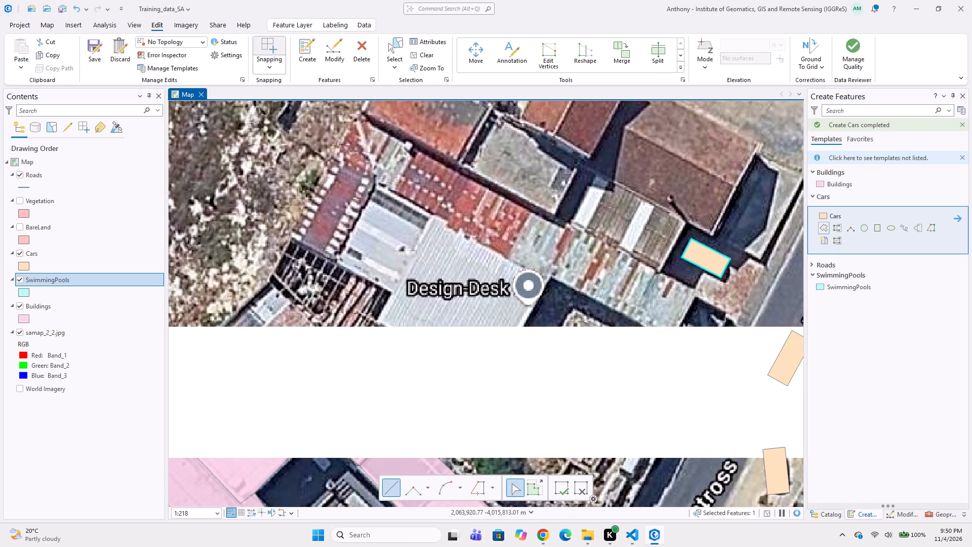
pyautogui.click(429, 213)
pyautogui.click(374, 321)
pyautogui.moveTo(493, 346); pyautogui.dragTo(491, 293, button='middle')
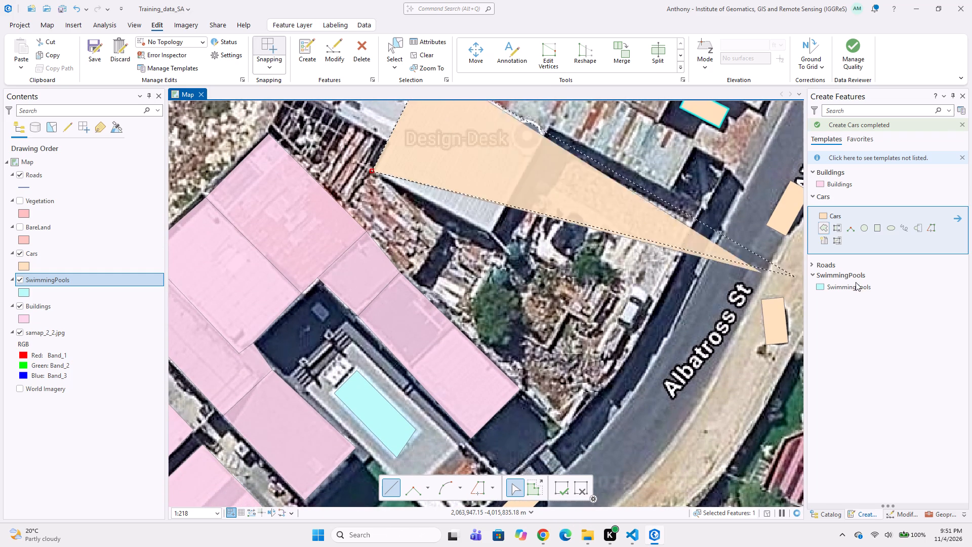
pyautogui.click(826, 187)
pyautogui.moveTo(510, 252); pyautogui.dragTo(526, 330, button='middle')
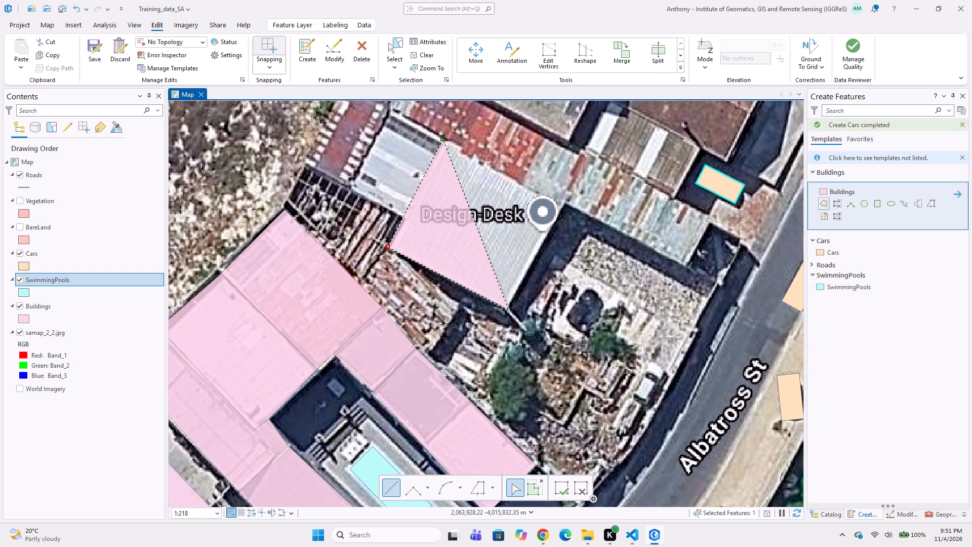
pyautogui.click(509, 309)
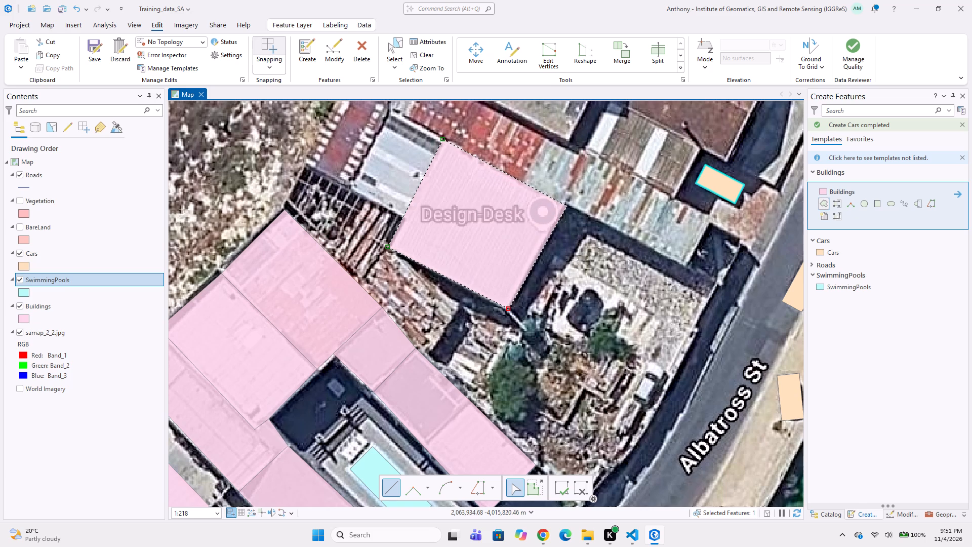
pyautogui.doubleClick(567, 206)
# Digitize the smaller light grey roof adjoining the Design-Desk building as a Buildings polygon snapped to their shared edge.
pyautogui.moveTo(489, 243); pyautogui.dragTo(489, 355, button='middle')
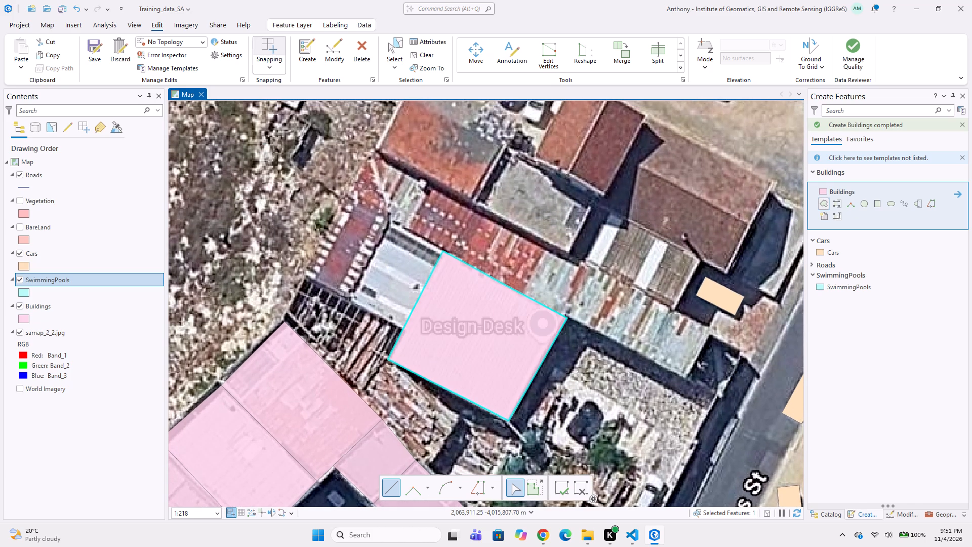
pyautogui.click(390, 220)
pyautogui.click(441, 252)
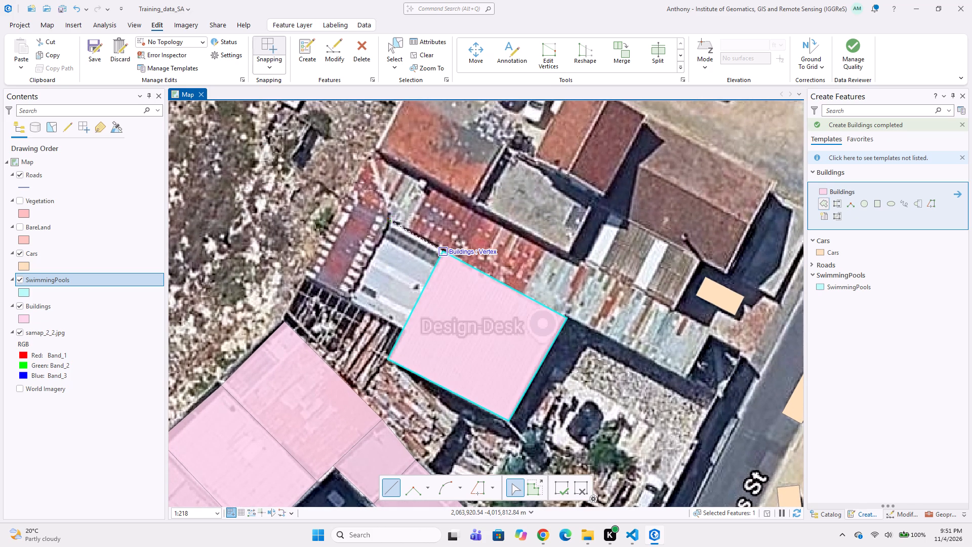
pyautogui.moveTo(404, 329); pyautogui.dragTo(404, 323)
pyautogui.doubleClick(353, 298)
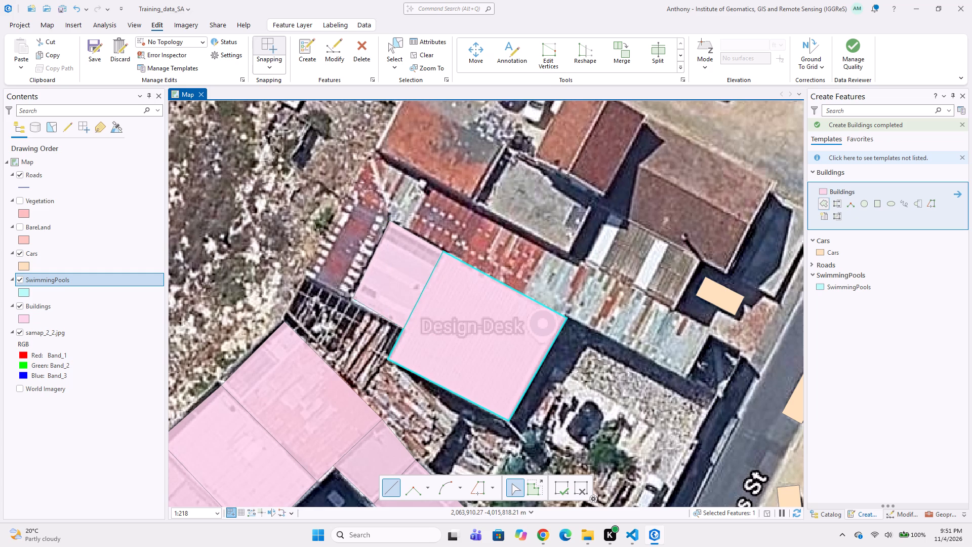
# Digitize the red striped roof beside the smaller grey roof as a four-corner Buildings polygon sharing its edge.
pyautogui.click(390, 222)
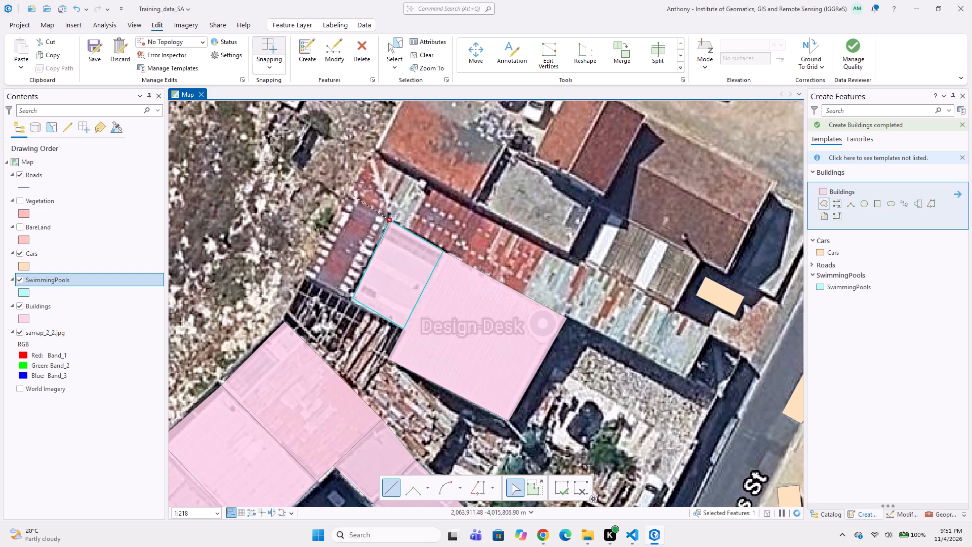
pyautogui.click(349, 197)
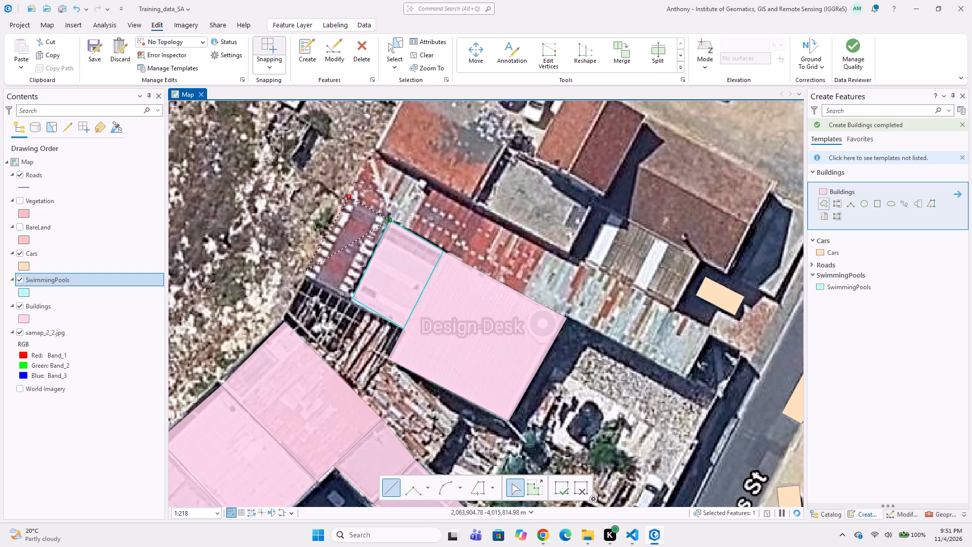
pyautogui.click(305, 271)
pyautogui.doubleClick(352, 300)
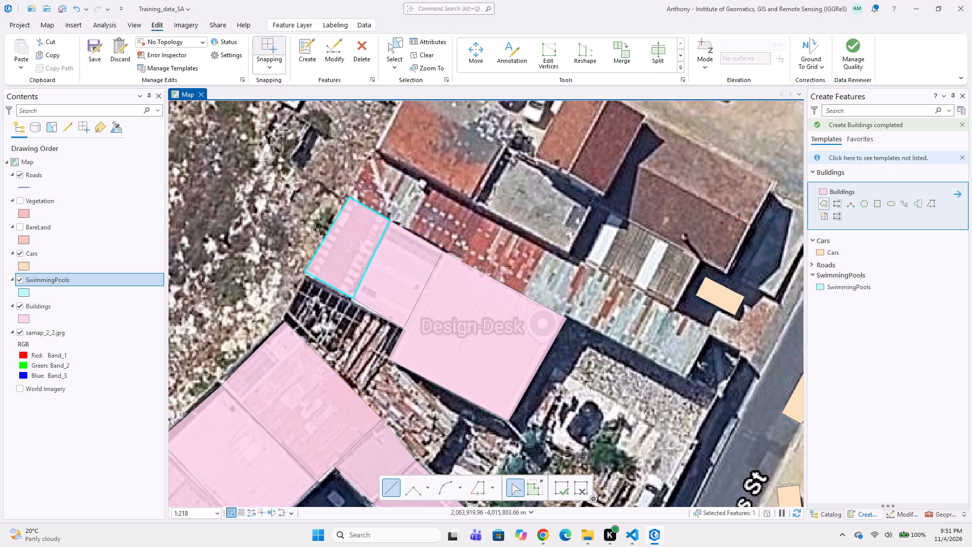
# Digitize the long rusty striped roof alongside the Design-Desk row as a Buildings polygon, snapping its near side to the adjoining buildings' corners.
pyautogui.click(376, 151)
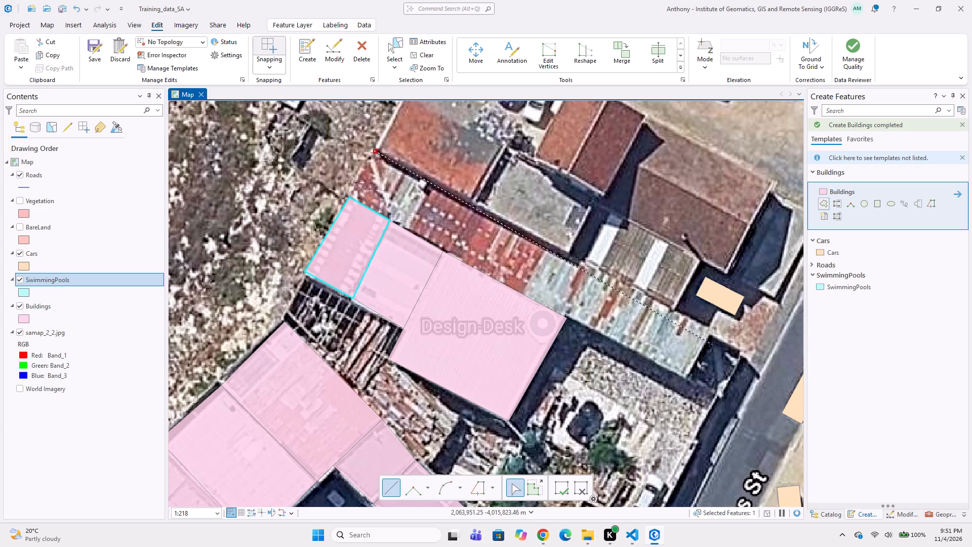
pyautogui.click(714, 330)
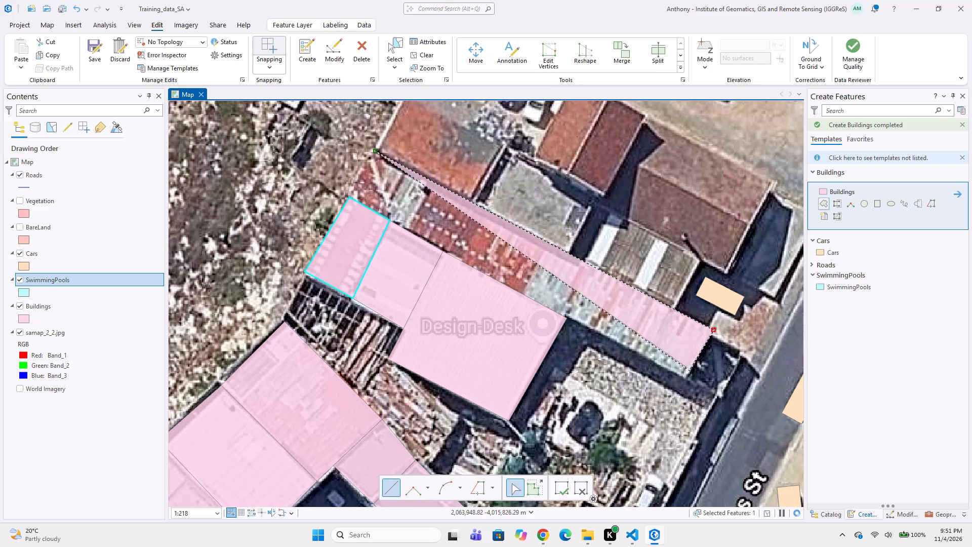
pyautogui.click(687, 380)
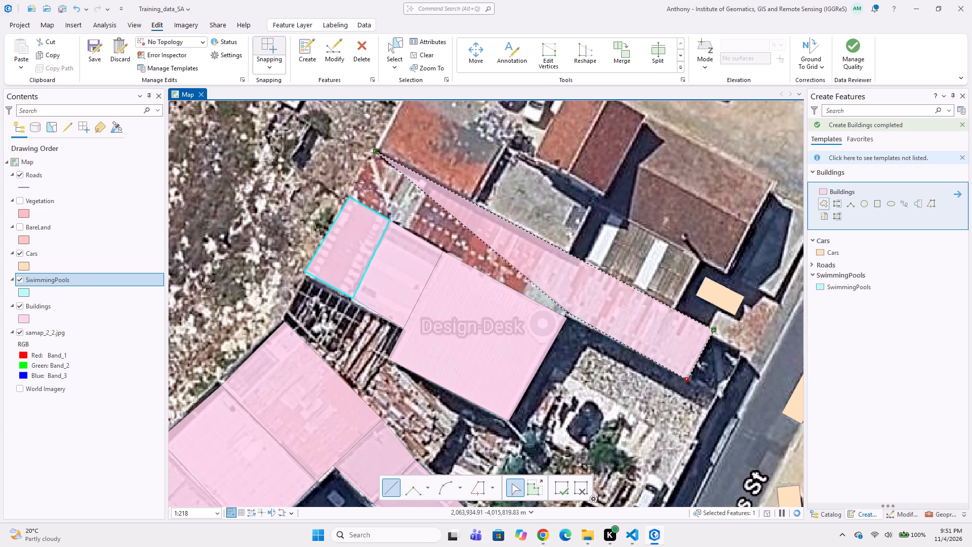
pyautogui.click(567, 314)
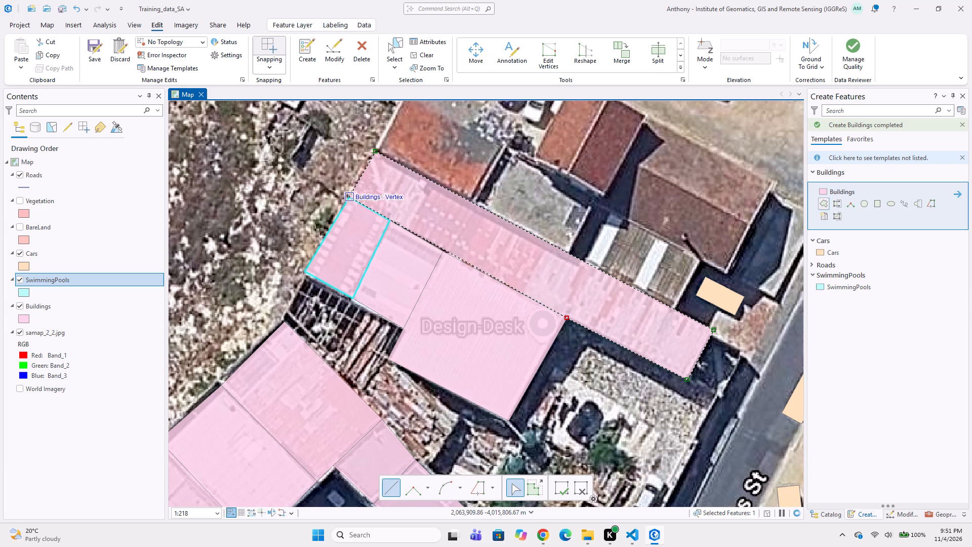
pyautogui.click(349, 192)
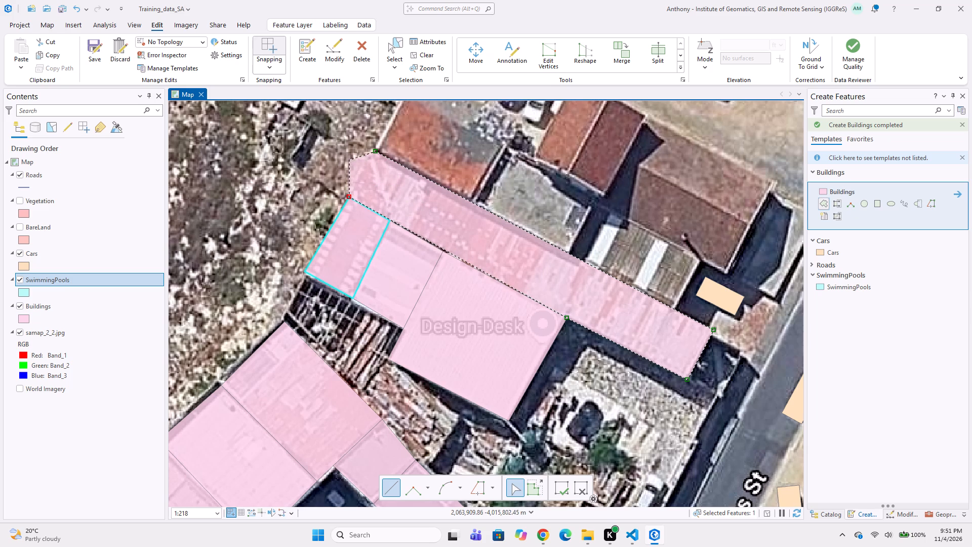
pyautogui.hotkey('ctrl', 'z')
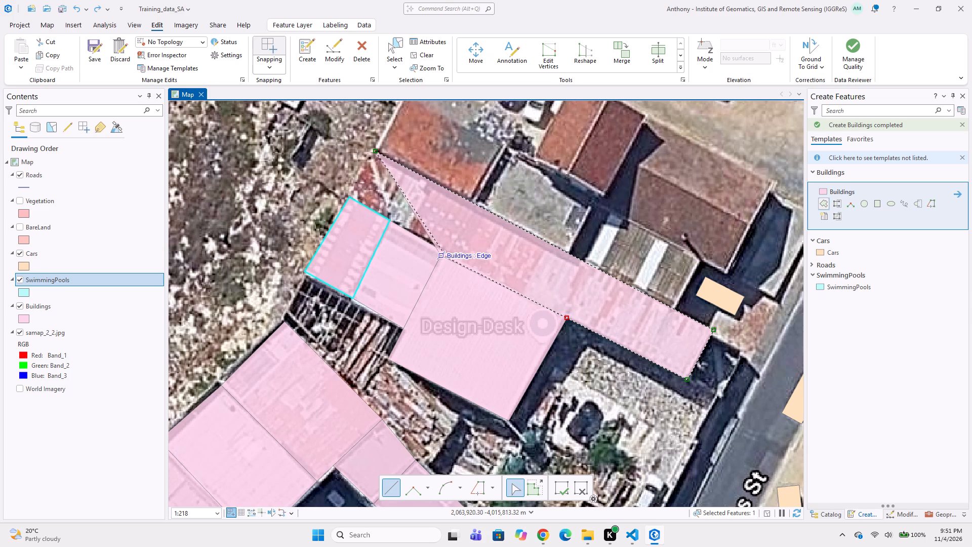
pyautogui.click(445, 254)
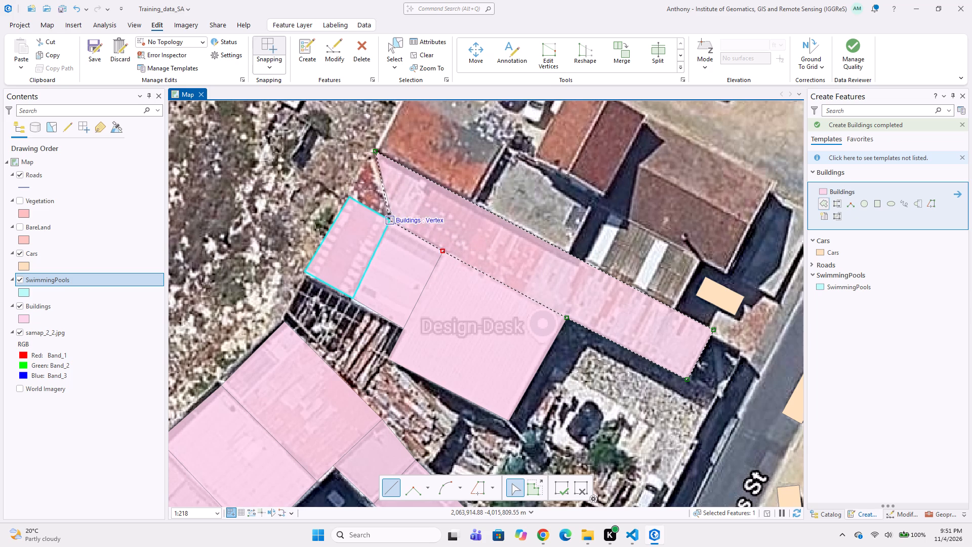
pyautogui.click(392, 219)
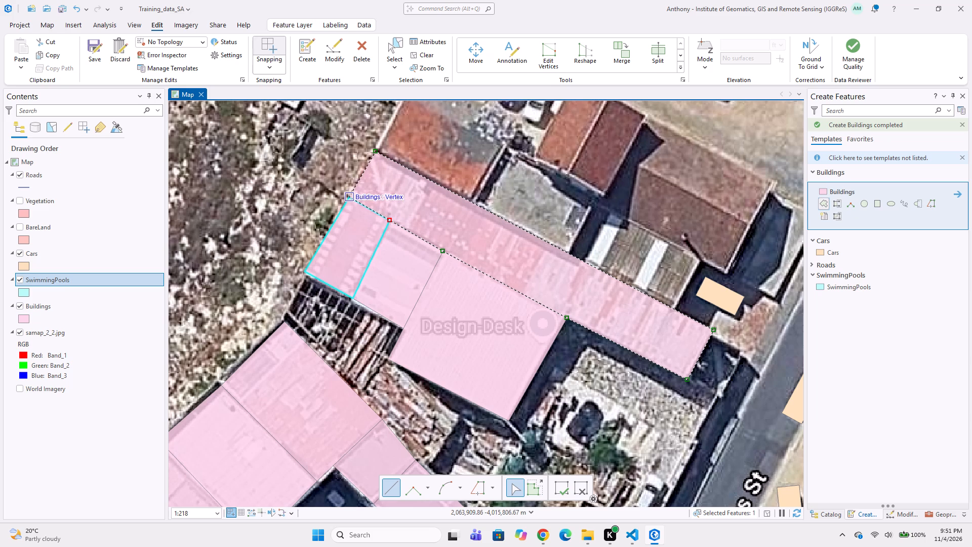
pyautogui.doubleClick(347, 196)
# Digitize the rust-and-grey roof beyond the long striped roof as a four-corner Buildings polygon snapped to the striped roof's edge.
pyautogui.scroll(-1, 544, 256)
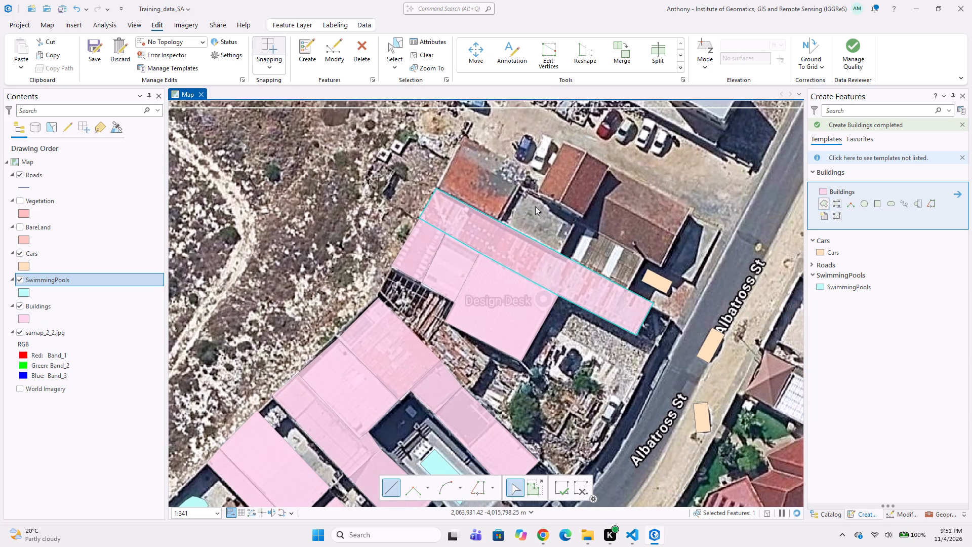
pyautogui.moveTo(533, 203); pyautogui.dragTo(604, 284, button='middle')
pyautogui.scroll(1, 530, 208)
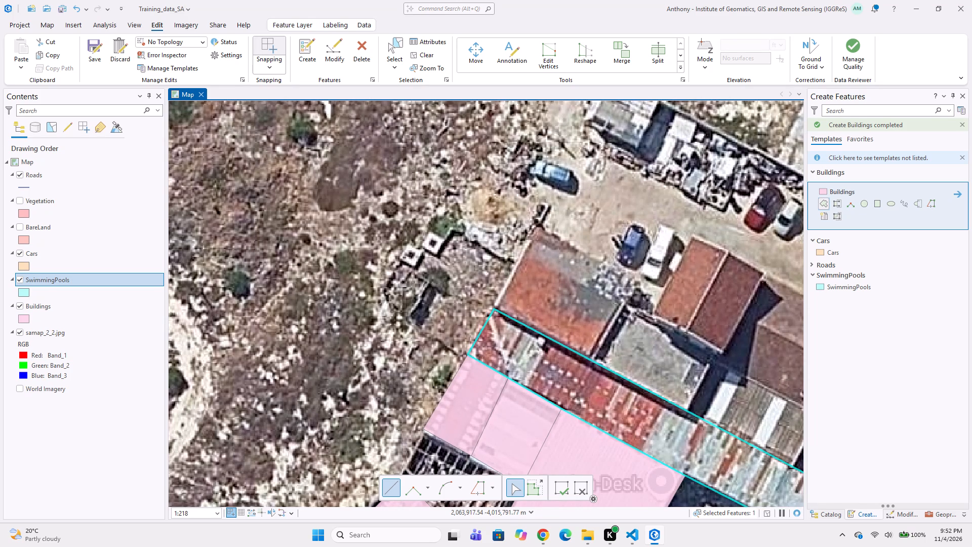
pyautogui.click(535, 224)
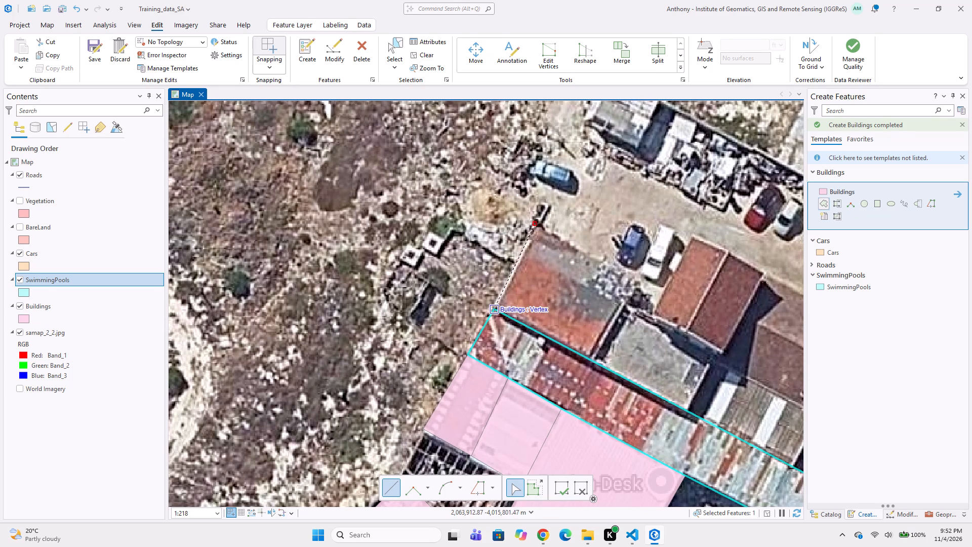
pyautogui.click(496, 307)
pyautogui.click(594, 359)
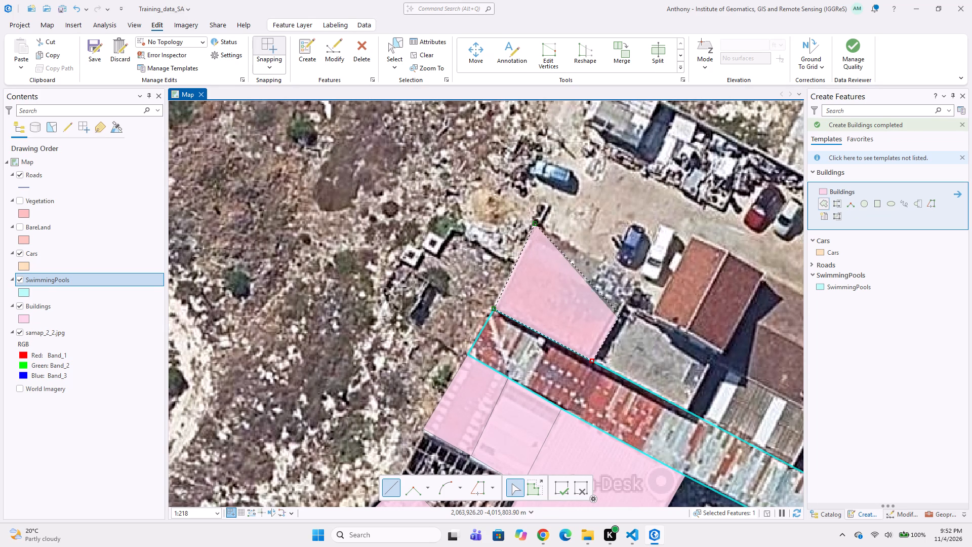
pyautogui.doubleClick(640, 281)
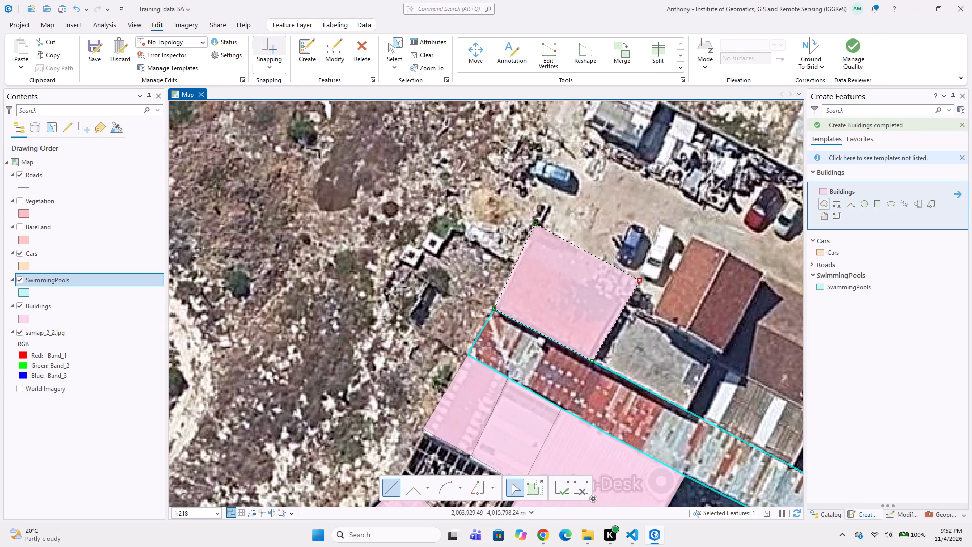
# Digitize the grey flat roof beside the rust-and-grey roof as a Buildings polygon snapped to both neighbouring buildings.
pyautogui.click(624, 305)
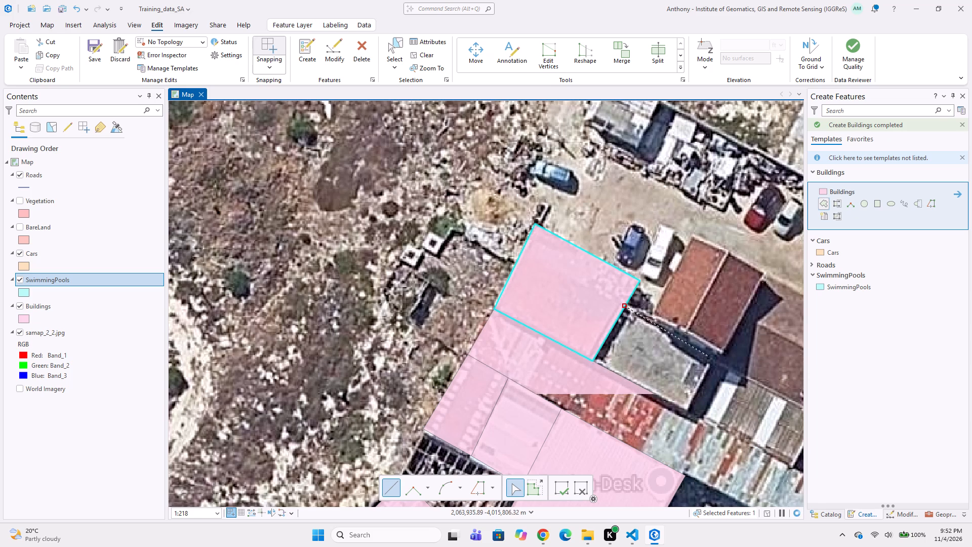
pyautogui.click(712, 355)
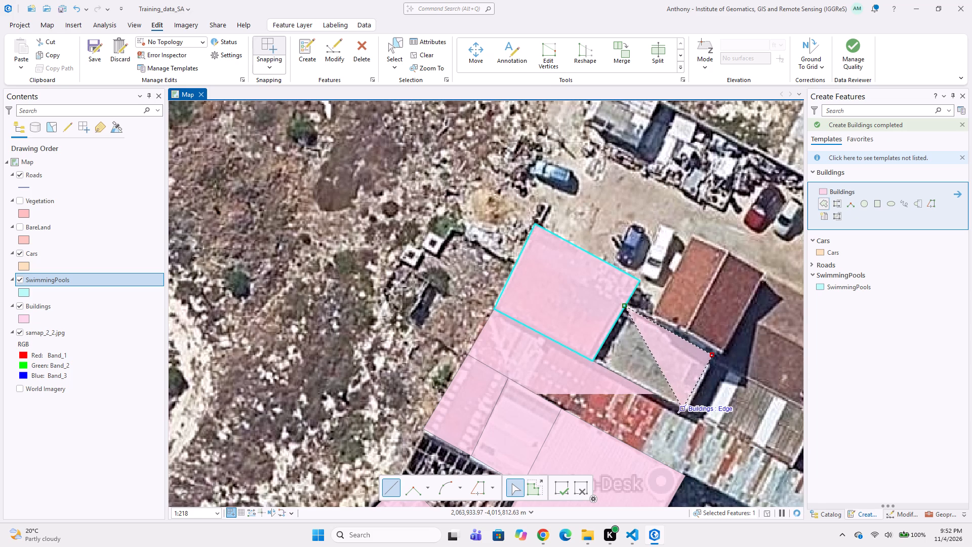
pyautogui.scroll(-2, 687, 394)
pyautogui.scroll(2, 640, 396)
pyautogui.moveTo(643, 399); pyautogui.dragTo(569, 359, button='middle')
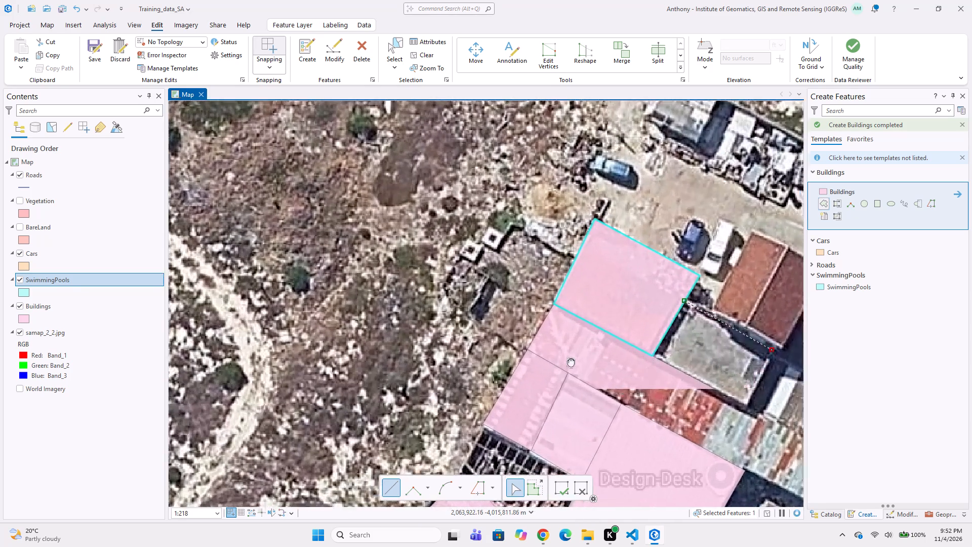
pyautogui.moveTo(569, 359); pyautogui.dragTo(521, 334, button='middle')
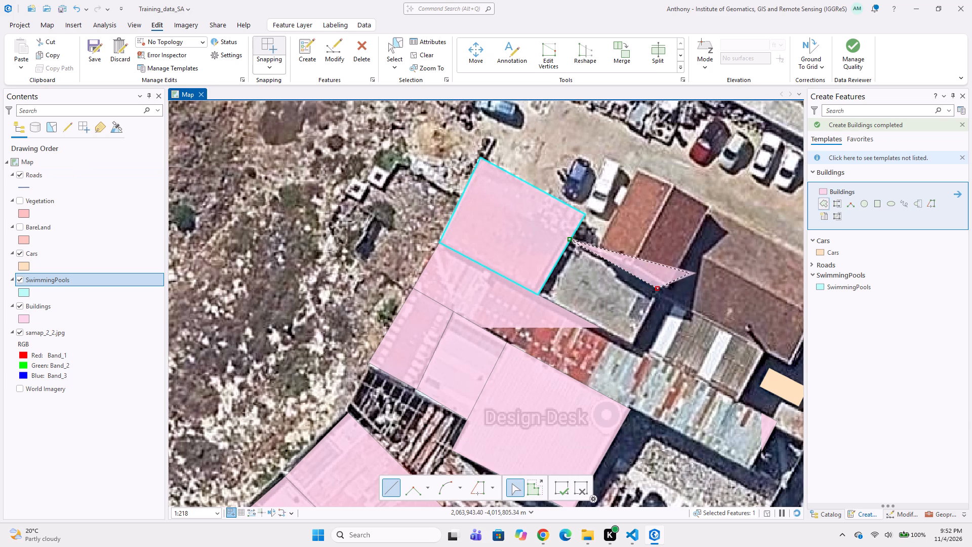
pyautogui.scroll(2, 633, 338)
pyautogui.scroll(-1, 585, 335)
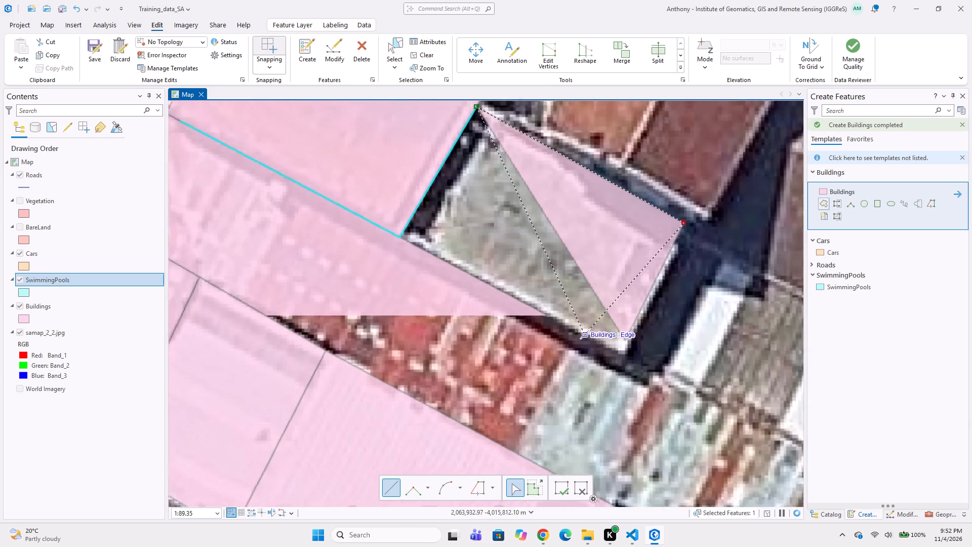
pyautogui.scroll(-1, 585, 337)
pyautogui.moveTo(585, 376); pyautogui.dragTo(578, 314, button='middle')
pyautogui.moveTo(585, 239); pyautogui.dragTo(585, 293, button='middle')
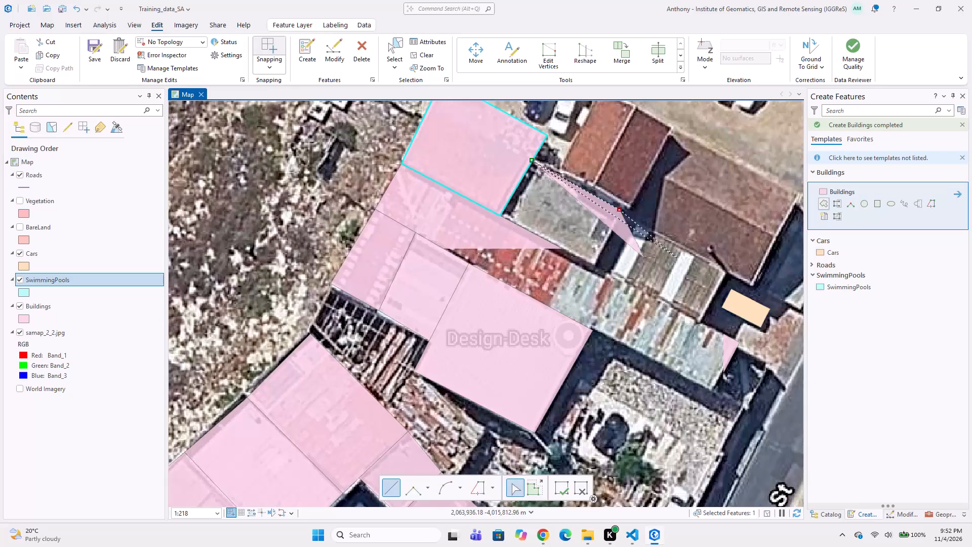
pyautogui.moveTo(563, 262); pyautogui.dragTo(600, 201, button='middle')
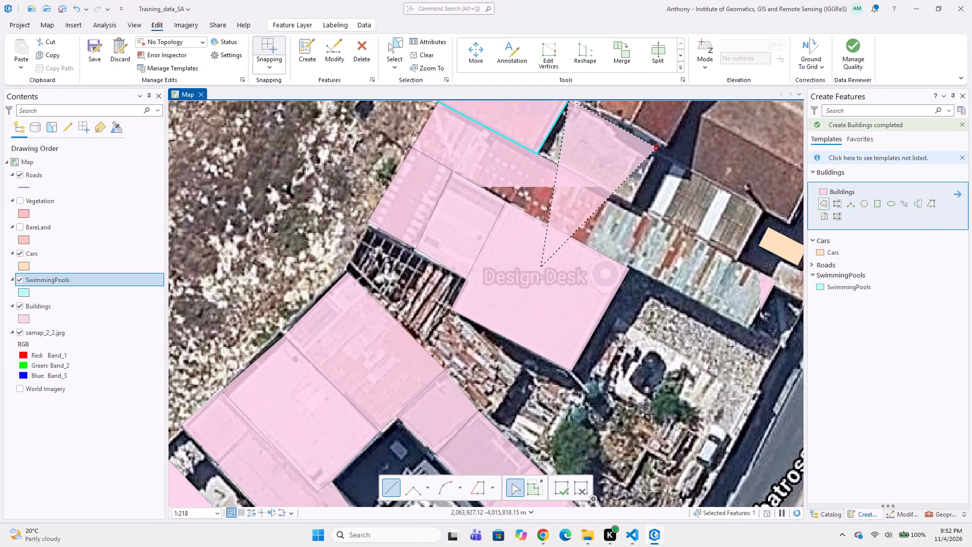
pyautogui.click(560, 486)
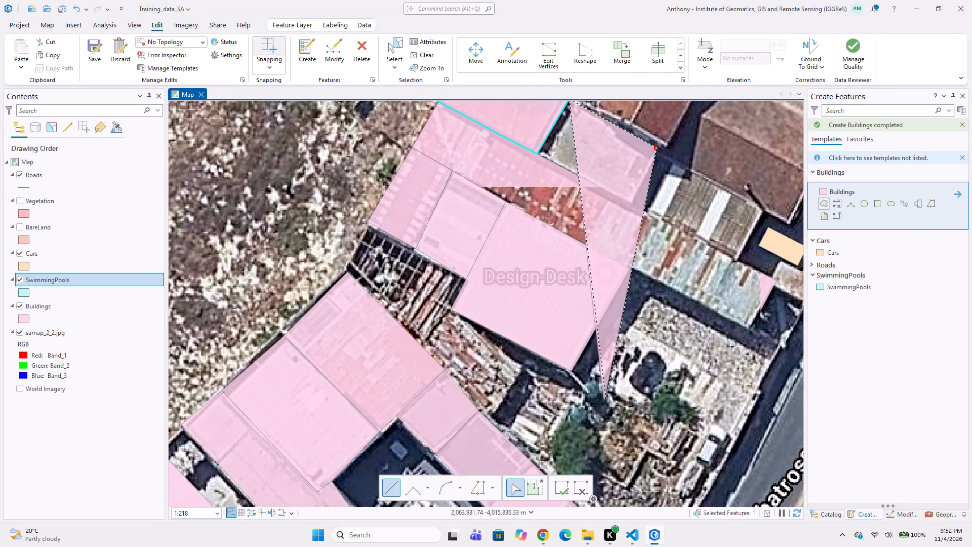
pyautogui.click(561, 491)
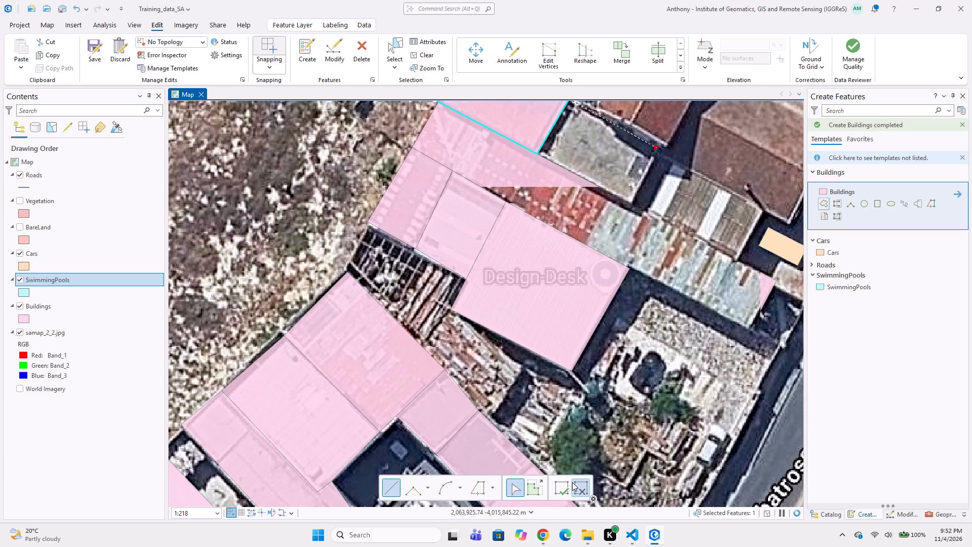
pyautogui.moveTo(690, 280); pyautogui.dragTo(670, 422, button='middle')
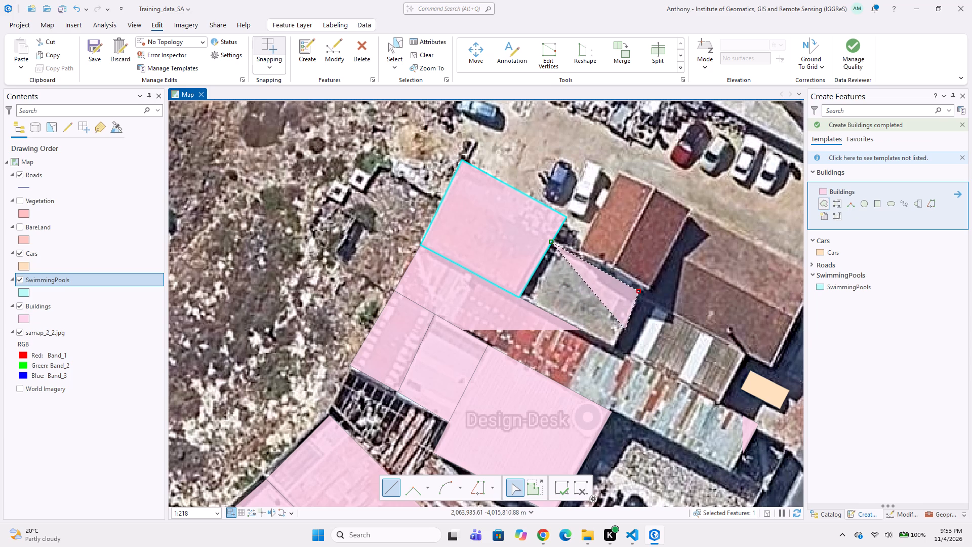
pyautogui.scroll(1, 619, 338)
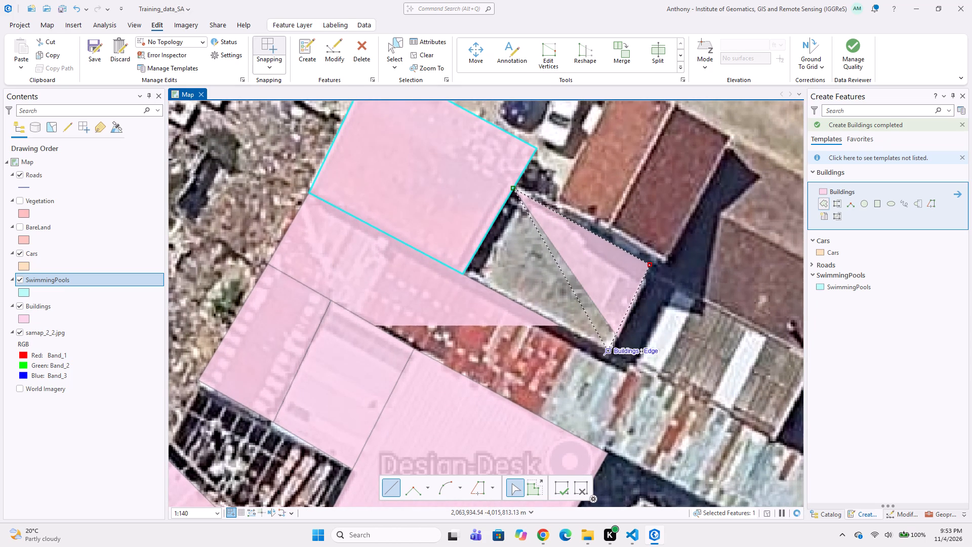
pyautogui.click(607, 355)
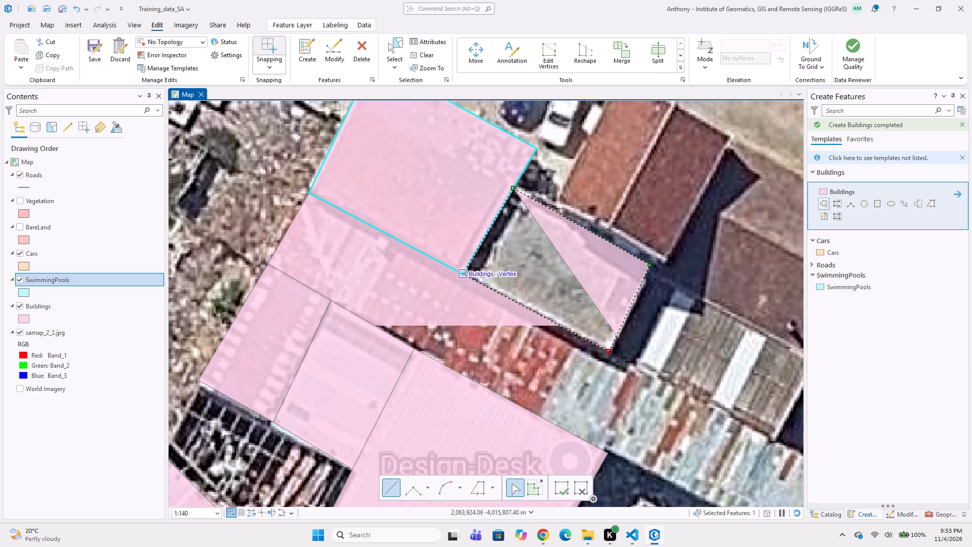
pyautogui.doubleClick(463, 269)
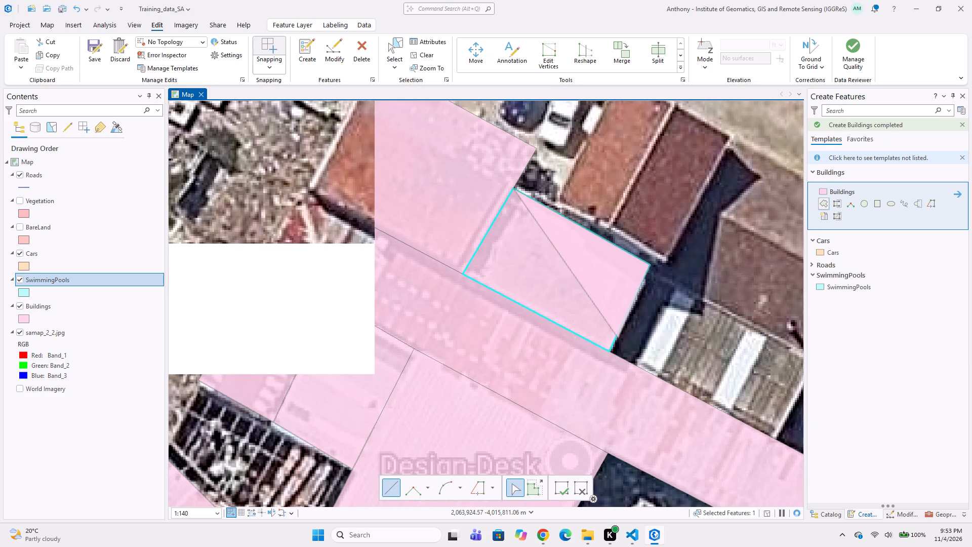
# Digitize the two-tone red and dark-brown roof beside the blue and white parked cars as a four-corner Buildings polygon.
pyautogui.scroll(-2, 583, 326)
pyautogui.moveTo(590, 340); pyautogui.dragTo(496, 305, button='middle')
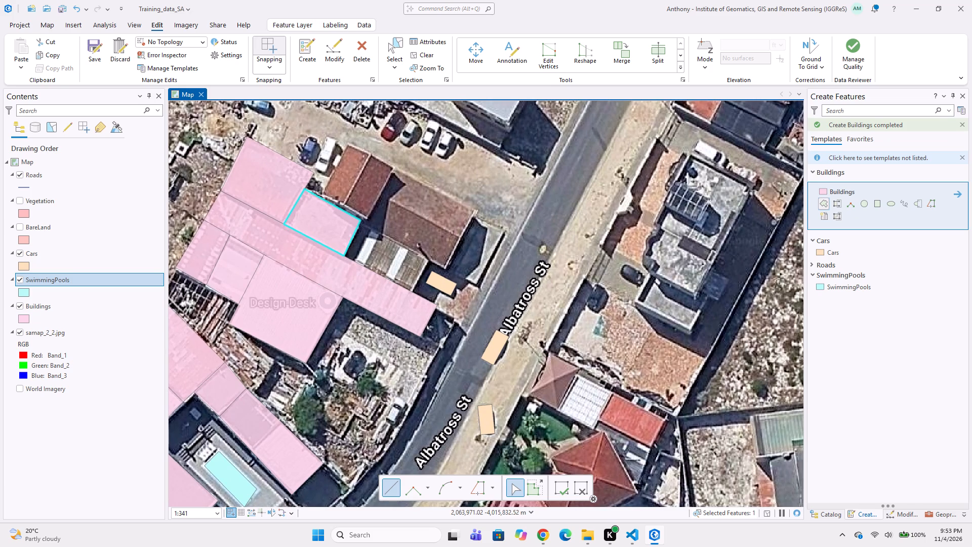
pyautogui.scroll(1, 395, 211)
pyautogui.moveTo(361, 213); pyautogui.dragTo(436, 260, button='middle')
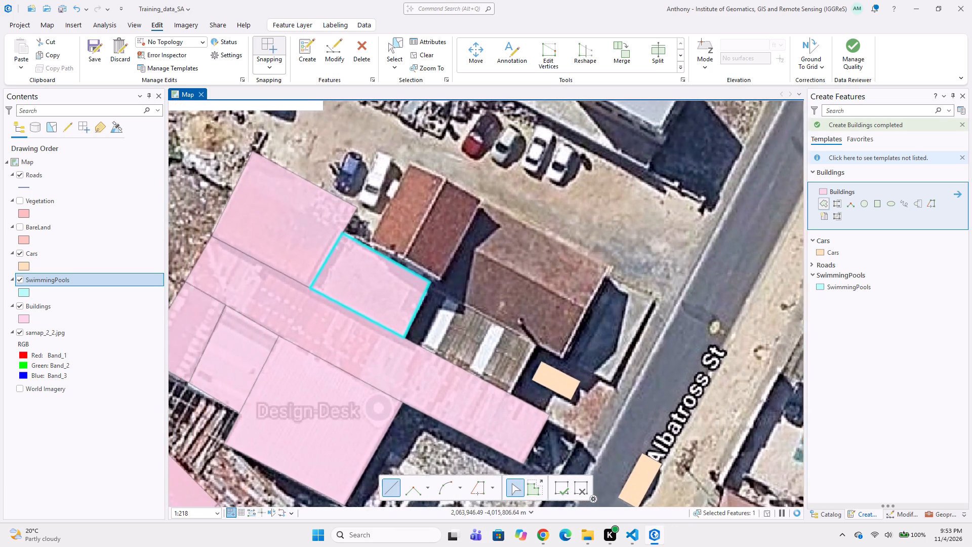
pyautogui.click(567, 491)
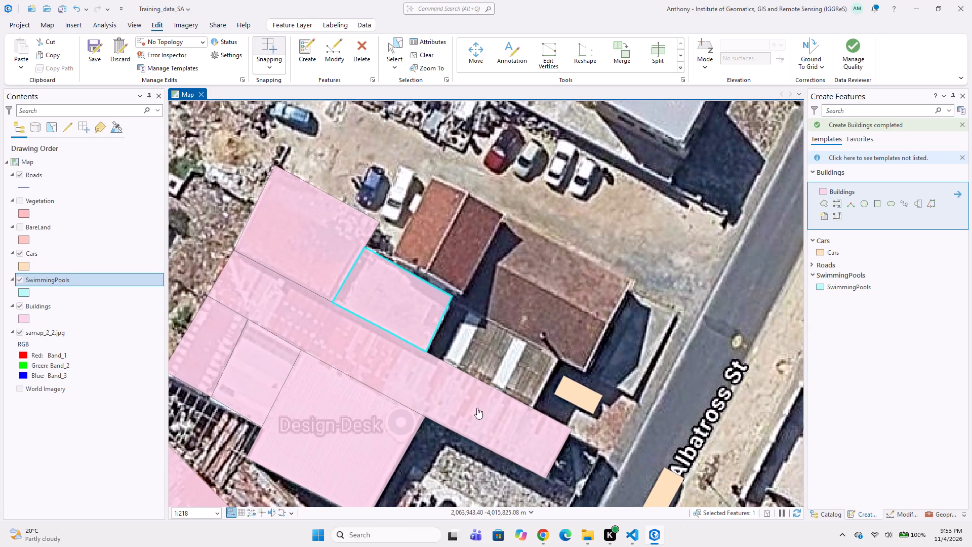
pyautogui.moveTo(470, 367); pyautogui.dragTo(493, 450, button='middle')
pyautogui.scroll(1, 415, 385)
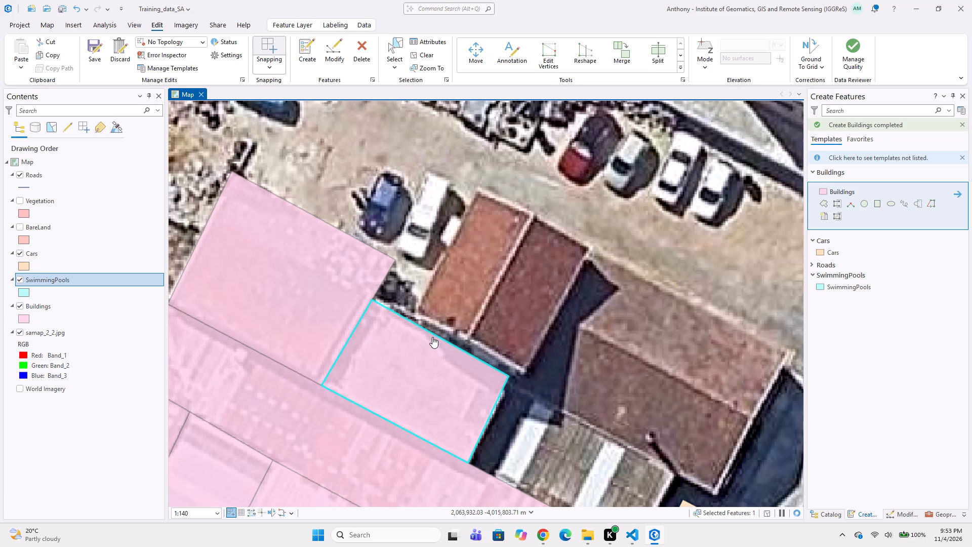
pyautogui.scroll(-1, 590, 381)
pyautogui.moveTo(585, 406); pyautogui.dragTo(565, 374, button='middle')
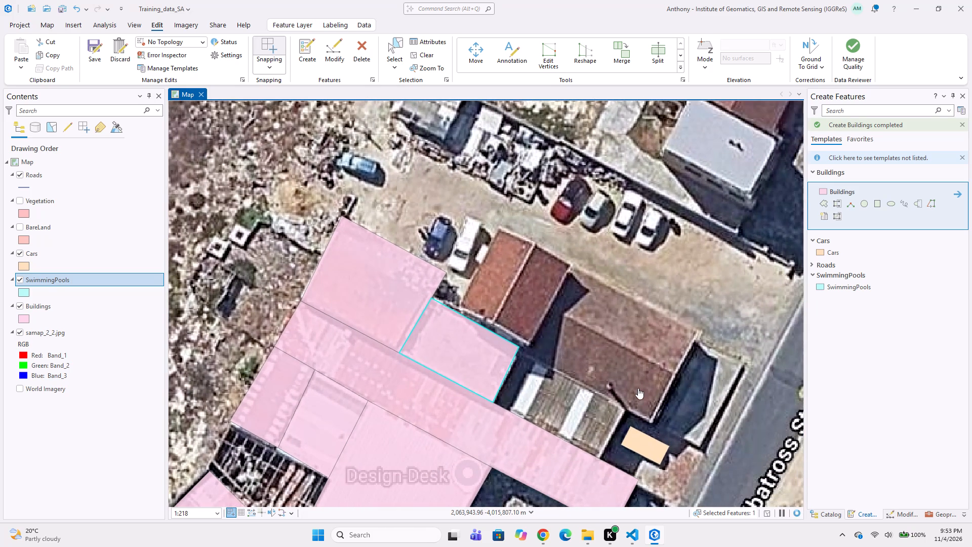
pyautogui.click(824, 204)
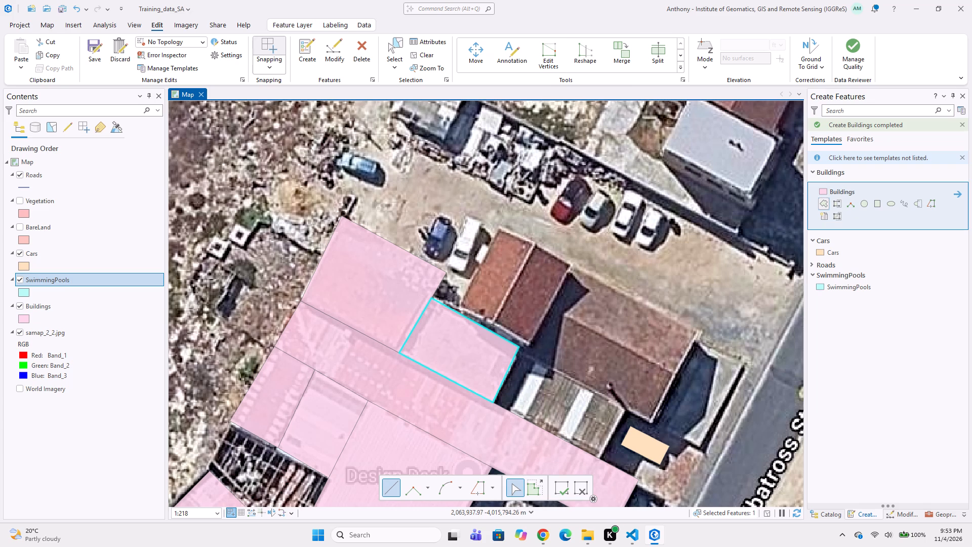
pyautogui.scroll(1, 496, 264)
pyautogui.click(436, 332)
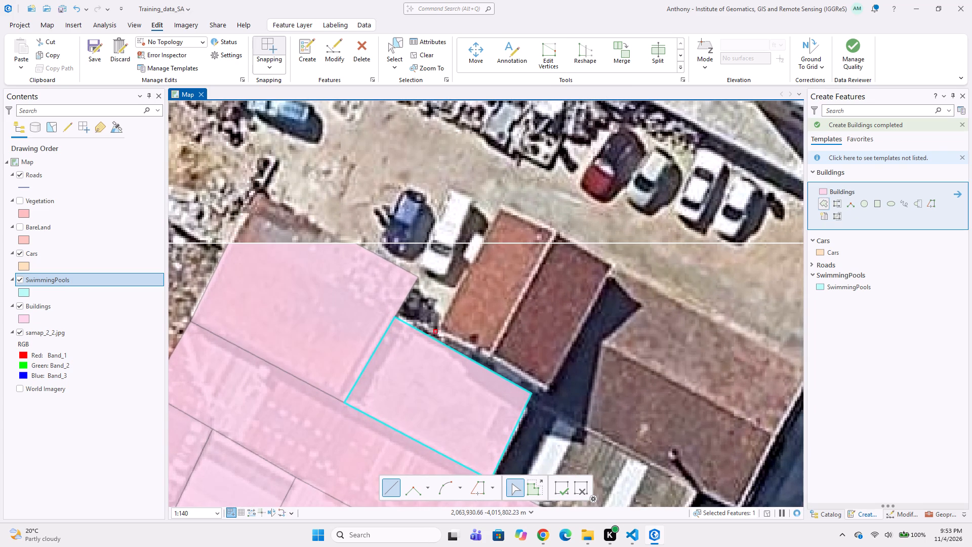
pyautogui.click(505, 204)
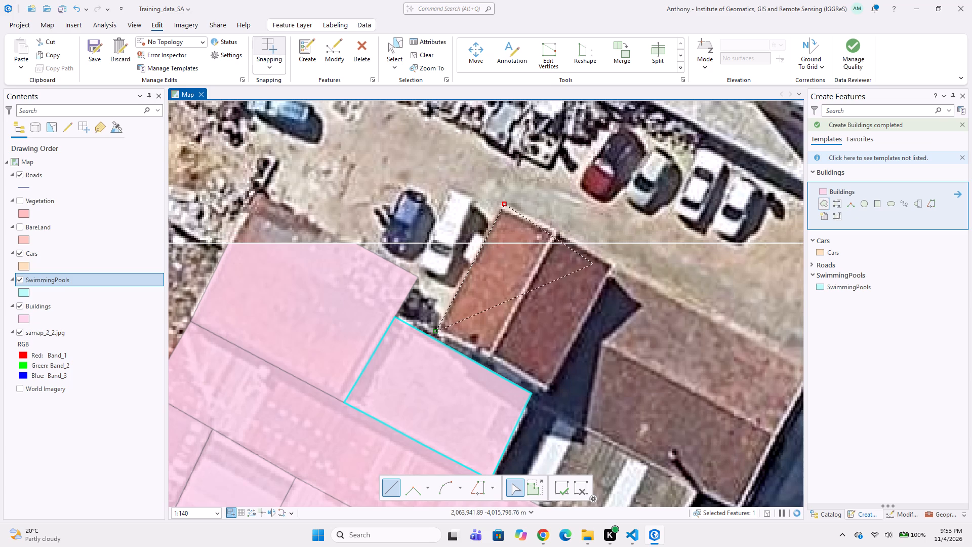
pyautogui.click(617, 264)
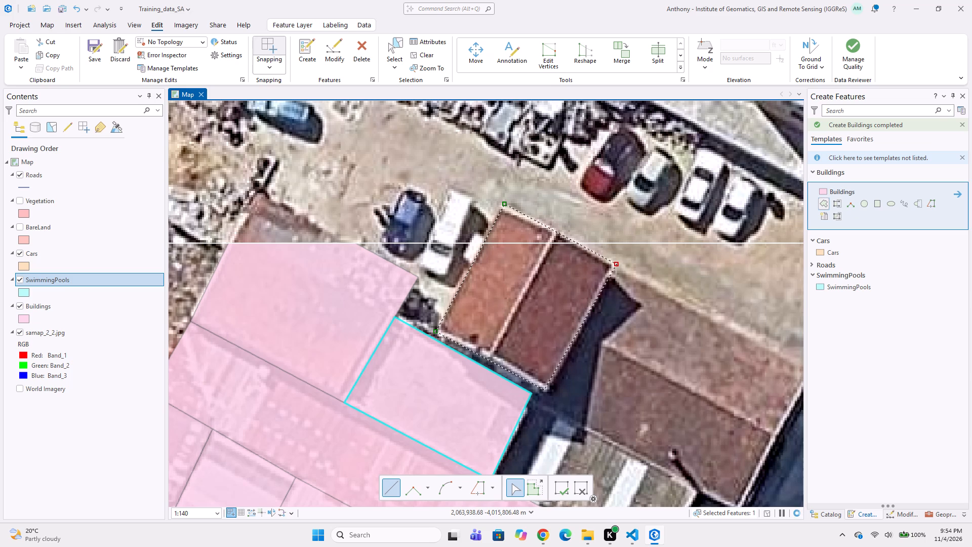
pyautogui.doubleClick(544, 388)
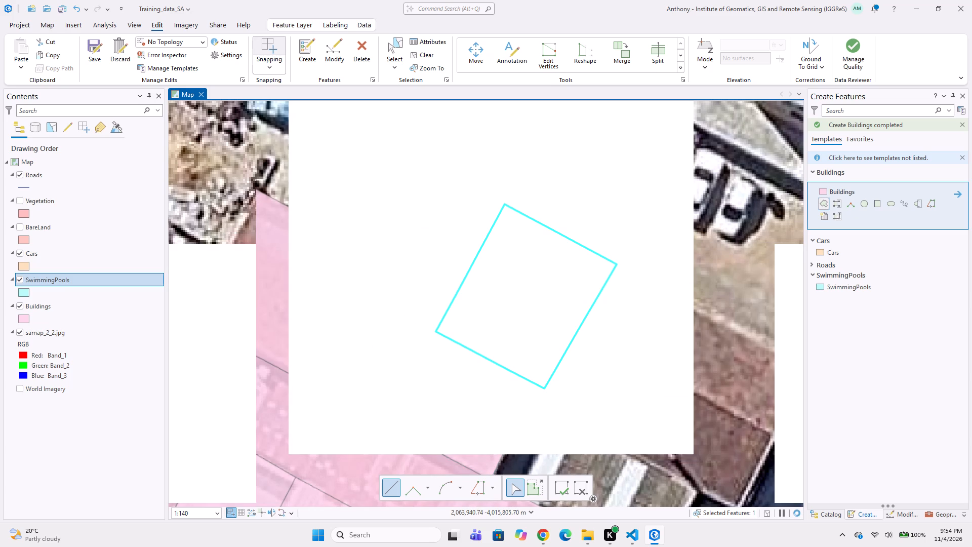
# Digitize the large brown gabled roof beside the two-tone roof as a Buildings polygon, snapping it to that roof's corners.
pyautogui.moveTo(613, 383); pyautogui.dragTo(541, 333, button='middle')
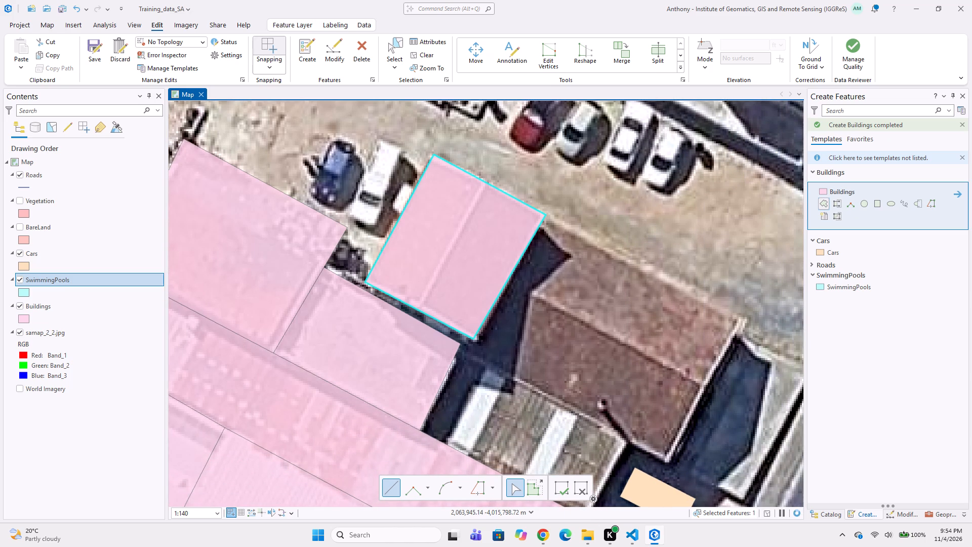
pyautogui.click(548, 215)
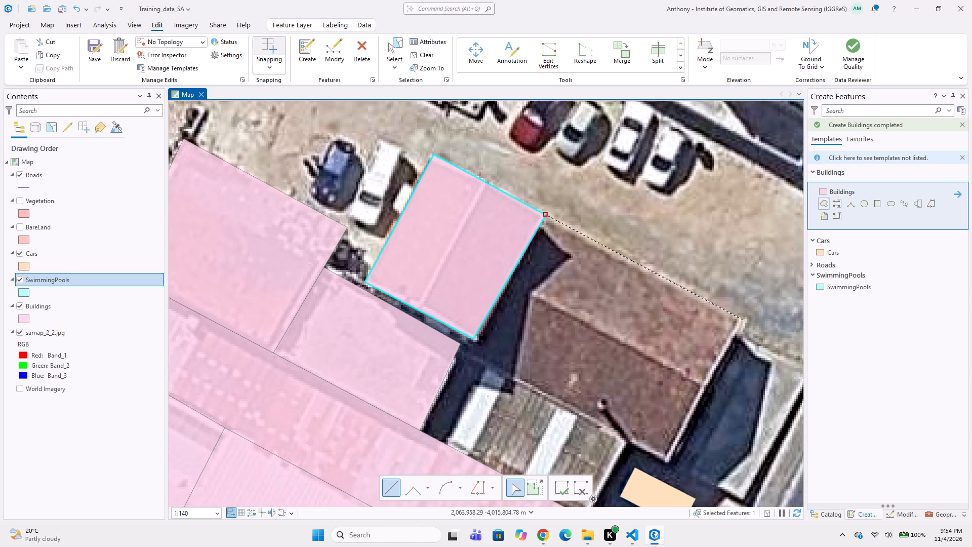
pyautogui.click(744, 318)
pyautogui.moveTo(702, 395); pyautogui.dragTo(712, 357, button='middle')
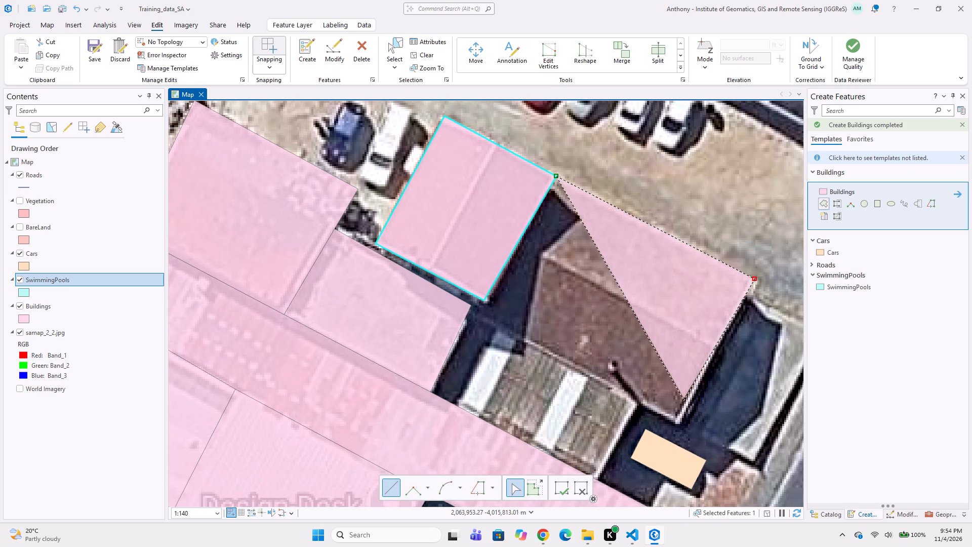
pyautogui.click(682, 423)
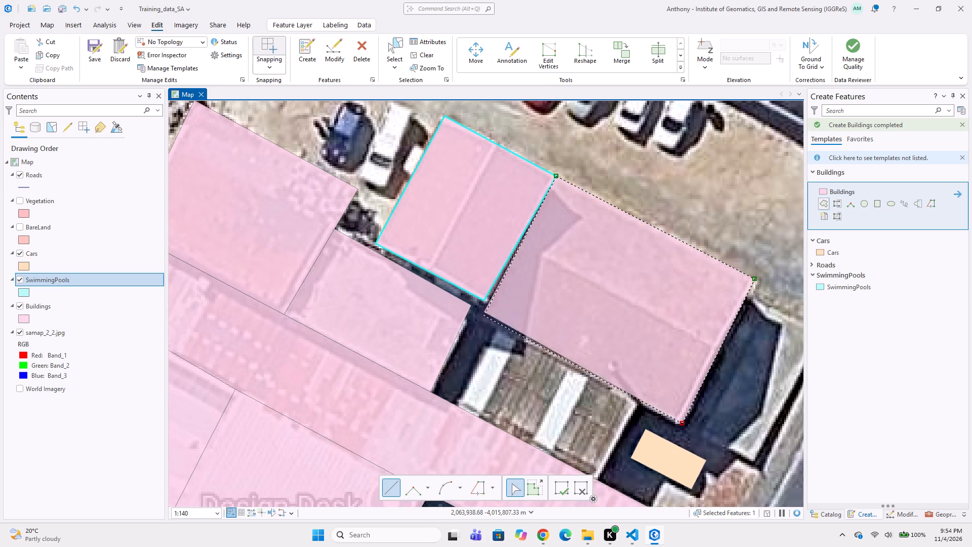
pyautogui.click(477, 316)
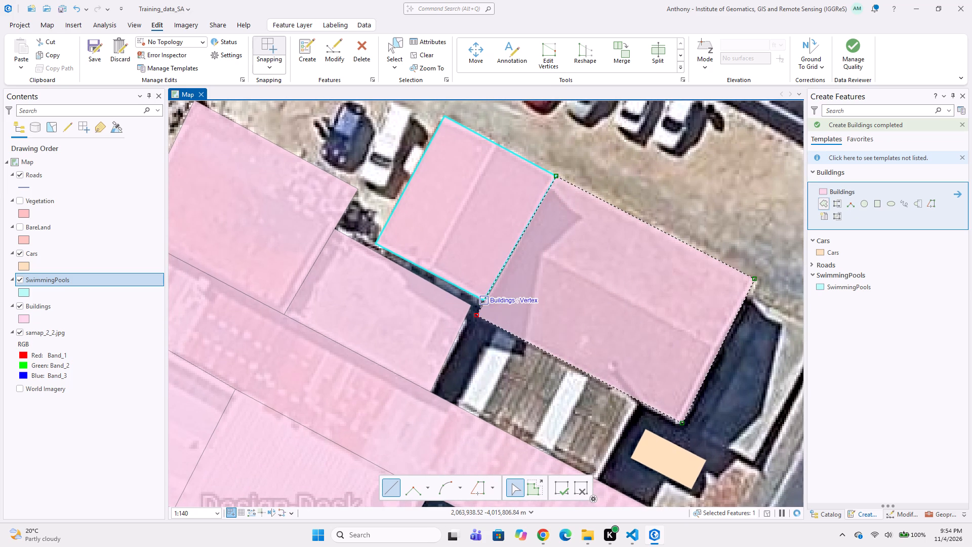
pyautogui.doubleClick(484, 299)
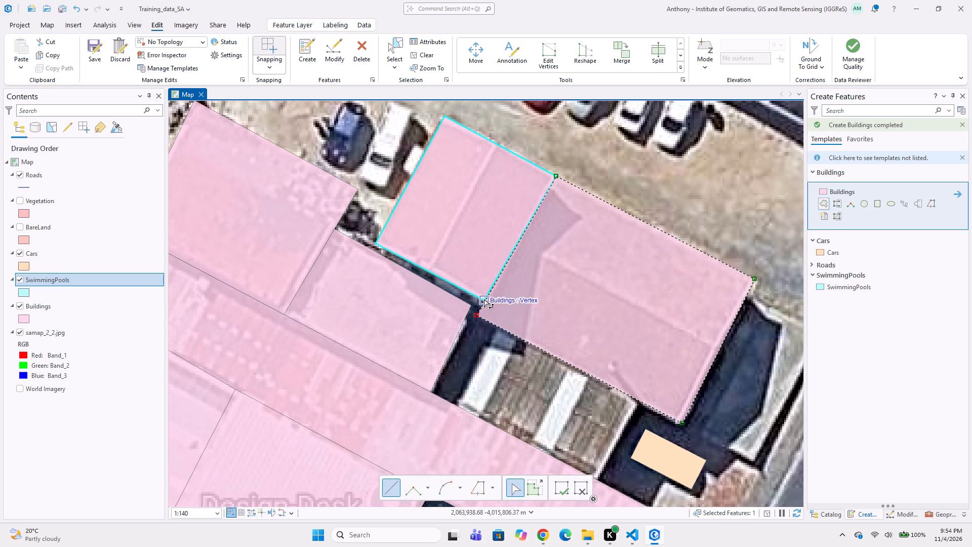
# Digitize the grey roof with white strips between the brown roof and the long striped building as a Buildings polygon snapped to its neighbours.
pyautogui.click(475, 319)
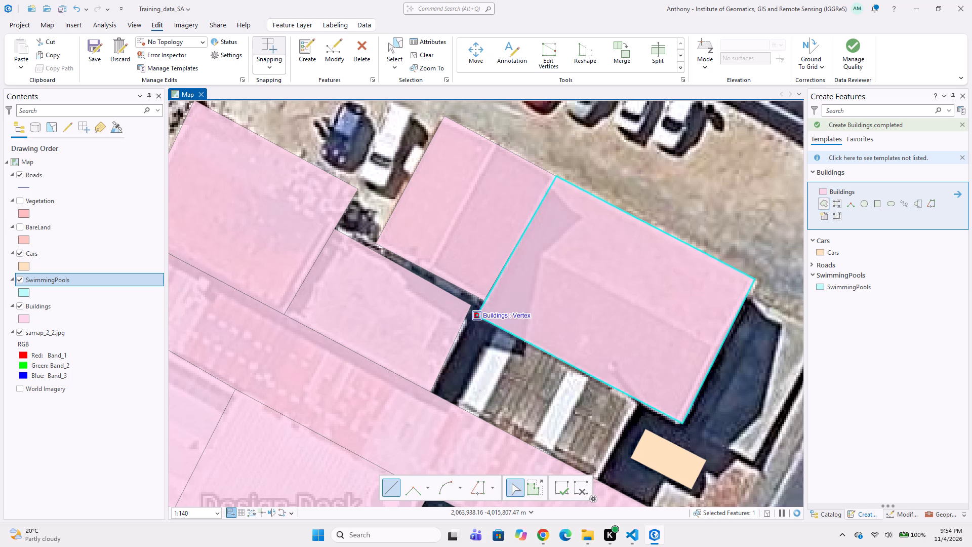
pyautogui.click(429, 394)
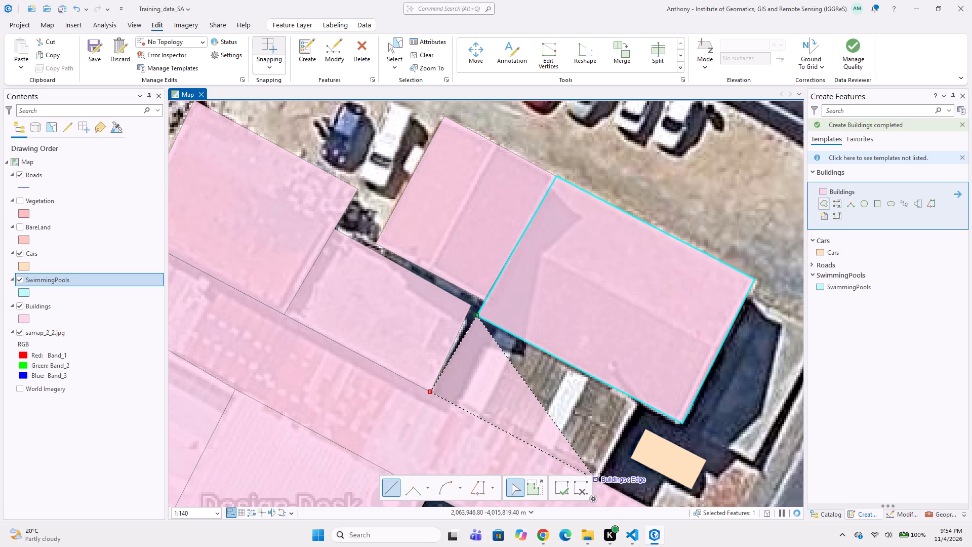
pyautogui.click(597, 475)
pyautogui.click(639, 403)
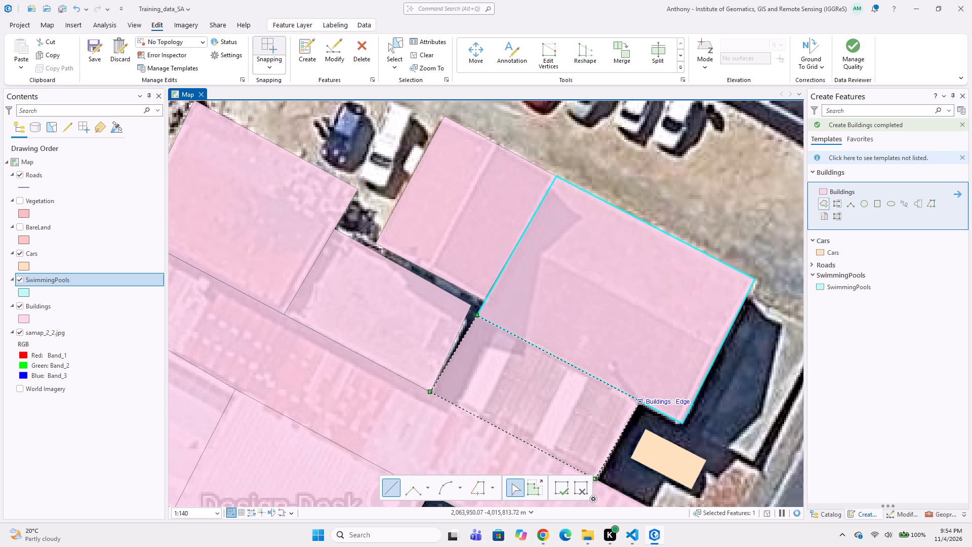
pyautogui.click(639, 403)
# Digitize the blue car parked beside the two-tone roof as a four-corner polygon, using the Cars template.
pyautogui.moveTo(489, 328); pyautogui.dragTo(558, 399, button='middle')
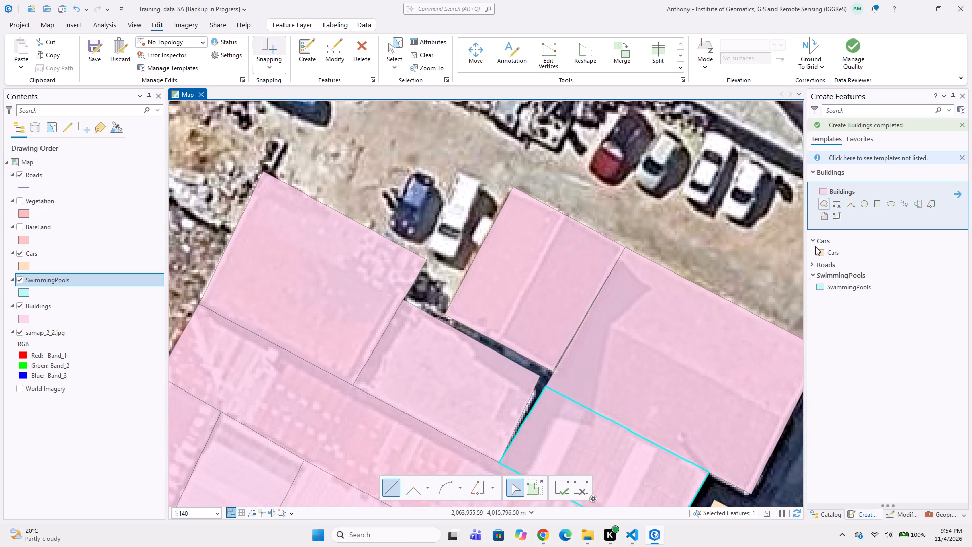
pyautogui.moveTo(819, 250); pyautogui.dragTo(806, 247)
pyautogui.moveTo(431, 209); pyautogui.dragTo(523, 213, button='middle')
pyautogui.scroll(1, 507, 177)
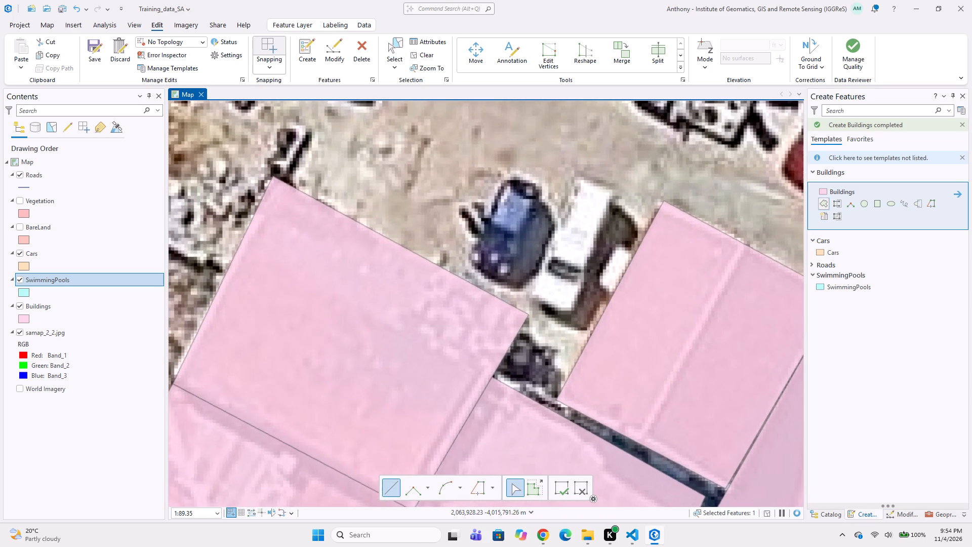
pyautogui.click(502, 162)
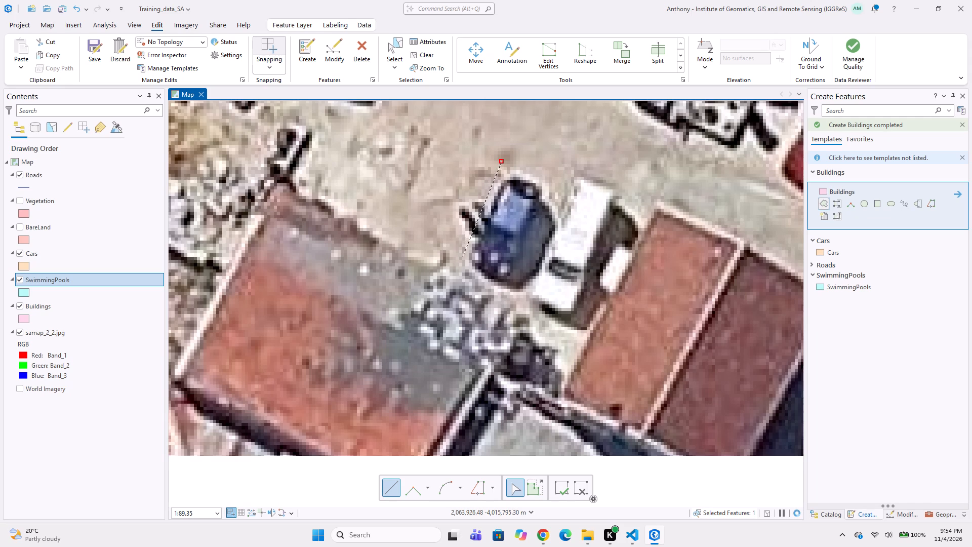
pyautogui.click(463, 259)
pyautogui.click(501, 289)
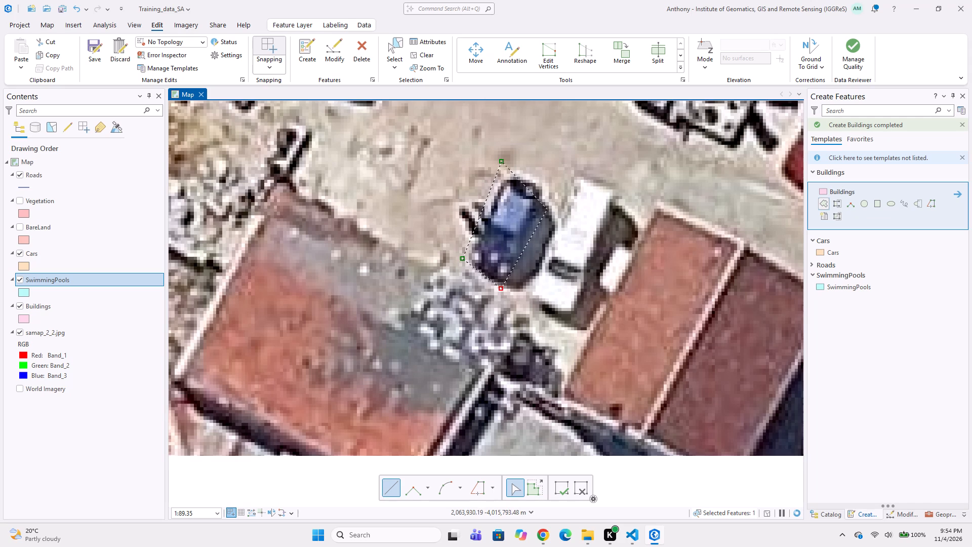
pyautogui.click(831, 253)
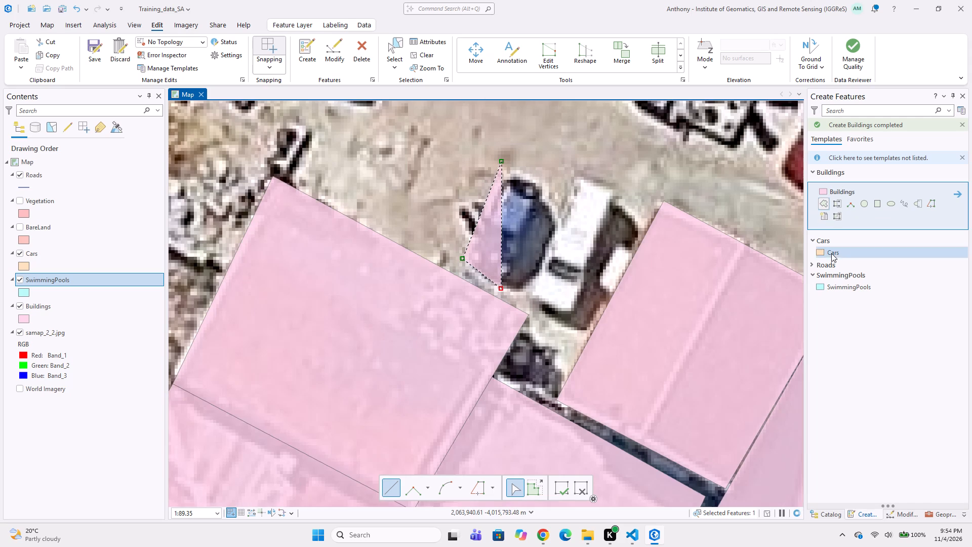
pyautogui.doubleClick(549, 188)
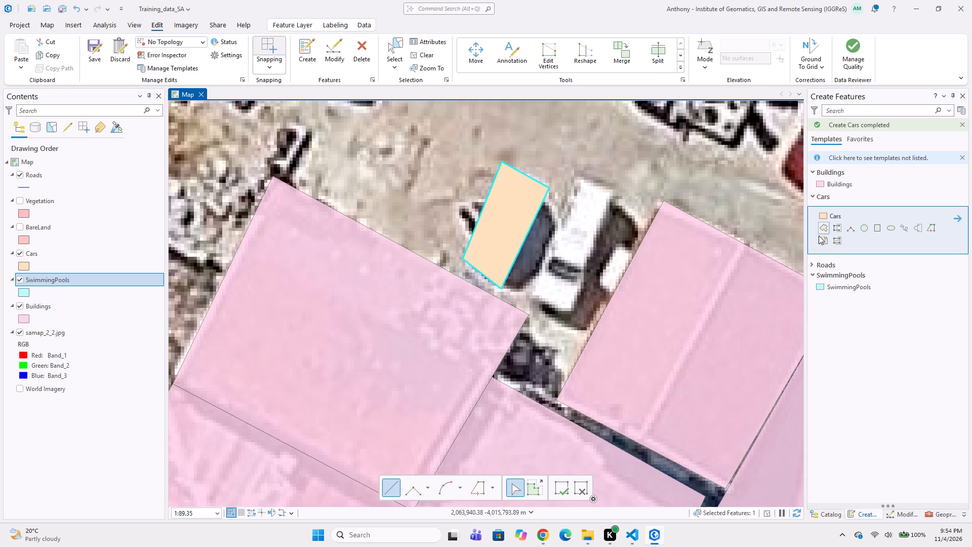
# Digitize the white vehicle parked beside the blue car as a rotated Cars rectangle.
pyautogui.click(873, 232)
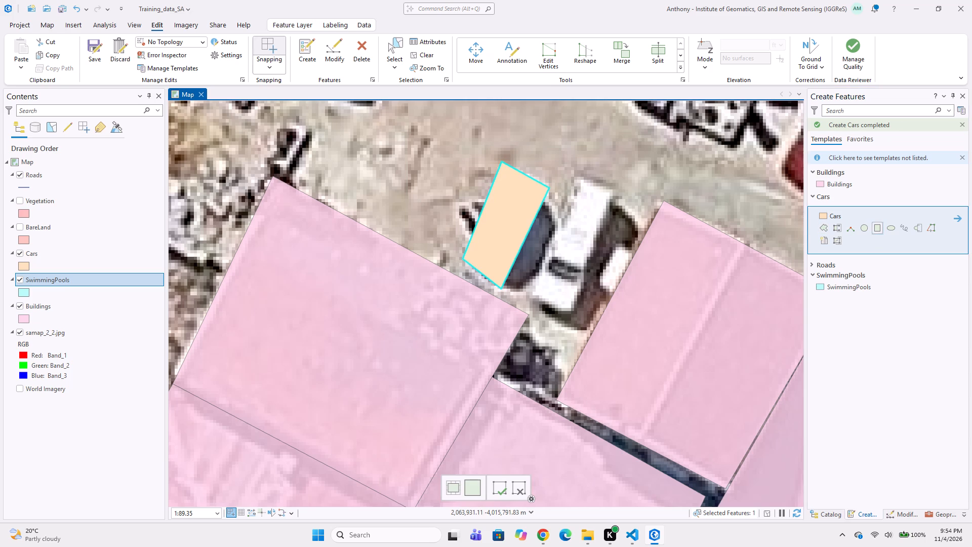
pyautogui.click(572, 169)
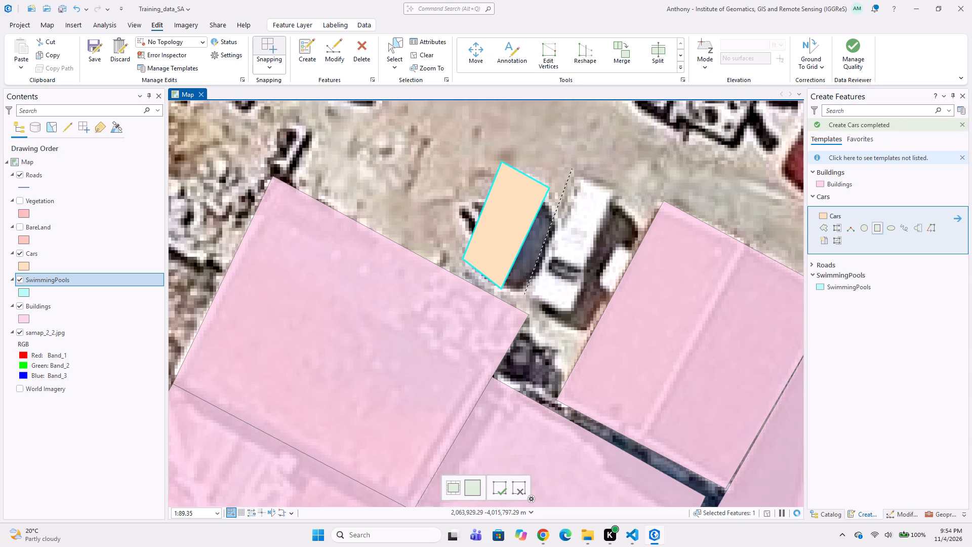
pyautogui.click(524, 294)
pyautogui.click(572, 324)
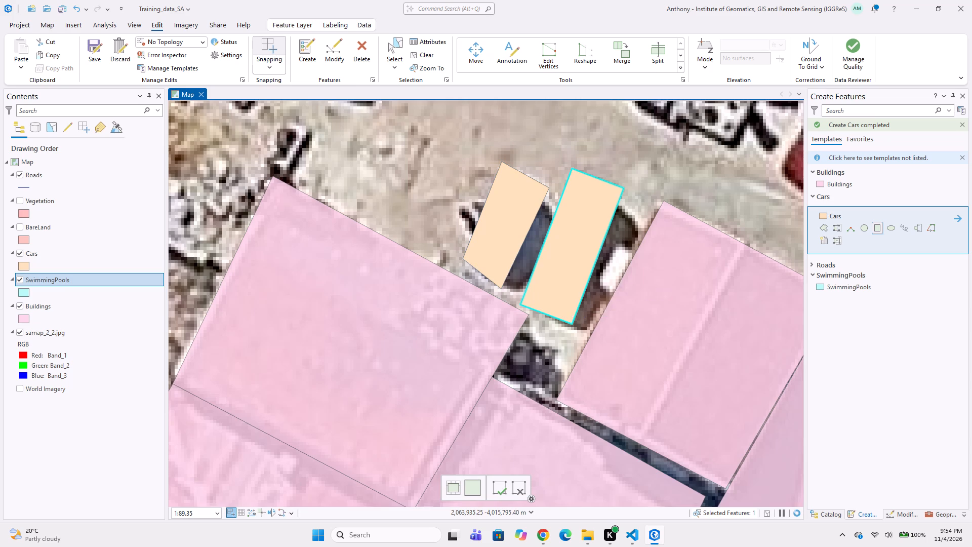
# Digitize the dark red car at the near end of the row of four parked cars as a rotated Cars rectangle.
pyautogui.moveTo(658, 218); pyautogui.dragTo(612, 337, button='middle')
pyautogui.moveTo(608, 240); pyautogui.dragTo(595, 306, button='middle')
pyautogui.moveTo(697, 300); pyautogui.dragTo(569, 240, button='middle')
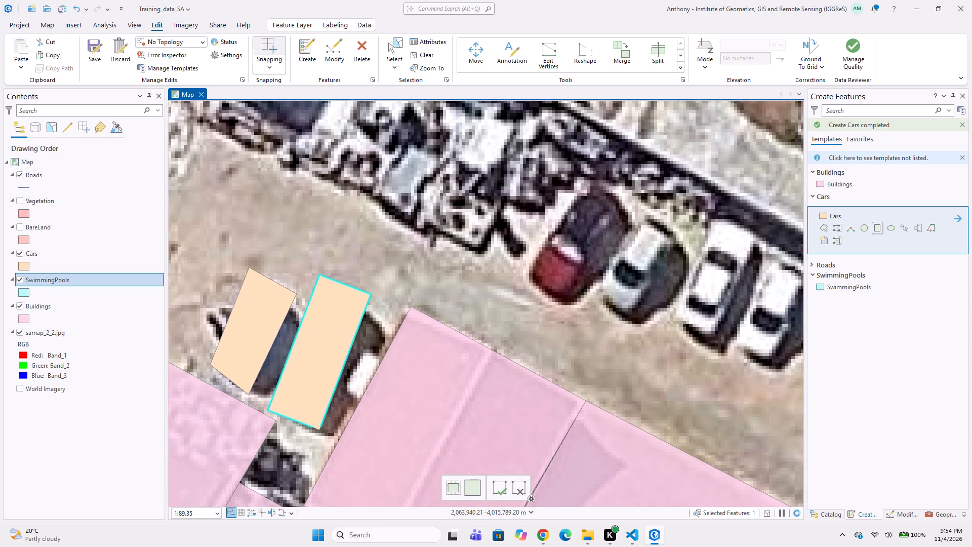
pyautogui.moveTo(576, 174); pyautogui.dragTo(565, 179)
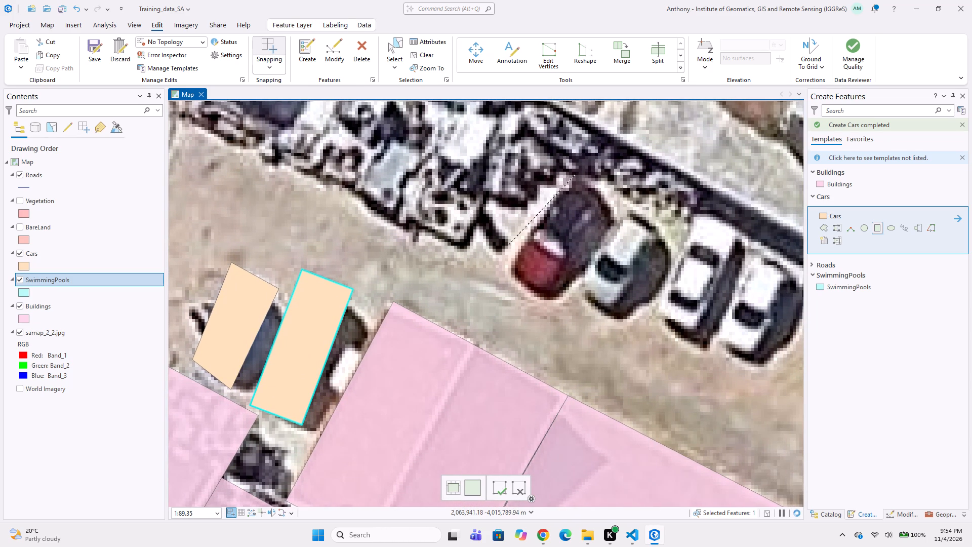
pyautogui.click(502, 259)
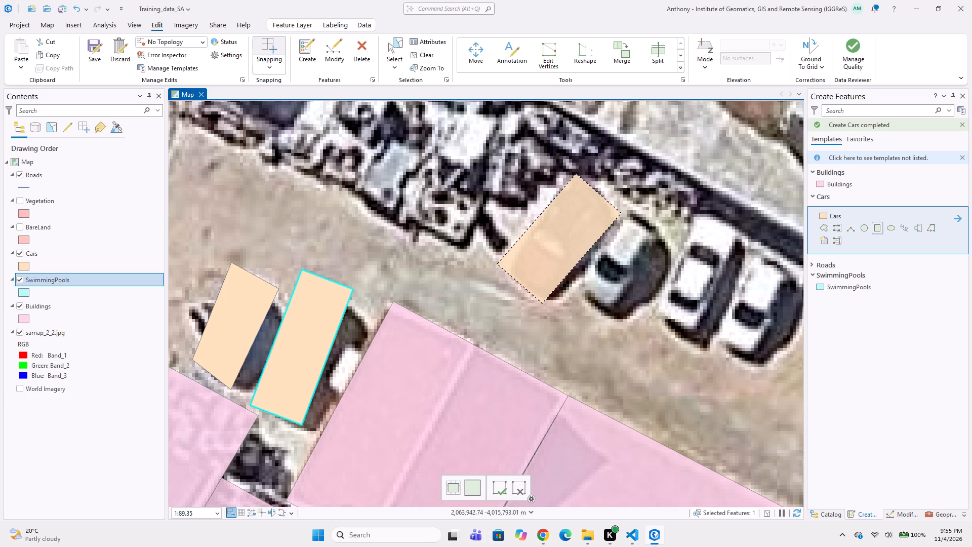
pyautogui.click(542, 303)
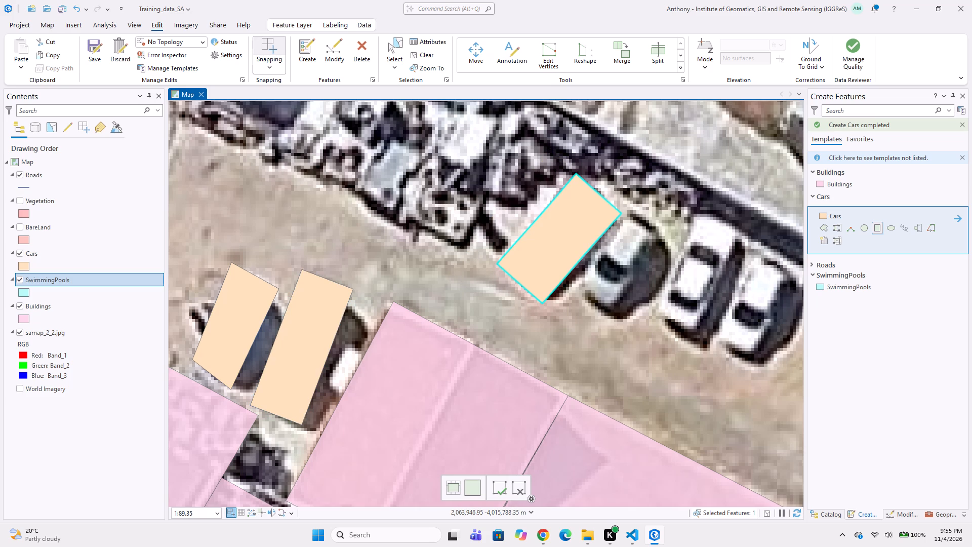
# Digitize the light-coloured car parked beside the dark red car as a rotated Cars rectangle.
pyautogui.click(632, 204)
pyautogui.click(572, 282)
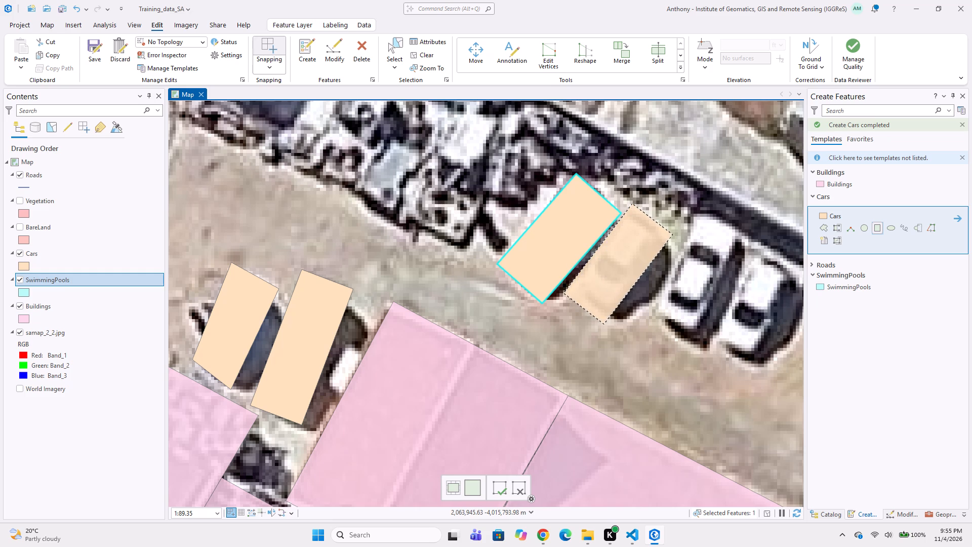
pyautogui.click(604, 324)
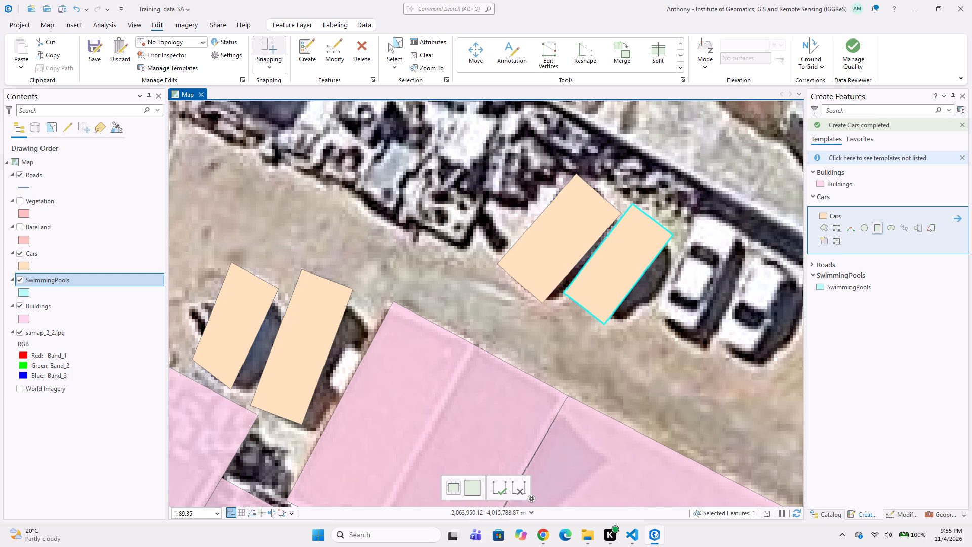
# Digitize the white car third in the row of four parked cars as a rotated Cars rectangle.
pyautogui.click(695, 204)
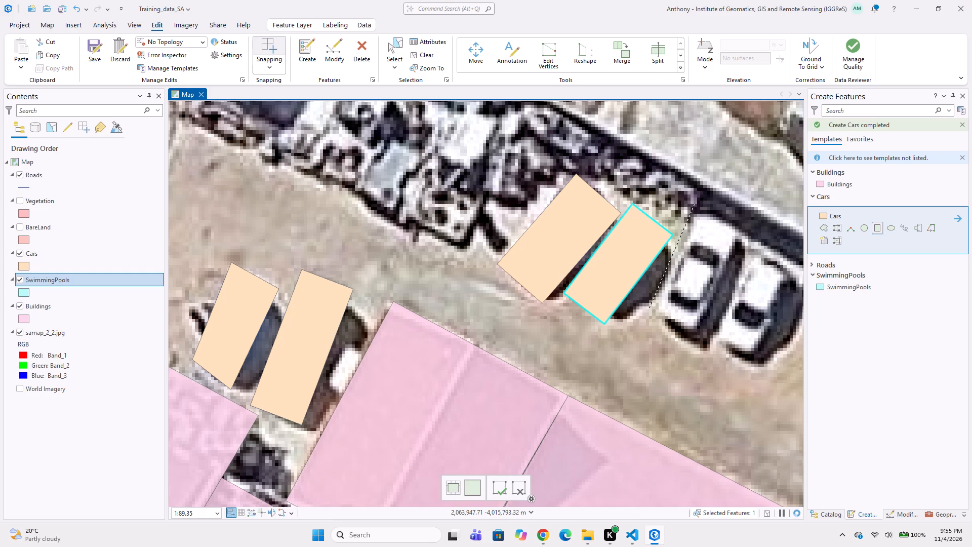
pyautogui.click(649, 310)
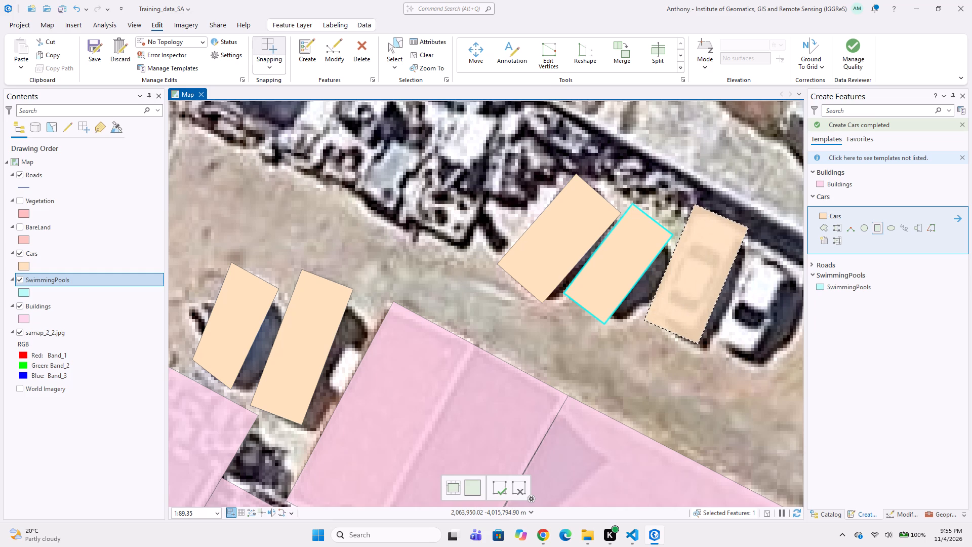
pyautogui.click(698, 344)
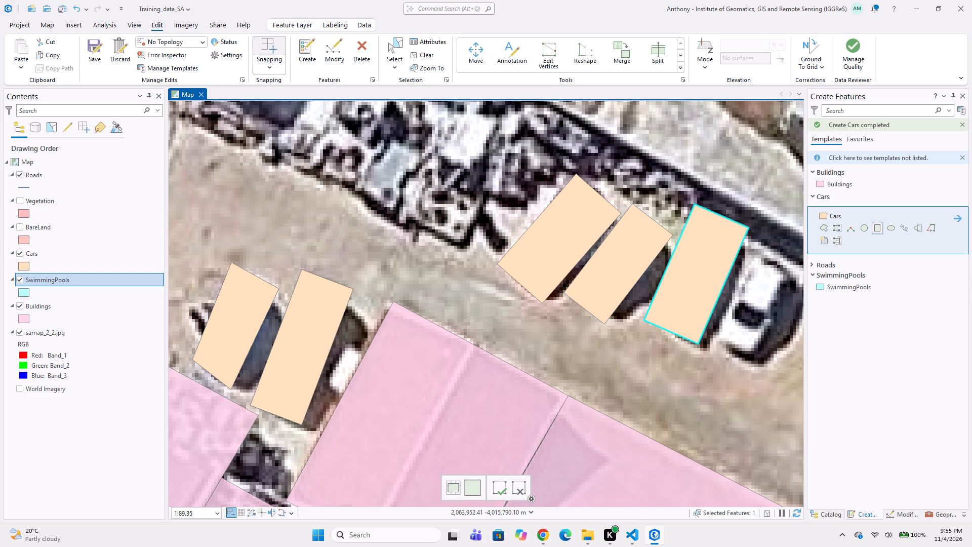
# Digitize the white car at the far end of the row of four as a rotated Cars rectangle.
pyautogui.click(753, 241)
pyautogui.click(714, 337)
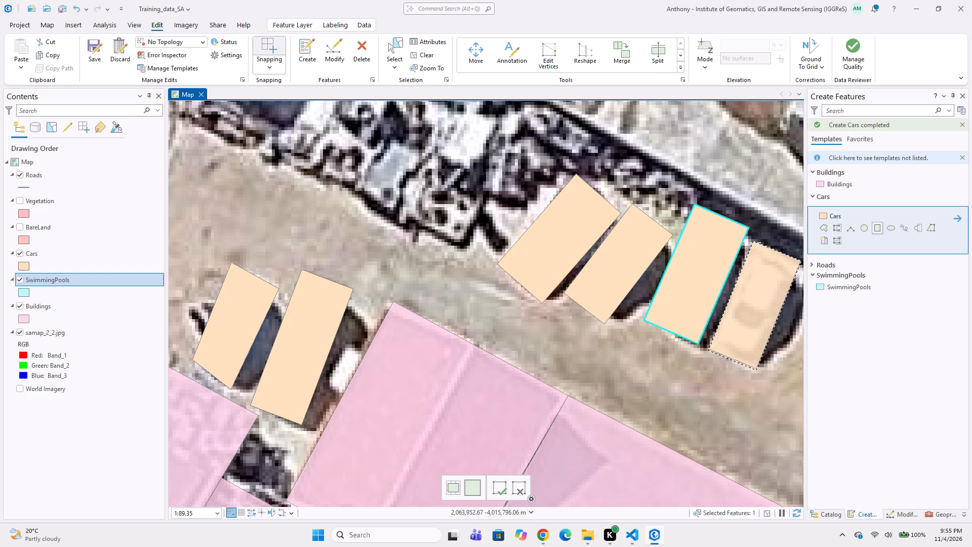
pyautogui.click(760, 372)
# Digitize the isolated light-blue car at the edge of the rubble-covered open ground as a rotated Cars rectangle.
pyautogui.scroll(-3, 626, 326)
pyautogui.scroll(1, 615, 323)
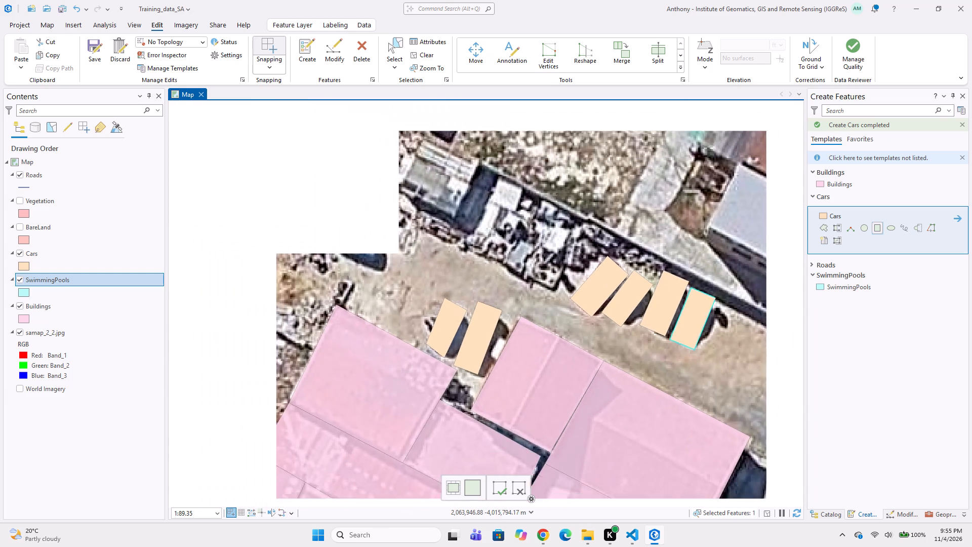
pyautogui.moveTo(526, 319); pyautogui.dragTo(482, 277, button='middle')
pyautogui.scroll(1, 333, 211)
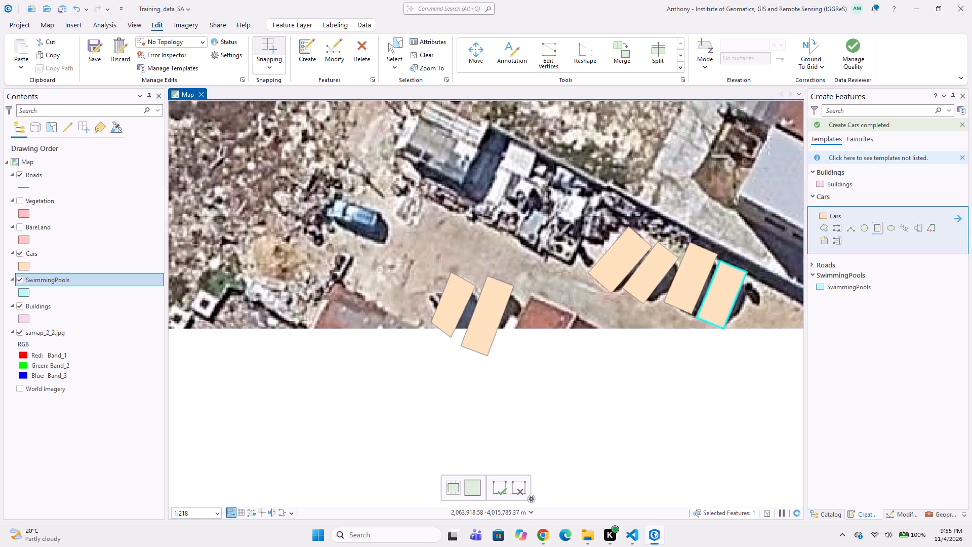
pyautogui.moveTo(312, 232); pyautogui.dragTo(402, 248, button='middle')
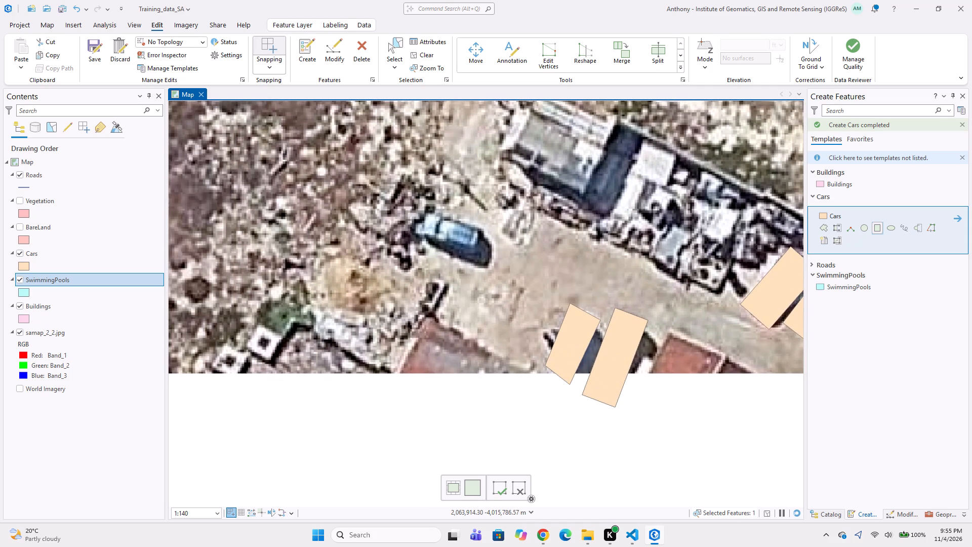
pyautogui.scroll(1, 379, 241)
pyautogui.moveTo(400, 225); pyautogui.dragTo(494, 271, button='middle')
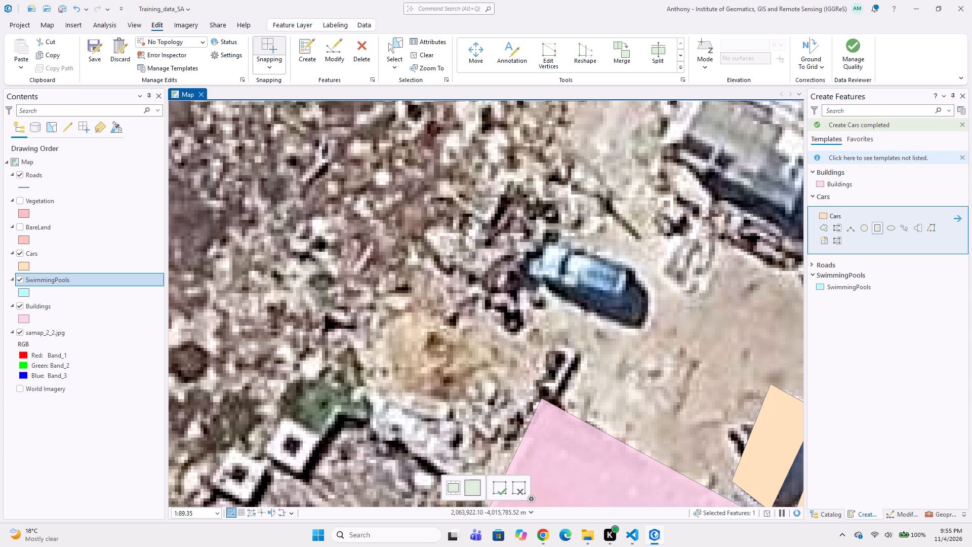
pyautogui.moveTo(639, 264); pyautogui.dragTo(631, 259)
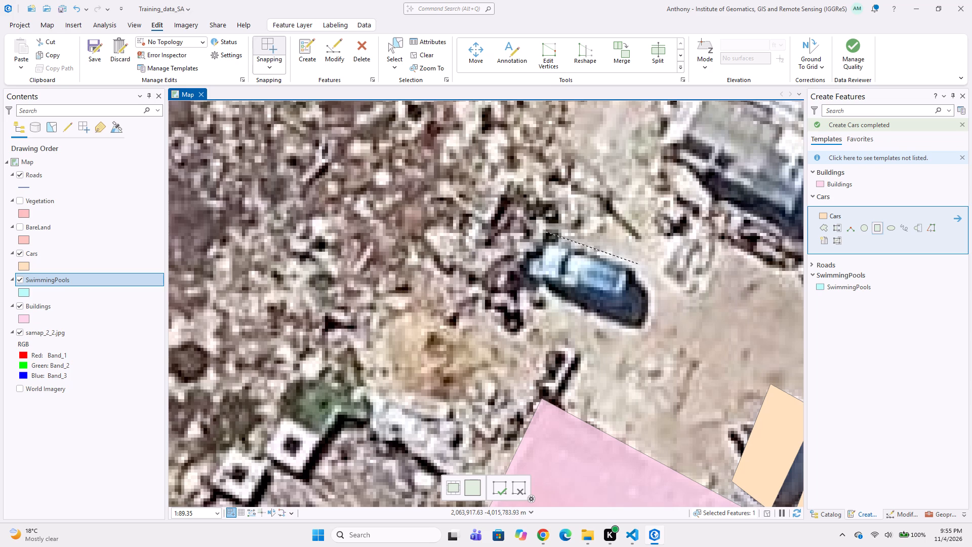
pyautogui.click(546, 232)
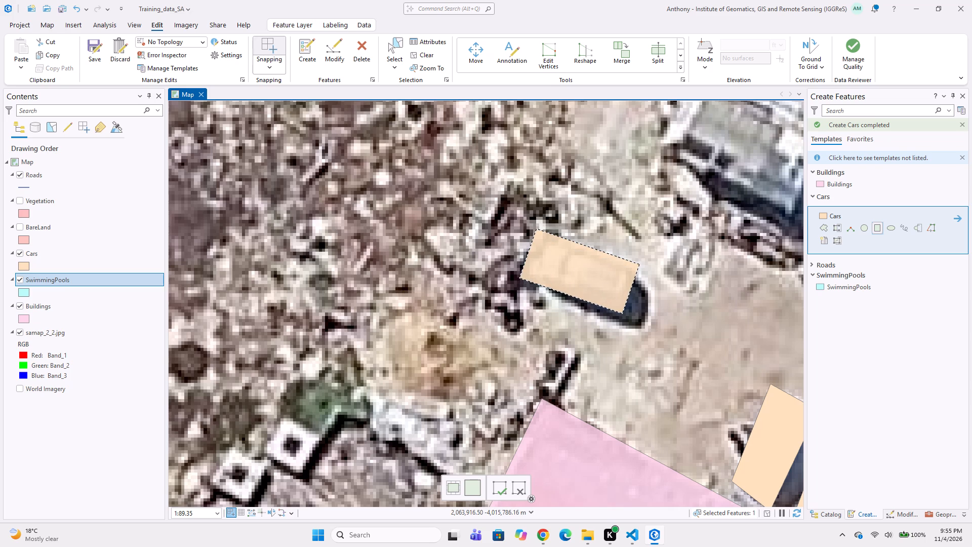
pyautogui.click(517, 278)
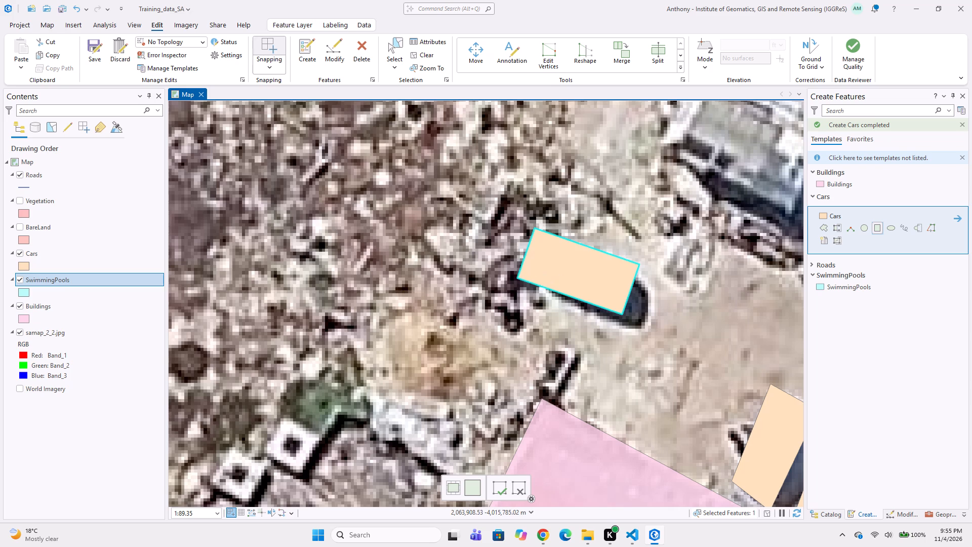
# Save all edits made to the training data layers.
pyautogui.scroll(-2, 352, 257)
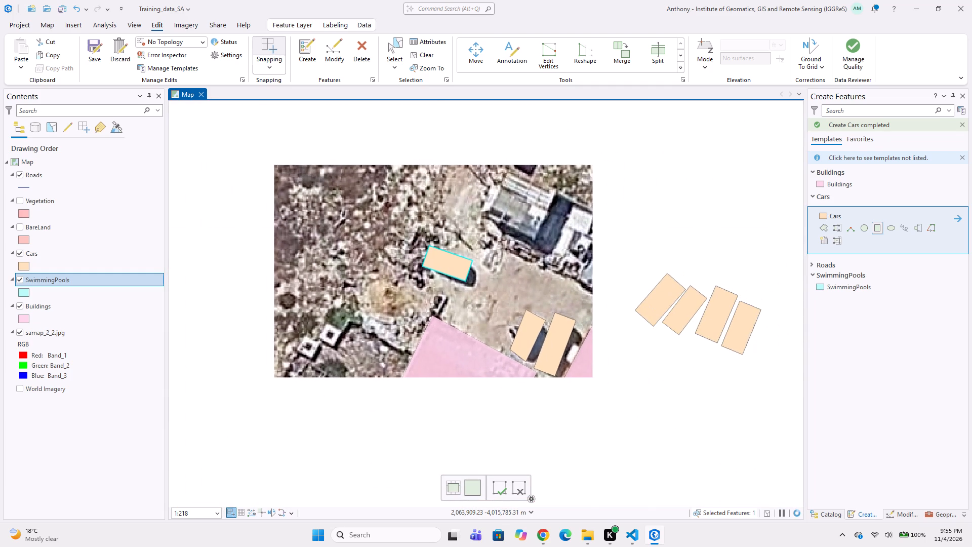
pyautogui.scroll(-2, 390, 262)
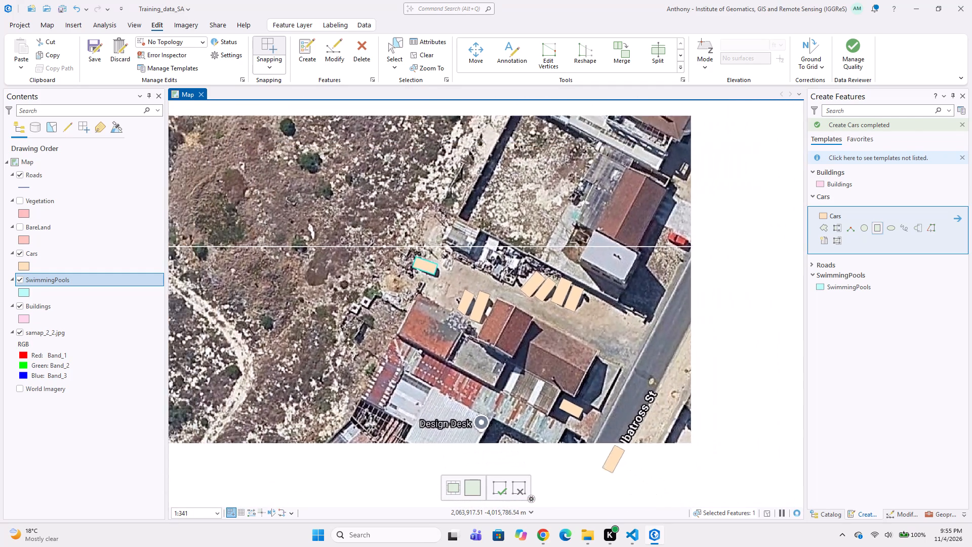
pyautogui.scroll(-1, 475, 301)
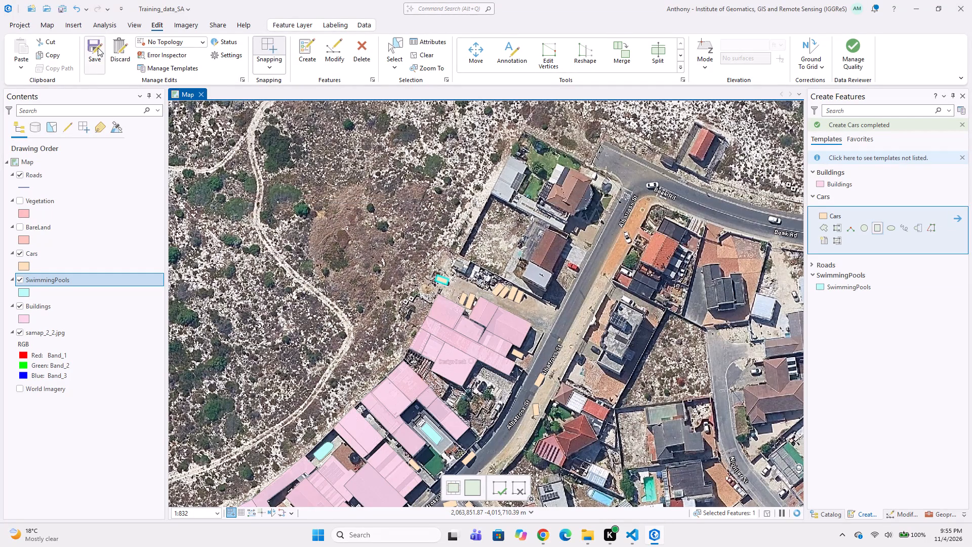
pyautogui.click(96, 48)
pyautogui.click(478, 284)
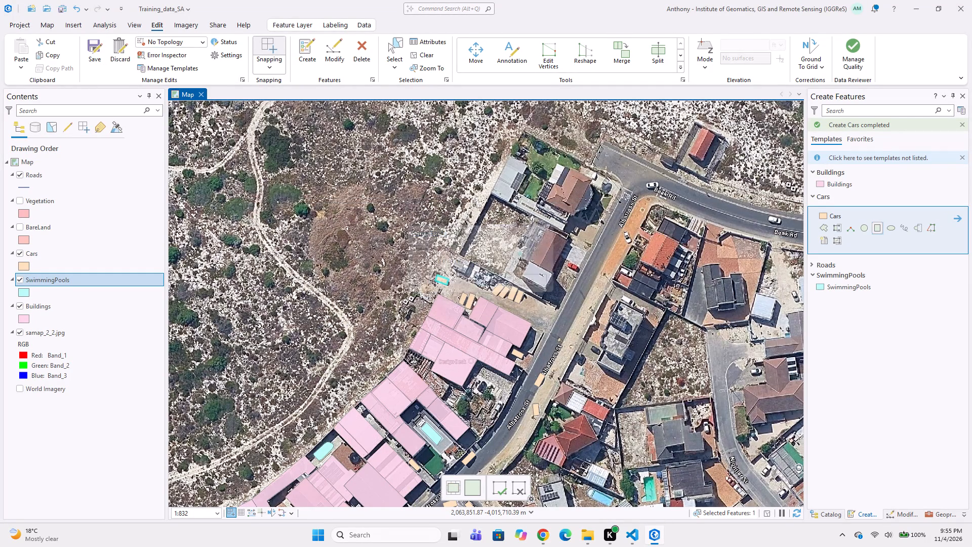
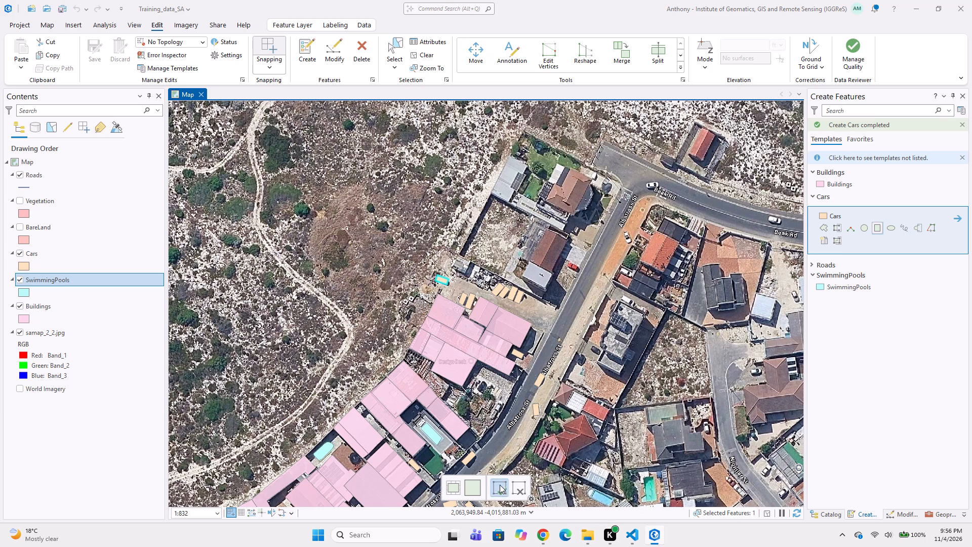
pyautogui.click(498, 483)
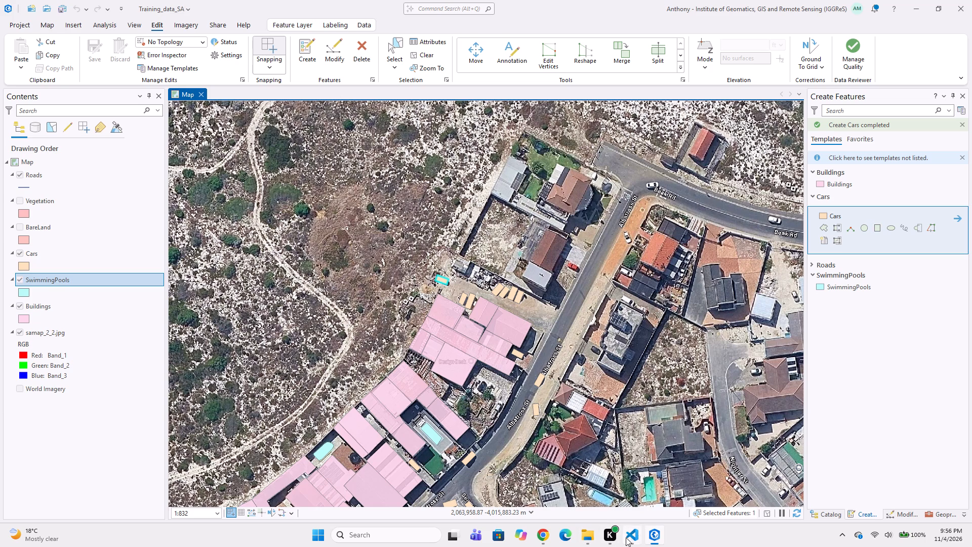